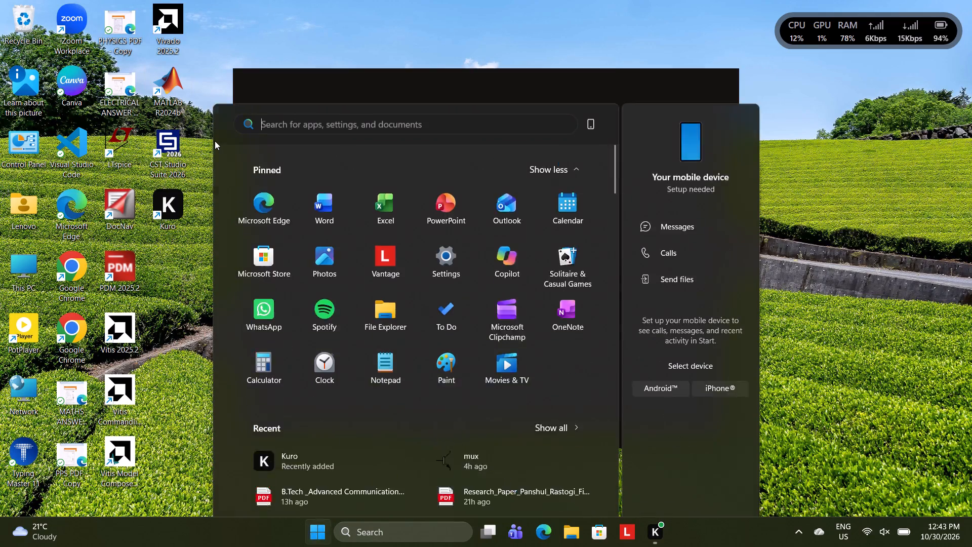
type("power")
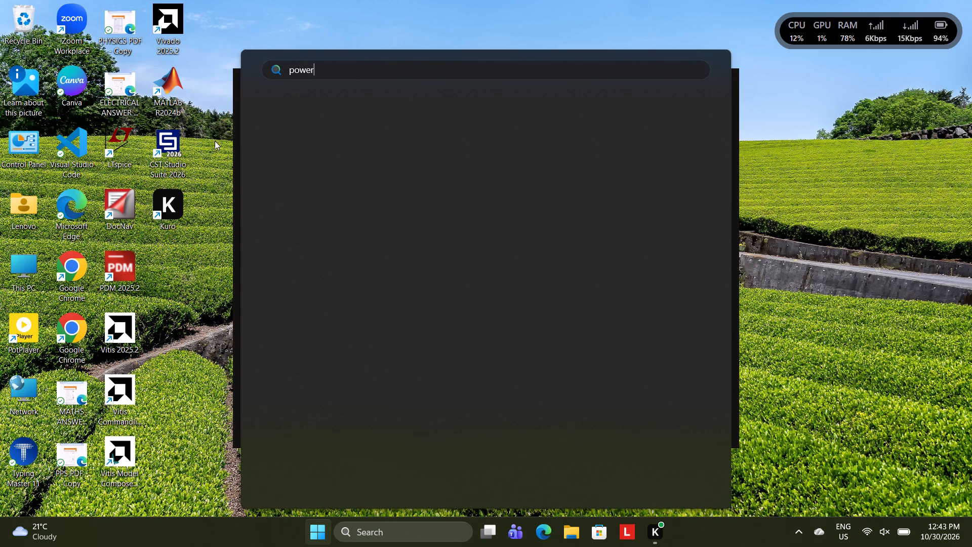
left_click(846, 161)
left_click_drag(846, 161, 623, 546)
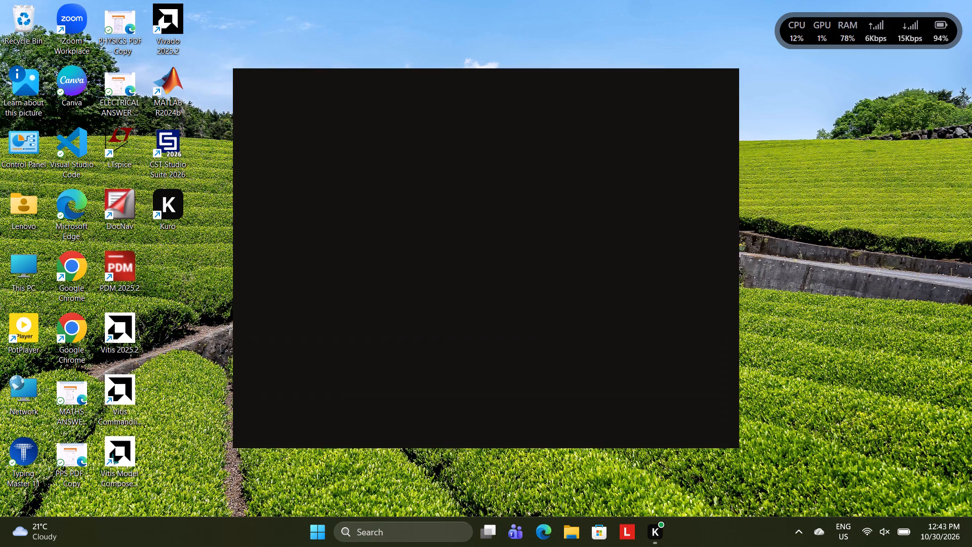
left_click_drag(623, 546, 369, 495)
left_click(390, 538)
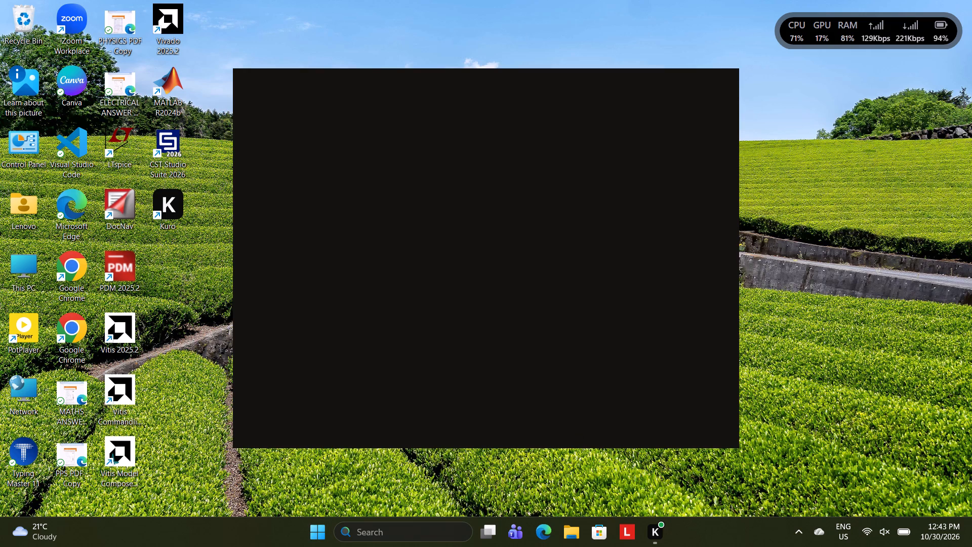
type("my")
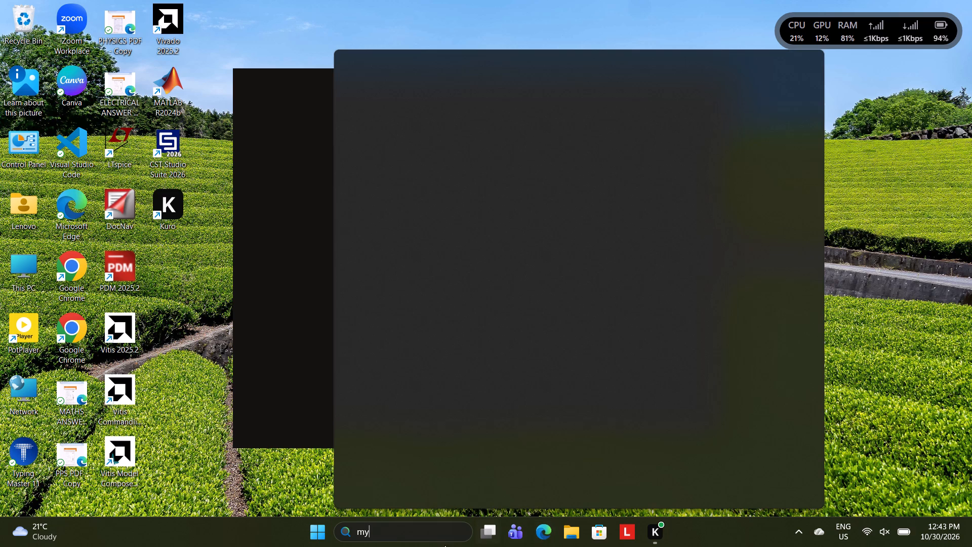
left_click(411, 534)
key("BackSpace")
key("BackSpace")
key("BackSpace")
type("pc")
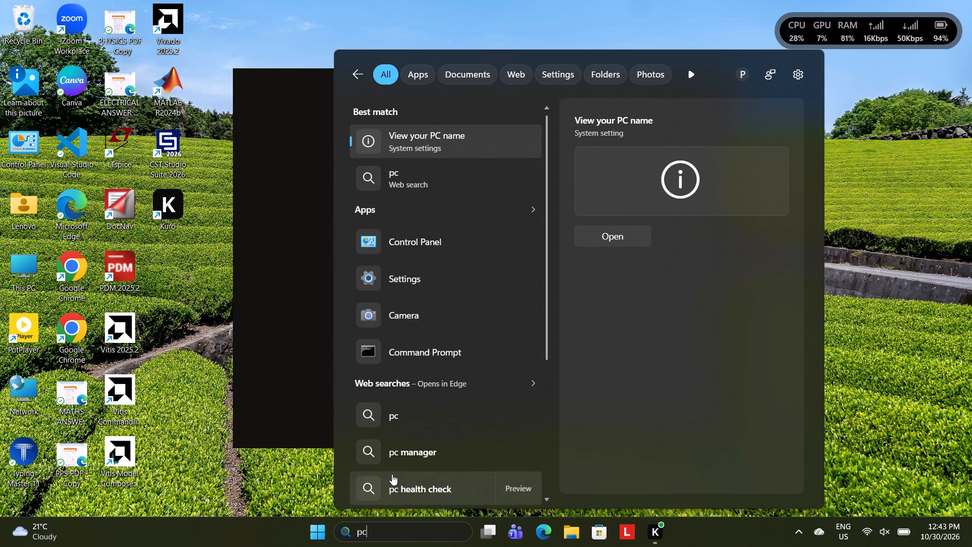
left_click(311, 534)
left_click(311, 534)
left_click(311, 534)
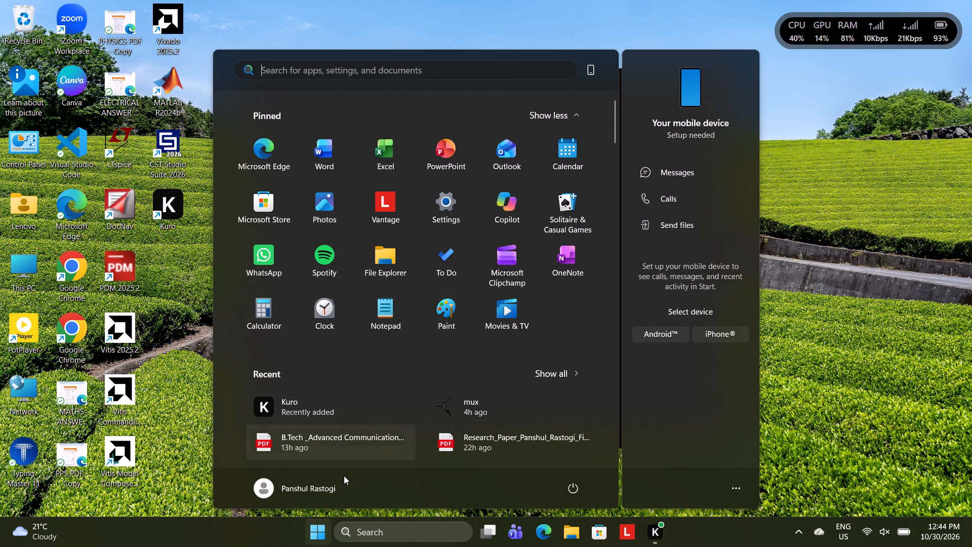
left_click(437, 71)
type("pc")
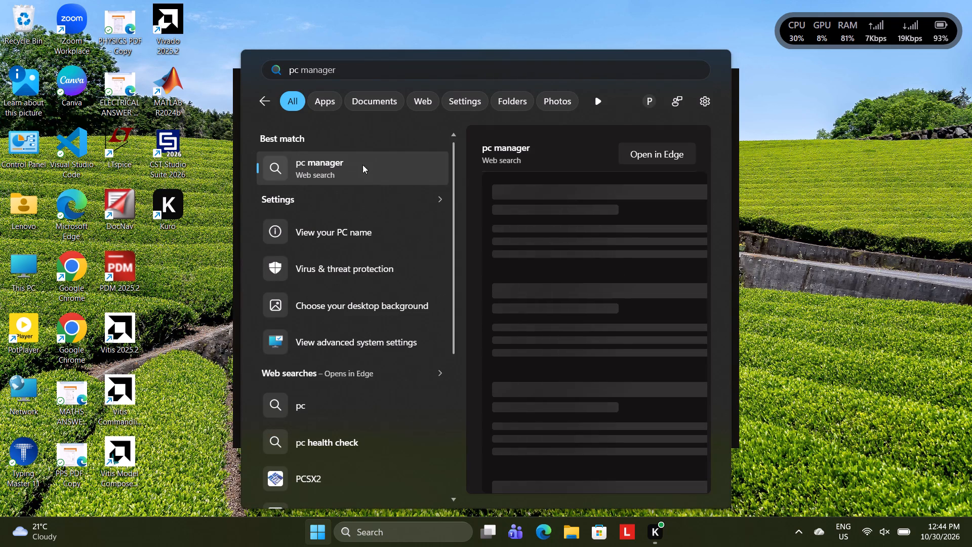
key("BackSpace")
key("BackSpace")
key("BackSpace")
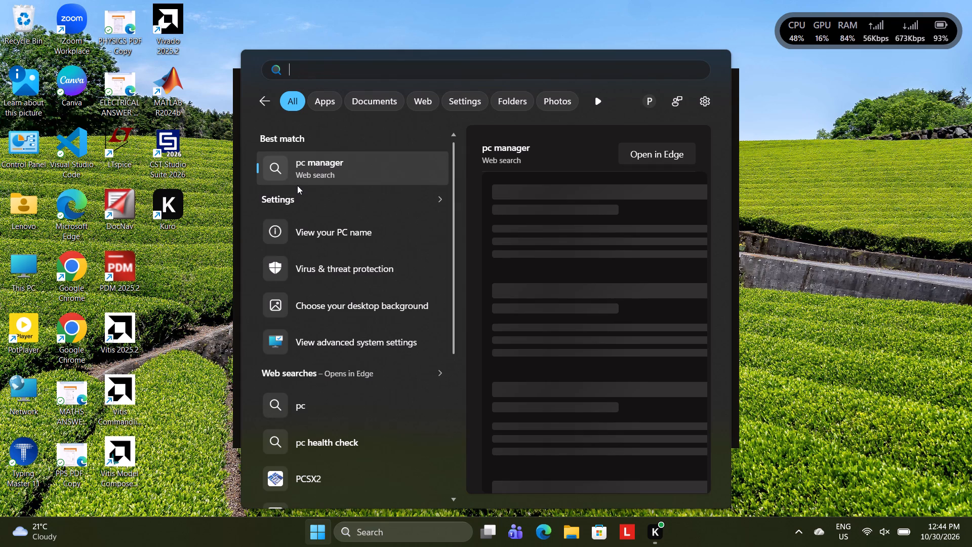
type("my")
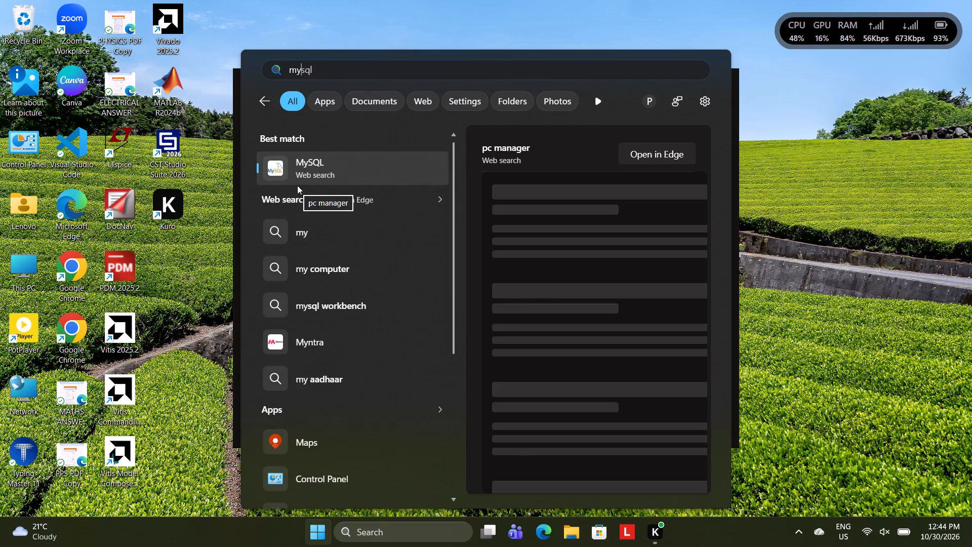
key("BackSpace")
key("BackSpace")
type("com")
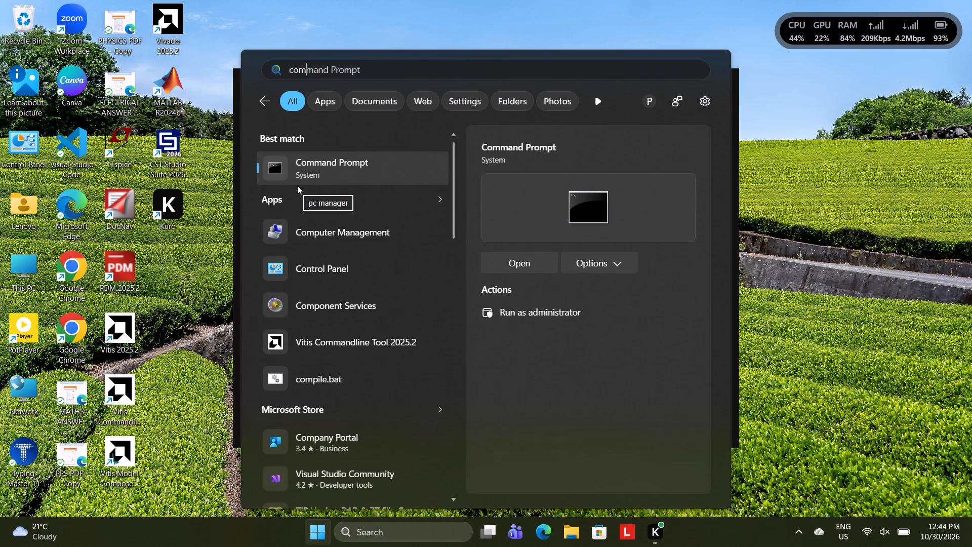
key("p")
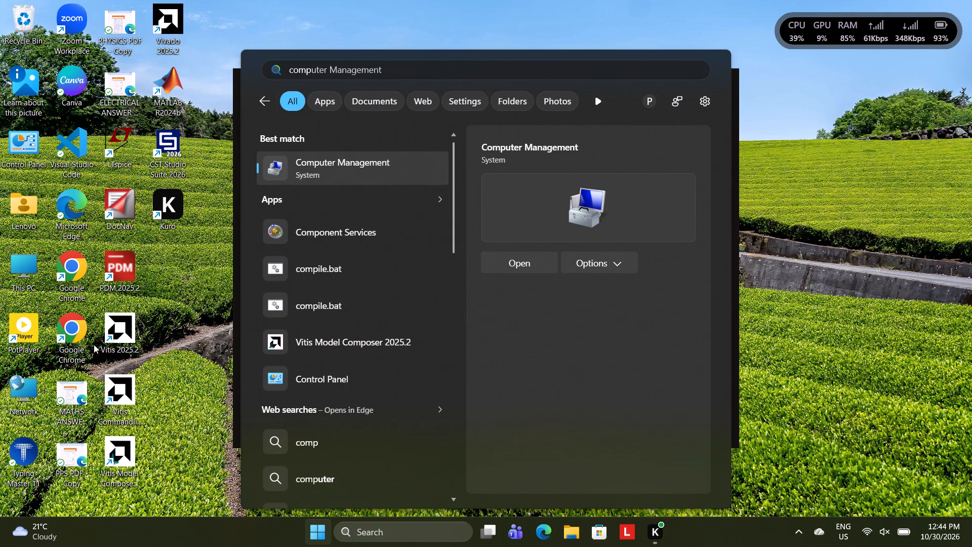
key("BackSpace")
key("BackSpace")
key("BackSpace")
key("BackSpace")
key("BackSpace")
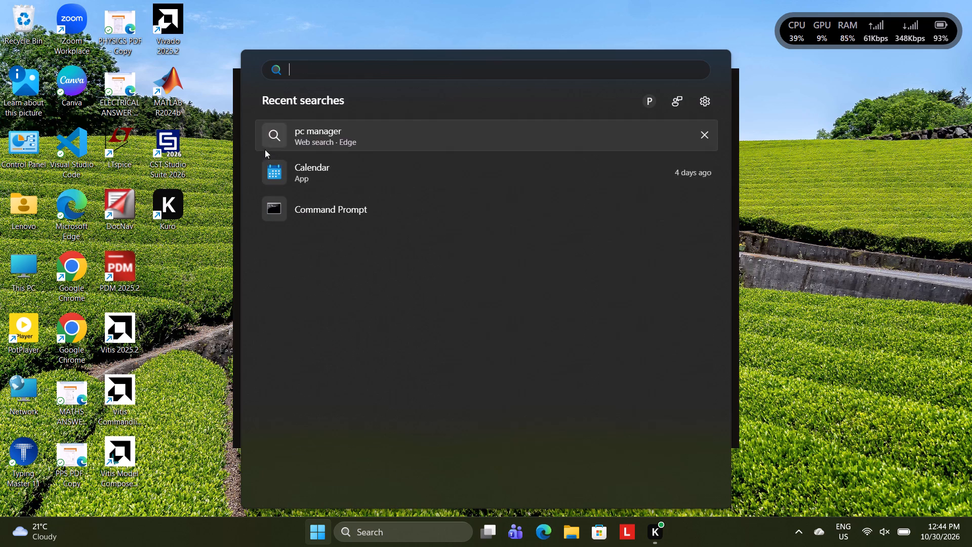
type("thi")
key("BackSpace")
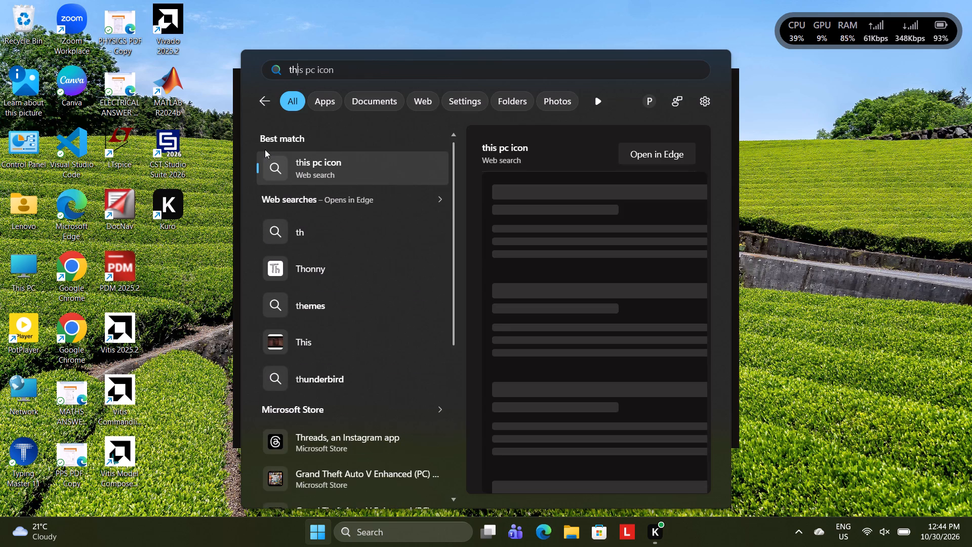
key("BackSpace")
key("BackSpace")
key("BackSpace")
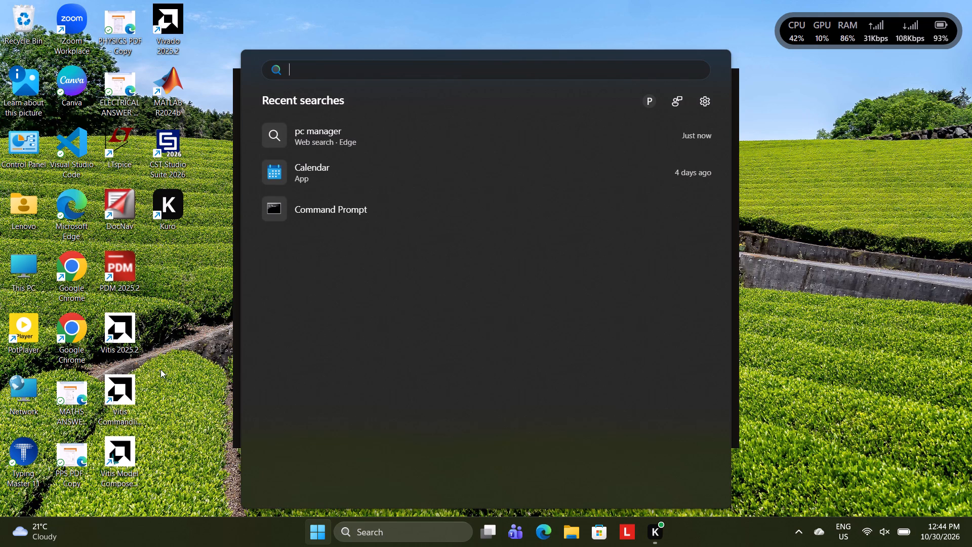
Open the Project_presentation file from the Project folder on the E: drive in File Explorer.
double_click(567, 529)
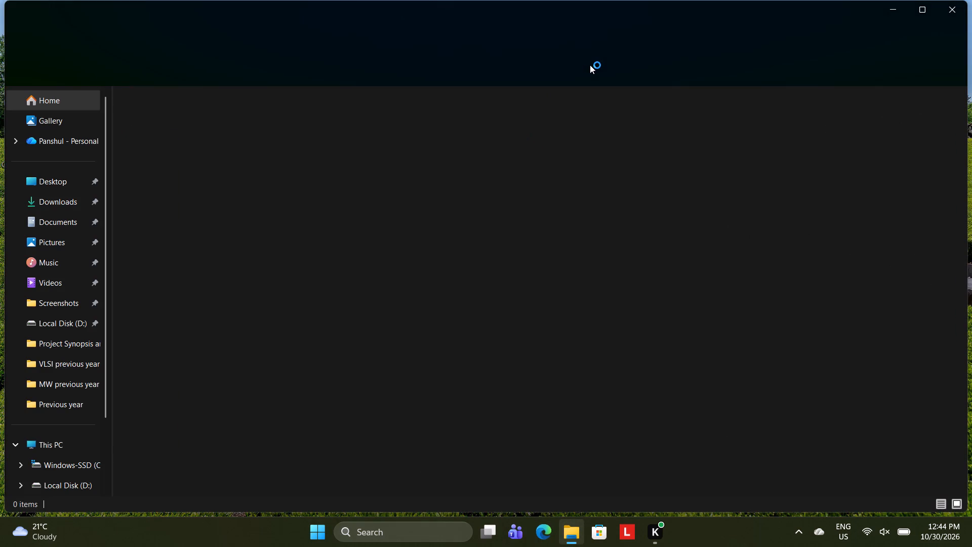
left_click_drag(104, 372, 114, 444)
double_click(76, 401)
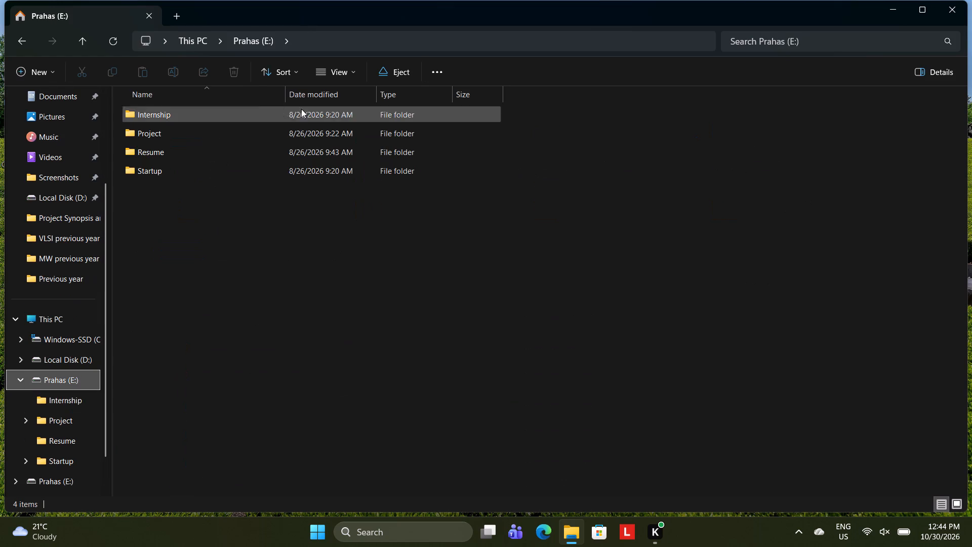
double_click(168, 111)
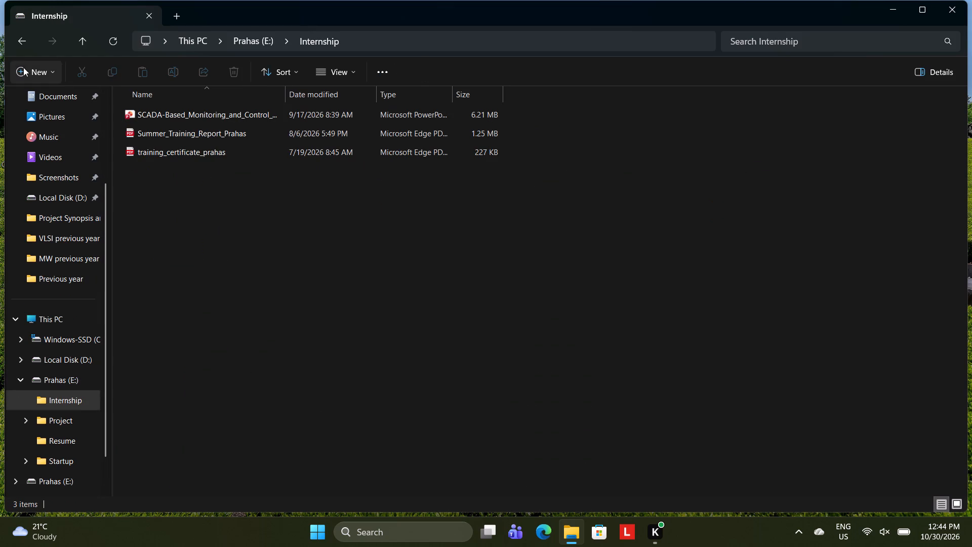
left_click(19, 46)
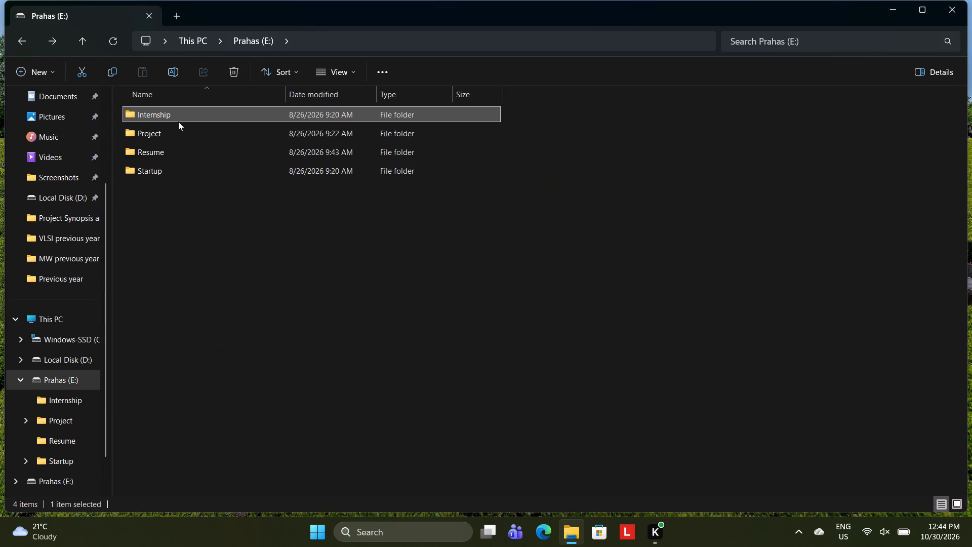
double_click(182, 131)
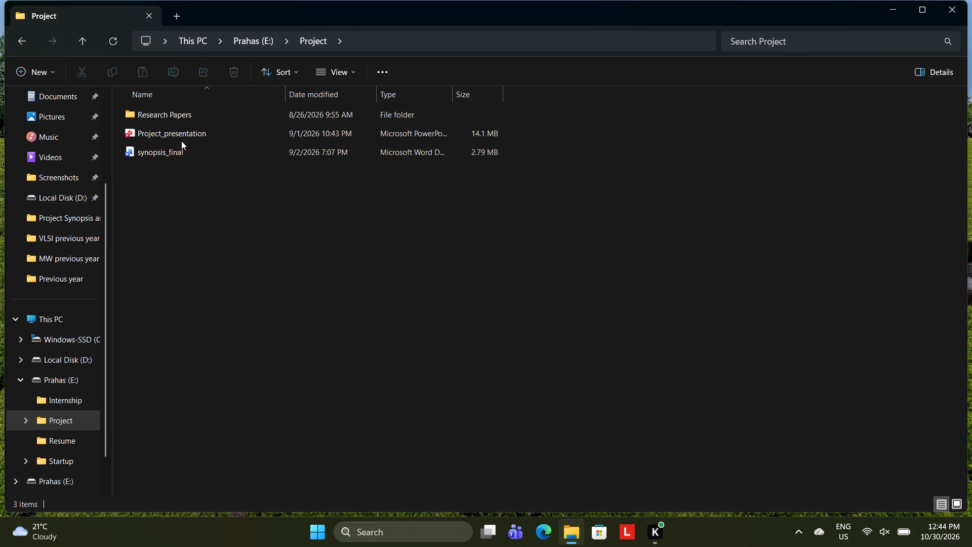
double_click(181, 134)
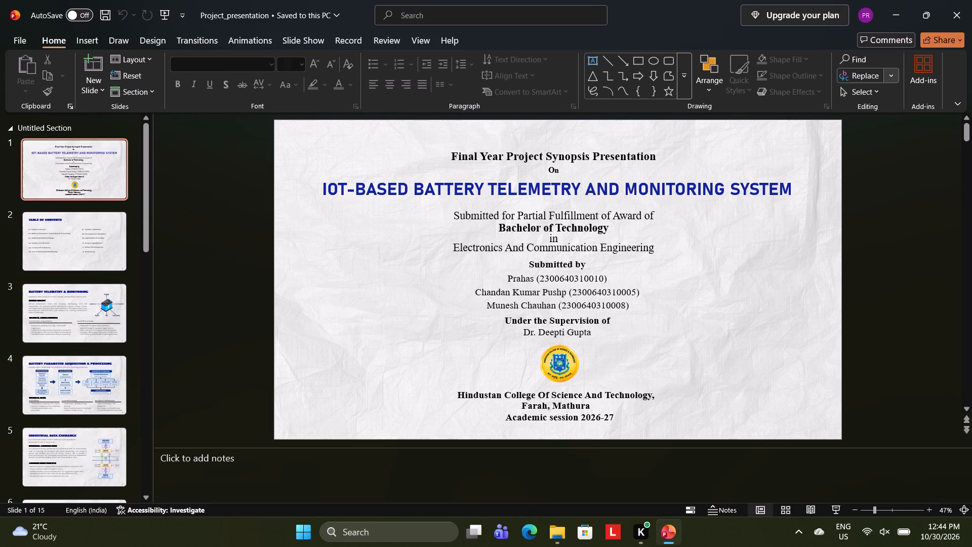
Look through the presentation's slides from the title slide to the Connected Telemetry slide.
key("Down")
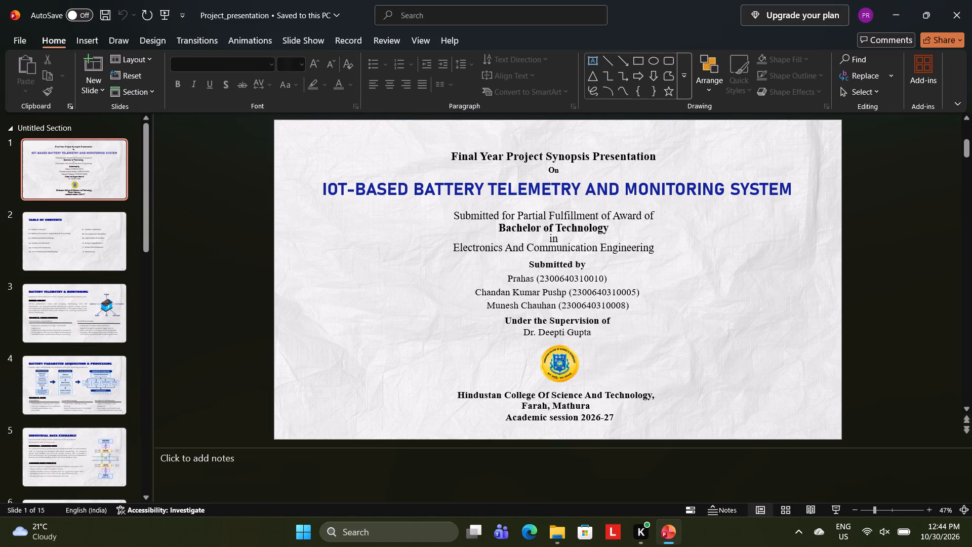
key("Down")
key("Down")
key("Down")
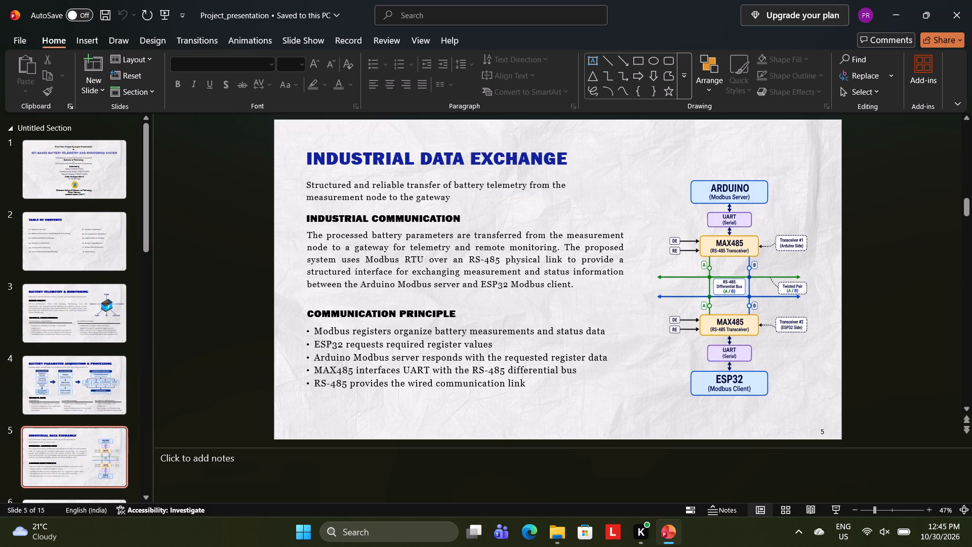
key("Down")
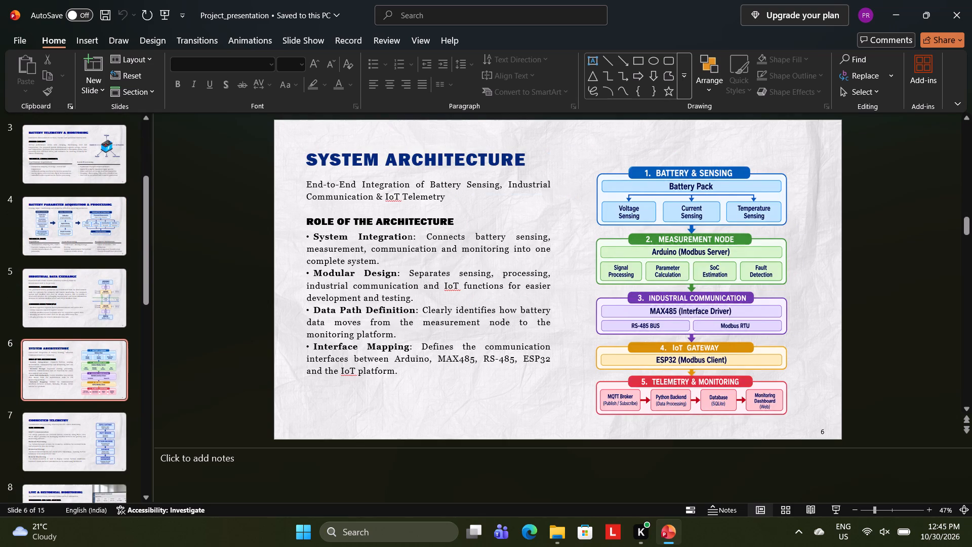
key("Down")
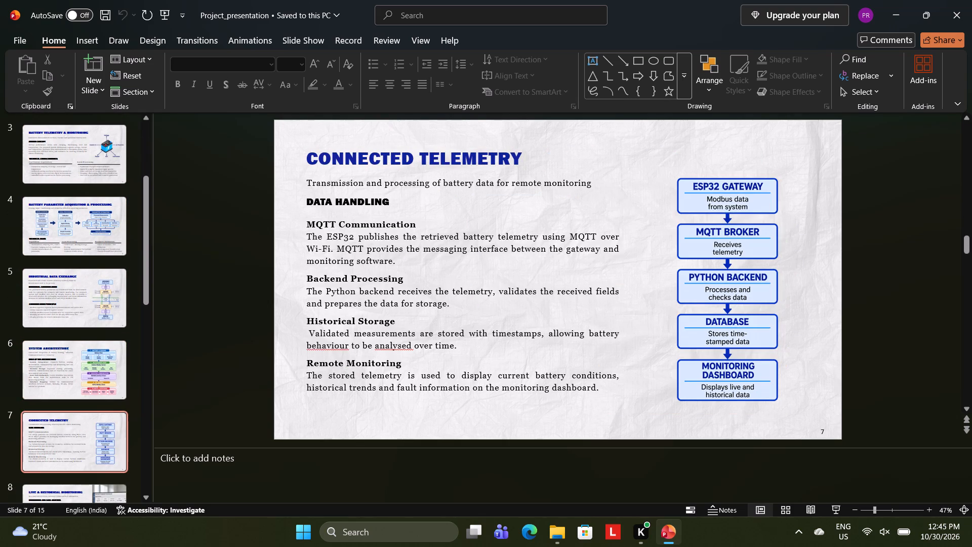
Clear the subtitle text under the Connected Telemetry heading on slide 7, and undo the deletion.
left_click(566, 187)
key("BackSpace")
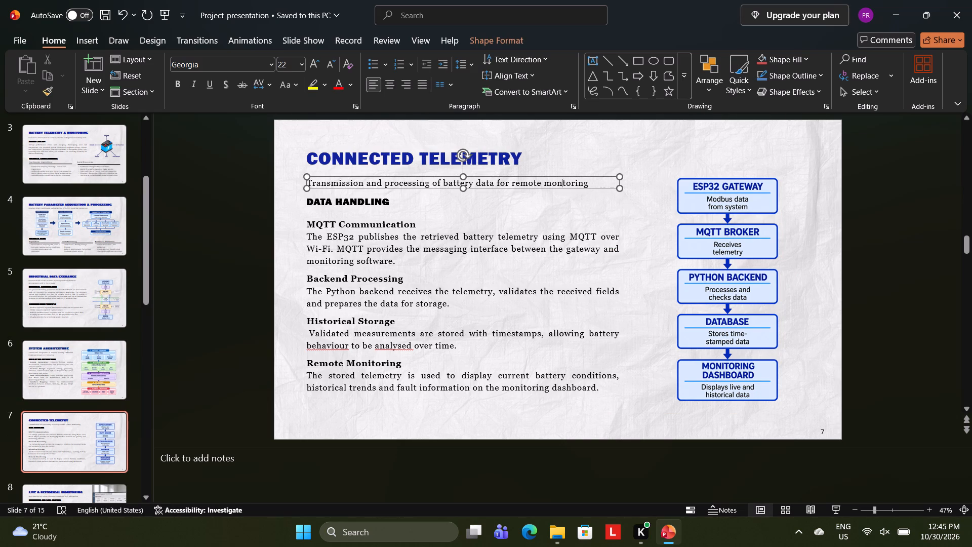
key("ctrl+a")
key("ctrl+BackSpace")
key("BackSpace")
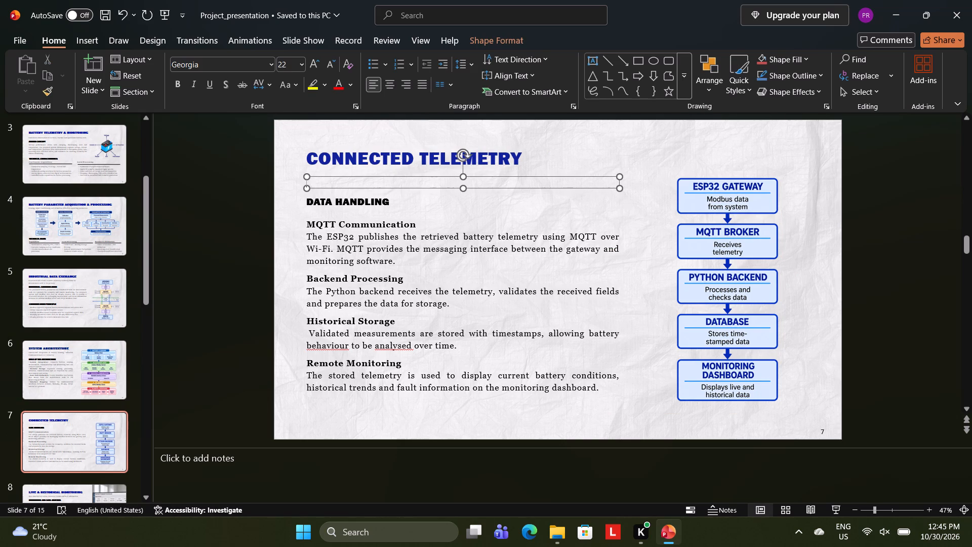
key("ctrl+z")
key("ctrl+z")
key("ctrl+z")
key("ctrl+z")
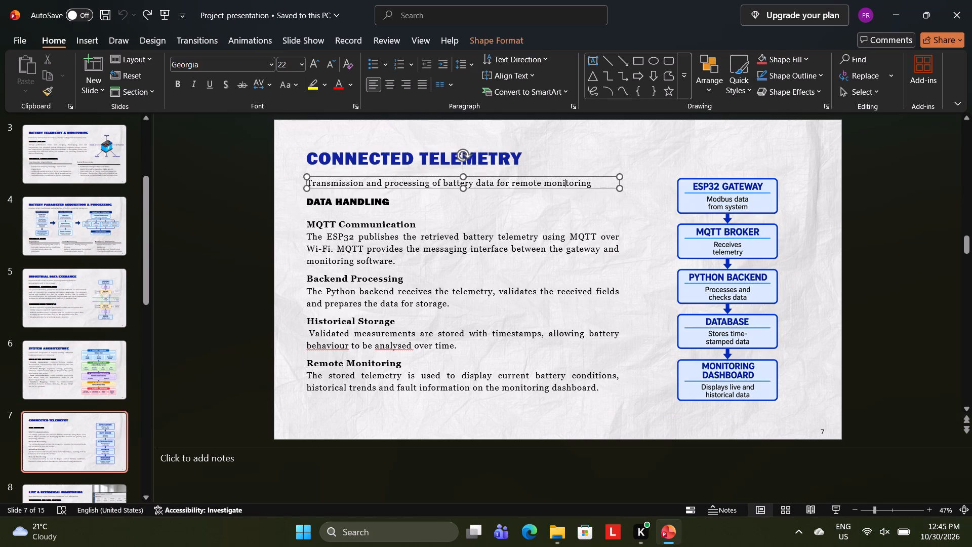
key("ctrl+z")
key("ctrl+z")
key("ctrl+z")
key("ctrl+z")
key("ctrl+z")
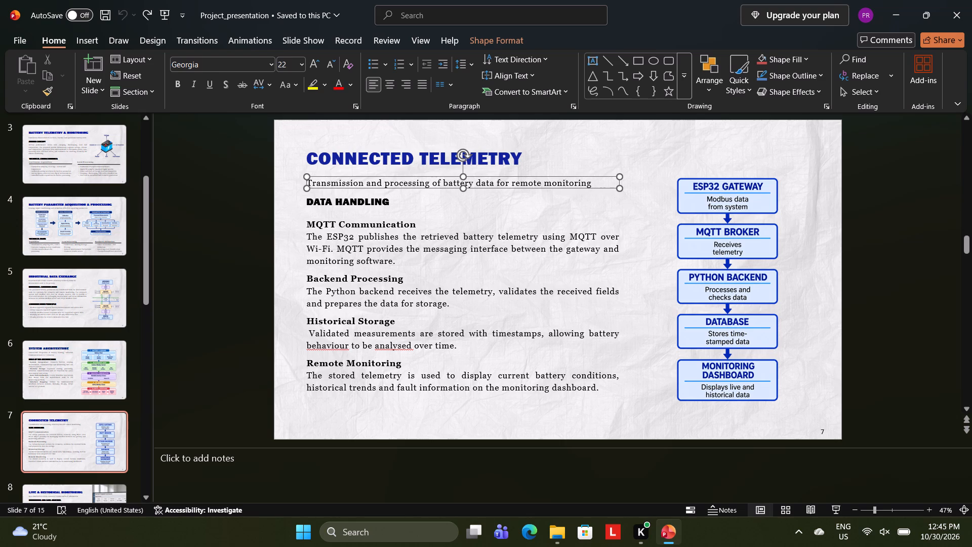
Close the original Project_presentation file.
left_click(353, 146)
left_click(971, 2)
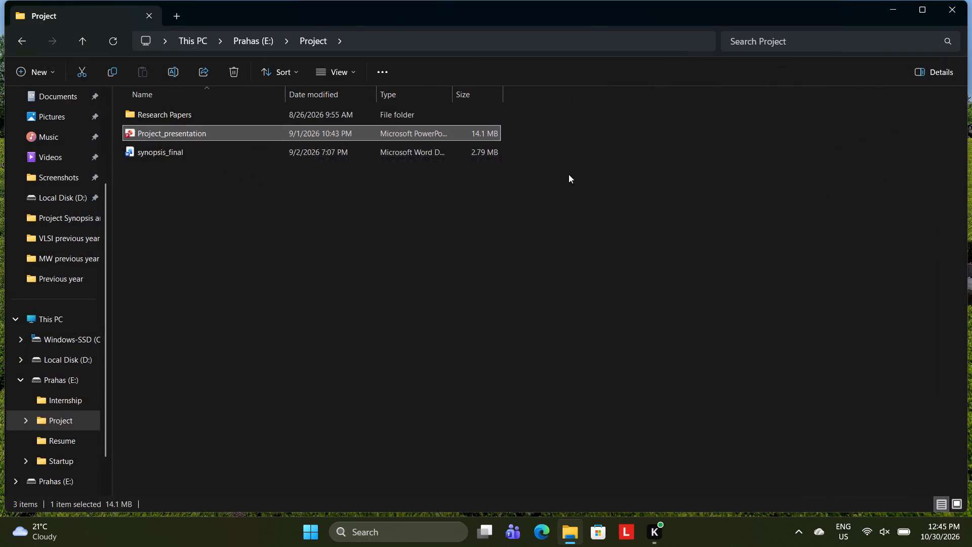
Duplicate the Project_presentation file within the Project folder.
left_click(362, 127)
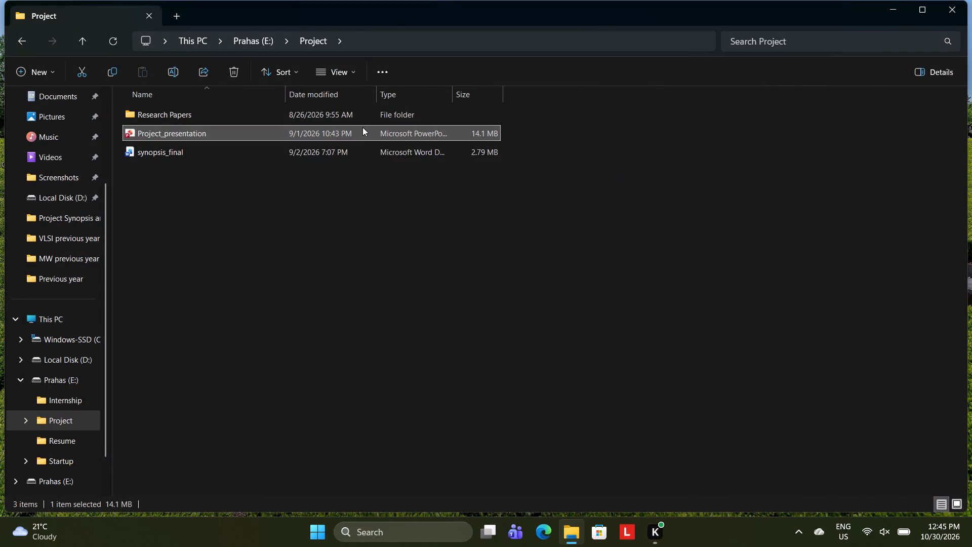
key("ctrl+c")
key("ctrl+c")
key("ctrl+c")
left_click(325, 190)
key("ctrl+v")
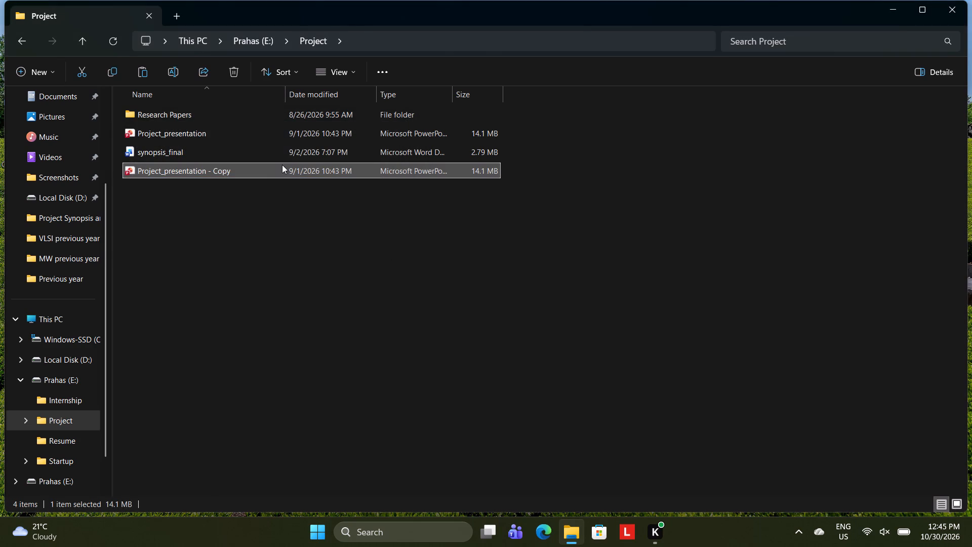
Open the duplicated presentation file, Project_presentation - Copy, in PowerPoint.
triple_click(282, 165)
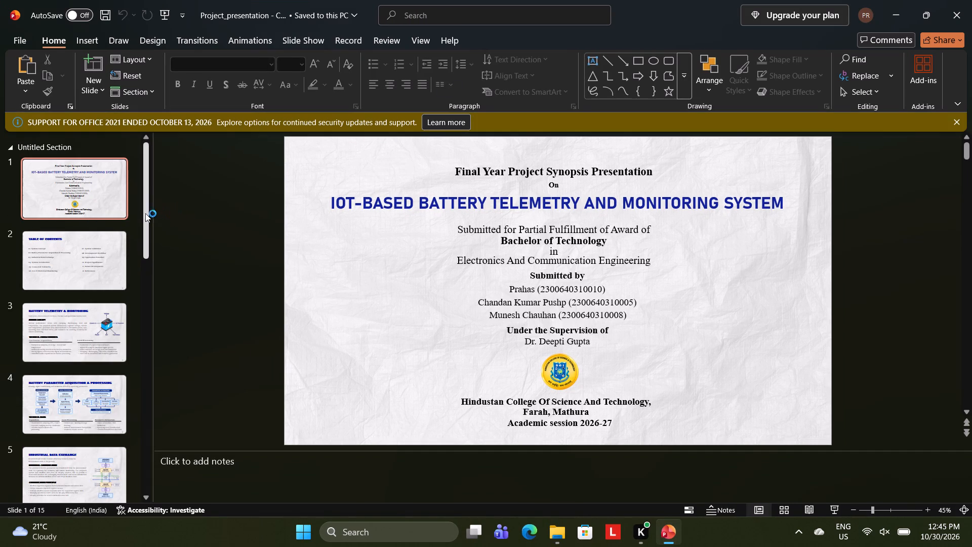
left_click_drag(150, 213, 159, 312)
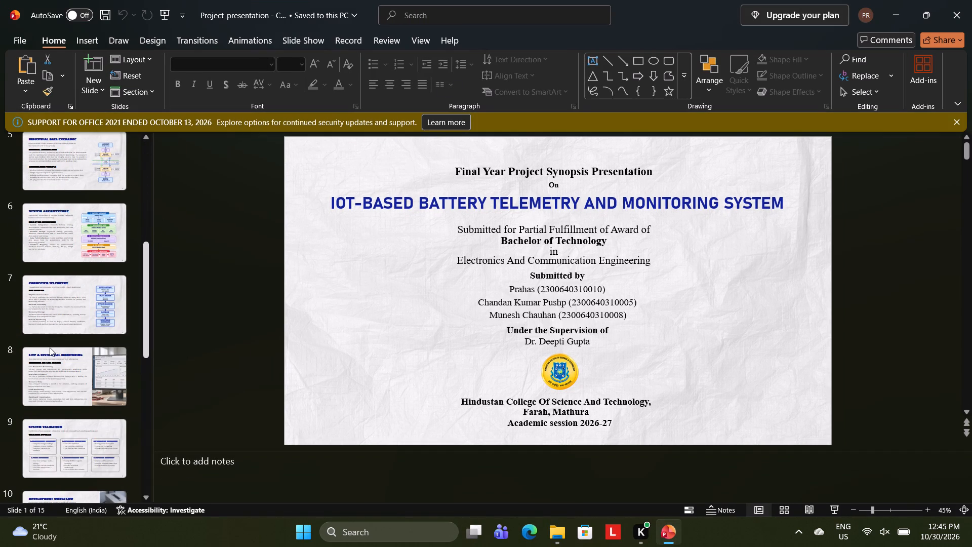
Clear all text on slide 7: the Connected Telemetry heading, its subtitle, the Data Handling subheading and the body paragraphs.
left_click(56, 315)
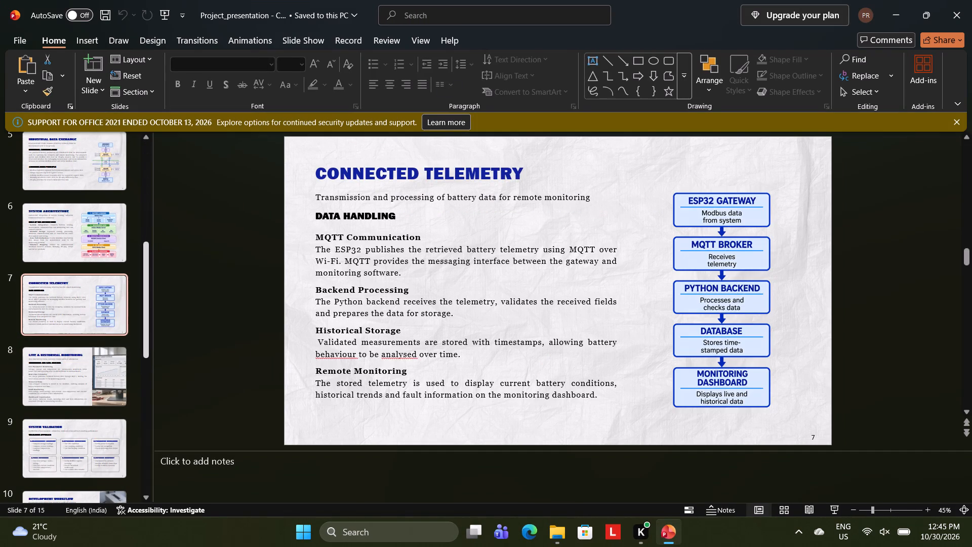
left_click(432, 174)
key("ctrl+a")
key("BackSpace")
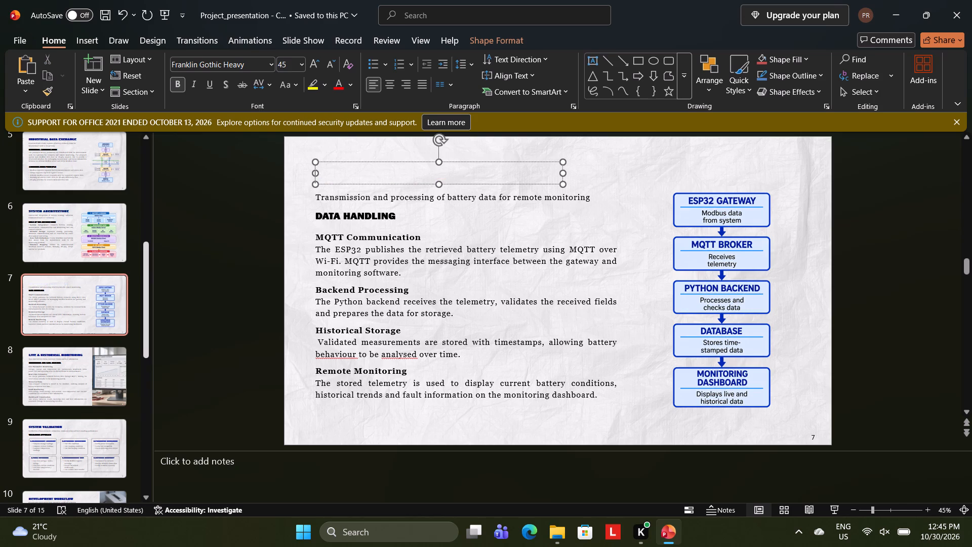
left_click(390, 201)
key("ctrl+a")
key("BackSpace")
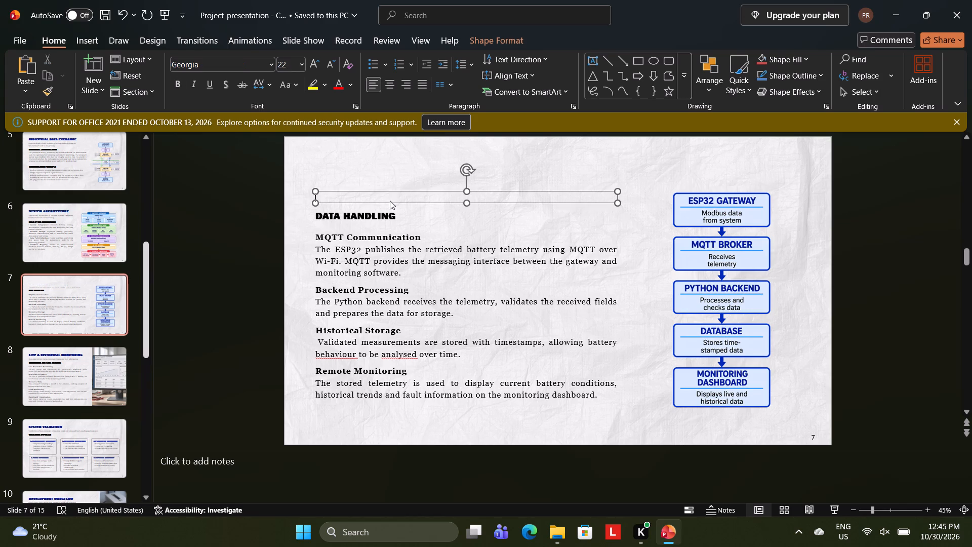
left_click(381, 216)
key("ctrl+a")
key("BackSpace")
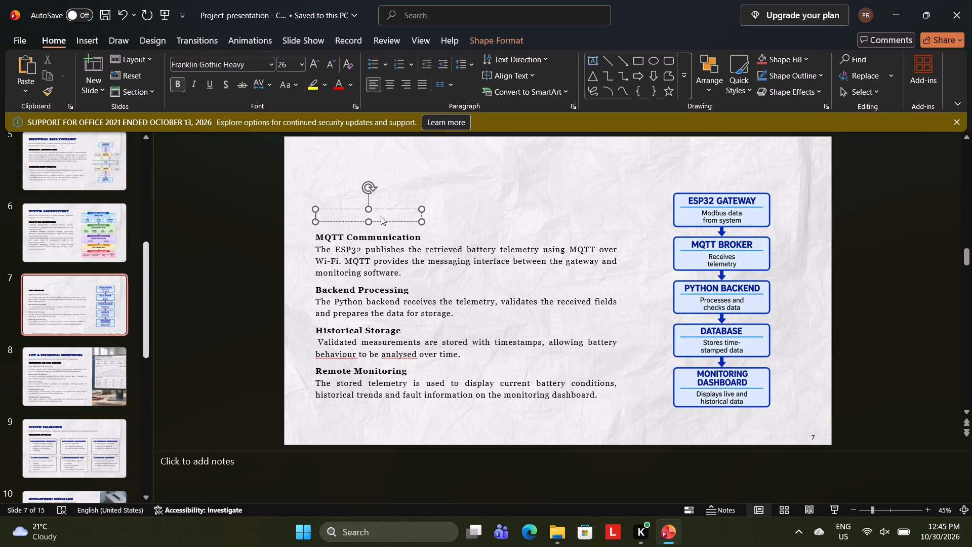
left_click(372, 265)
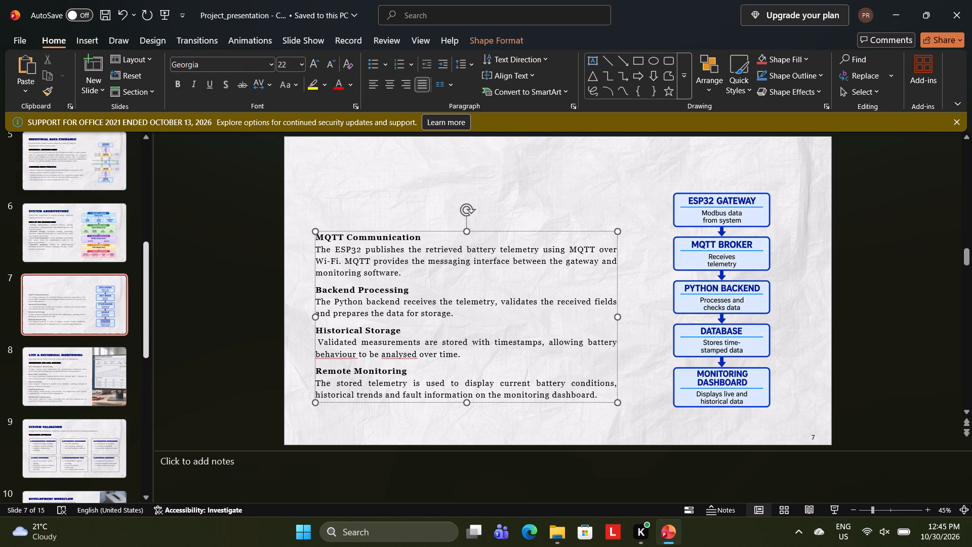
key("BackSpace")
key("ctrl+a")
key("ctrl+BackSpace")
key("BackSpace")
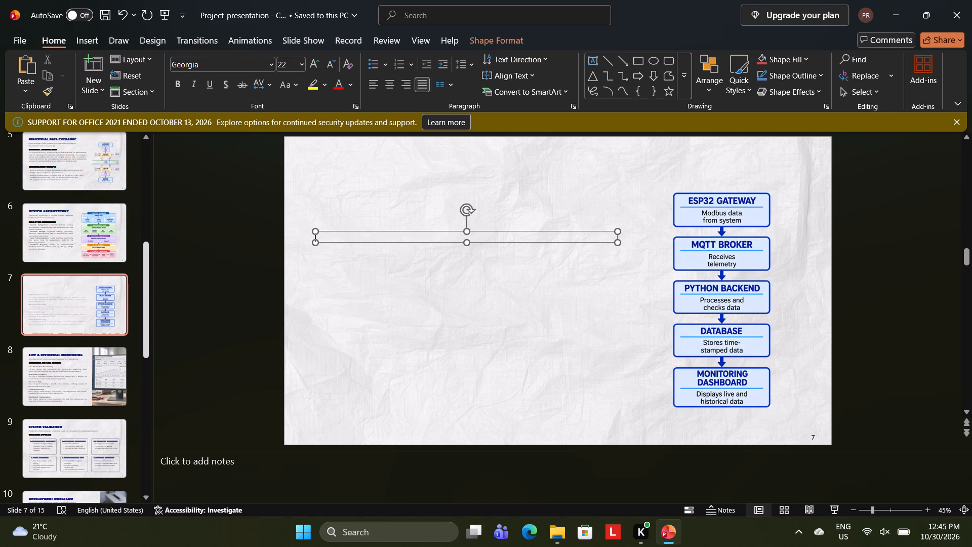
Delete the ESP32 Gateway to Monitoring Dashboard flow diagram from slide 7.
left_click(701, 261)
key("BackSpace")
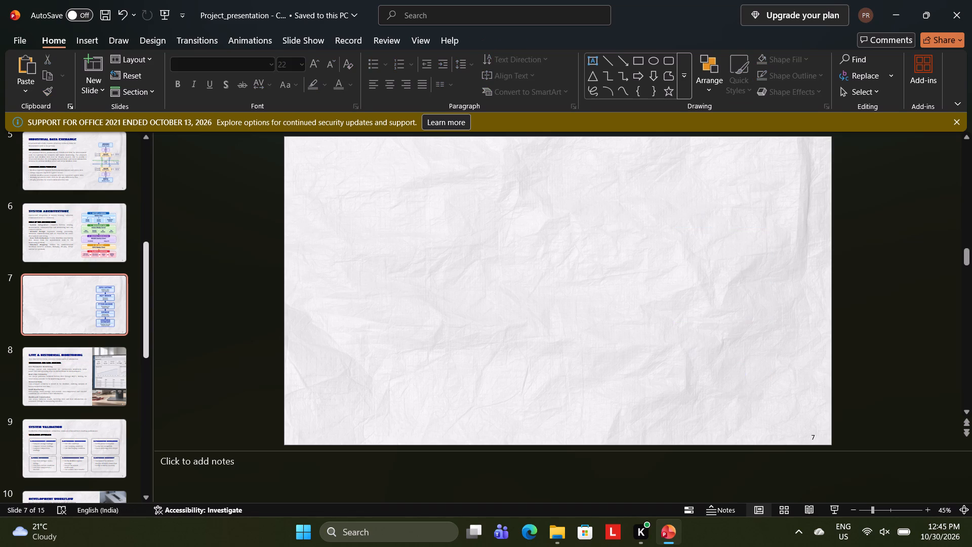
Clear all text on slide 8: the body paragraphs, Monitoring and Data Analysis subheading, subtitle and Live & Historical Monitoring heading.
left_click(82, 379)
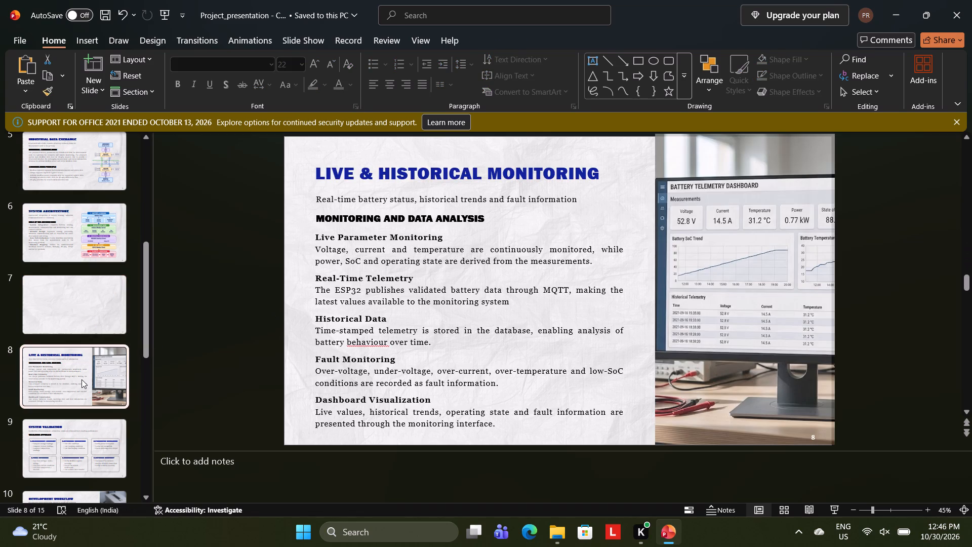
left_click(376, 298)
key("ctrl+a")
key("BackSpace")
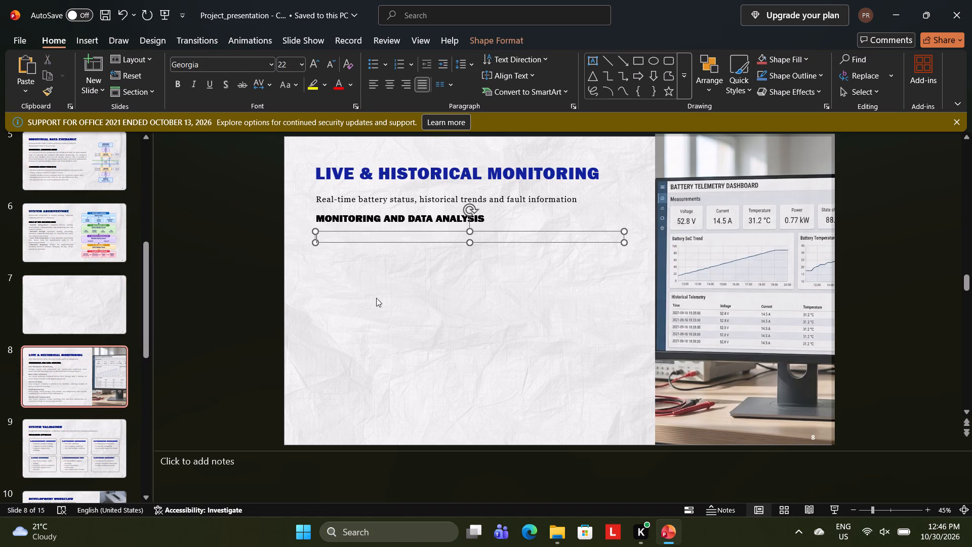
left_click(399, 220)
key("ctrl+a")
key("BackSpace")
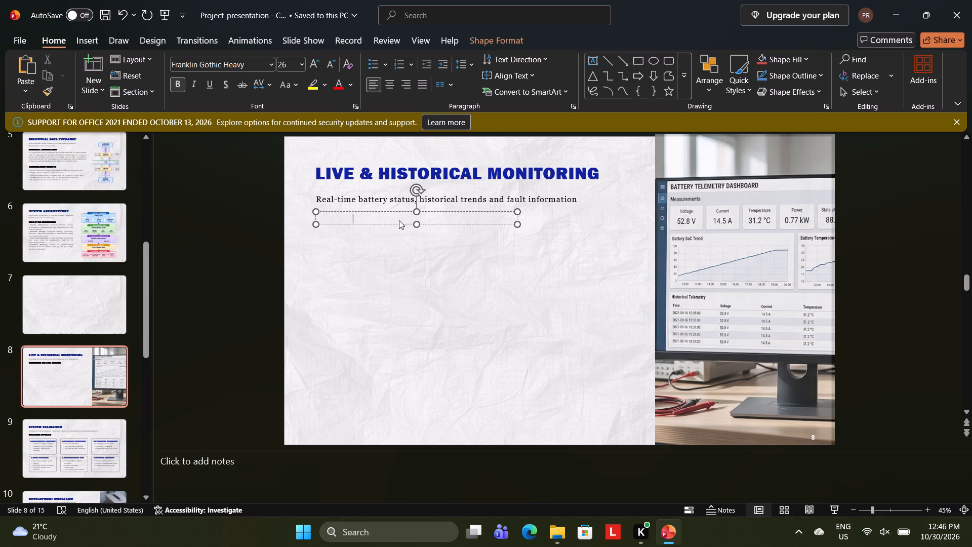
left_click(451, 199)
key("ctrl+a")
key("BackSpace")
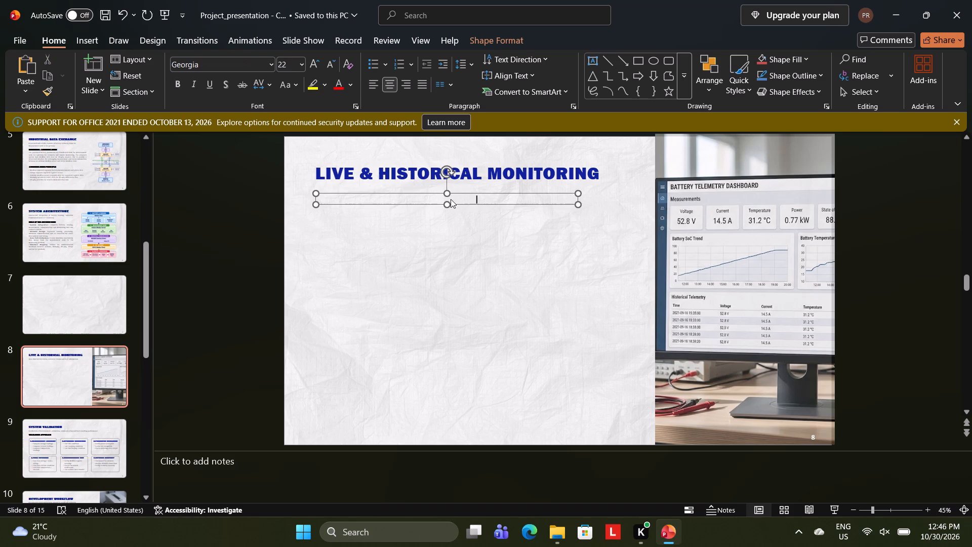
left_click(479, 170)
key("ctrl+a")
key("BackSpace")
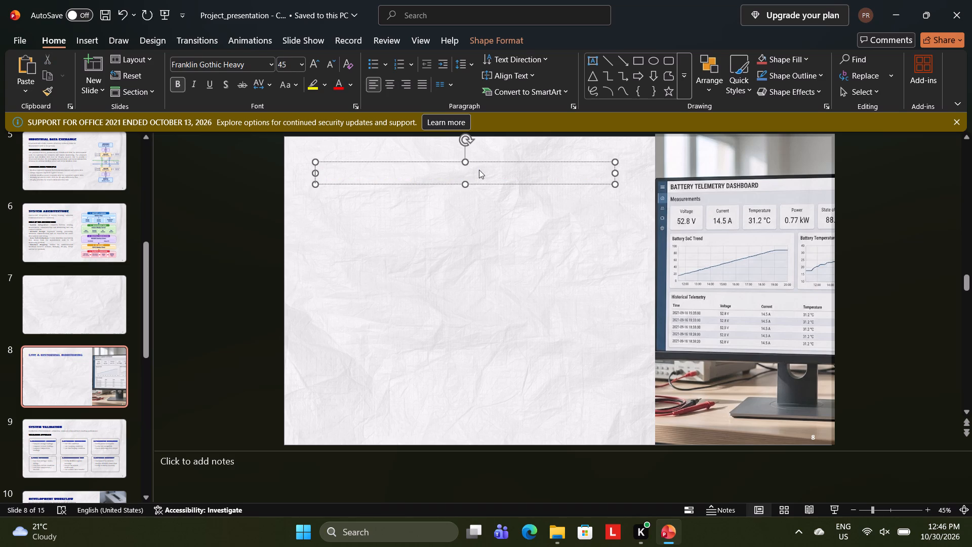
Delete the battery telemetry dashboard picture from slide 8.
left_click(781, 251)
key("BackSpace")
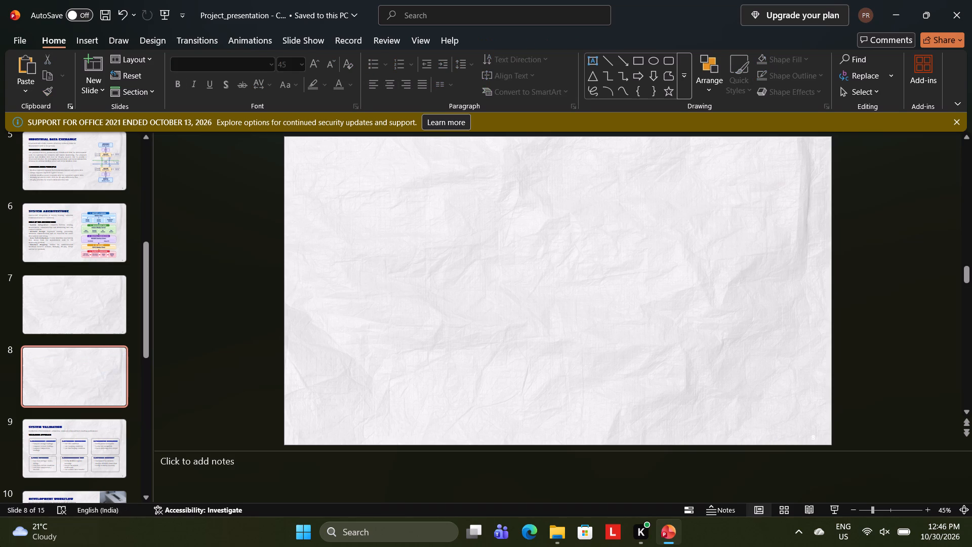
Clear the subtitle and the System Validation heading on slide 9.
left_click(66, 472)
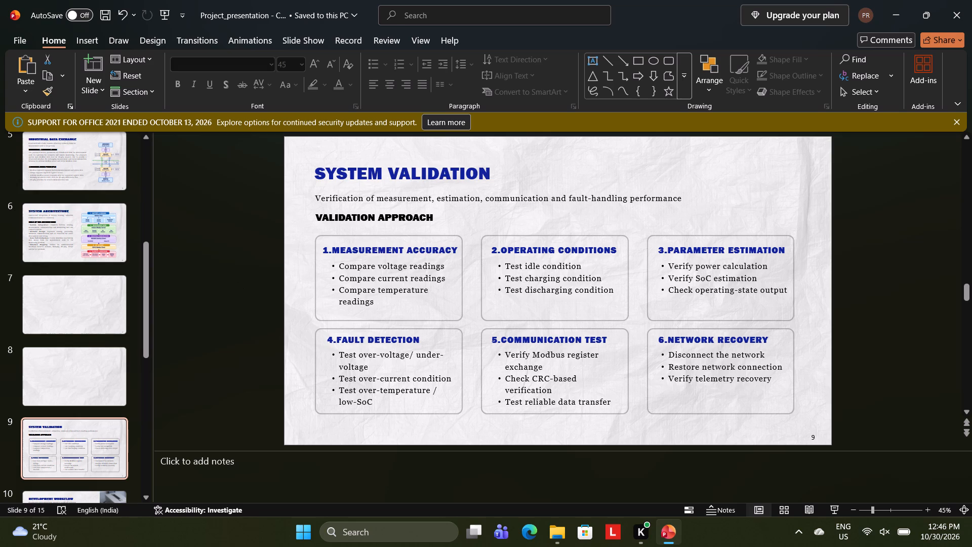
left_click(346, 251)
key("ctrl+a")
key("ctrl+a")
key("ctrl+BackSpace")
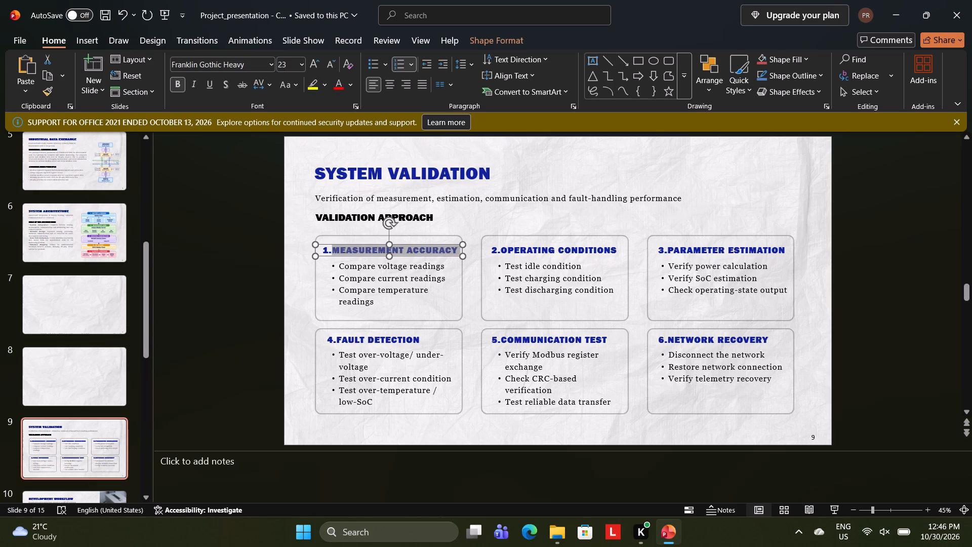
left_click(552, 197)
key("ctrl+a")
key("BackSpace")
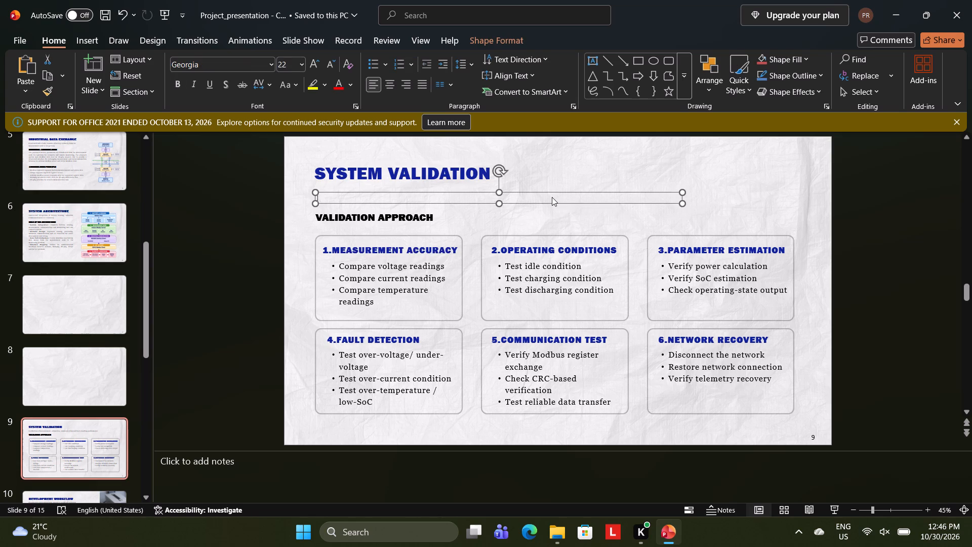
left_click(448, 176)
key("ctrl+a")
key("ctrl+BackSpace")
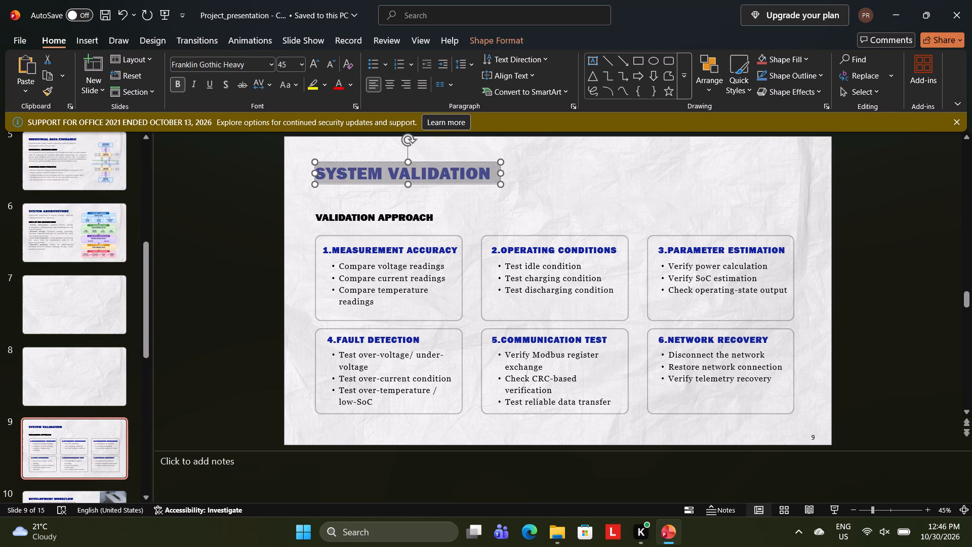
key("BackSpace")
Clear the bullets in slide 9's Measurement Accuracy box and try to clear that box's heading.
left_click(436, 265)
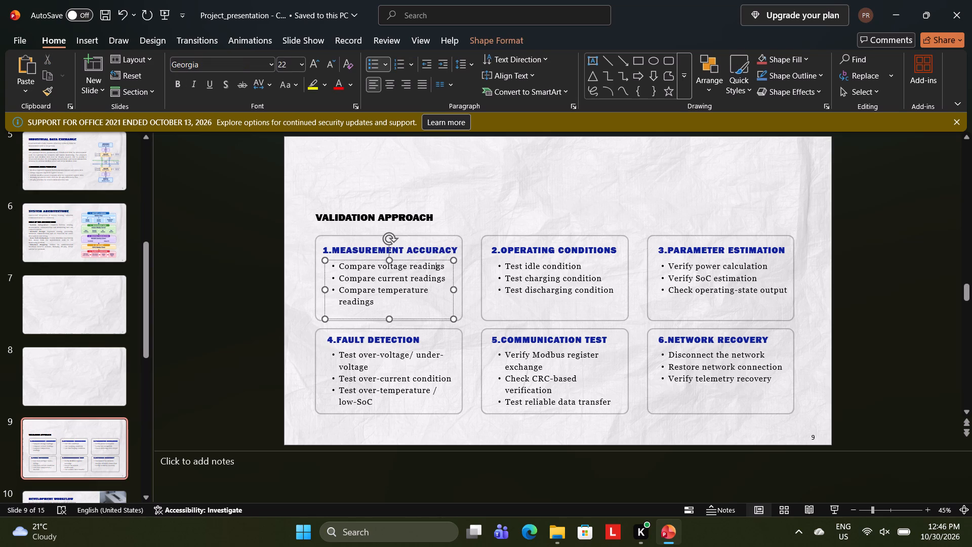
key("ctrl+a")
key("BackSpace")
left_click(438, 252)
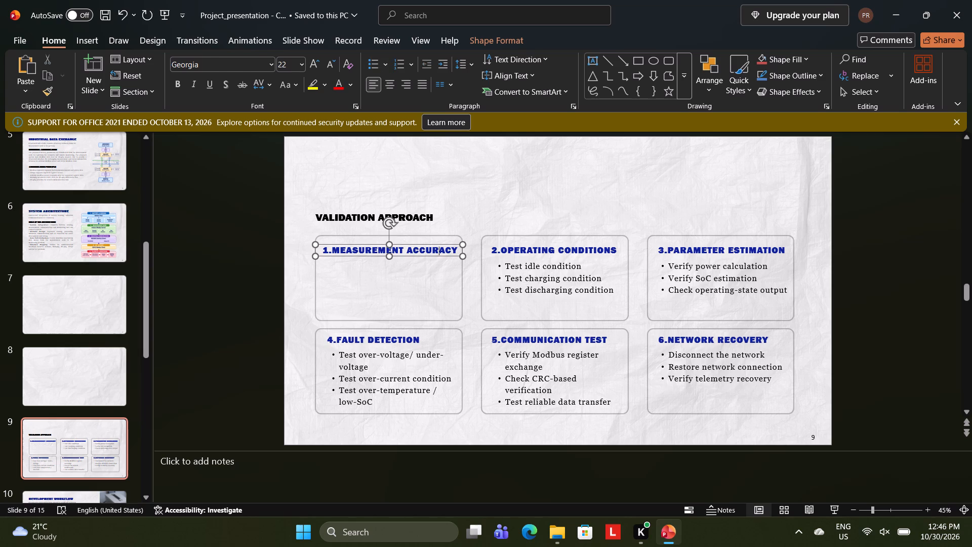
key("BackSpace")
key("ctrl+a")
key("ctrl+BackSpace")
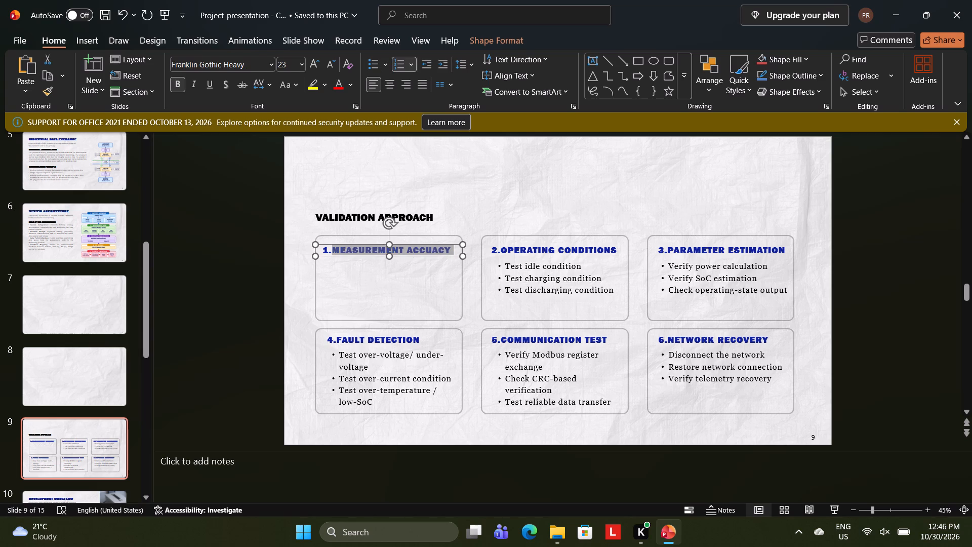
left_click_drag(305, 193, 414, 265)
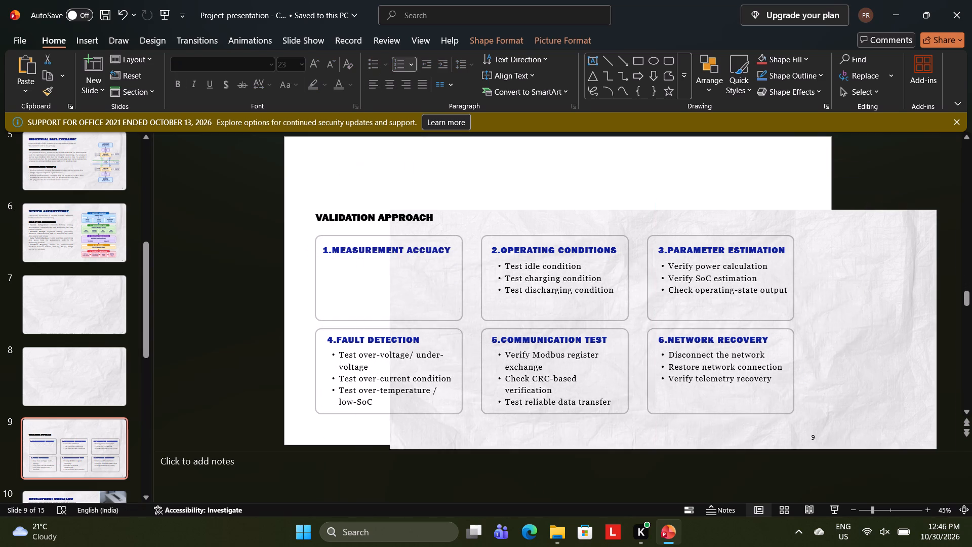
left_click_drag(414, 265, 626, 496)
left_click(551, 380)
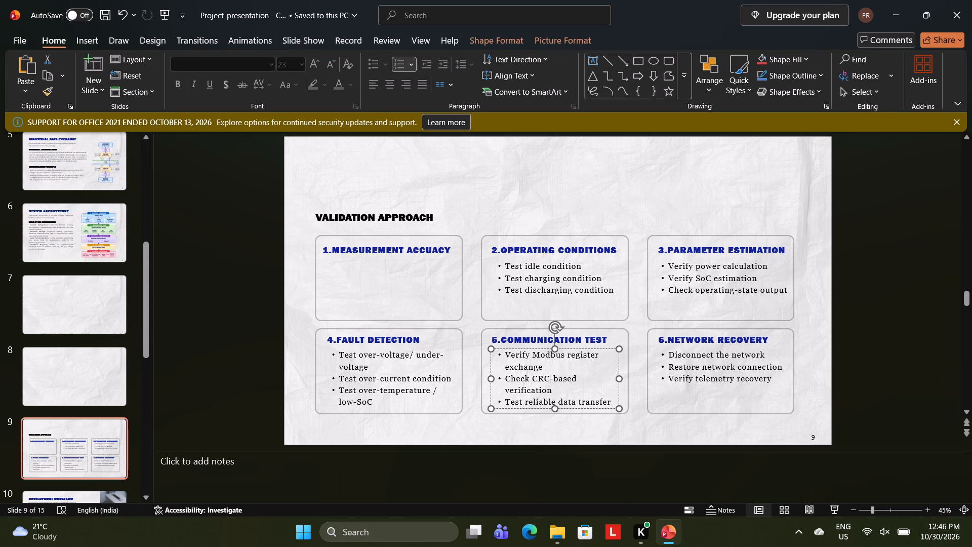
Copy slide 9's crumpled-paper background picture, delete every object on the slide, and paste the background back.
left_click(647, 206)
key("ctrl+c")
key("ctrl+c")
key("ctrl+c")
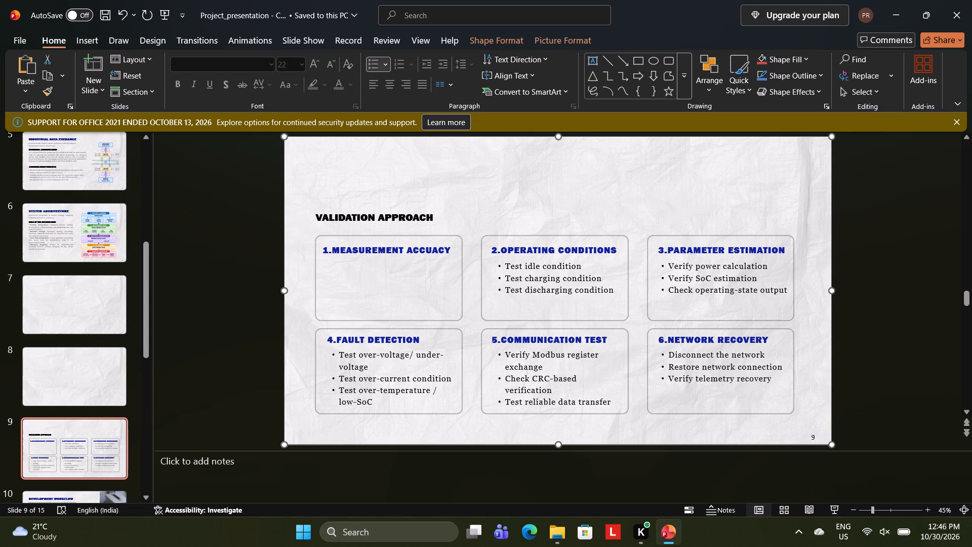
key("BackSpace")
key("ctrl+a")
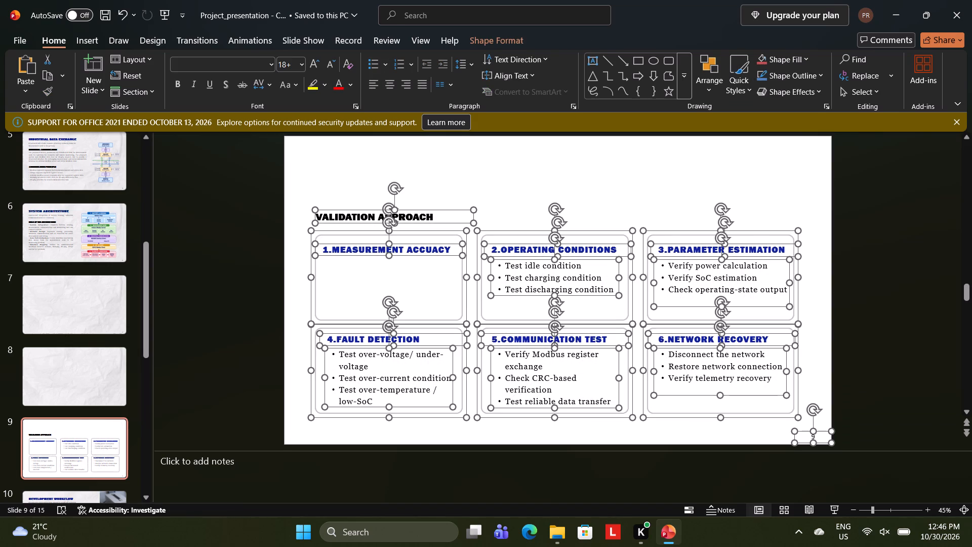
key("BackSpace")
key("ctrl+c")
key("ctrl+v")
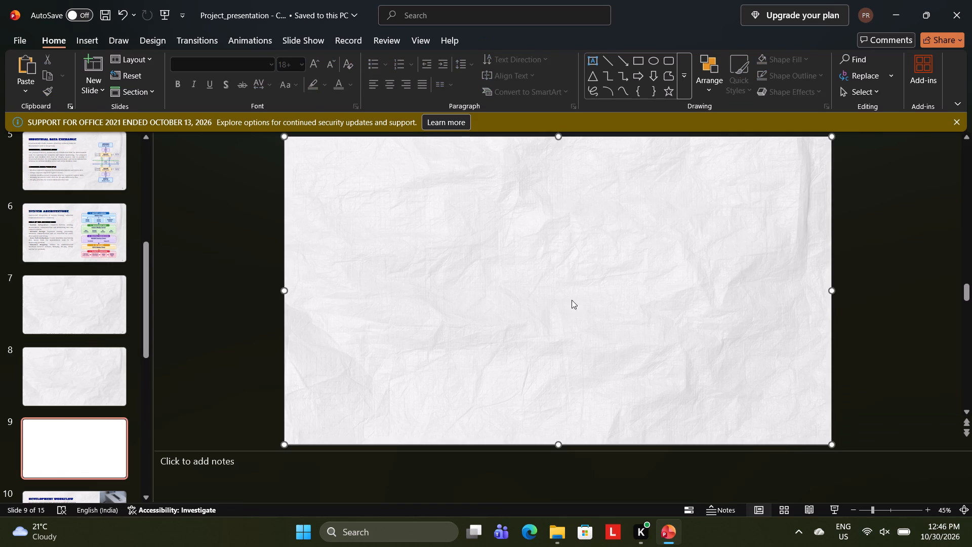
left_click(240, 294)
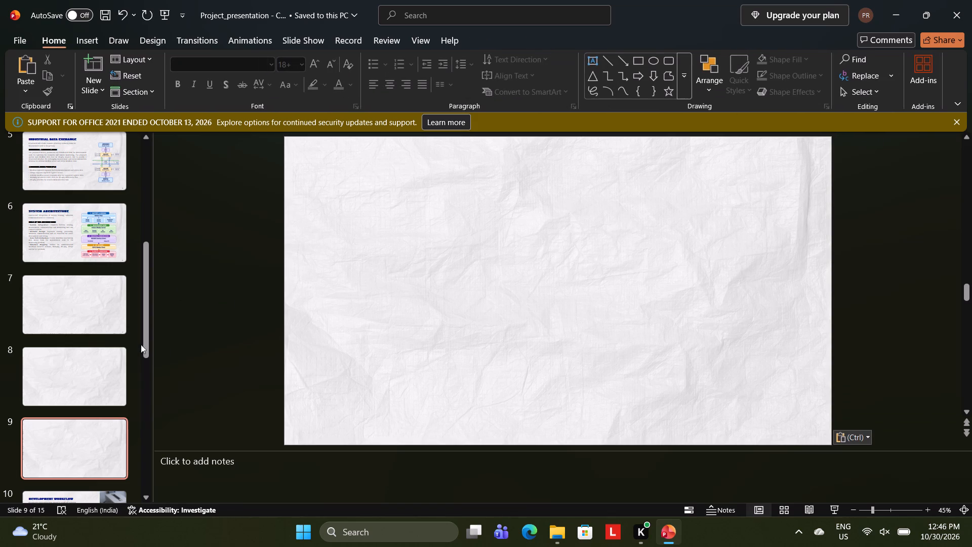
On slide 10, clear the Development Workflow heading and the numbered lists under Development and Integration & Testing.
left_click_drag(143, 343, 154, 398)
left_click(93, 366)
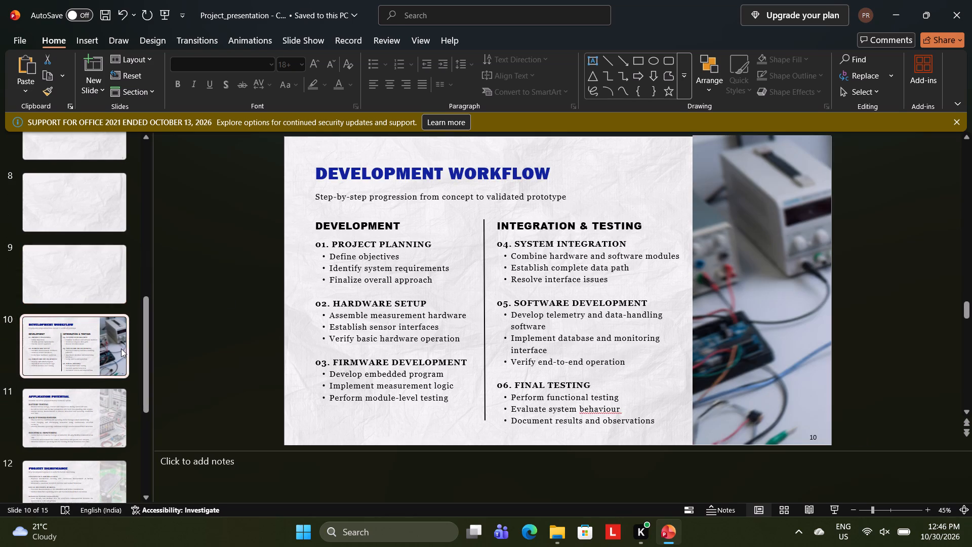
key("ctrl+a")
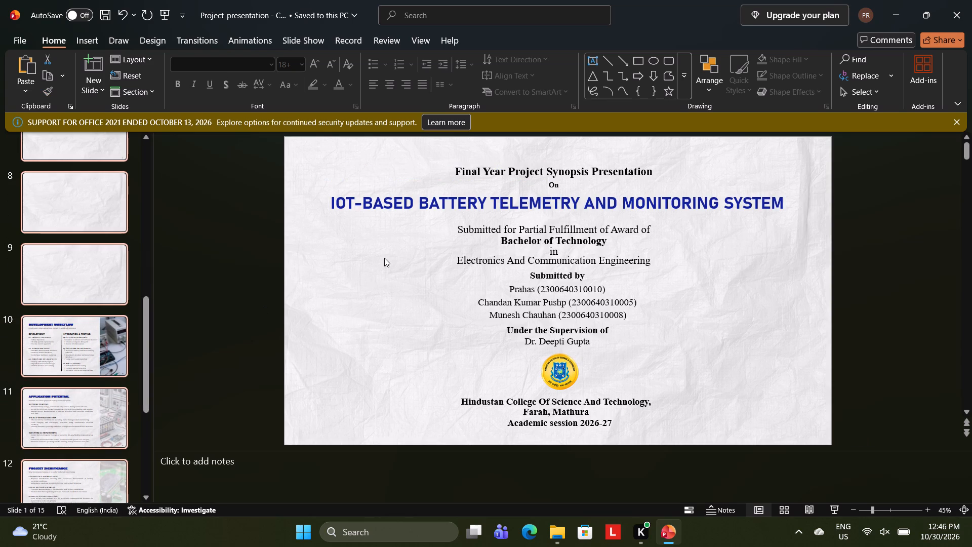
left_click(100, 343)
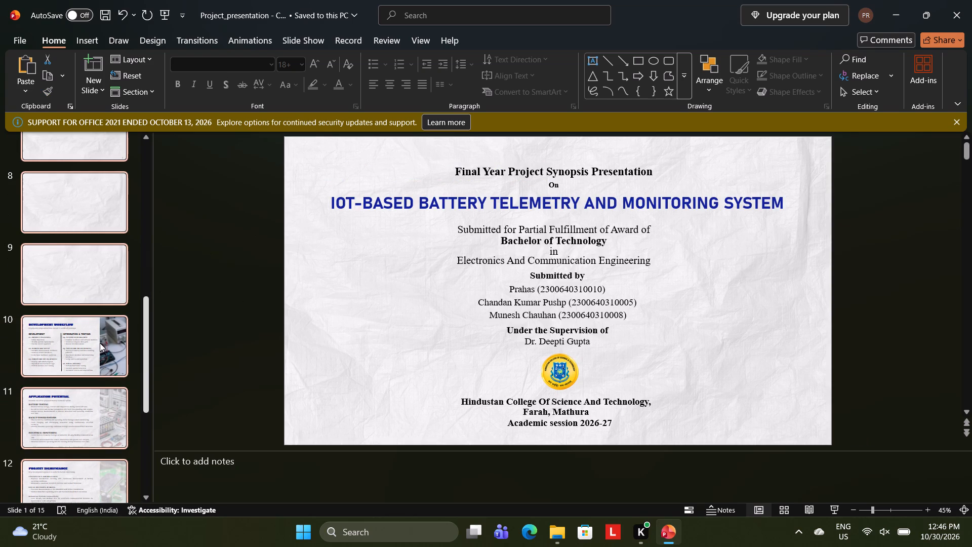
left_click(373, 247)
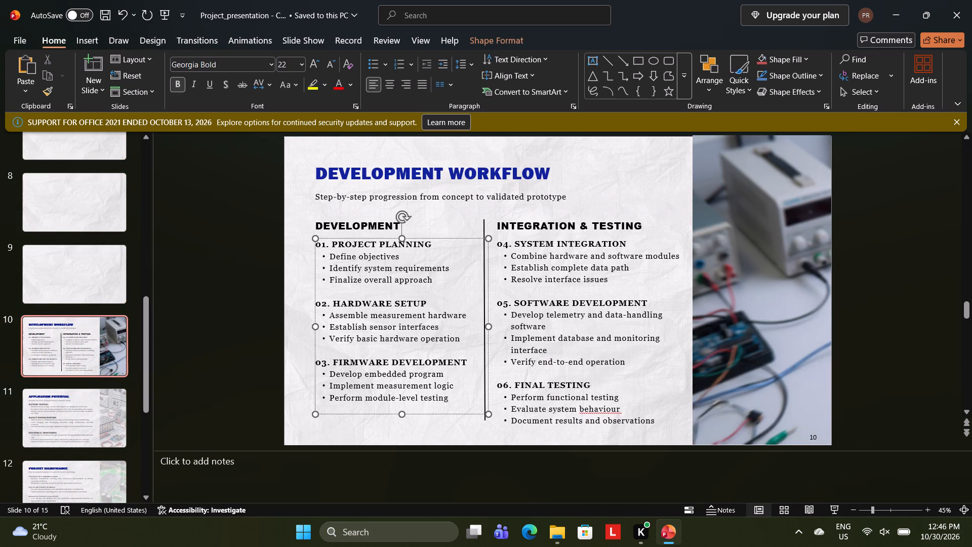
key("ctrl+a")
key("BackSpace")
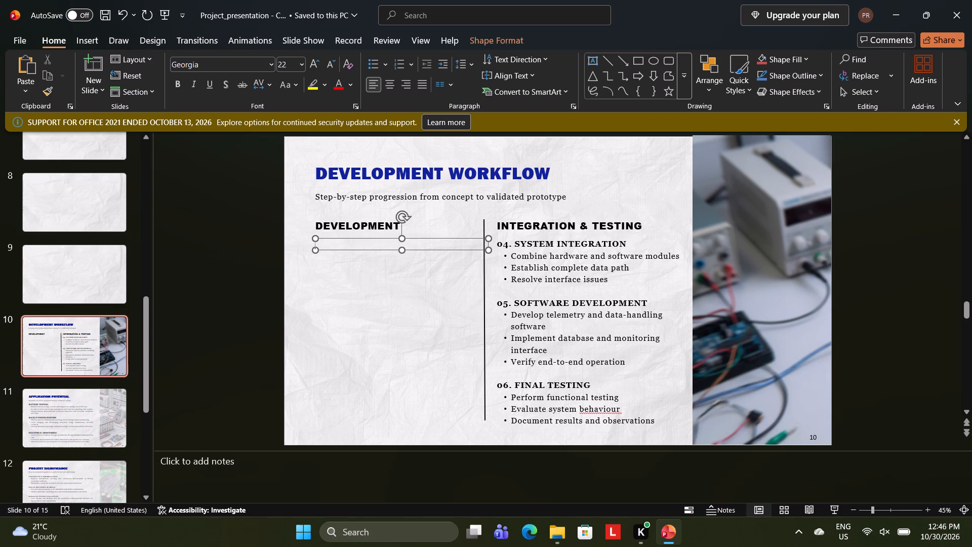
left_click(440, 169)
key("ctrl+a")
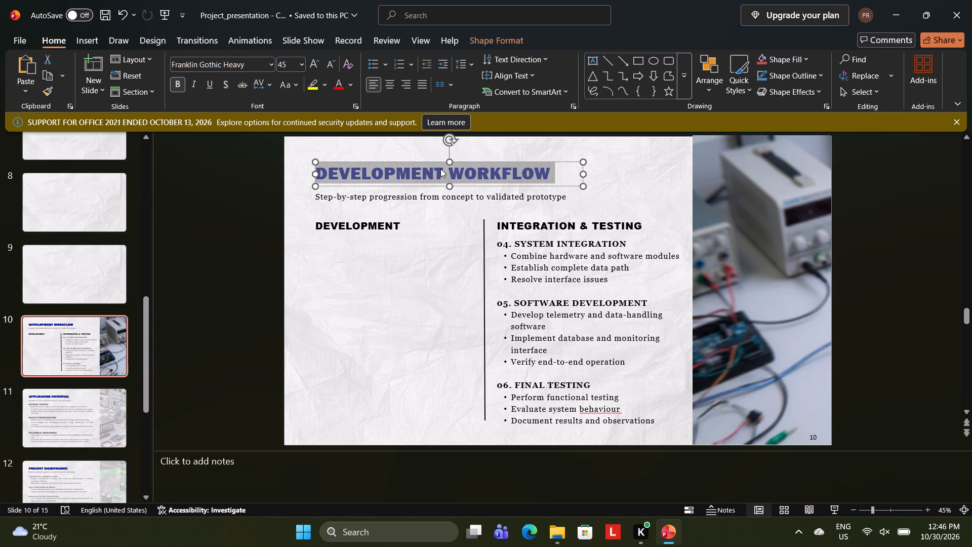
key("BackSpace")
left_click(582, 250)
key("ctrl+a")
key("BackSpace")
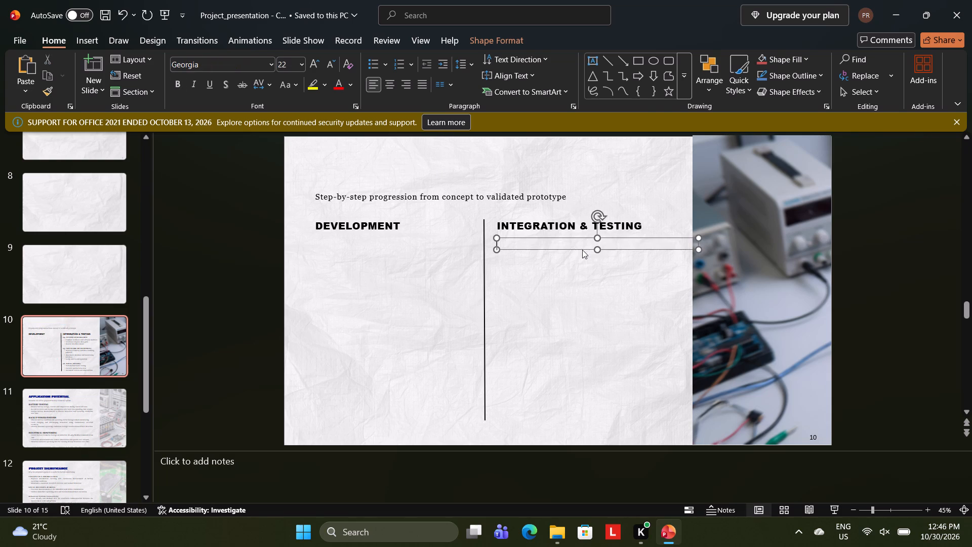
Clear slide 10's subtitle about step-by-step progression from concept to validated prototype.
left_click(575, 234)
left_click(573, 230)
key("BackSpace")
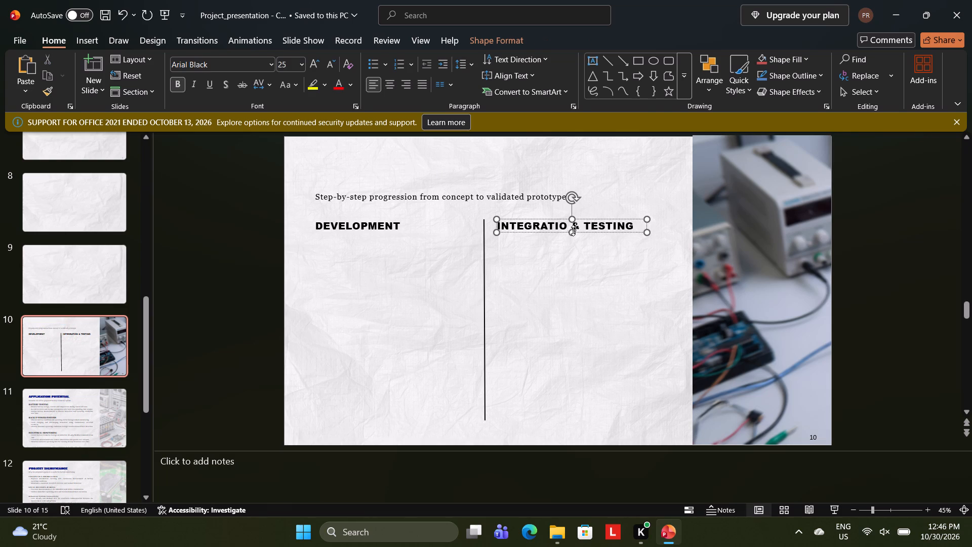
left_click(532, 199)
key("BackSpace")
key("ctrl+a")
key("ctrl+BackSpace")
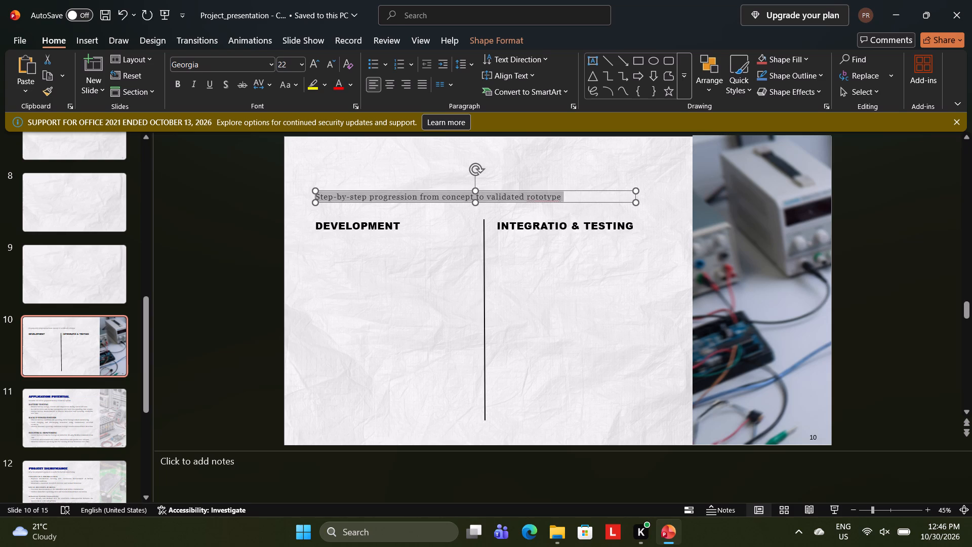
key("BackSpace")
Clear the Development and Integration & Testing headings on slide 10.
left_click(383, 232)
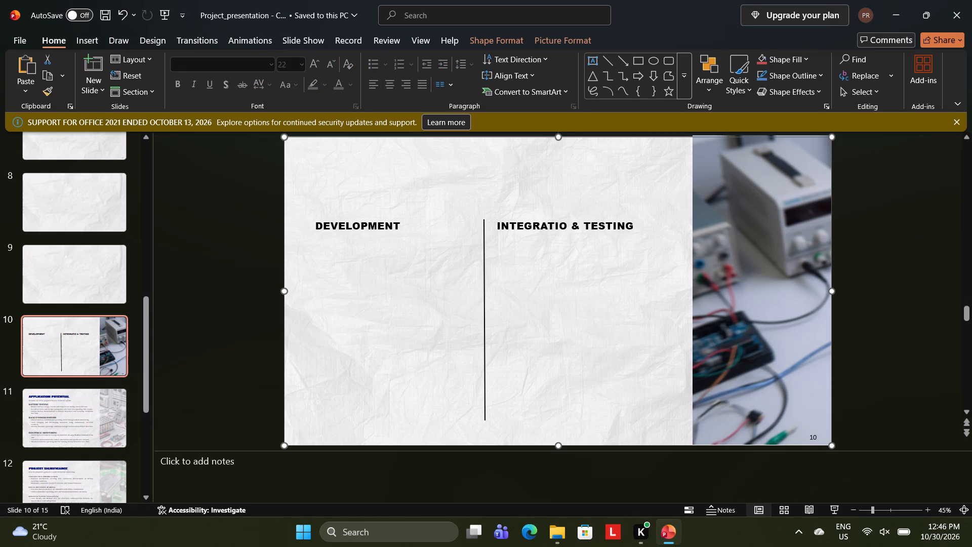
left_click(381, 226)
key("ctrl+a")
key("BackSpace")
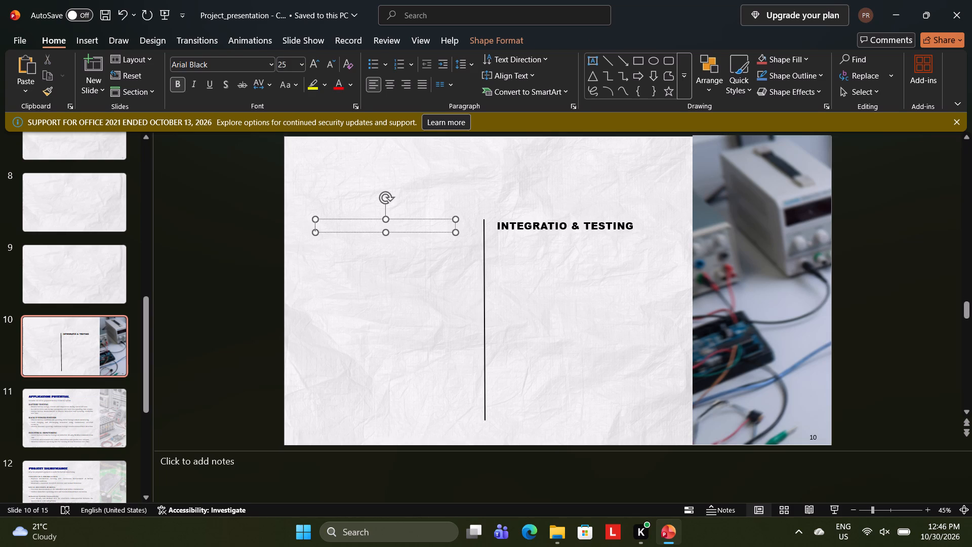
left_click(520, 219)
left_click(521, 220)
key("BackSpace")
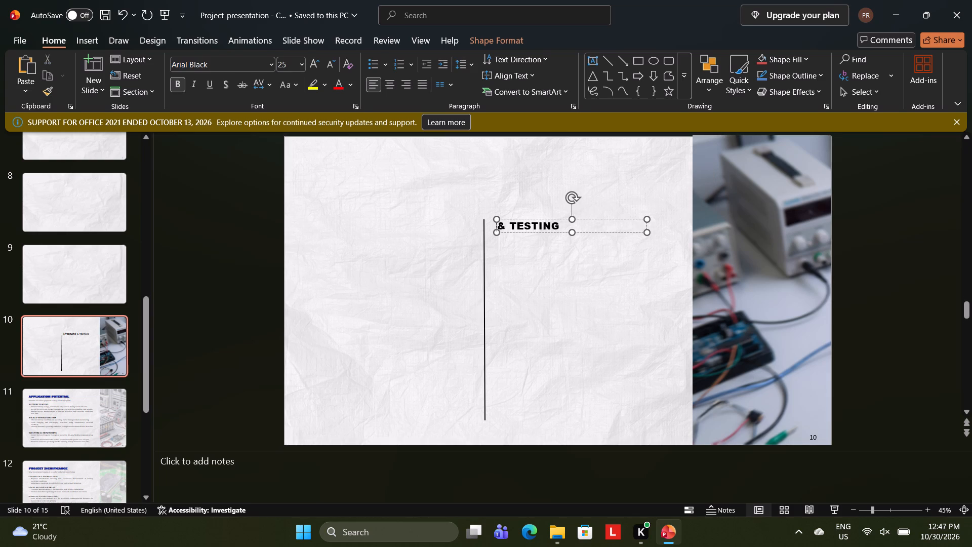
key("ctrl+a")
key("ctrl+BackSpace")
key("BackSpace")
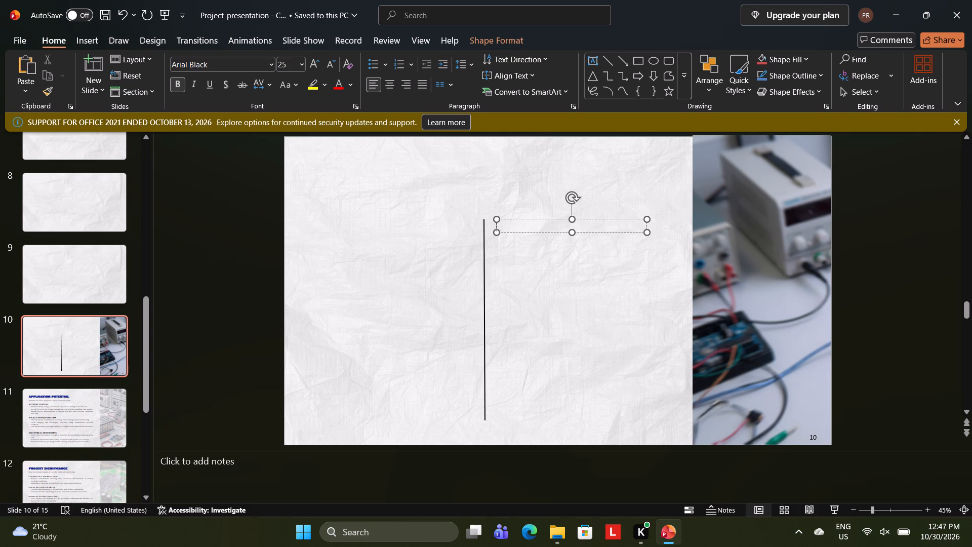
Delete the vertical divider line and the lab-equipment photo from slide 10.
left_click(483, 254)
key("BackSpace")
left_click(762, 204)
key("BackSpace")
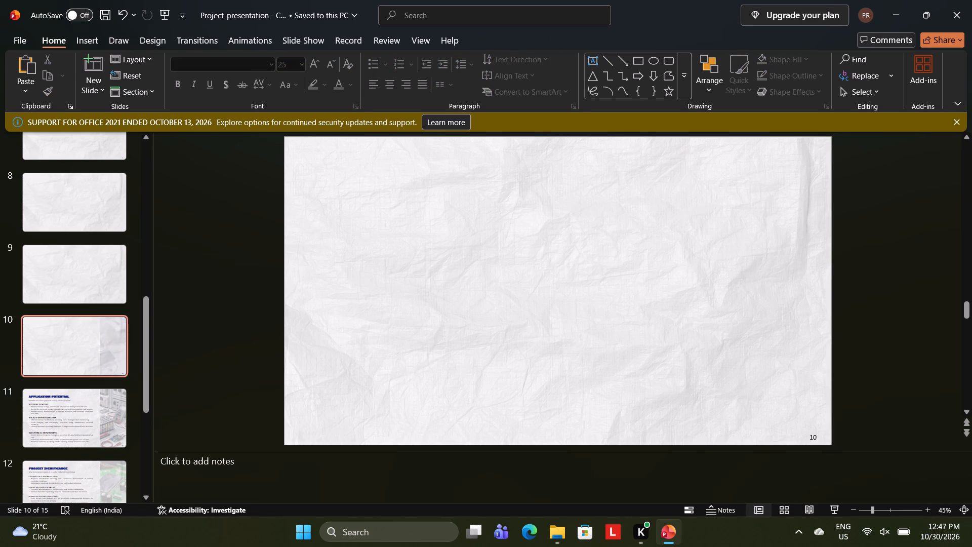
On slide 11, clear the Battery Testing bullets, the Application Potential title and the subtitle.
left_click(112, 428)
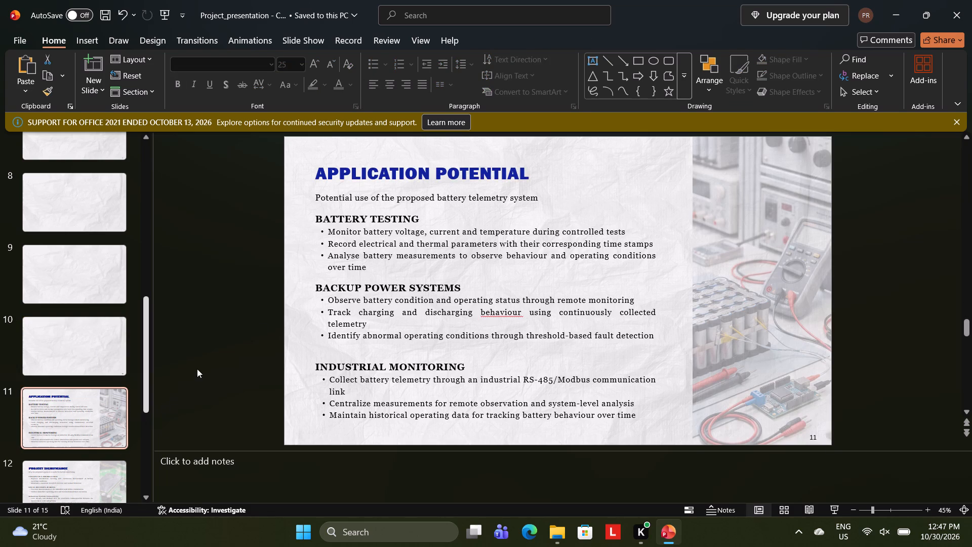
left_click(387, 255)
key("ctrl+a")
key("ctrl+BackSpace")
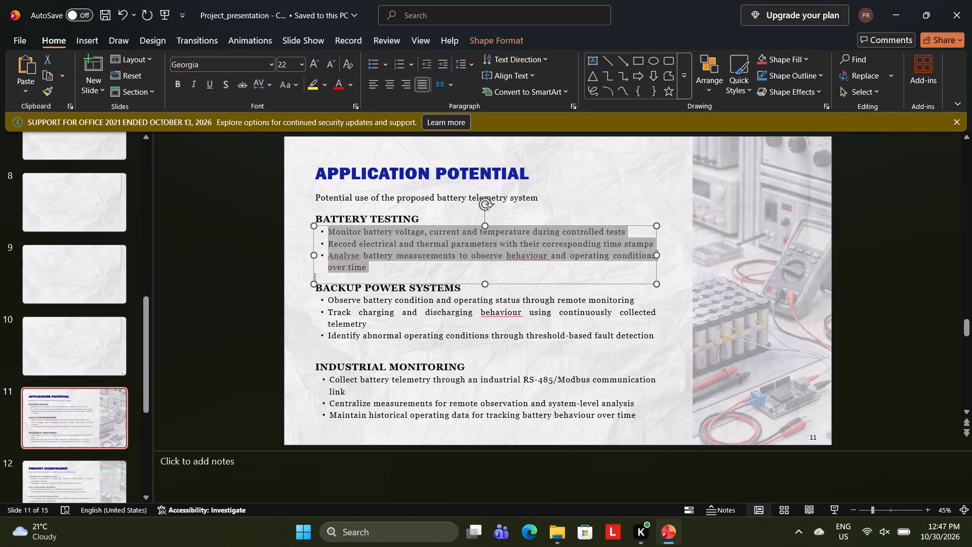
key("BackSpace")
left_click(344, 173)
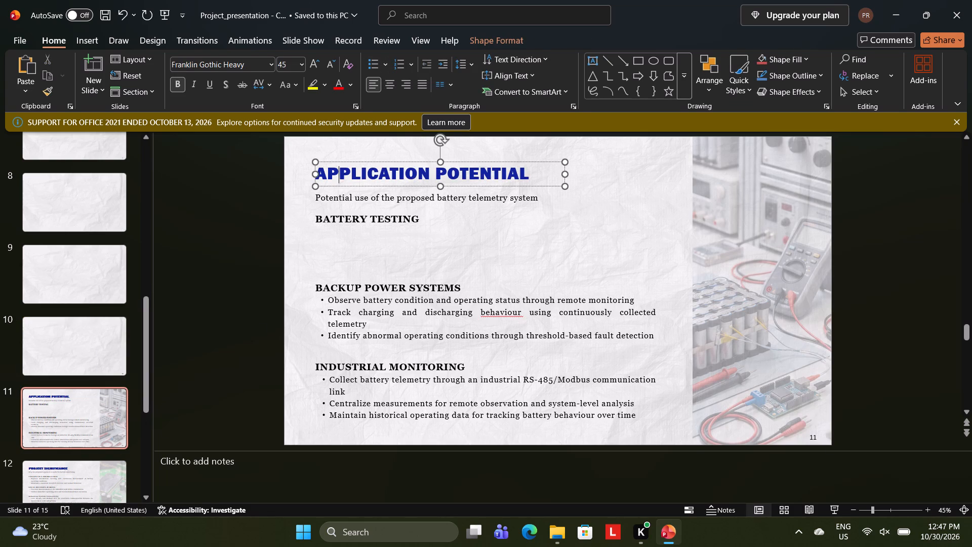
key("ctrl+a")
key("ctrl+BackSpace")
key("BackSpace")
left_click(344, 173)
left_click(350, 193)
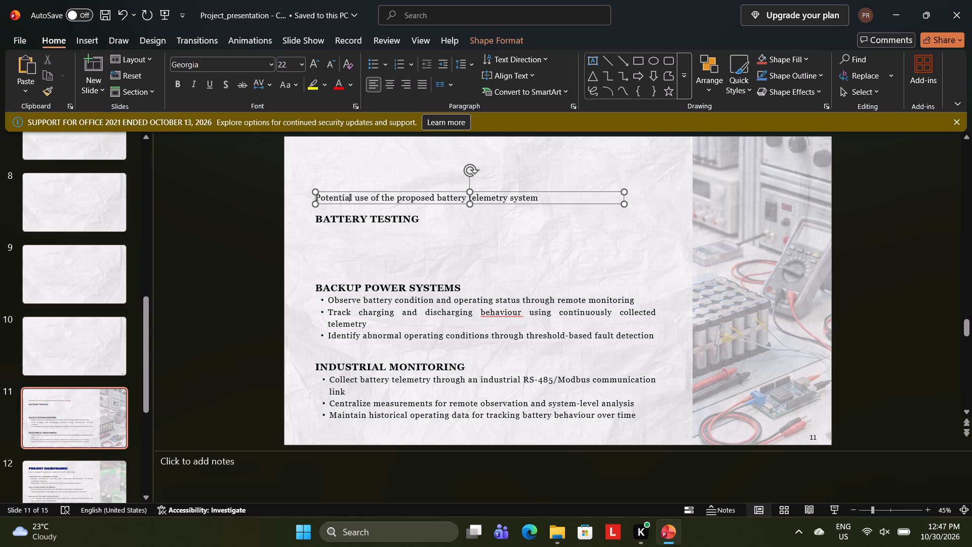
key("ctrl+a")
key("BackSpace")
Delete the paper background and all remaining objects on slide 11, and paste the copied crumpled-paper background.
left_click(358, 234)
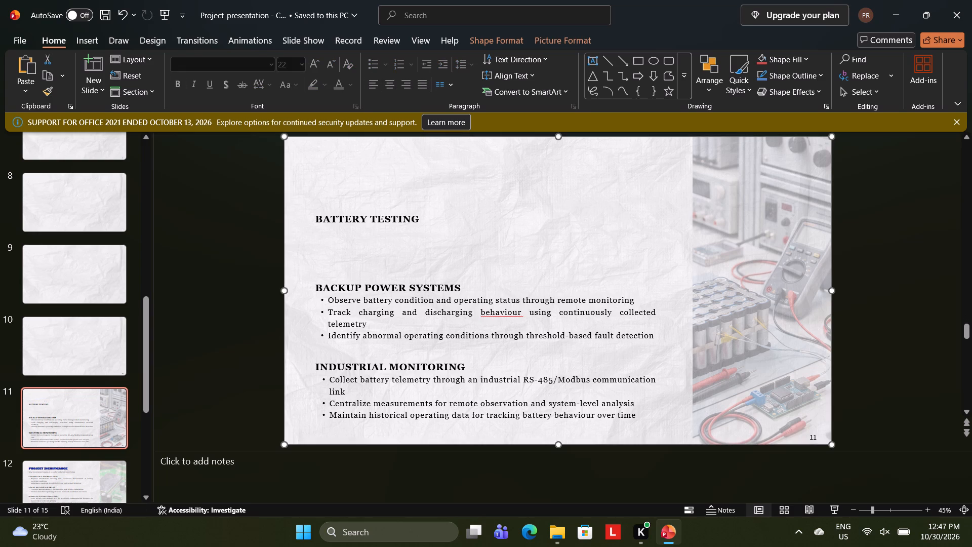
left_click_drag(358, 234, 472, 183)
key("BackSpace")
left_click(472, 183)
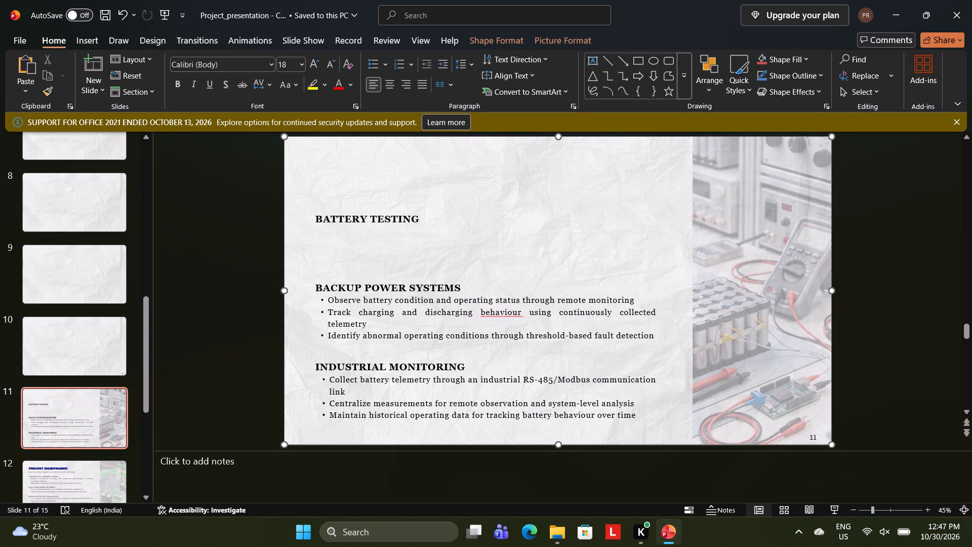
key("BackSpace")
left_click(472, 183)
key("ctrl+a")
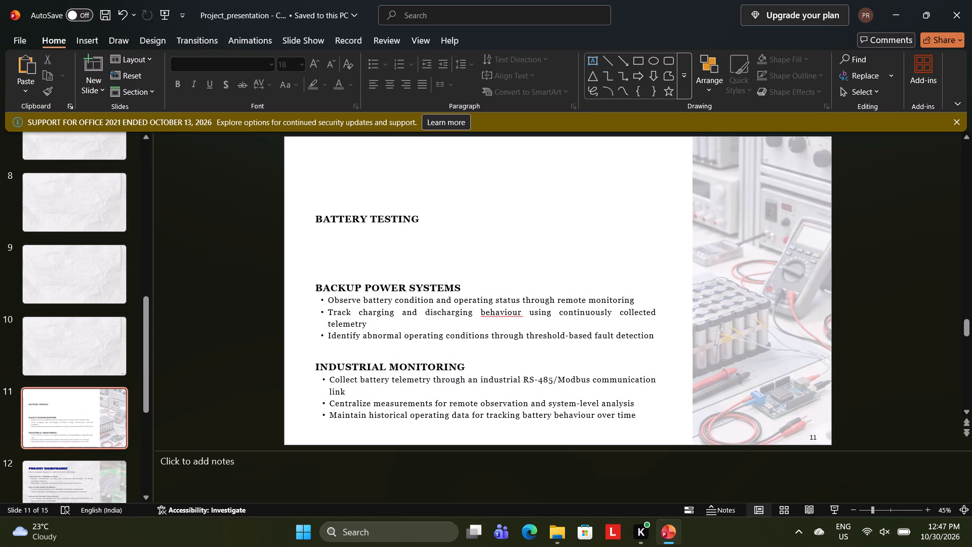
key("BackSpace")
key("ctrl+v")
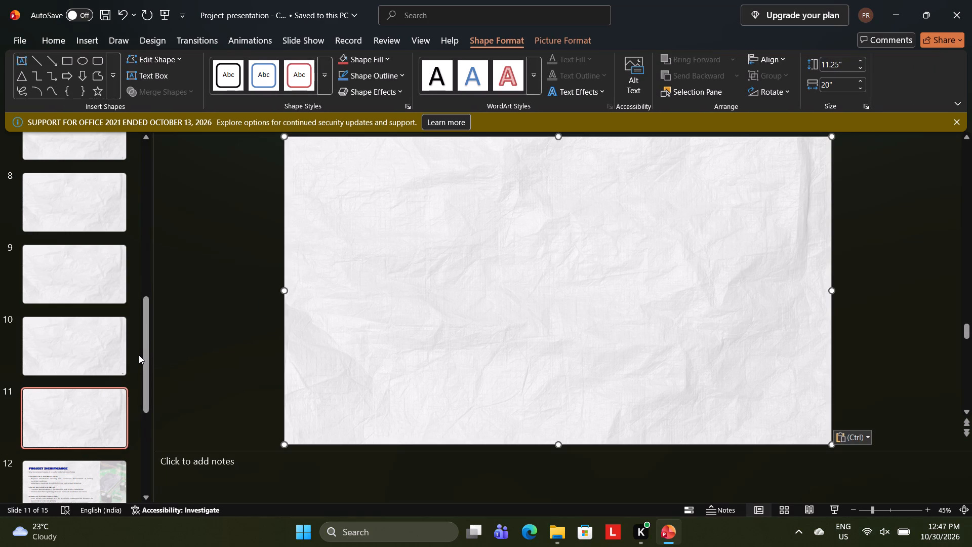
Delete the paper background and the circuit-board photo from the Project Significance slide, slide 12.
left_click_drag(146, 356, 150, 424)
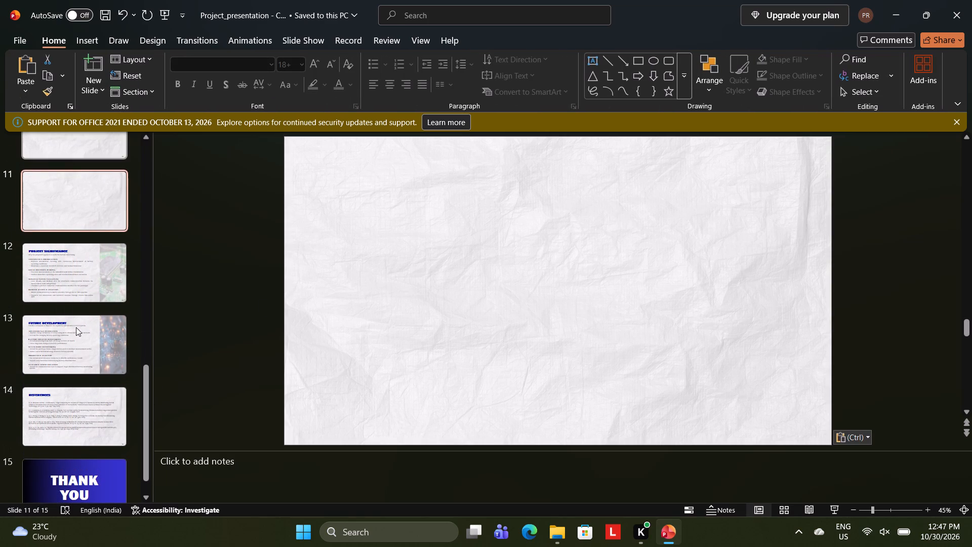
left_click(75, 312)
left_click(422, 171)
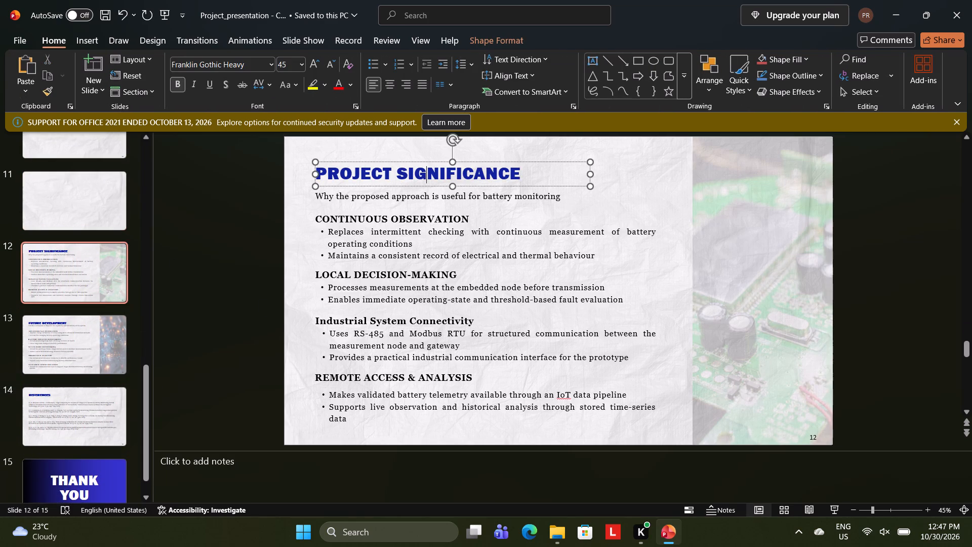
key("ctrl+a")
key("ctrl+BackSpace")
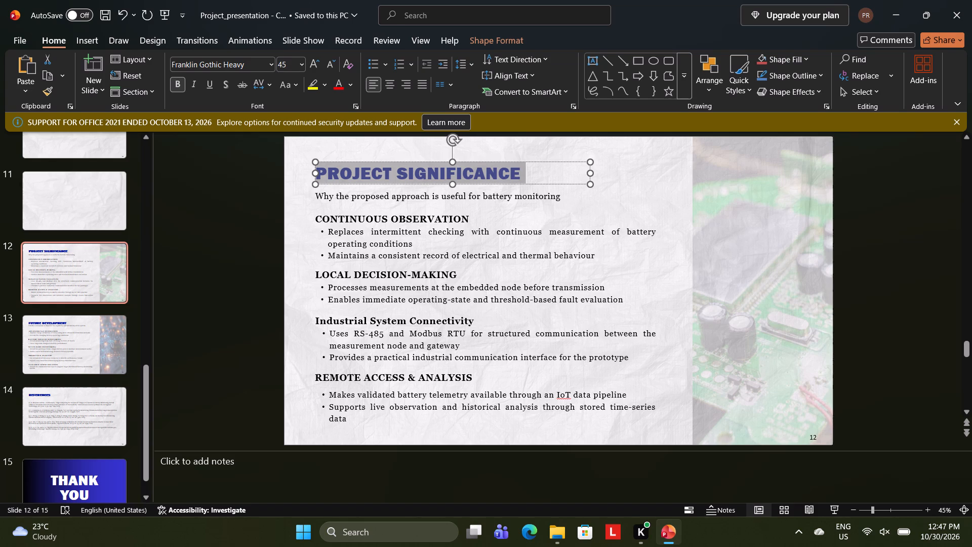
left_click(758, 206)
key("a")
key("BackSpace")
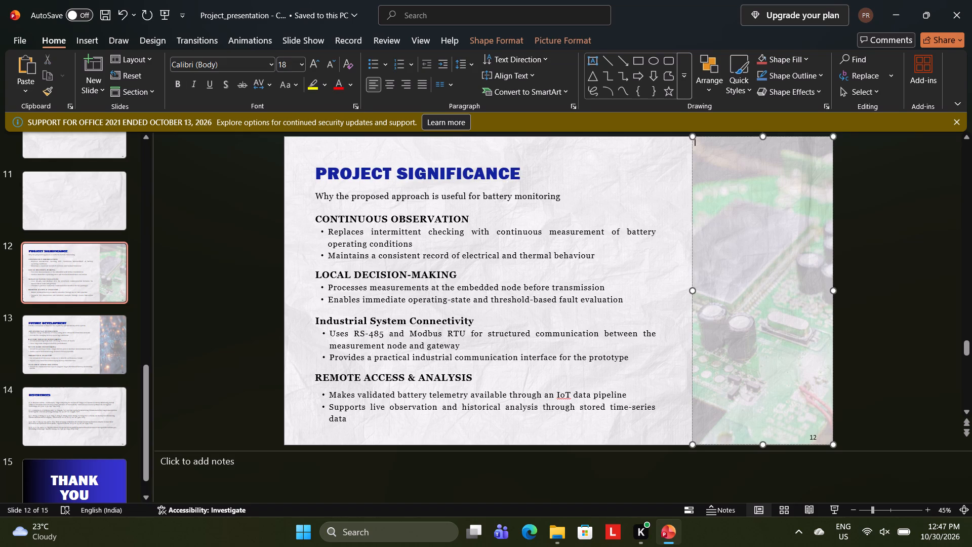
key("BackSpace")
left_click(644, 189)
key("BackSpace")
left_click(725, 176)
key("BackSpace")
Delete all remaining objects on slide 12 and paste the crumpled-paper background.
key("ctrl+a")
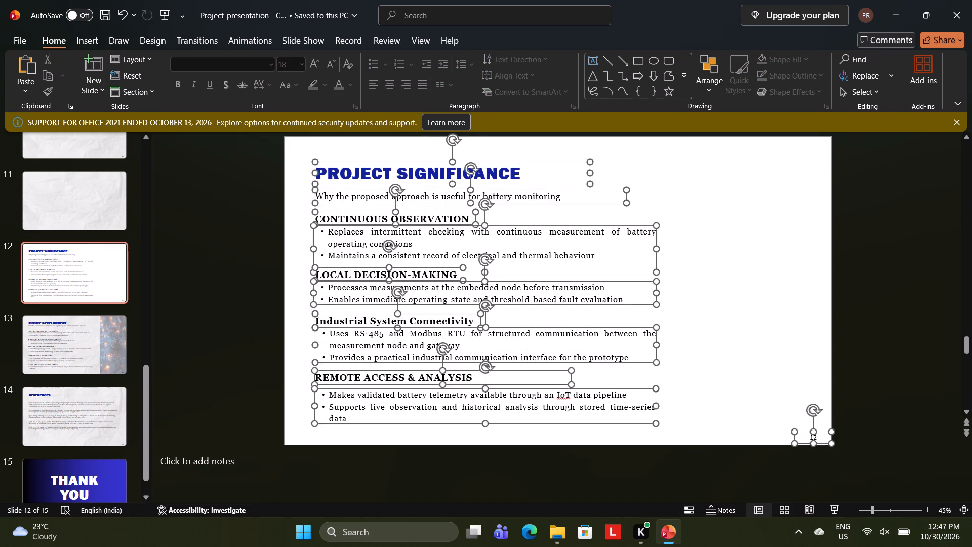
key("BackSpace")
left_click_drag(560, 199, 187, 375)
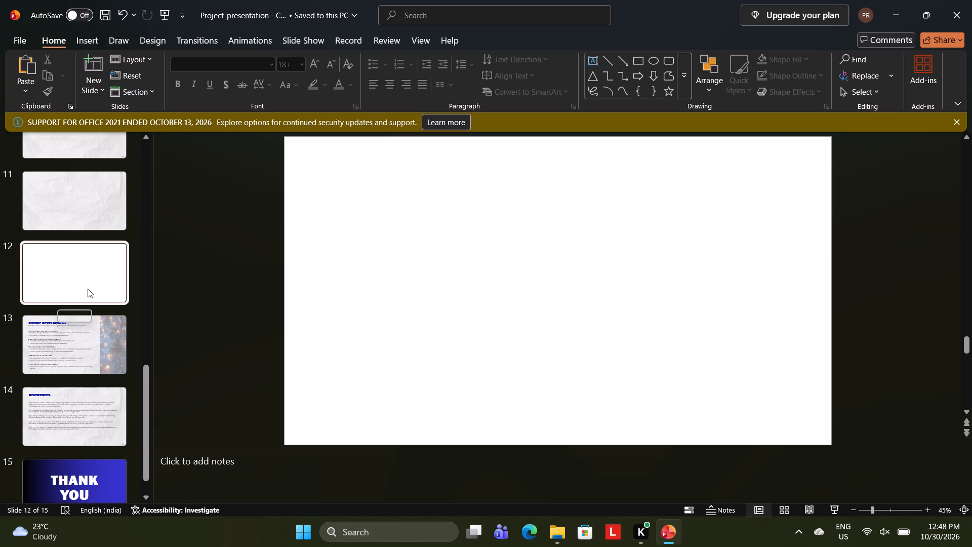
key("ctrl+v")
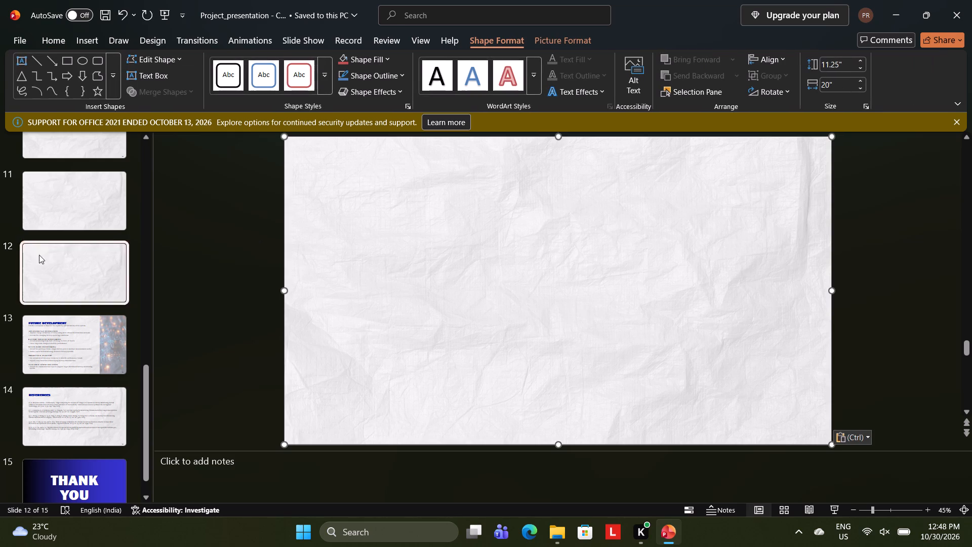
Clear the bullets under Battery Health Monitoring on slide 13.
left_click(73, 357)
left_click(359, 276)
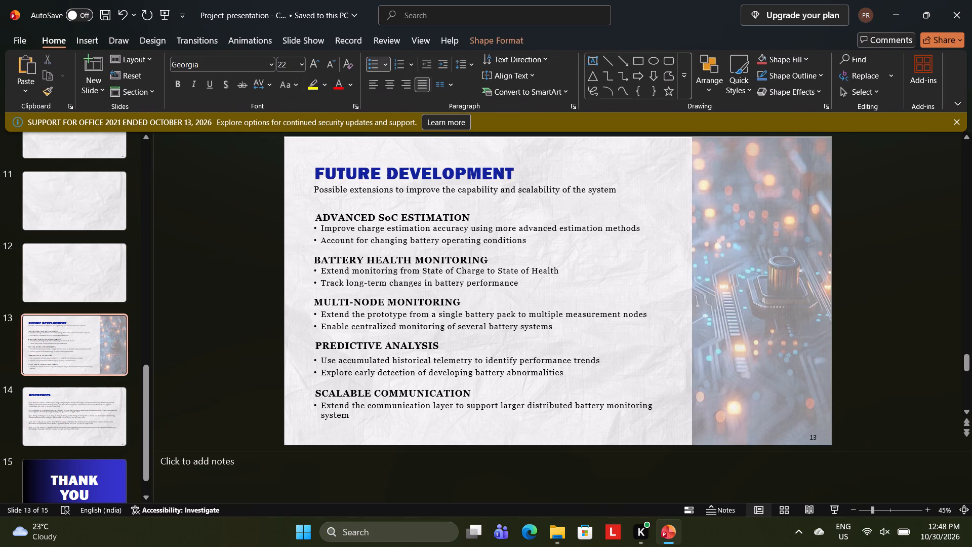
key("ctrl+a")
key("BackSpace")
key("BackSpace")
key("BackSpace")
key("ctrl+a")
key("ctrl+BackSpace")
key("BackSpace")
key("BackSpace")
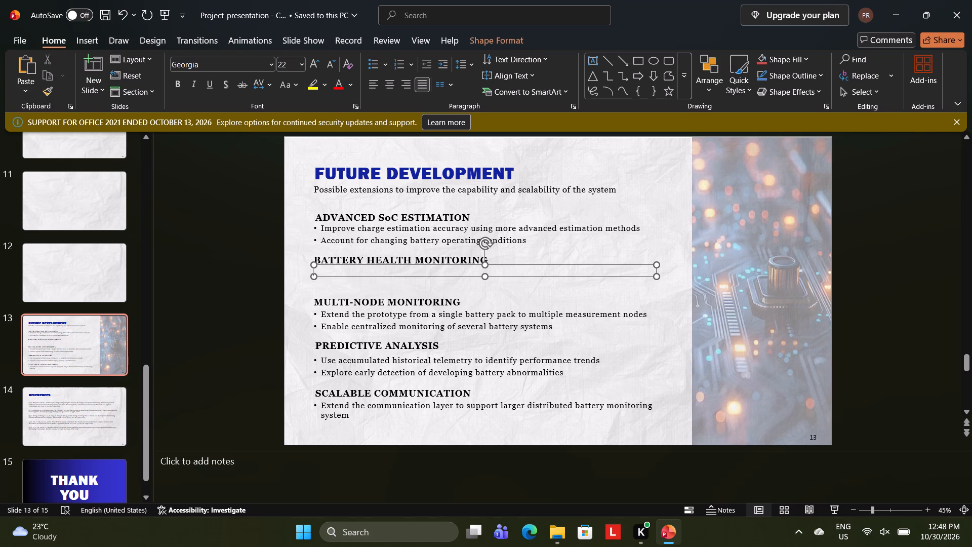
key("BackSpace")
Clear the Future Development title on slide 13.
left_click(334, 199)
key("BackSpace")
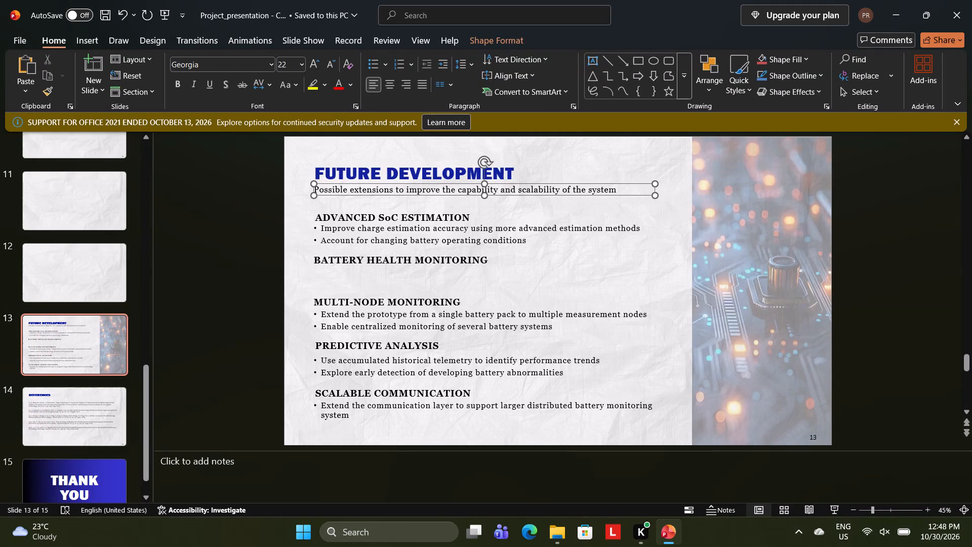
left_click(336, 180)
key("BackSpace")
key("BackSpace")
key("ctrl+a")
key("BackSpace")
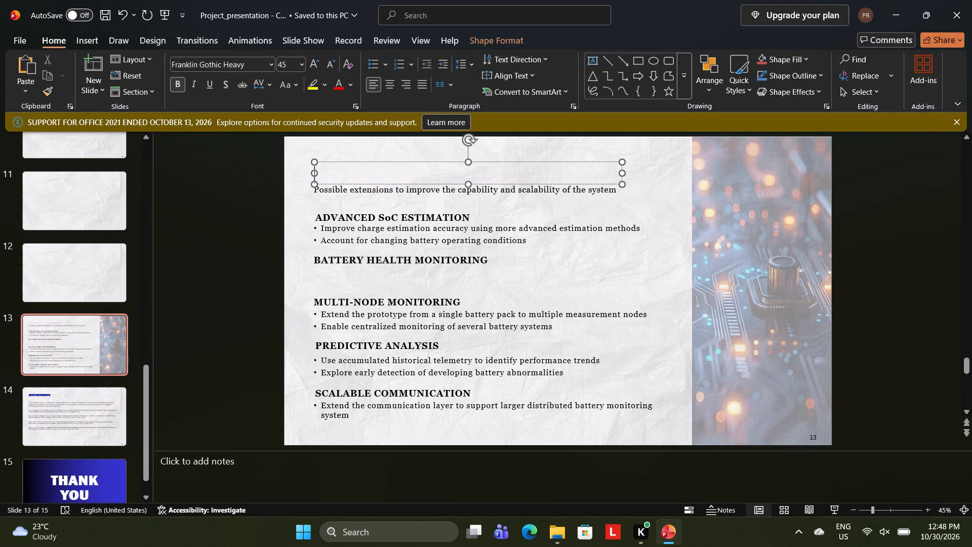
Delete every object on slide 13 and paste the crumpled-paper background.
left_click(347, 182)
key("ctrl+a")
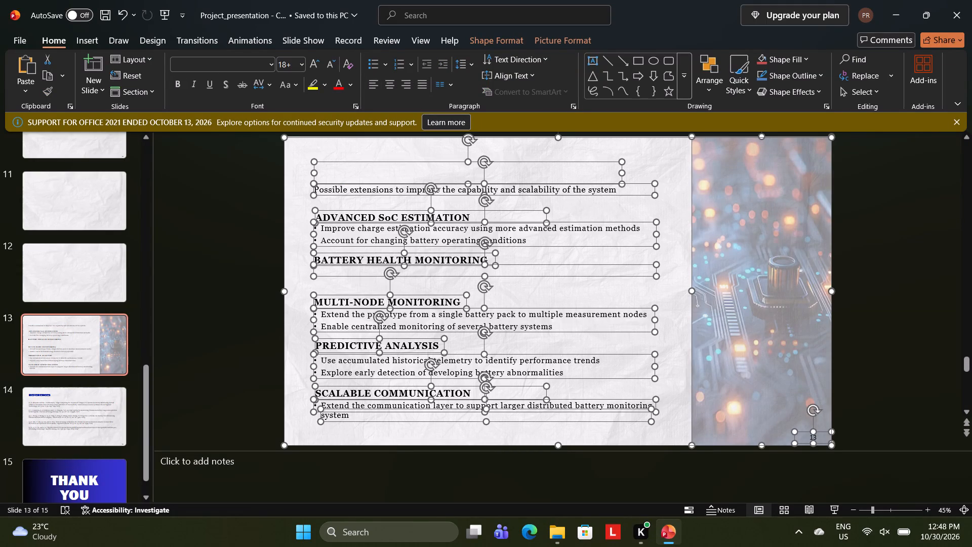
key("BackSpace")
key("ctrl+v")
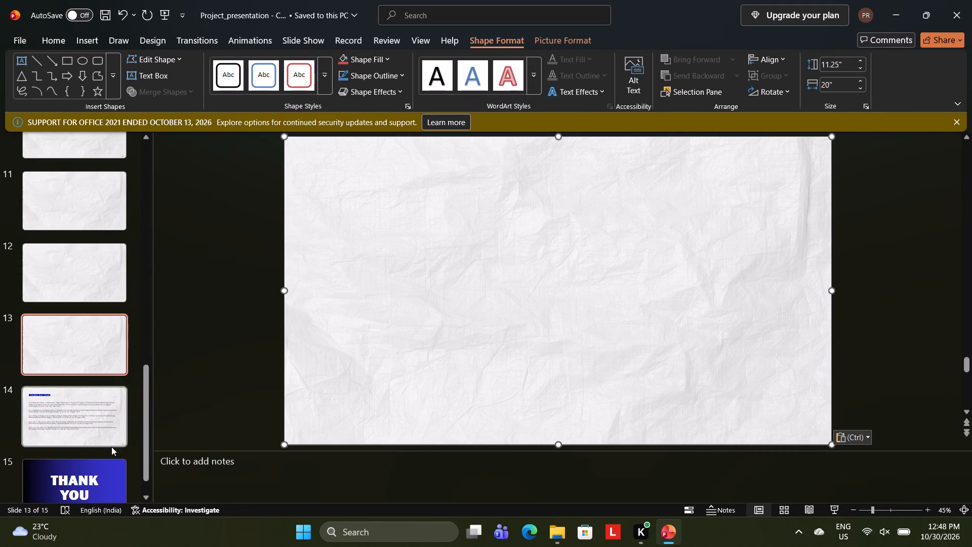
Review the References slide, slides 3 and 4, and the middle of the deck for remaining content.
left_click(107, 440)
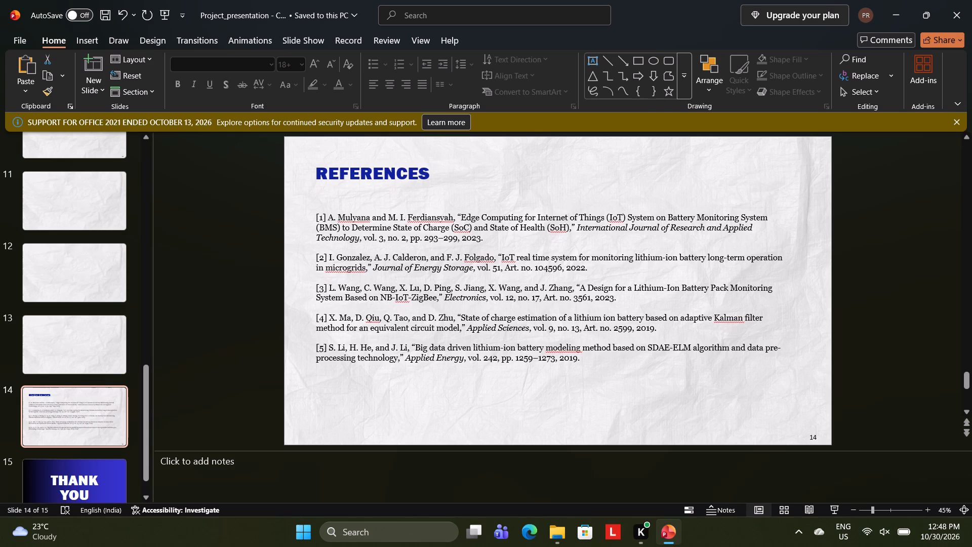
left_click_drag(146, 387, 161, 238)
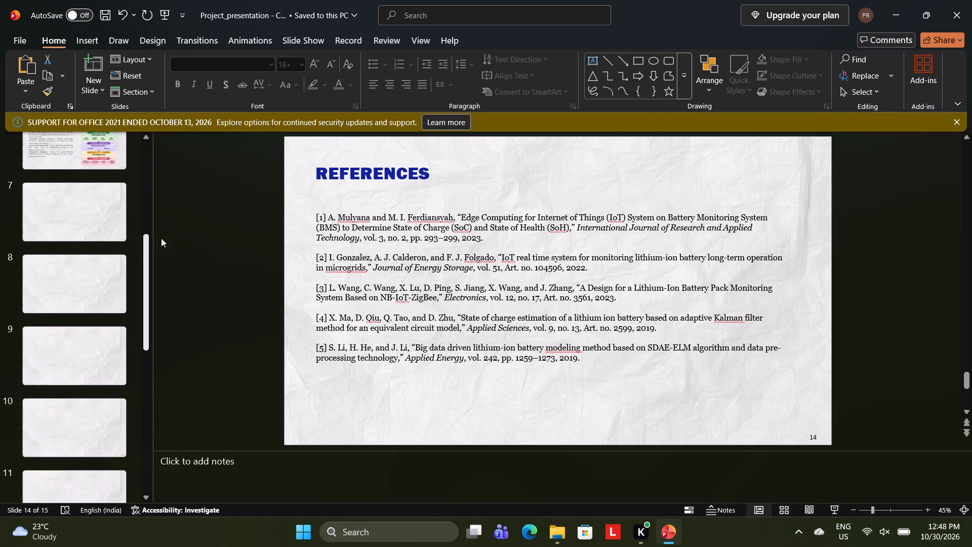
left_click_drag(161, 238, 168, 213)
left_click(99, 181)
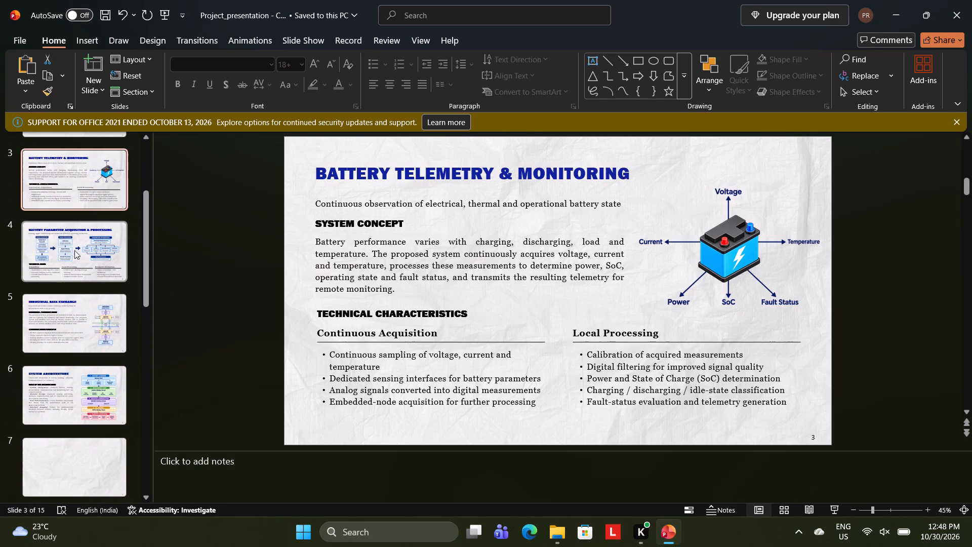
left_click(76, 270)
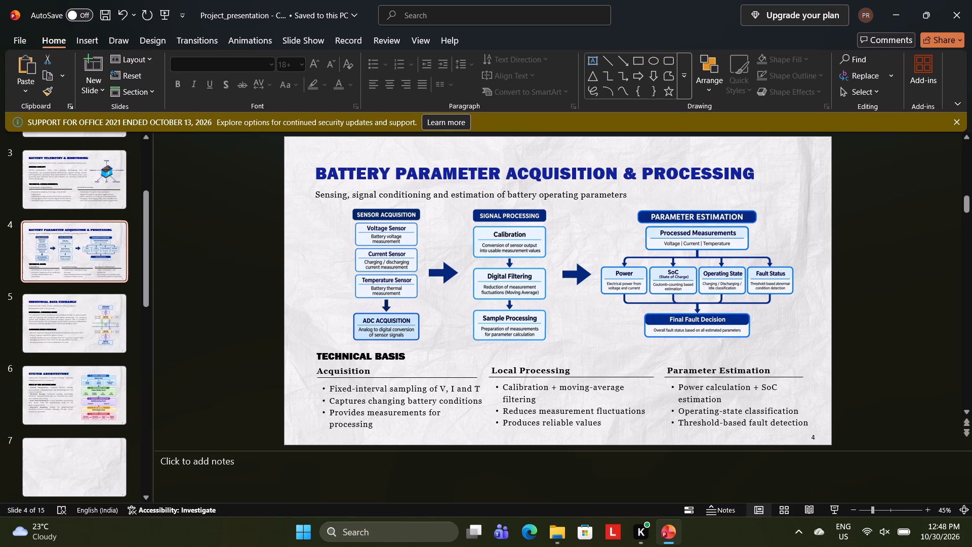
left_click(260, 196)
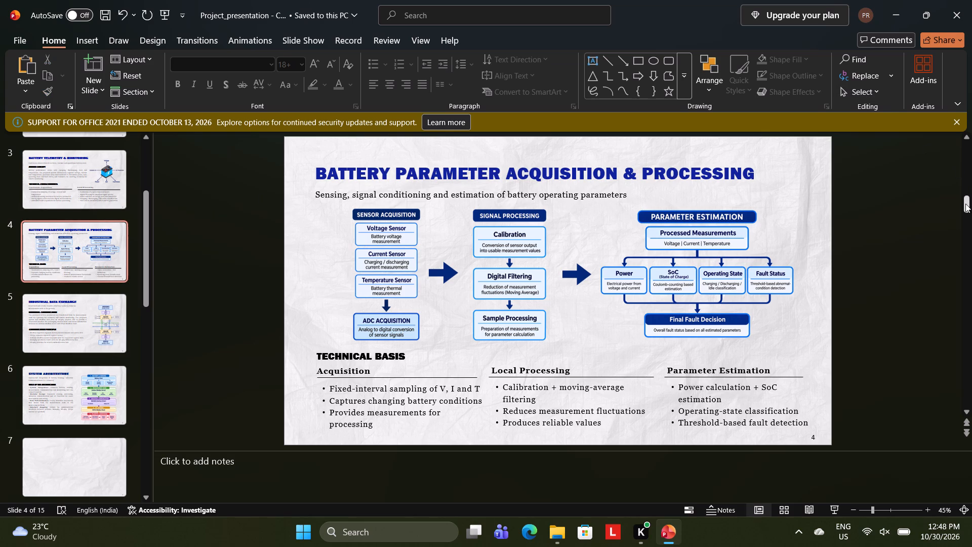
left_click_drag(965, 204, 953, 284)
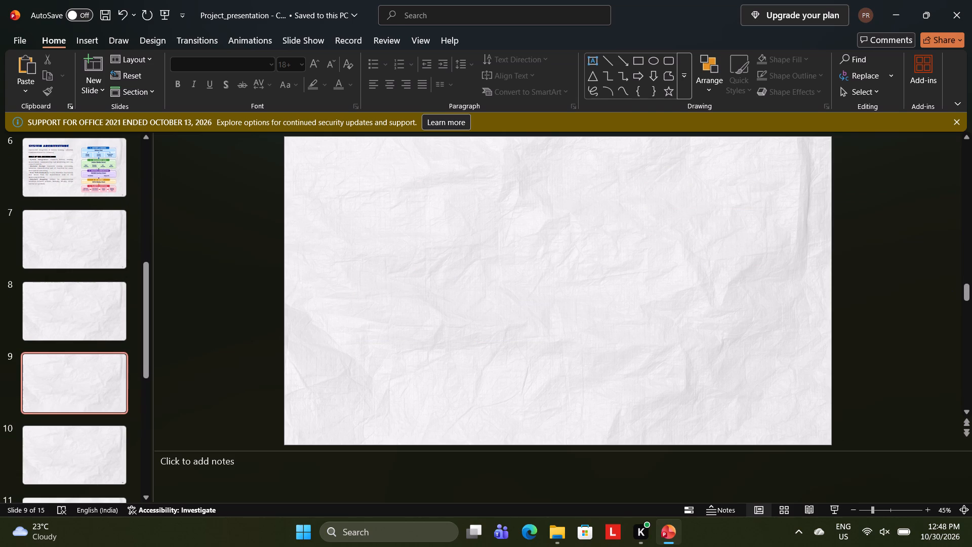
Close the Project_presentation - Copy file, saving its changes to the Project folder on drive E.
left_click(970, 3)
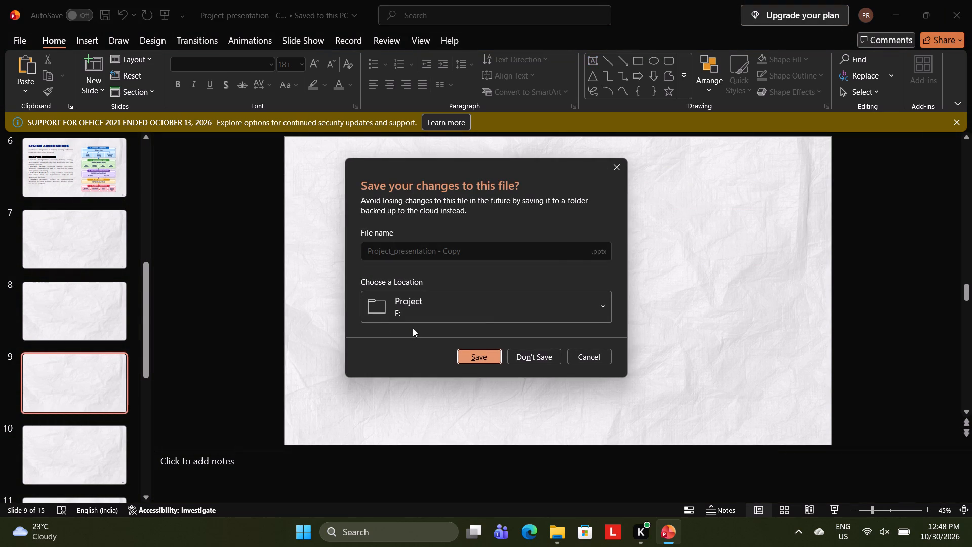
left_click(419, 314)
left_click(408, 347)
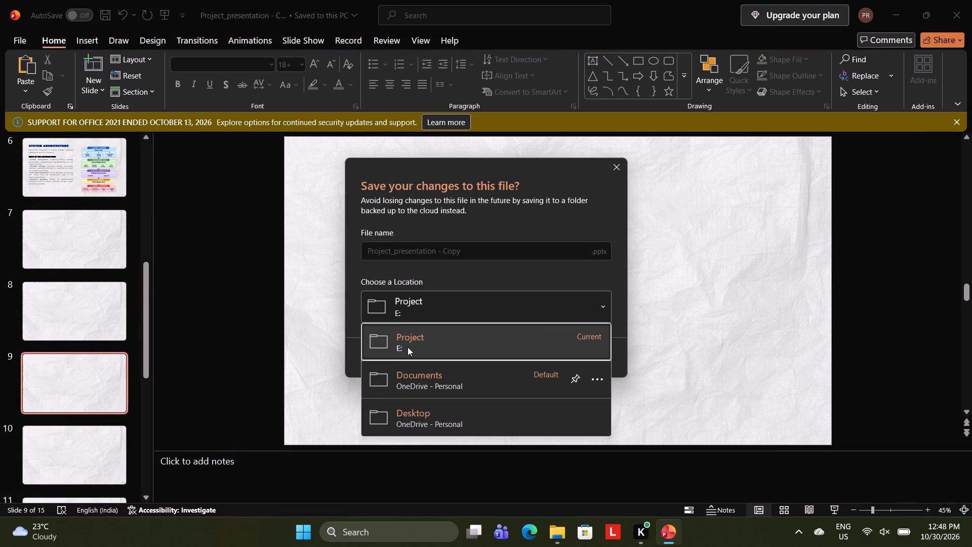
left_click(477, 365)
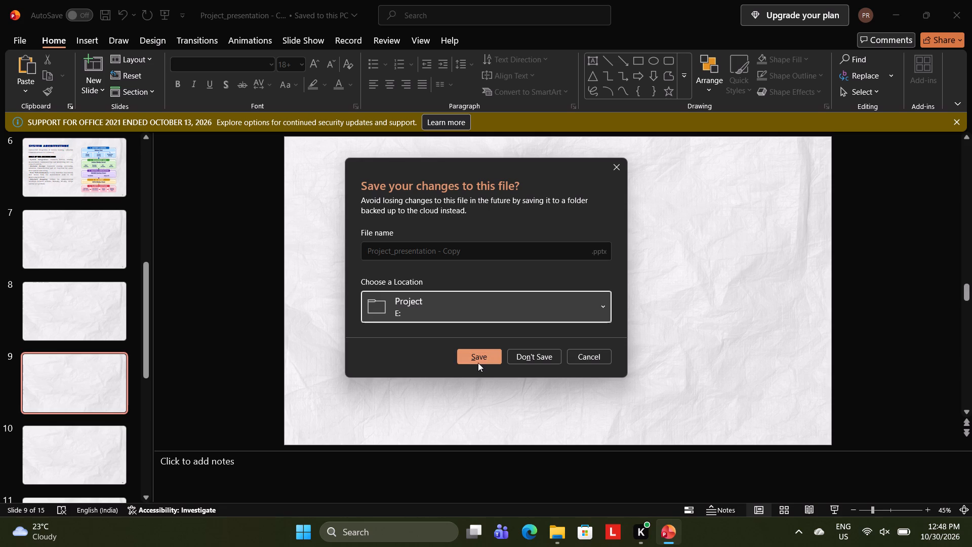
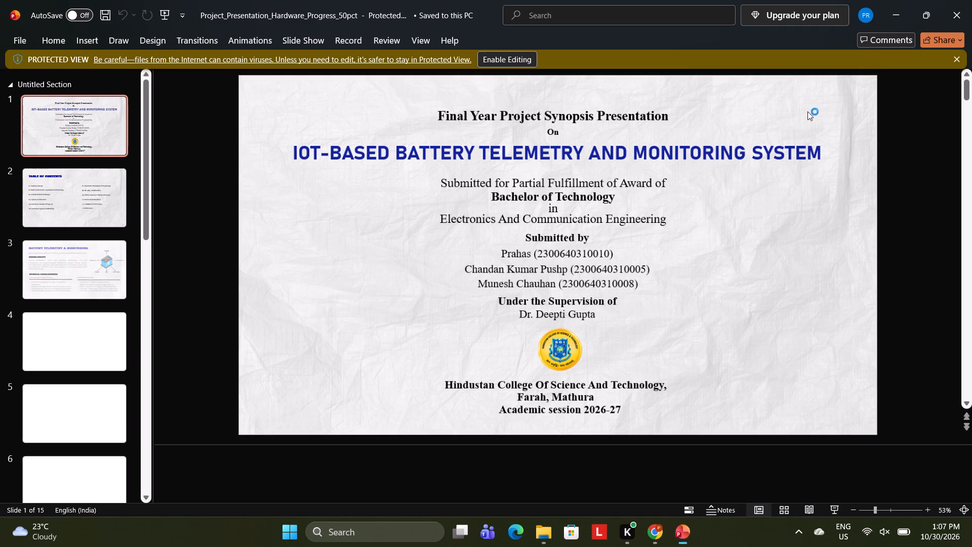
Look through all the slides to the closing slide and back up to the System Architecture slide.
key("Down")
key("Down")
key("Down")
key("Down")
key("Down")
key("Down")
key("Down")
key("Down")
key("Down")
key("Down")
key("Down")
key("Down")
key("Down")
key("Down")
key("Down")
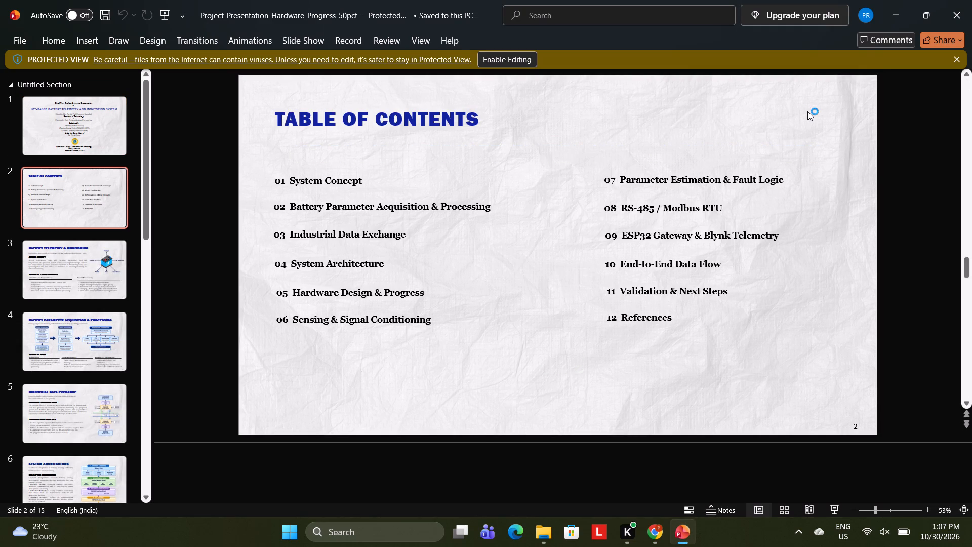
left_click(76, 158)
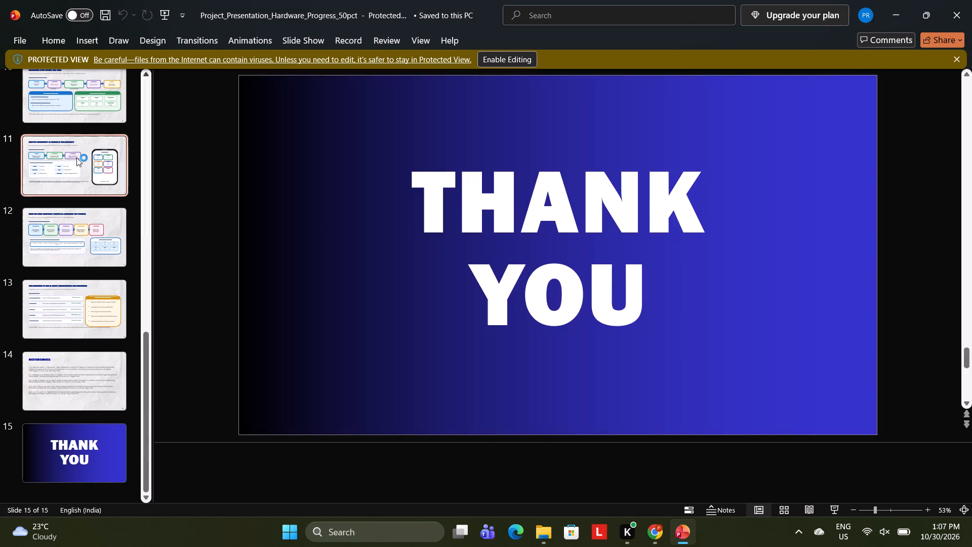
key("Up")
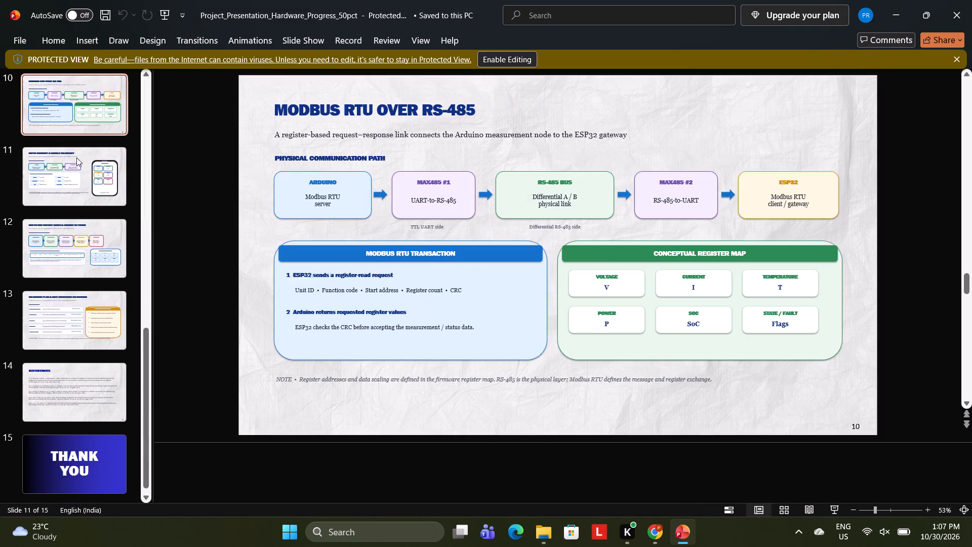
key("Up")
key("Up")
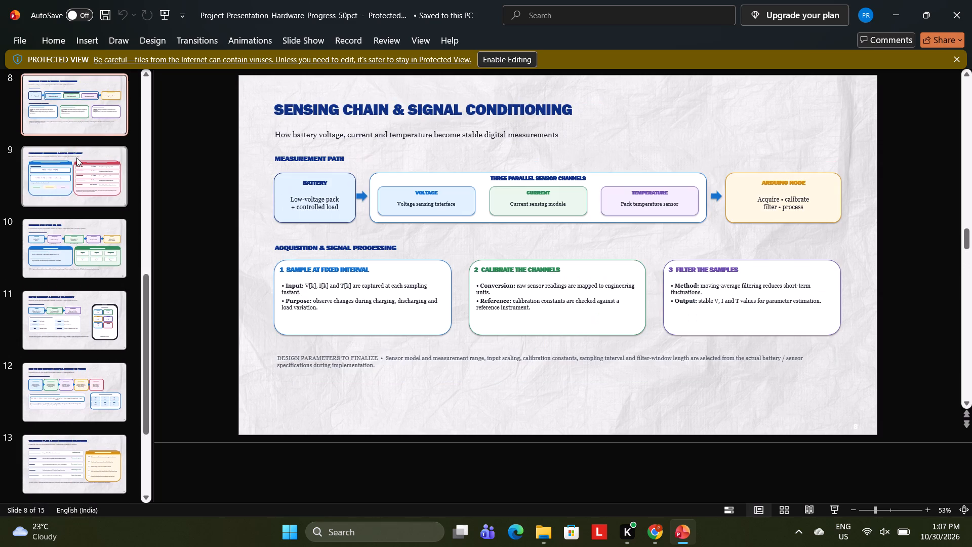
key("Up")
key("Up")
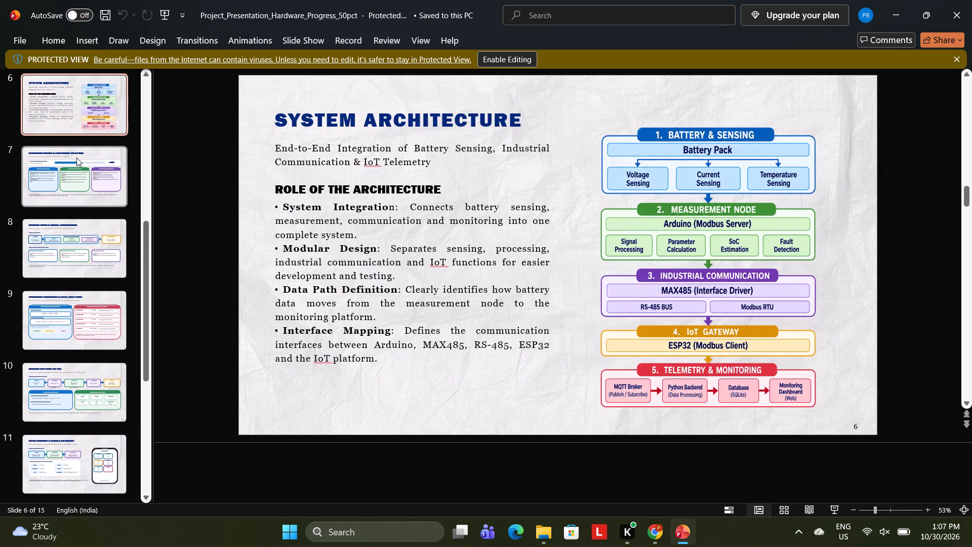
Examine the Hardware Design & Component Selection slide with its progress figure, and bring up the Sensing Chain & Signal Conditioning slide.
key("Down")
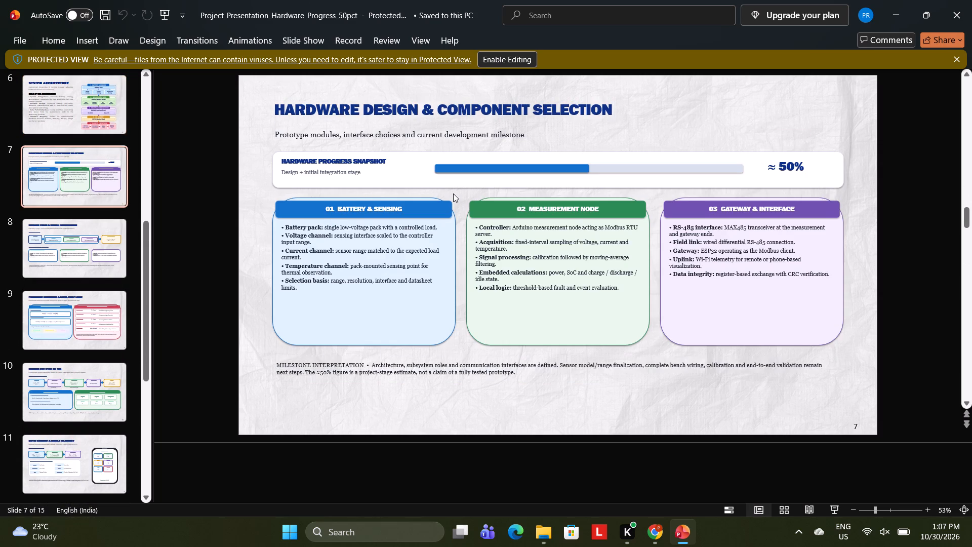
left_click(453, 193)
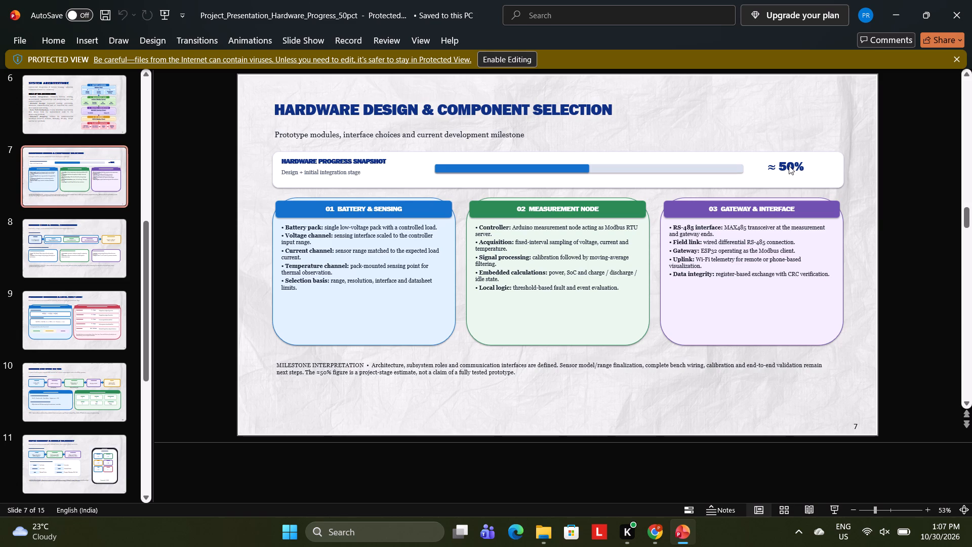
key("Down")
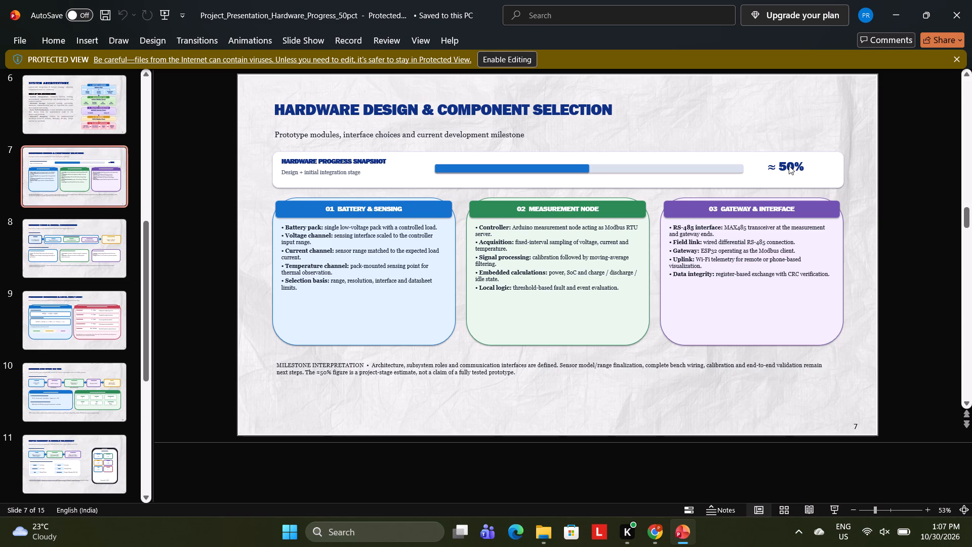
key("Down")
left_click(788, 166)
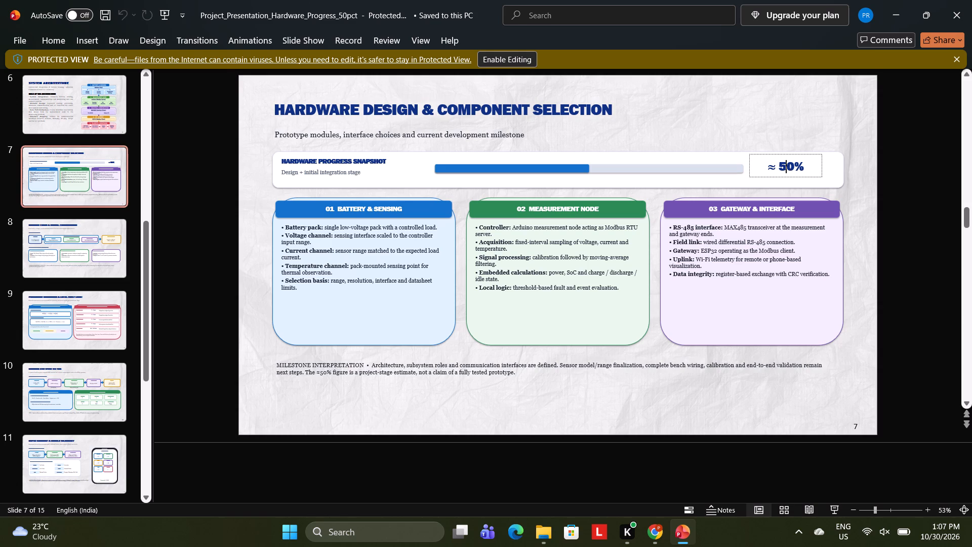
key("Down")
left_click(92, 289)
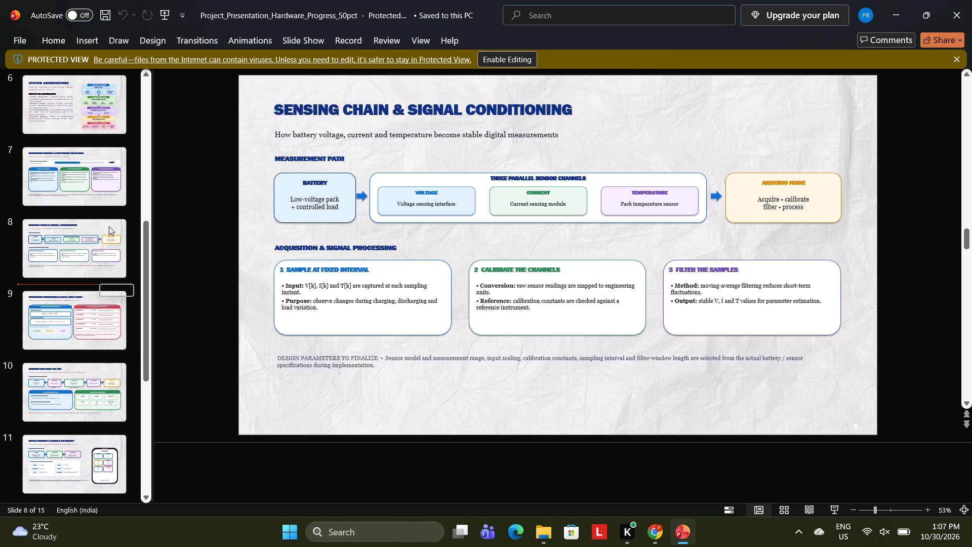
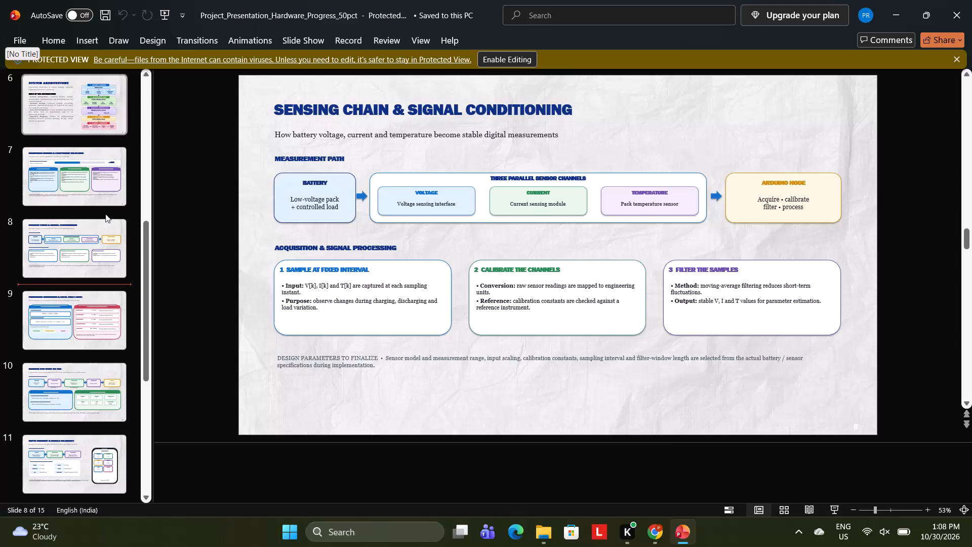
Examine the technical slides from Sensing Chain & Signal Conditioning through Validation Plan & Next Hardware Milestones, and return to Hardware Design & Component Selection.
left_click(94, 253)
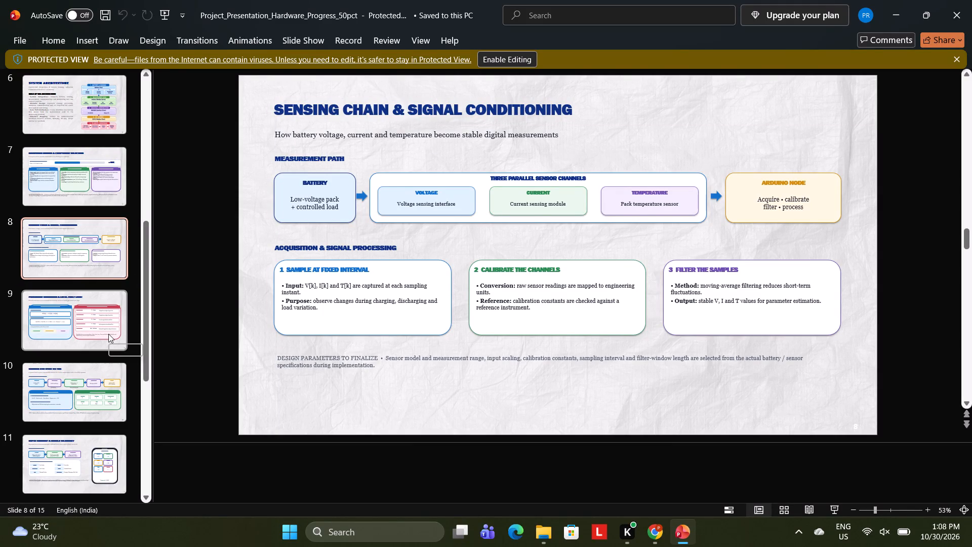
left_click(90, 383)
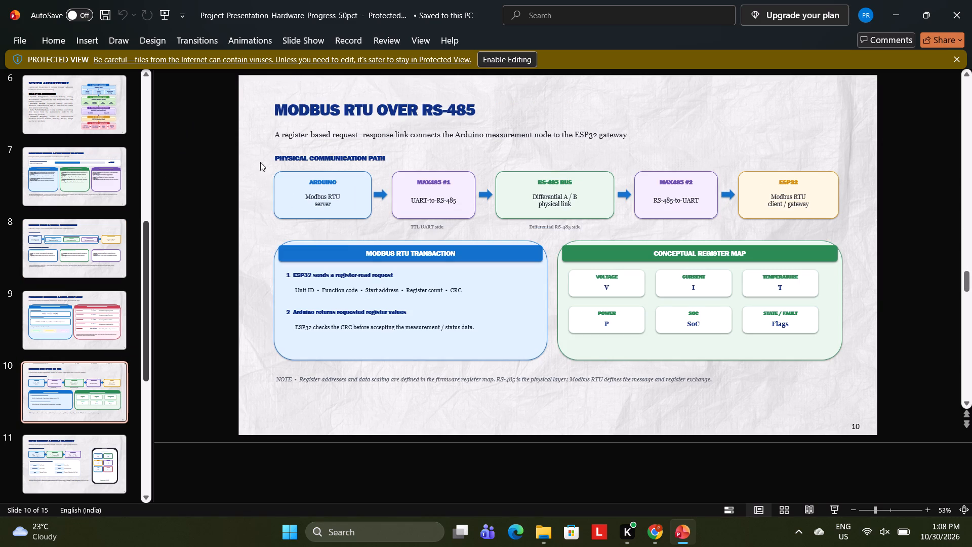
left_click(59, 447)
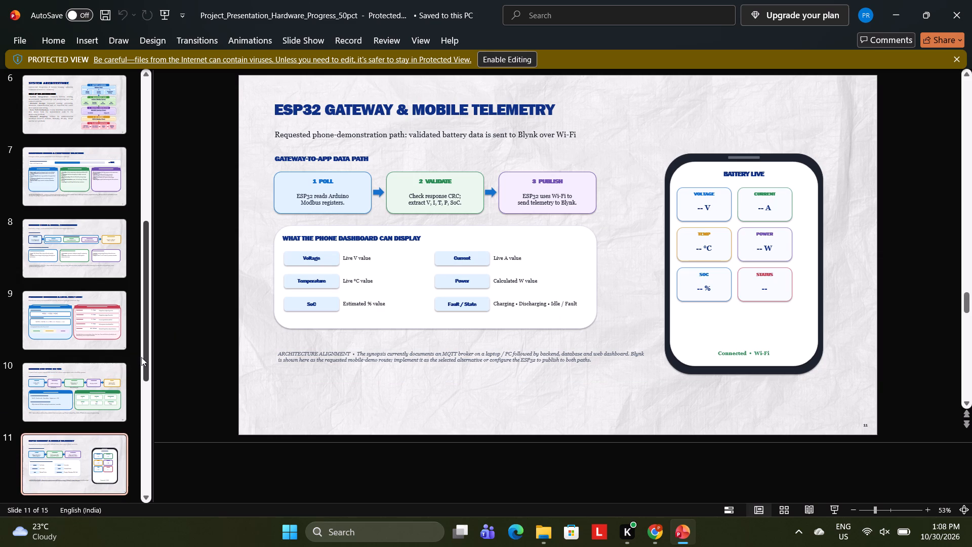
left_click_drag(142, 357, 158, 397)
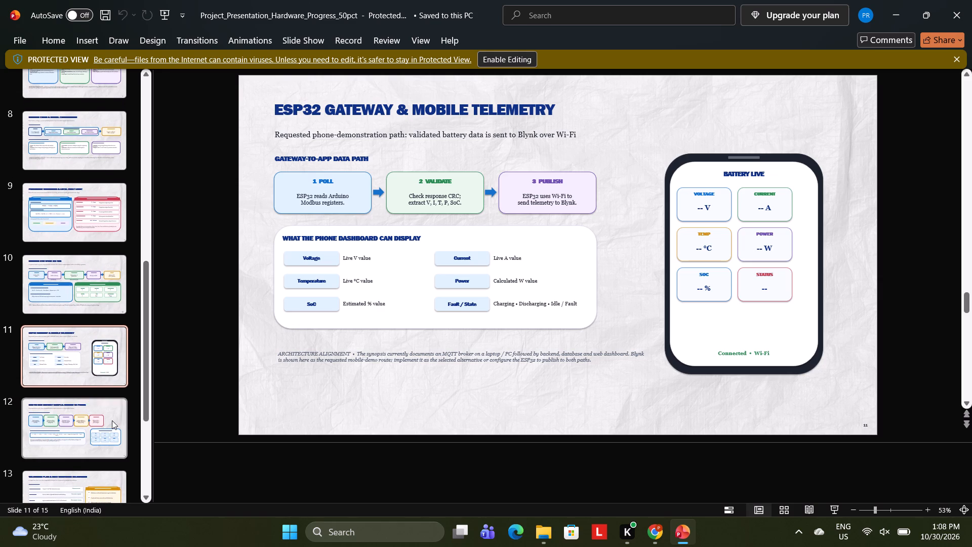
left_click(112, 420)
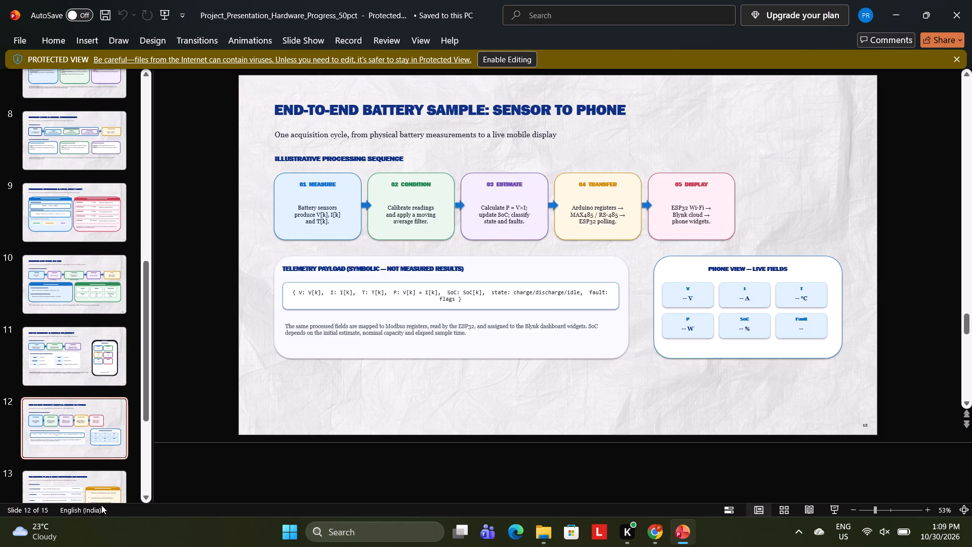
left_click(104, 480)
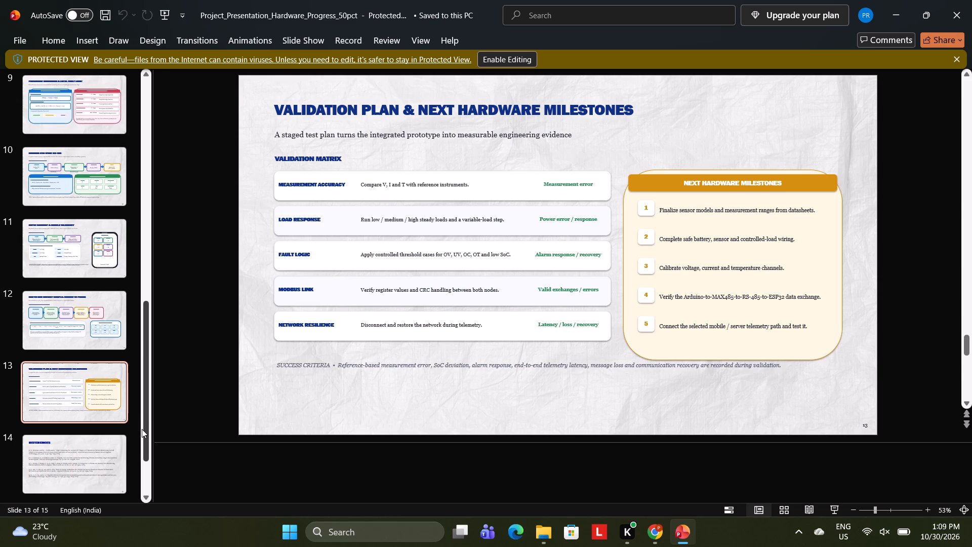
left_click_drag(142, 429, 149, 351)
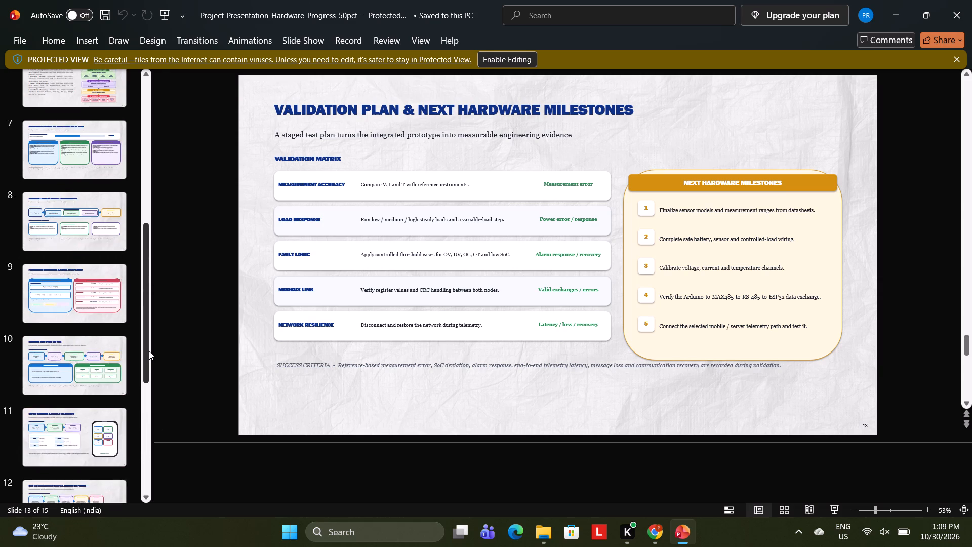
left_click_drag(149, 351, 140, 320)
left_click(57, 272)
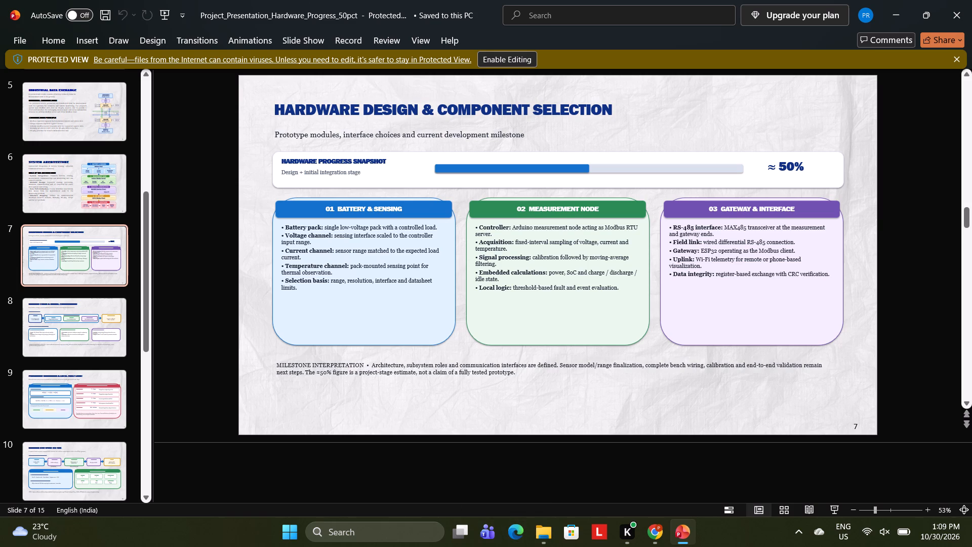
Switch to Chrome and run a Google image search for "battery management iot project" in a new tab.
left_click(655, 529)
left_click(654, 527)
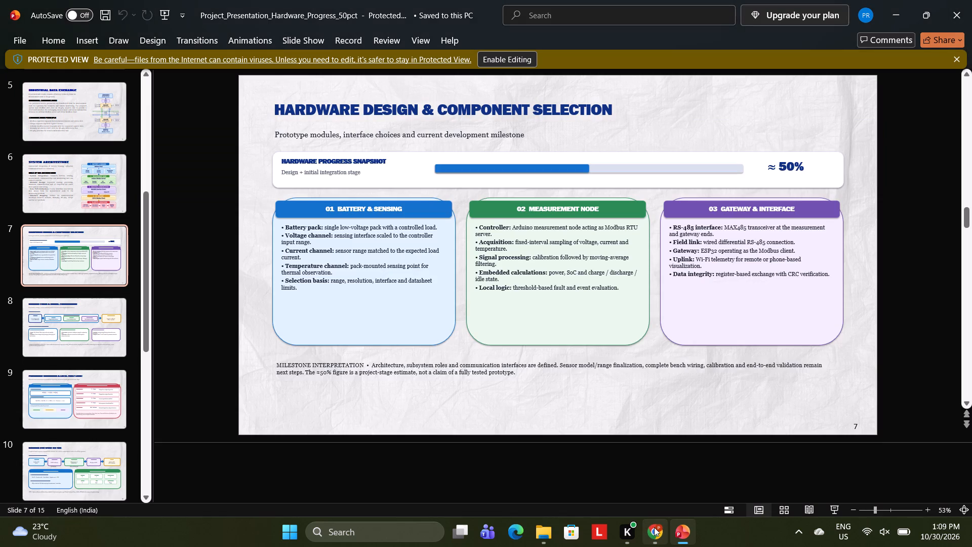
left_click(654, 527)
left_click(330, 3)
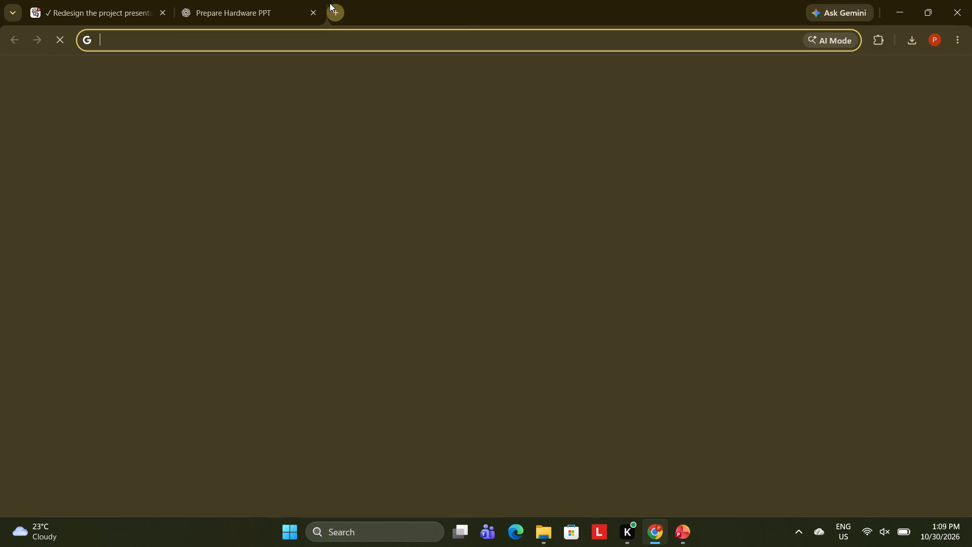
type("battery na")
key("BackSpace")
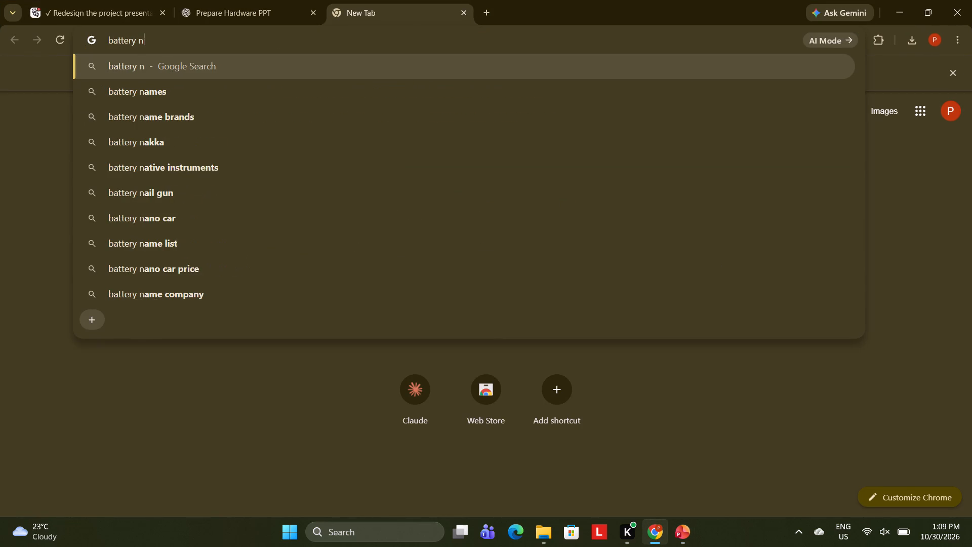
key("BackSpace")
type("management iot project")
key("Return")
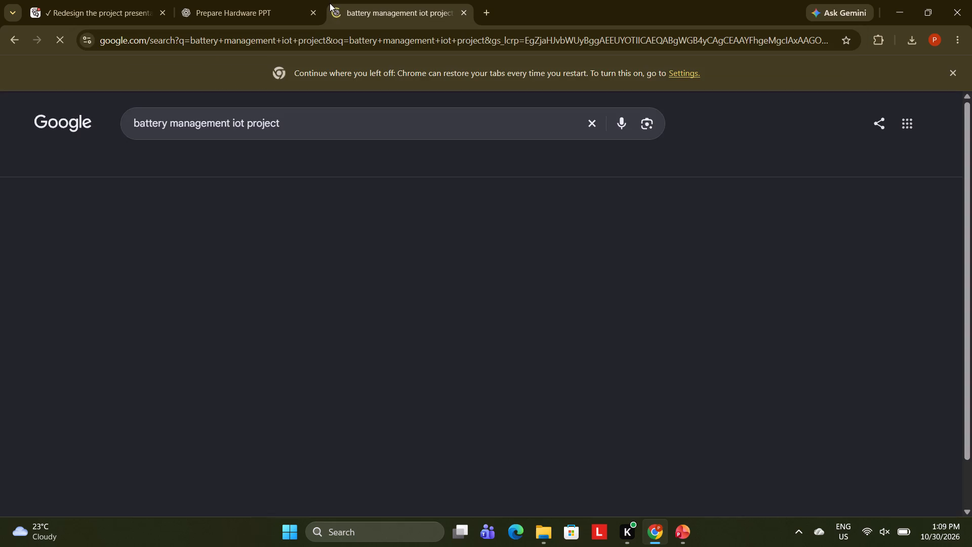
left_click(263, 154)
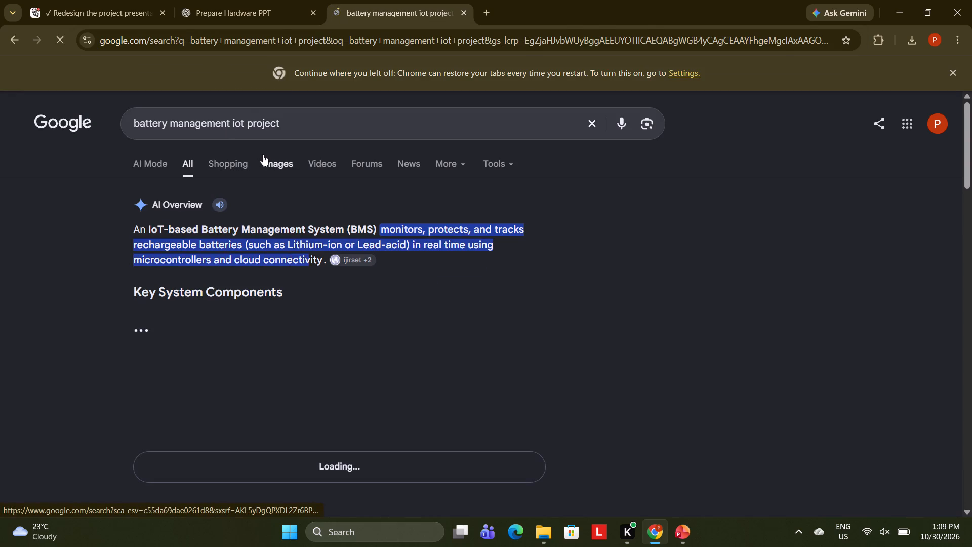
left_click(263, 154)
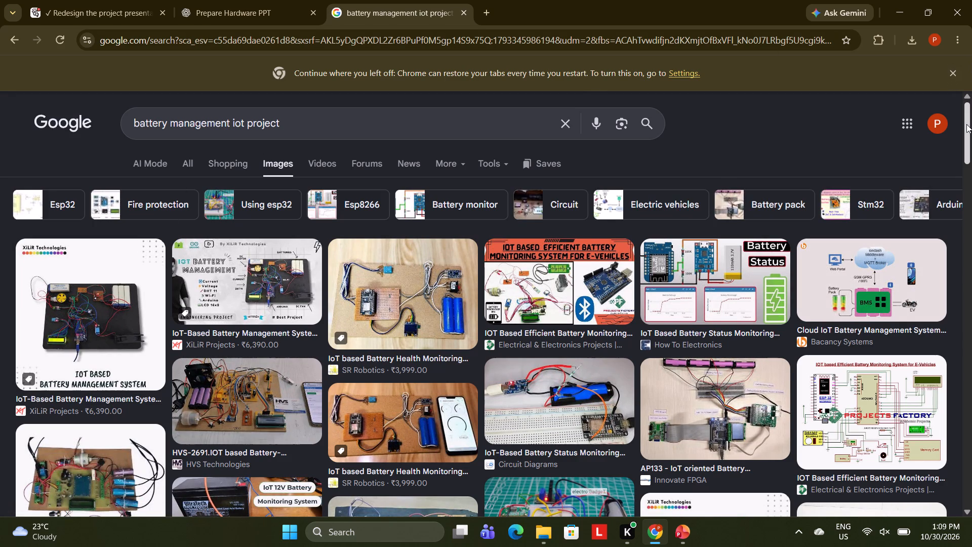
Browse the image results and preview the Smart IoT Battery Management System Using ESP32 picture, opening and closing its source page.
left_click_drag(966, 124, 971, 140)
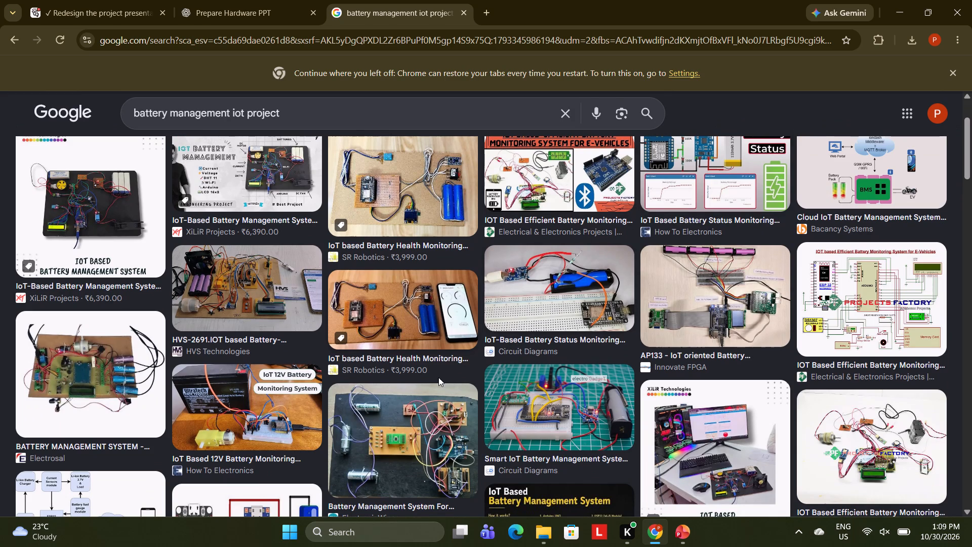
left_click(511, 412)
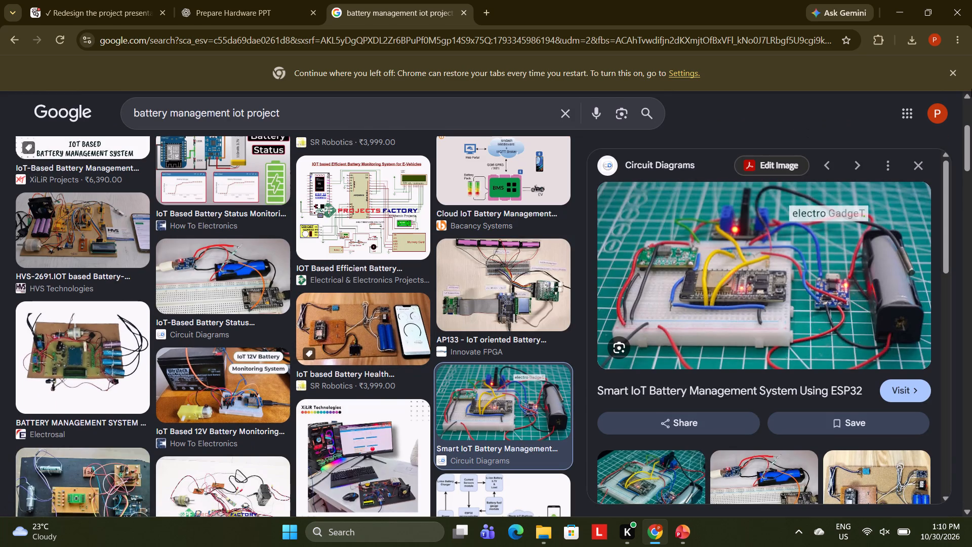
left_click(914, 162)
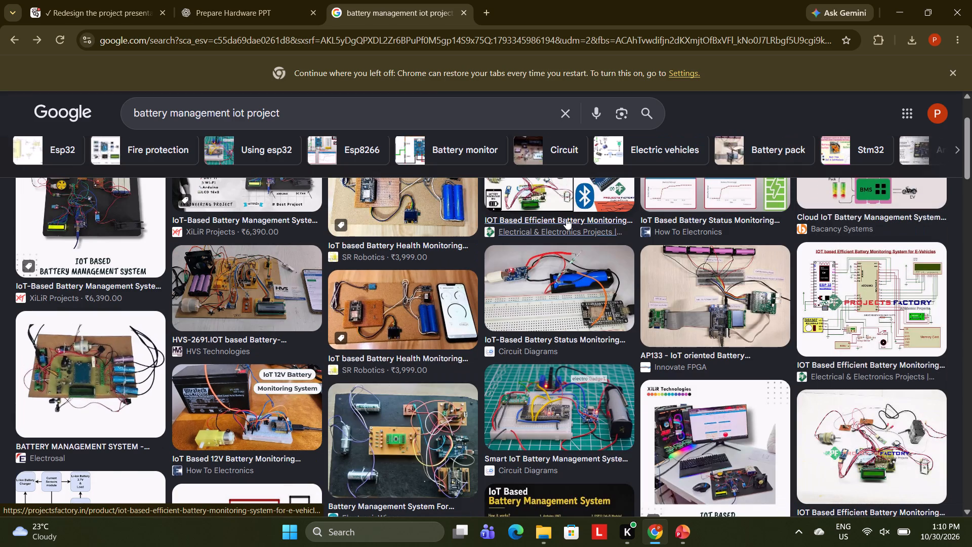
key("Down")
key("Down")
key("Down")
key("Down")
key("Down")
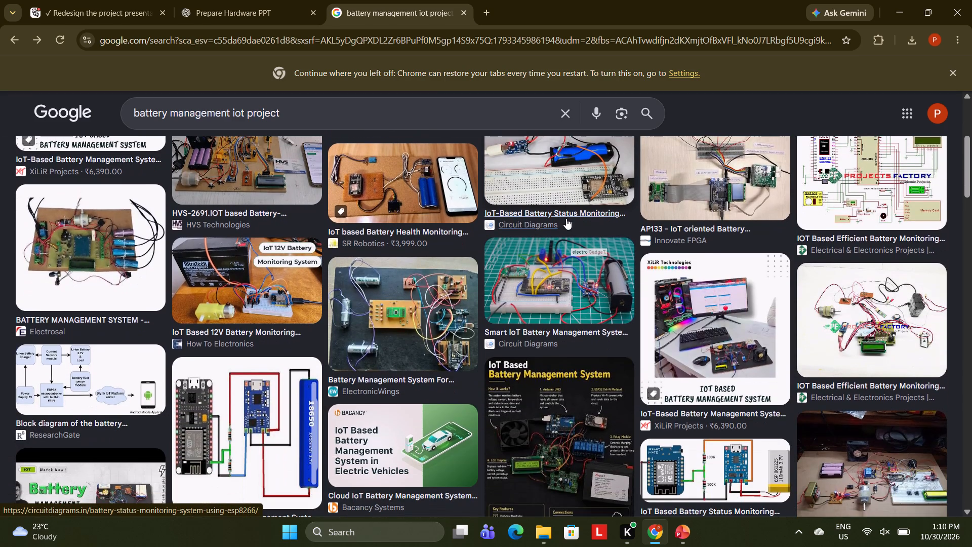
key("Down")
key("Down")
key("Down")
key("Down")
double_click(566, 218)
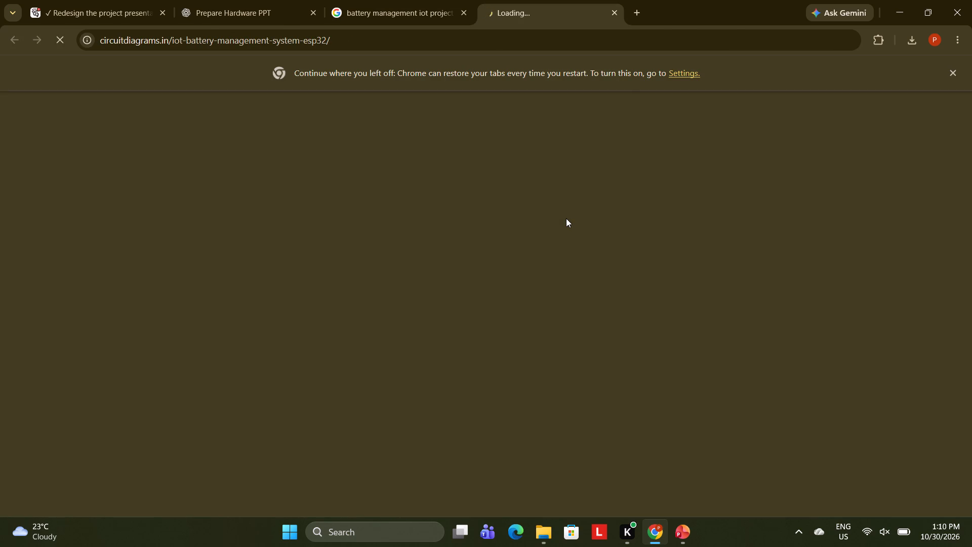
left_click(616, 14)
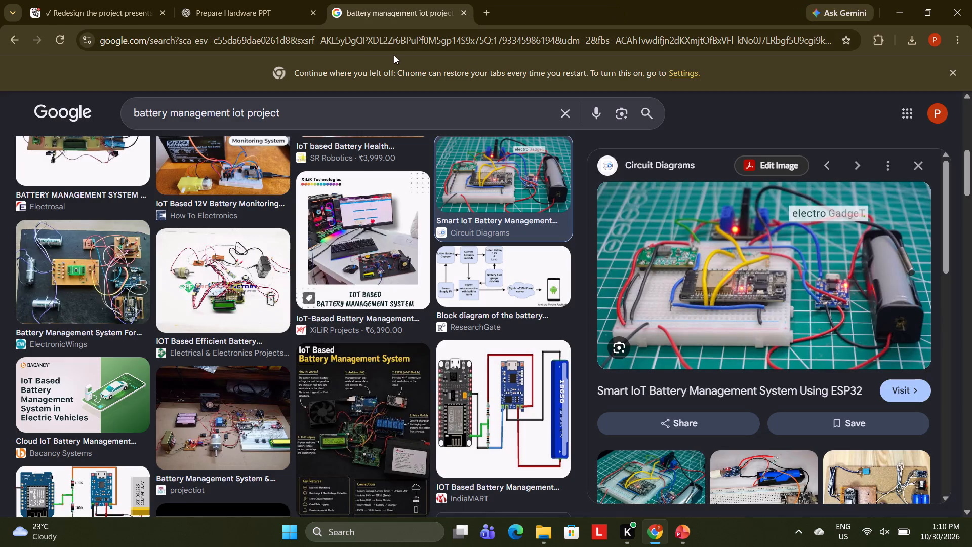
Preview the IndiaMART battery management wiring diagram and the E-Vehicles battery monitoring prototype photo, and close the preview.
key("Down")
key("Down")
key("Down")
key("Down")
key("Down")
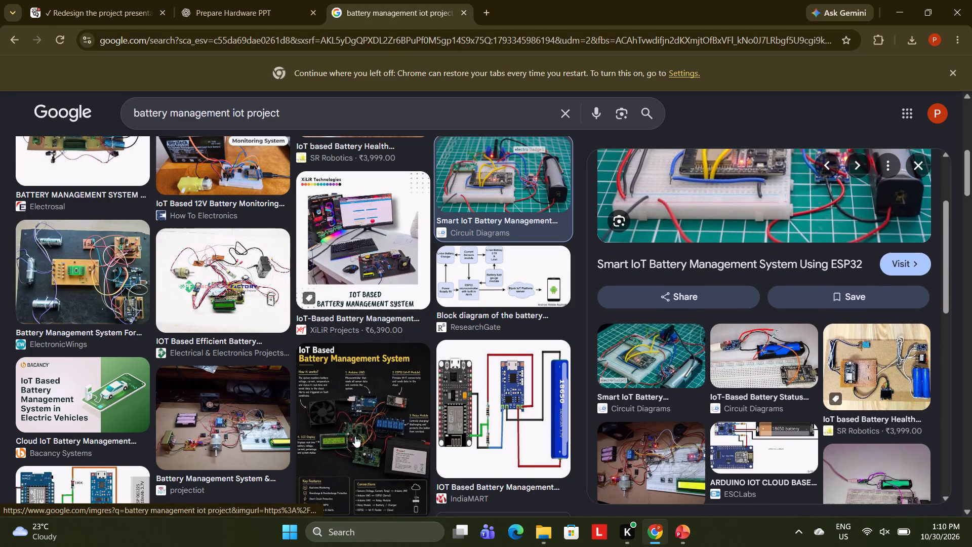
left_click(540, 420)
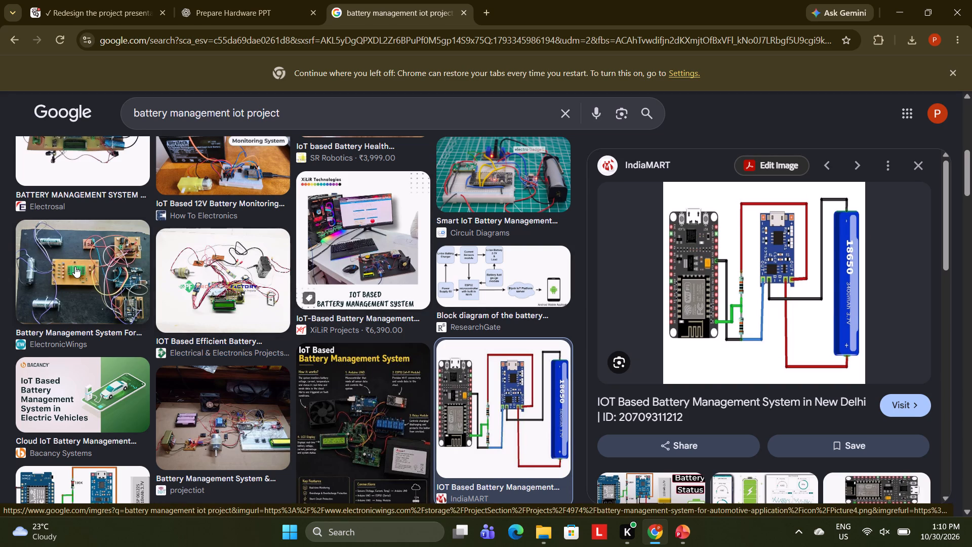
left_click(260, 274)
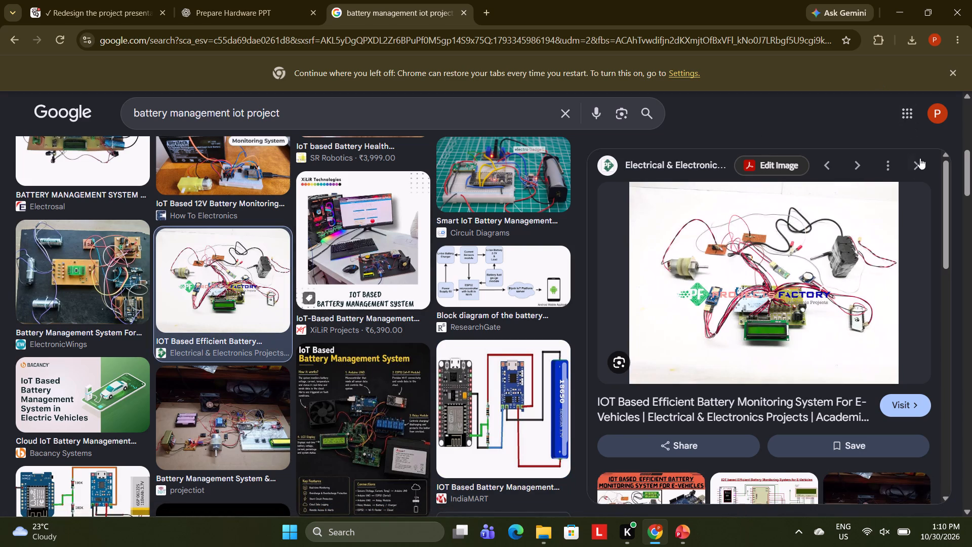
left_click(919, 163)
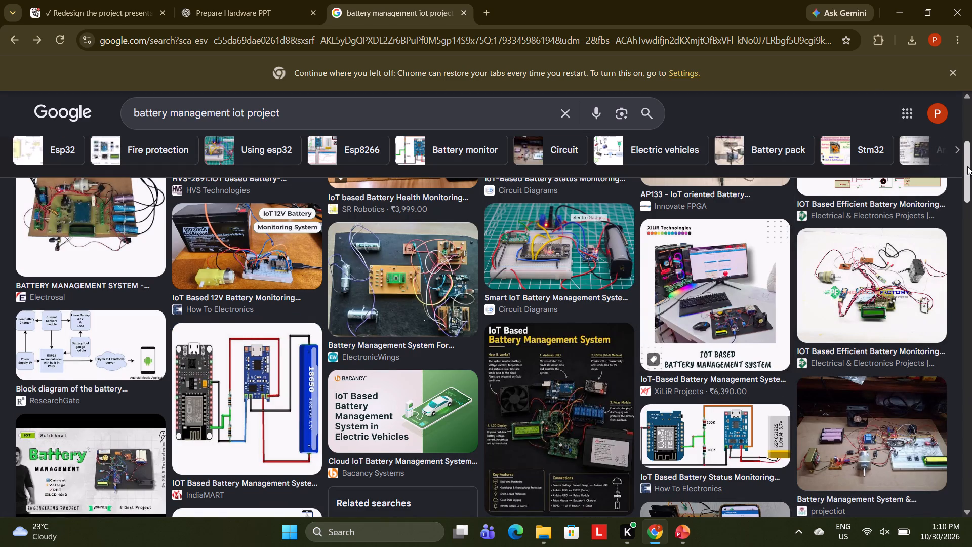
Look through further image results for prototype photos and circuit diagrams of IoT battery management systems.
left_click_drag(963, 173, 968, 215)
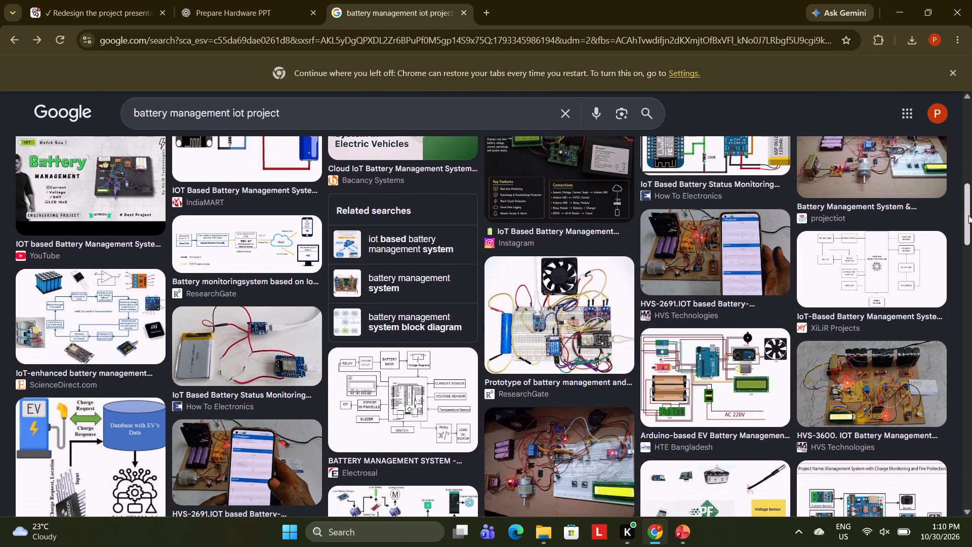
left_click_drag(968, 215, 971, 262)
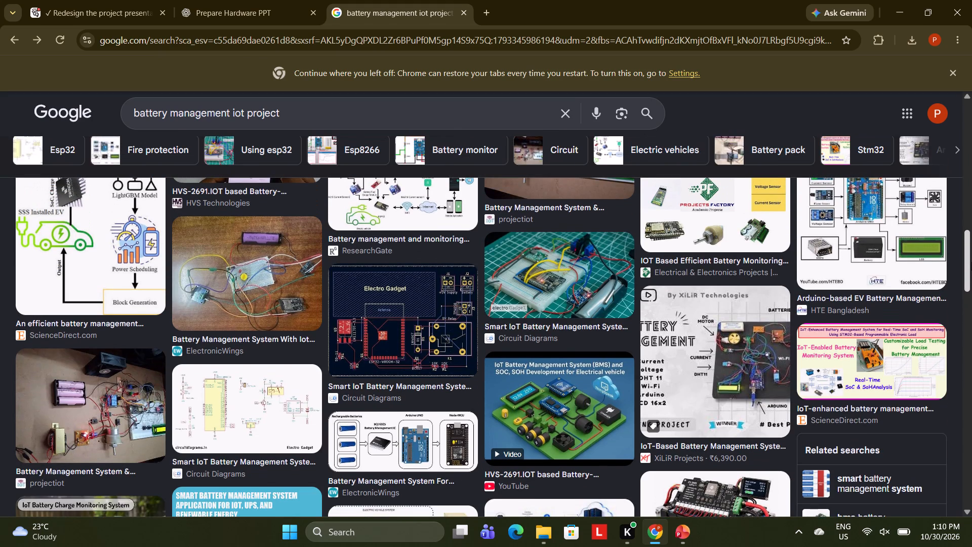
left_click_drag(971, 262, 971, 265)
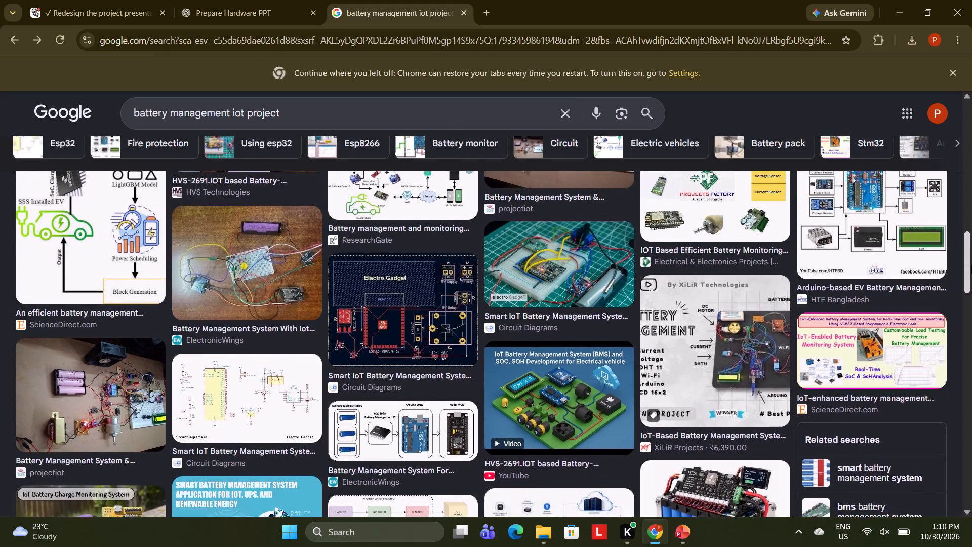
left_click_drag(971, 265, 970, 289)
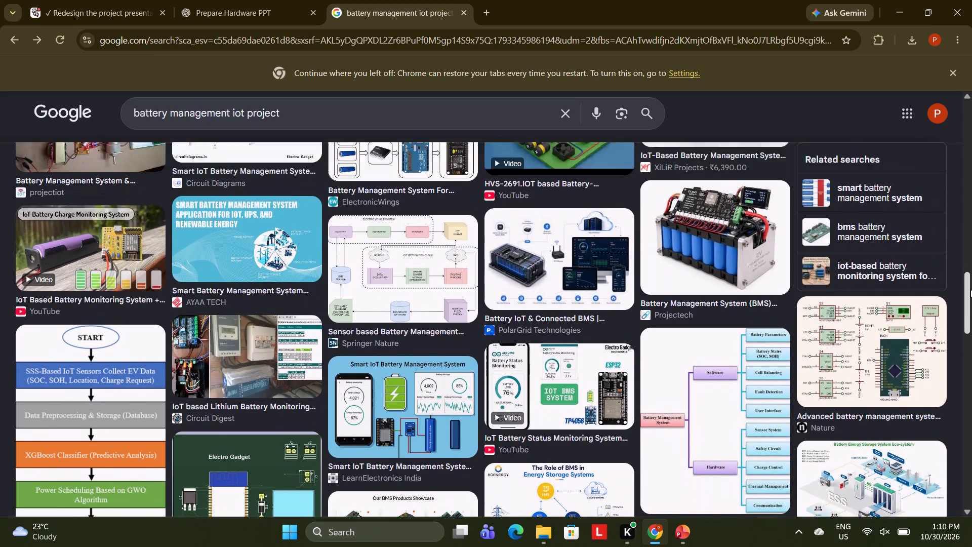
left_click_drag(970, 289, 971, 259)
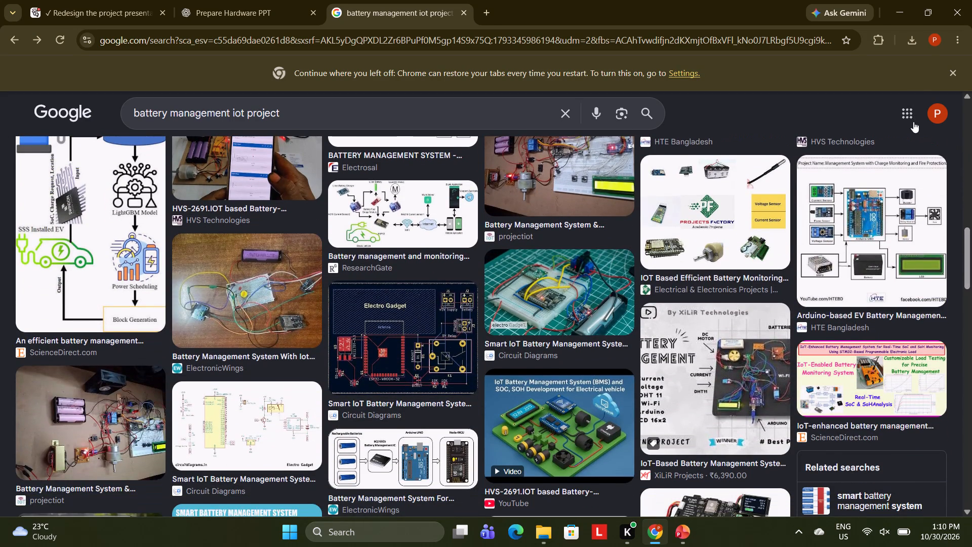
key("Down")
Search Google for "woowki" in a new tab and open the Wokwi simulator site.
left_click(493, 6)
key("Down")
key("Down")
key("Down")
key("Down")
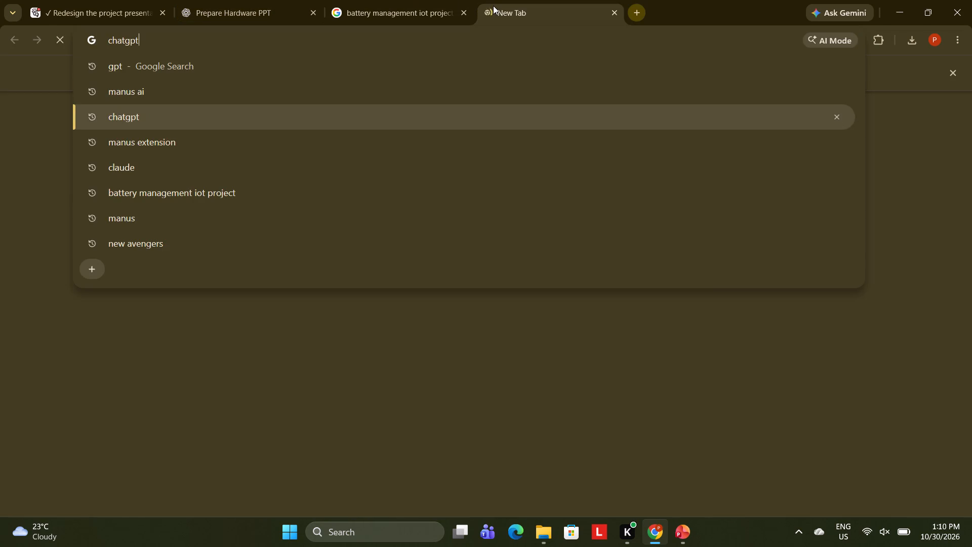
type("wpp")
key("ctrl+a")
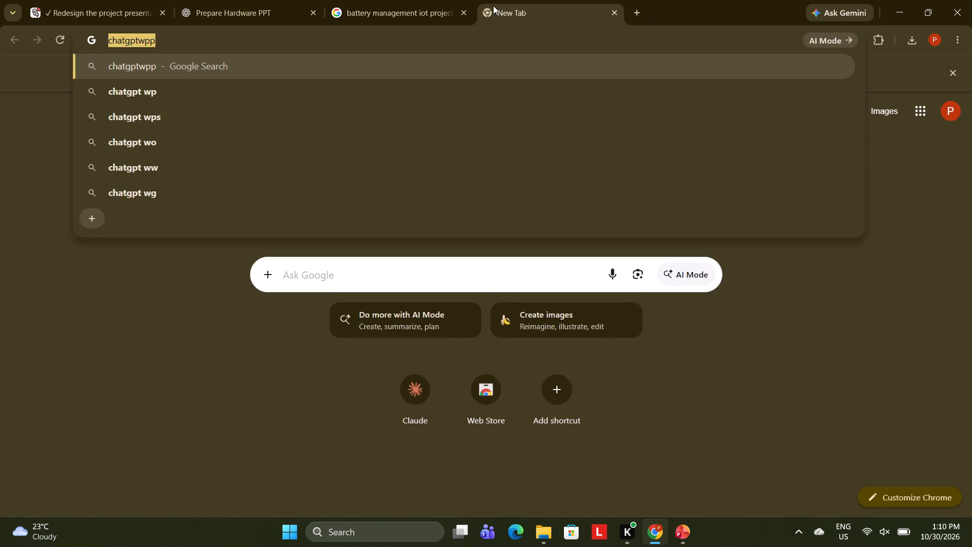
key("BackSpace")
type("woowki")
key("Return")
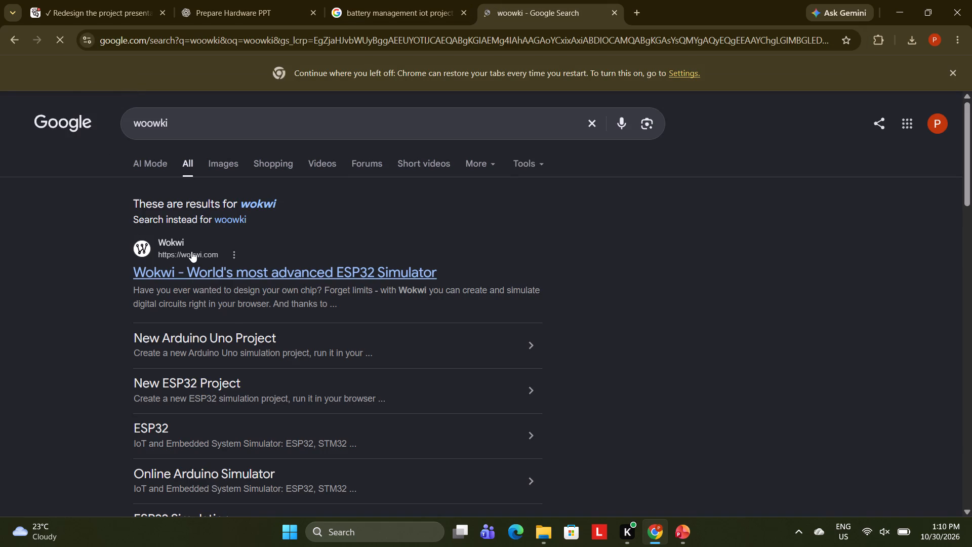
double_click(191, 251)
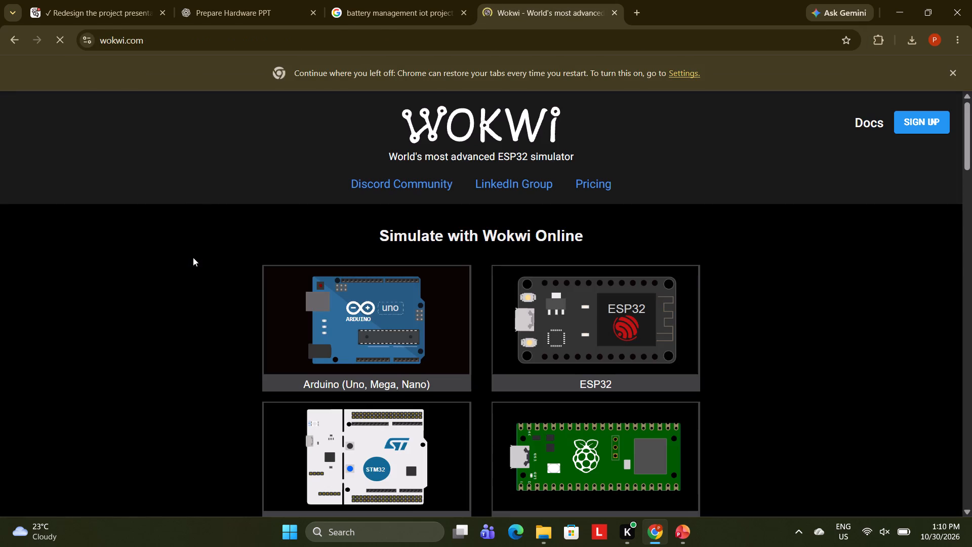
Start a new Arduino Uno project from scratch from the Arduino boards page.
left_click(399, 307)
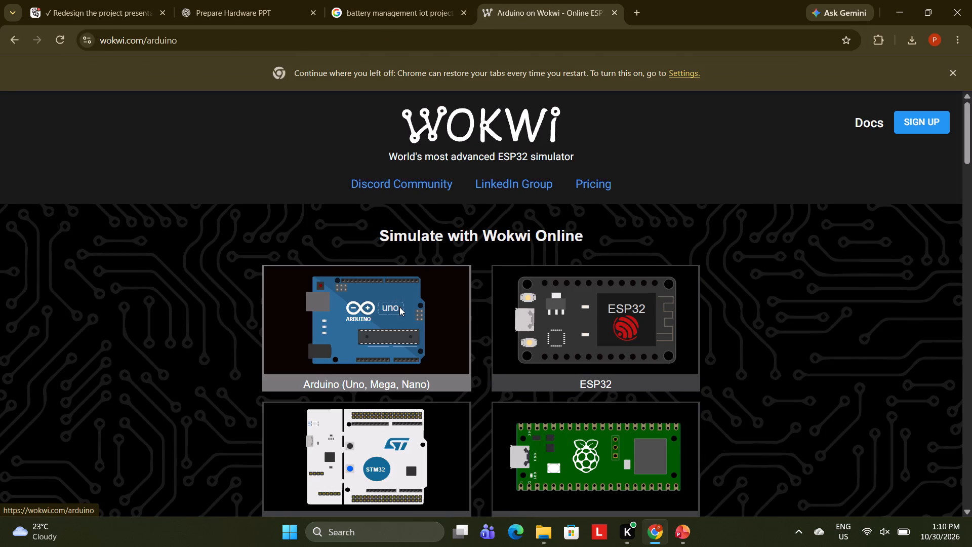
left_click_drag(971, 142, 971, 152)
left_click_drag(968, 153, 971, 236)
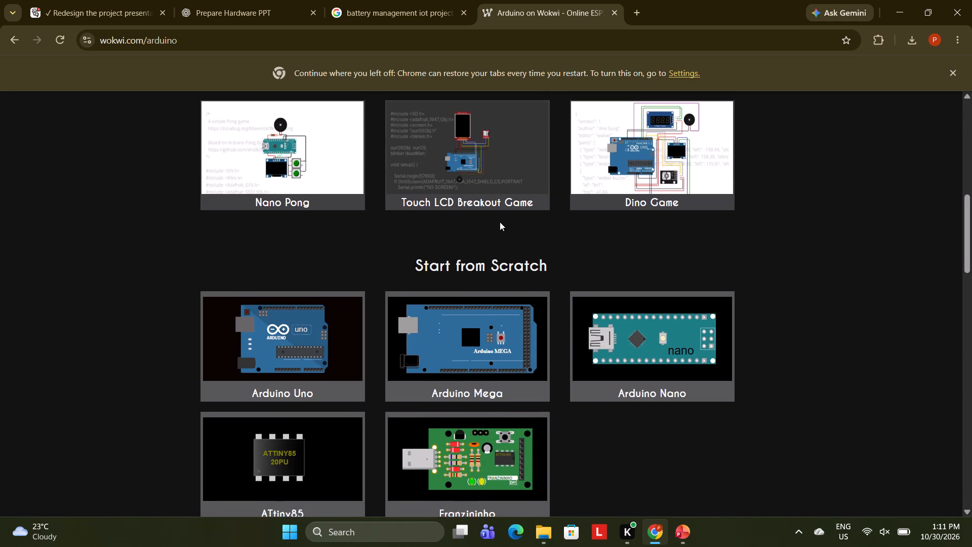
double_click(327, 356)
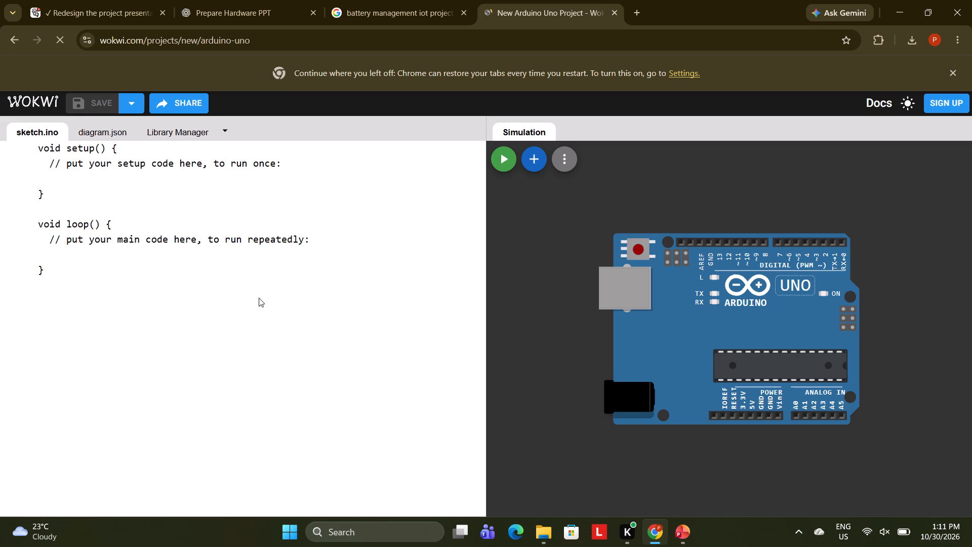
Delete all of the default code in sketch.ino.
left_click(263, 225)
key("ctrl+a")
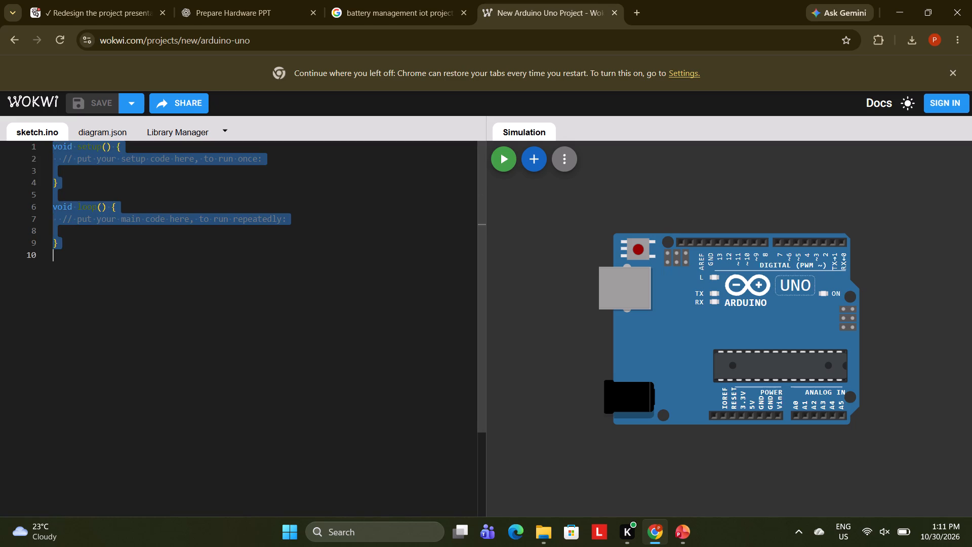
key("BackSpace")
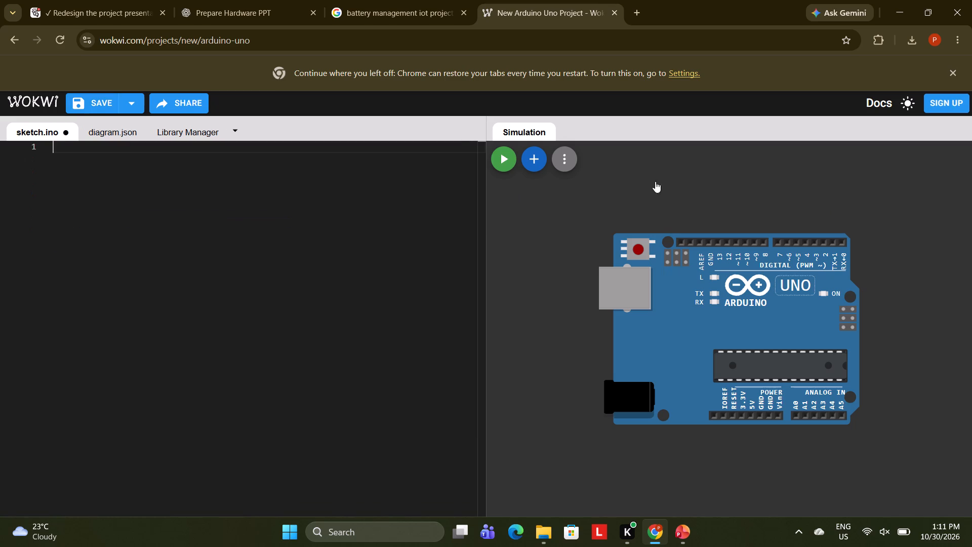
Widen the simulation area and shift the Arduino Uno board slightly up and to the left within the diagram.
left_click_drag(485, 210, 296, 212)
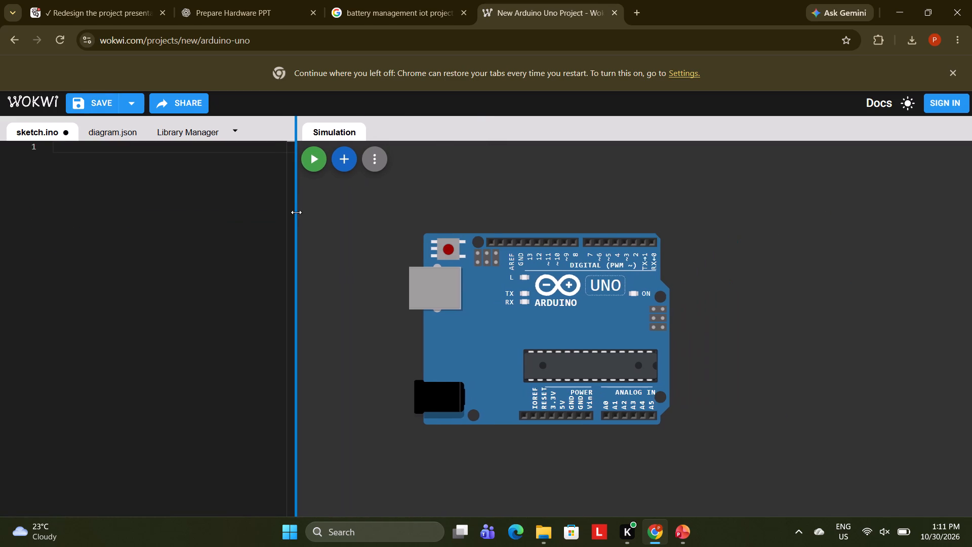
left_click_drag(296, 212, 298, 213)
left_click(468, 260)
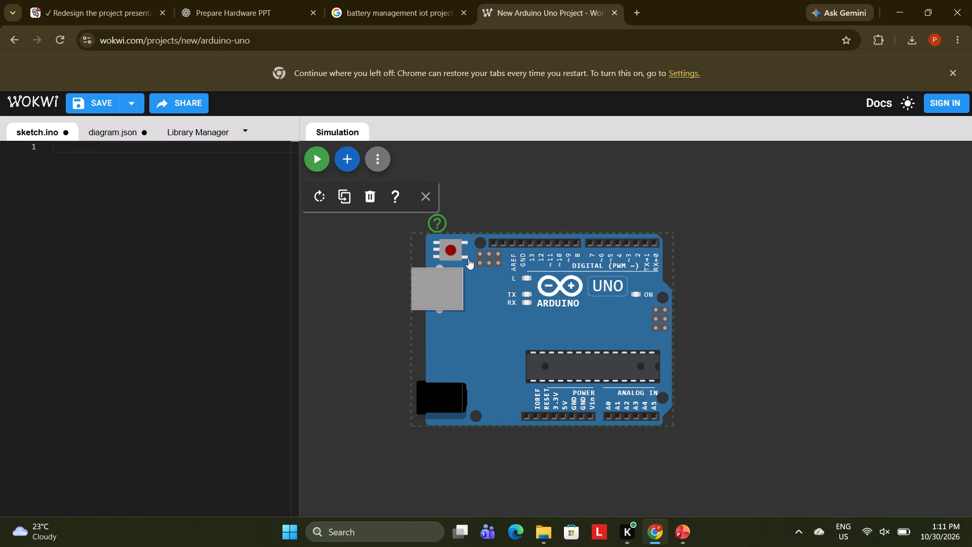
key("ctrl+minus")
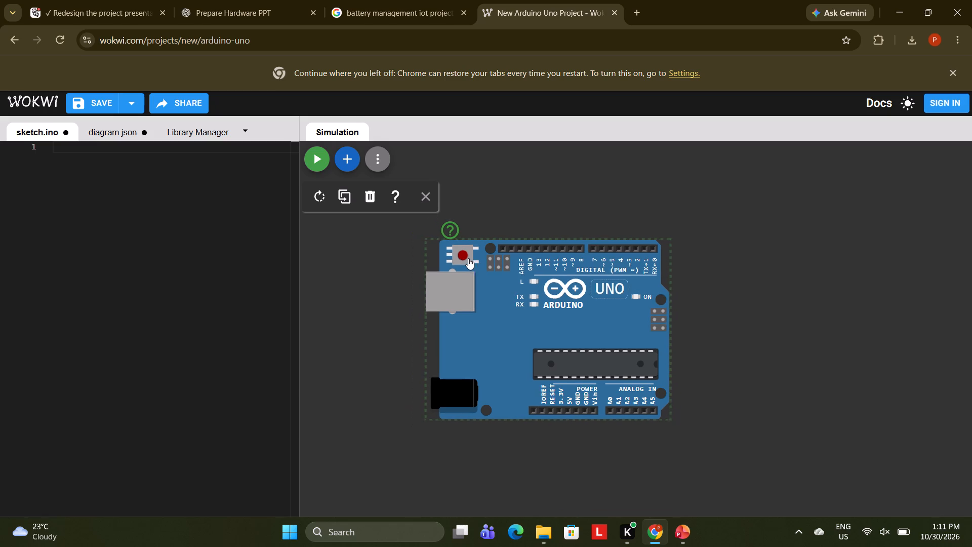
key("ctrl+minus")
key("ctrl+minus")
key("ctrl+minus")
key("ctrl+minus")
left_click(537, 227)
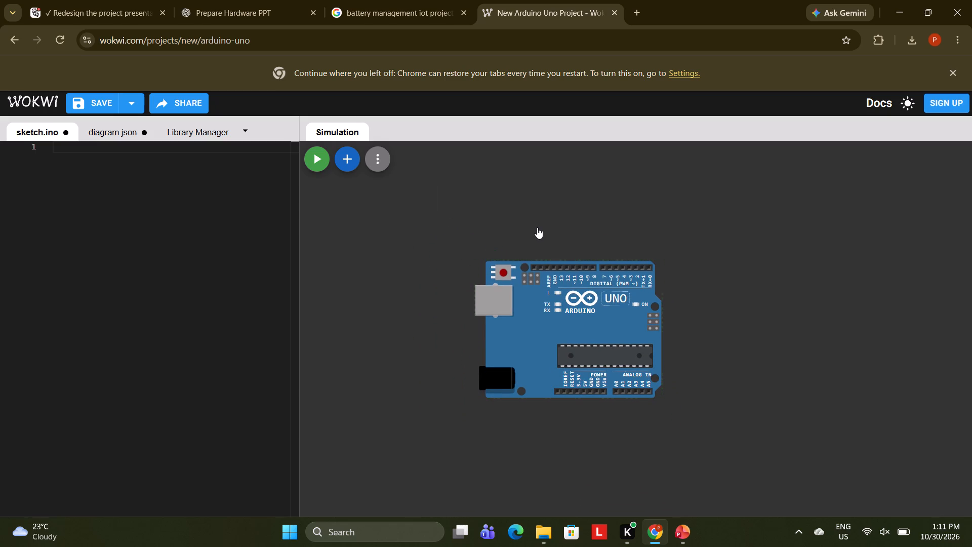
left_click_drag(588, 298, 537, 256)
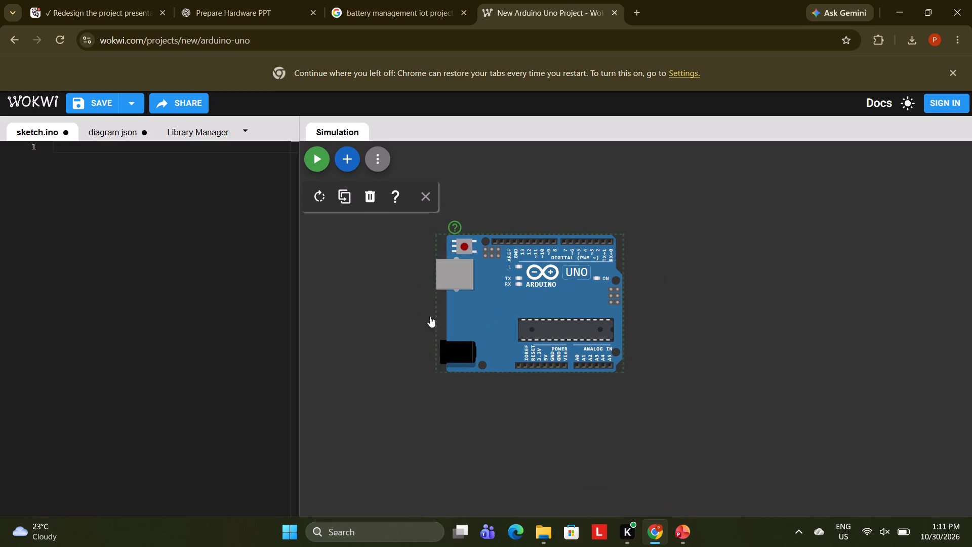
left_click(322, 321)
Search the parts library for "current sensor" and clear the search.
left_click(351, 154)
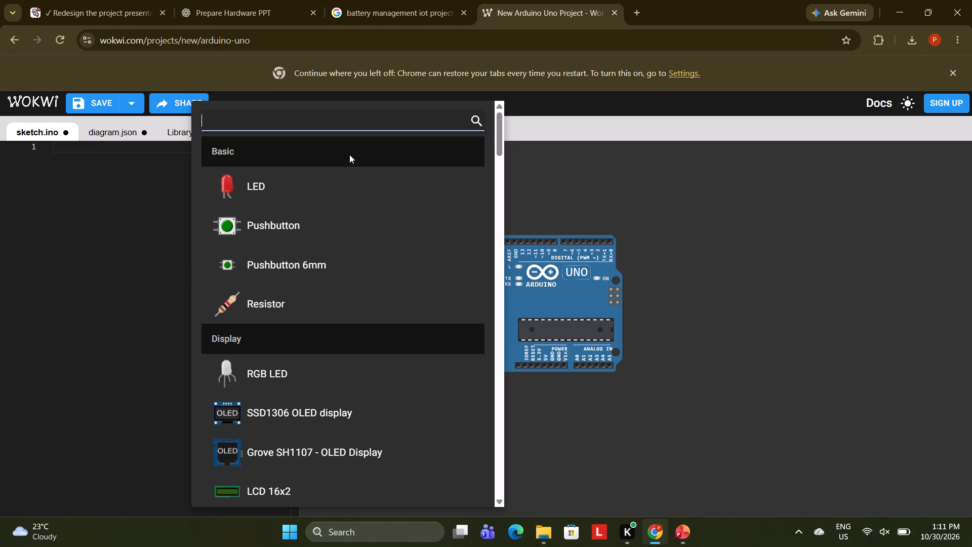
type("curre")
type("nt sens")
type("or")
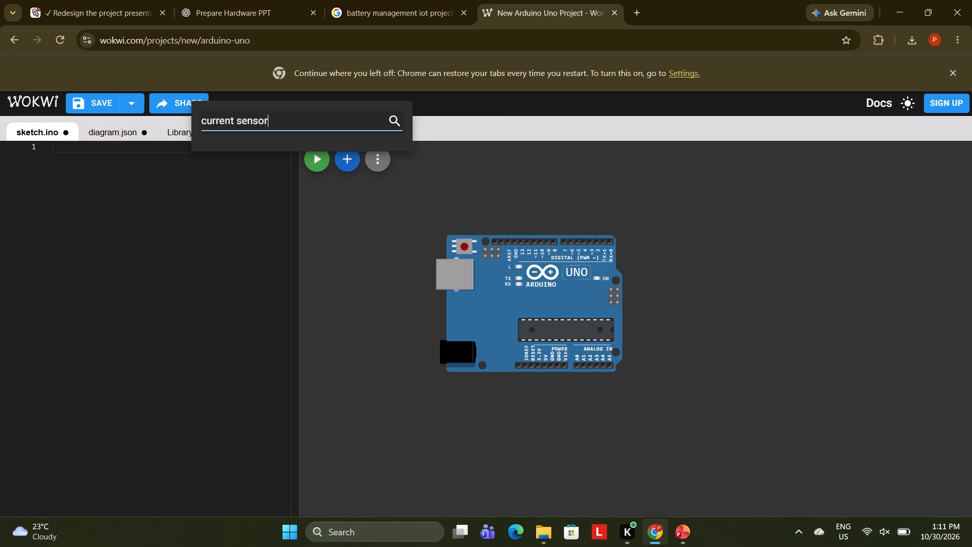
key("BackSpace")
key("BackSpace")
key("BackSpace")
key("BackSpace")
key("BackSpace")
key("BackSpace")
key("BackSpace")
key("BackSpace")
key("BackSpace")
key("BackSpace")
key("BackSpace")
key("BackSpace")
key("BackSpace")
key("BackSpace")
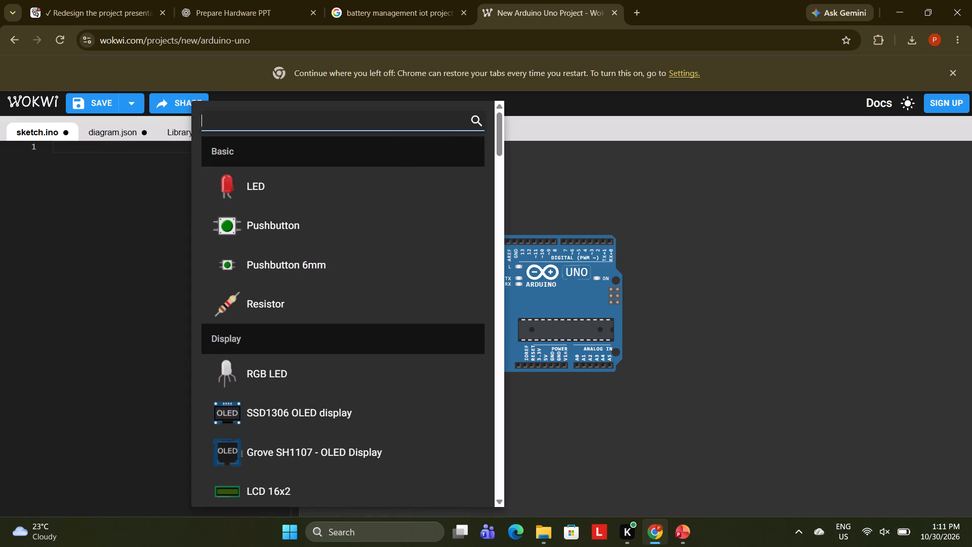
Search the parts library for "sens" and add a DS18B20 Temperature Sensor (beta) to the diagram.
type("sen")
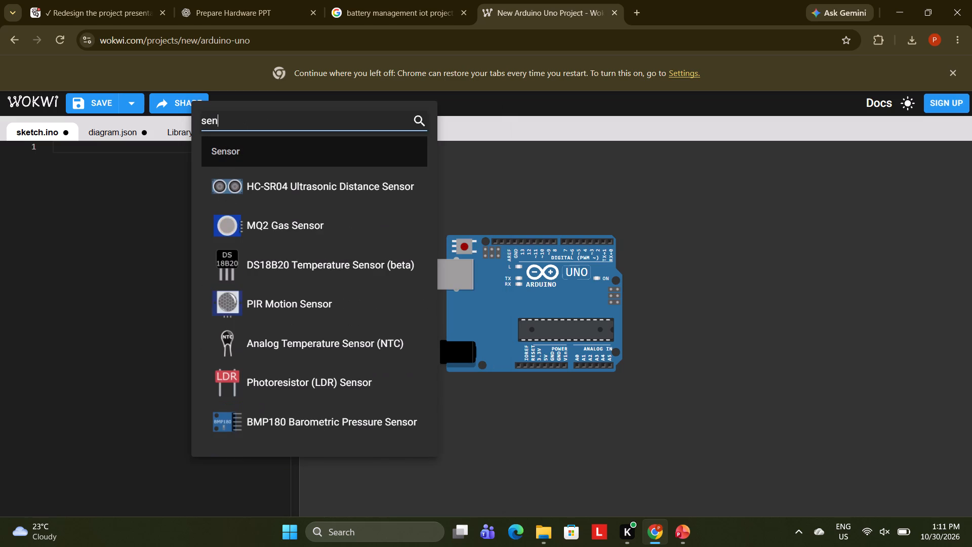
key("s")
key("Down")
key("Down")
key("Down")
key("Down")
key("Down")
key("Down")
key("Down")
key("Down")
key("Down")
key("Down")
key("Down")
key("Down")
key("Down")
key("Down")
key("Down")
key("Down")
key("Down")
key("Down")
key("Down")
key("Down")
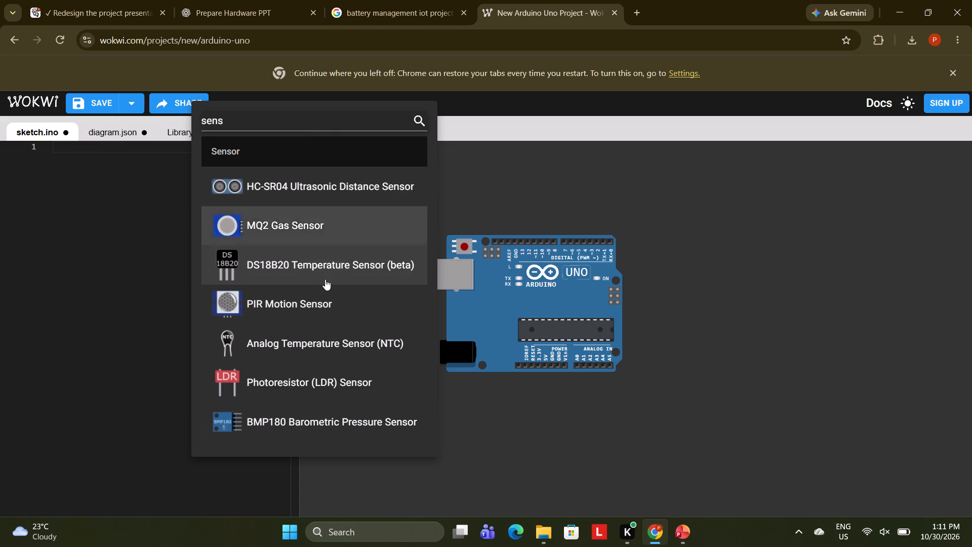
left_click(325, 279)
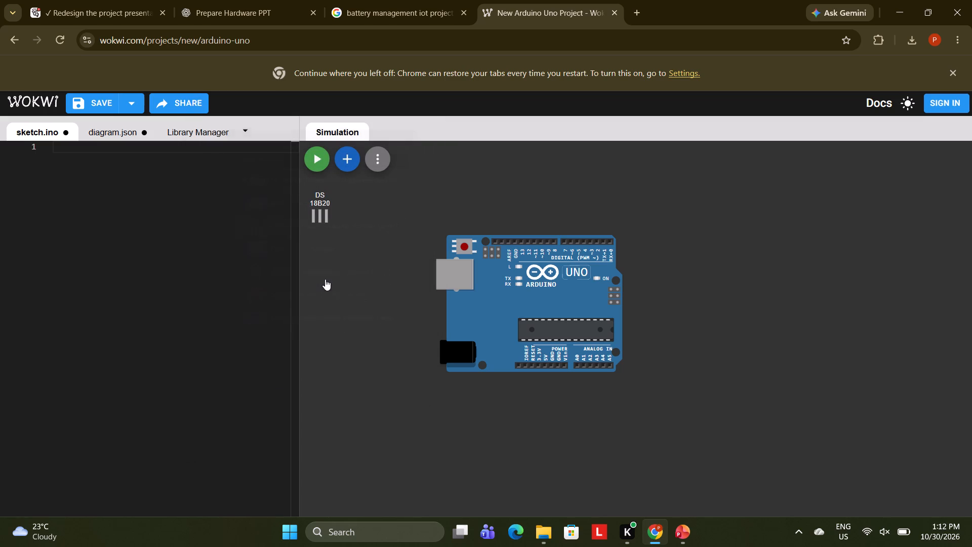
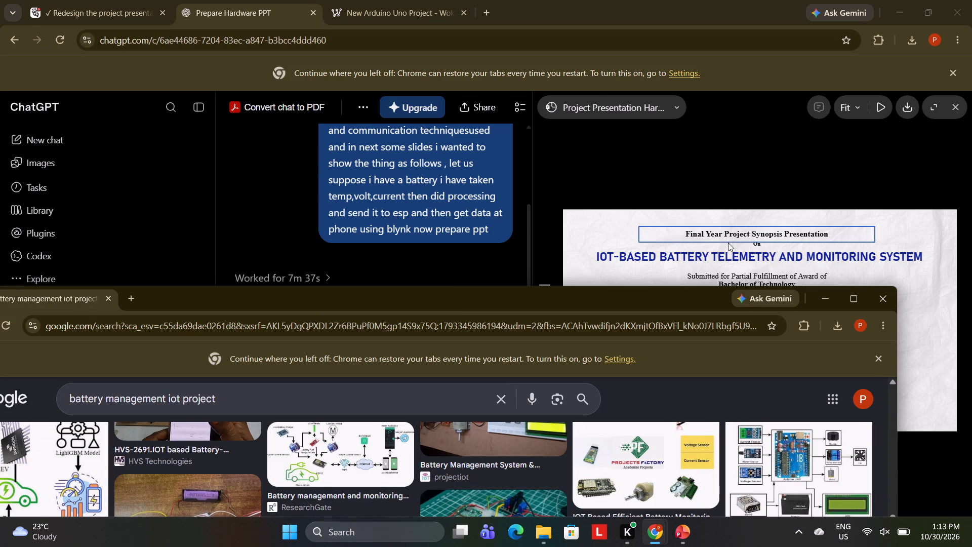
left_click(855, 294)
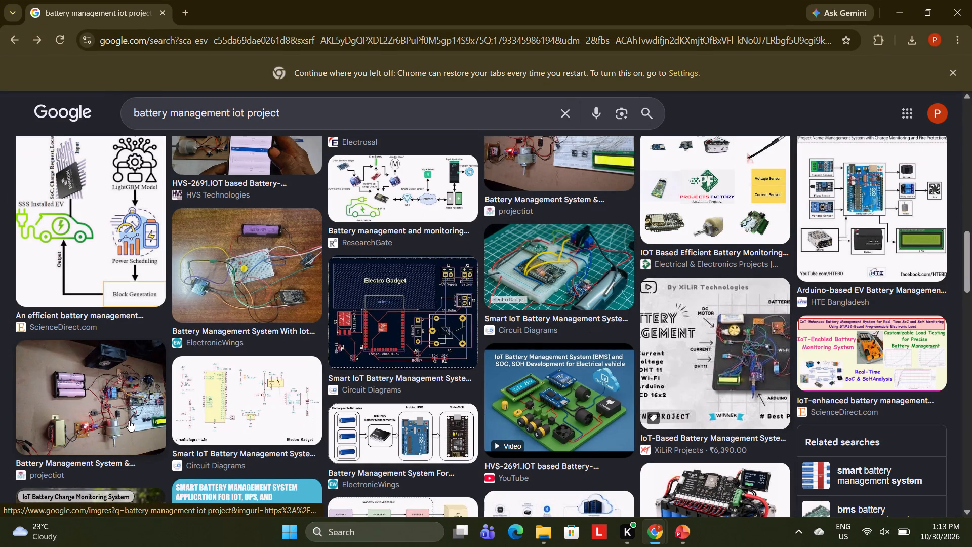
Preview the ElectronicWings and HTE Bangladesh battery management images, and examine the block diagram on the HTE Bangladesh project page.
left_click(256, 291)
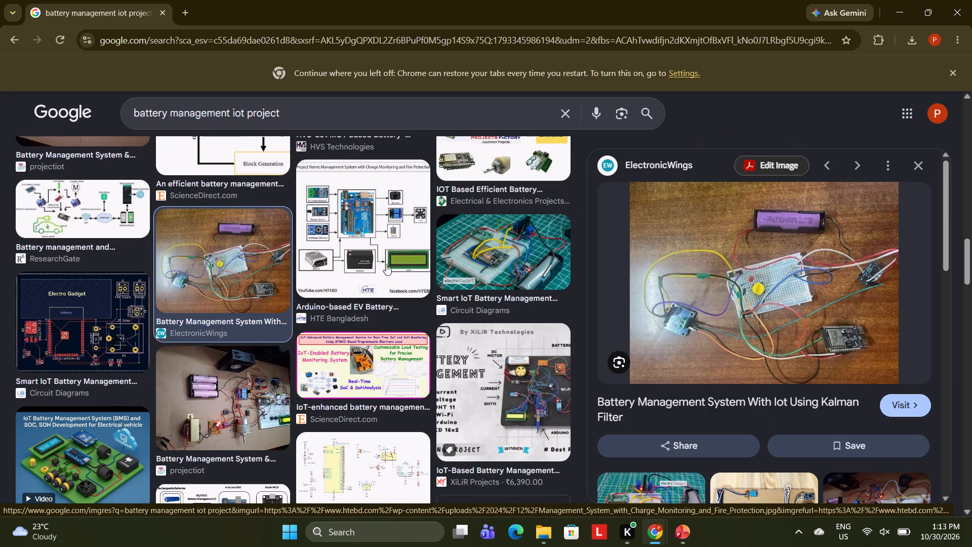
left_click(371, 236)
left_click_drag(371, 236, 458, 247)
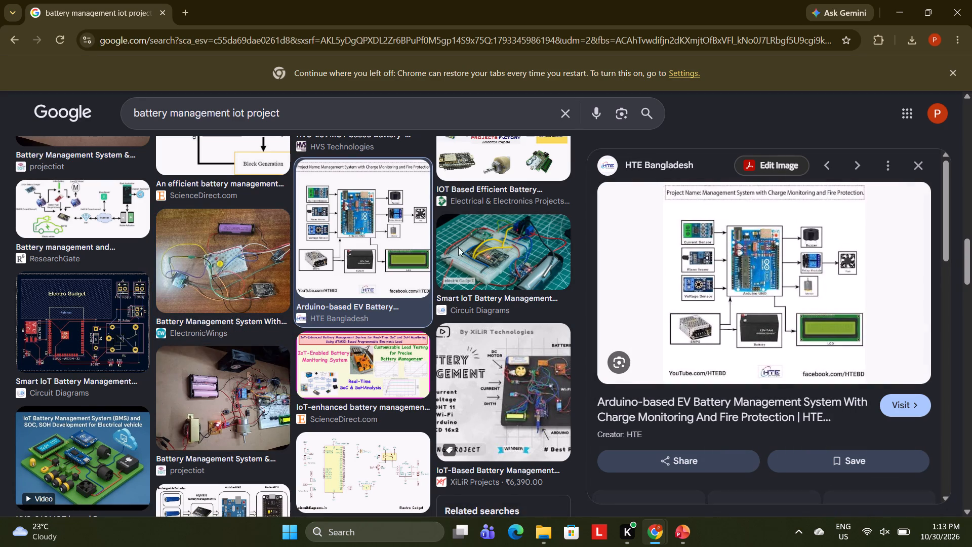
left_click_drag(458, 247, 798, 346)
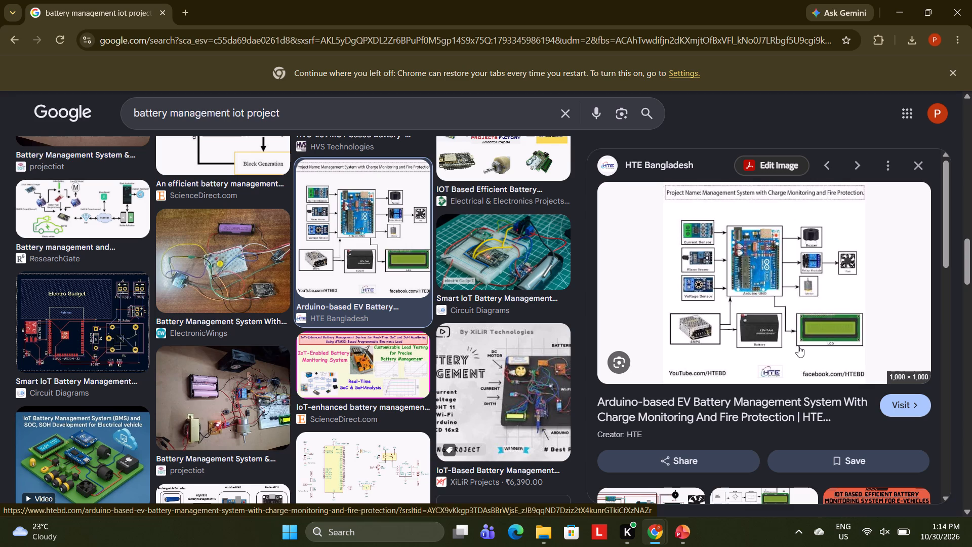
left_click(791, 294)
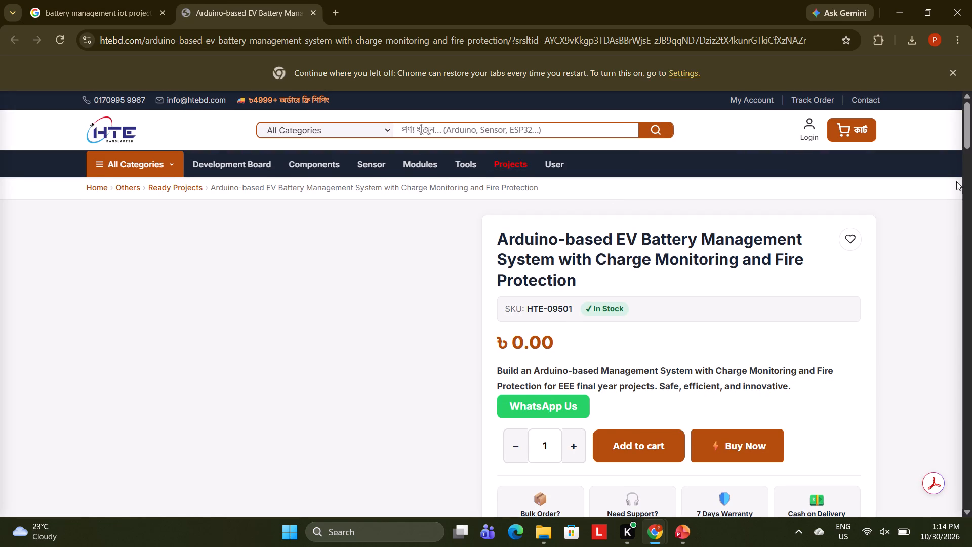
left_click_drag(971, 142, 971, 149)
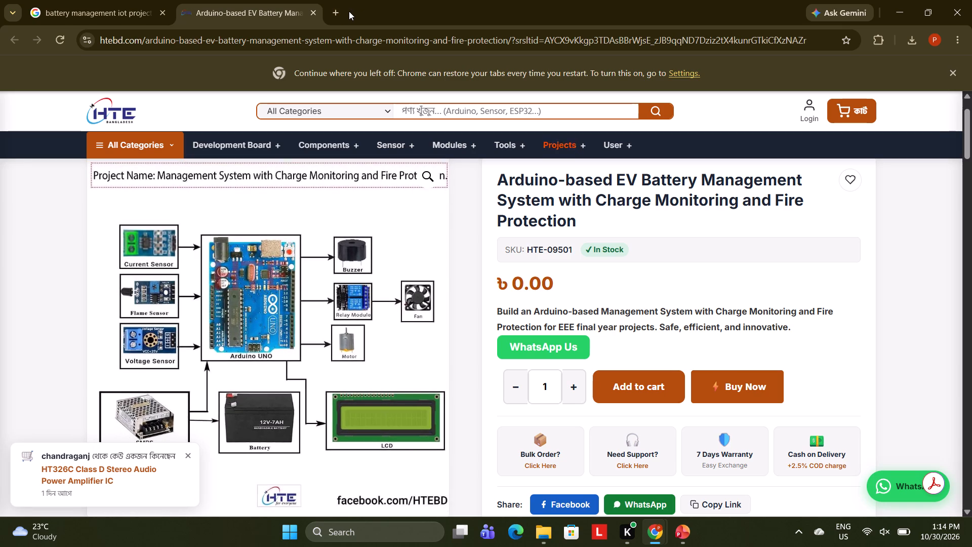
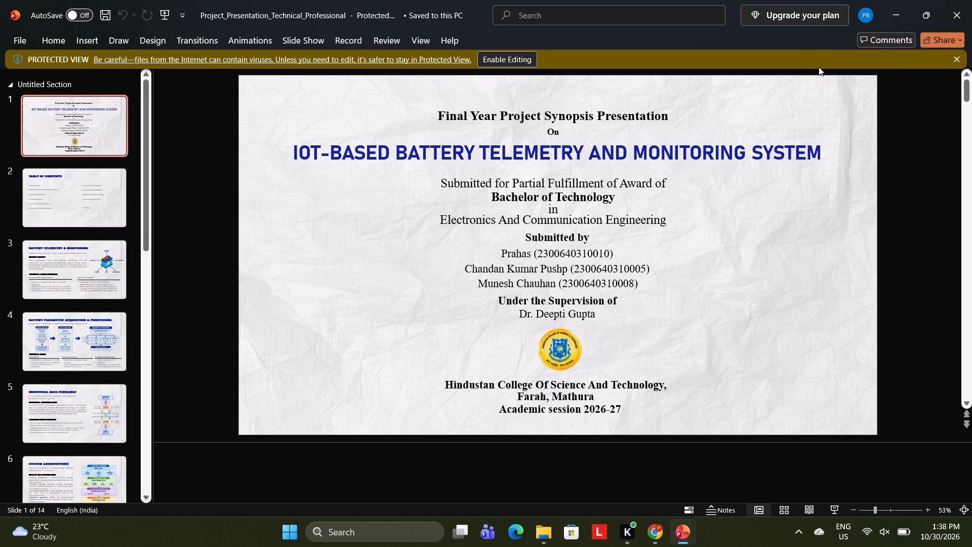
Review the deck from the title slide up to slides 7 and 8, comparing the sensor hardware and controller hardware slides.
left_click(108, 144)
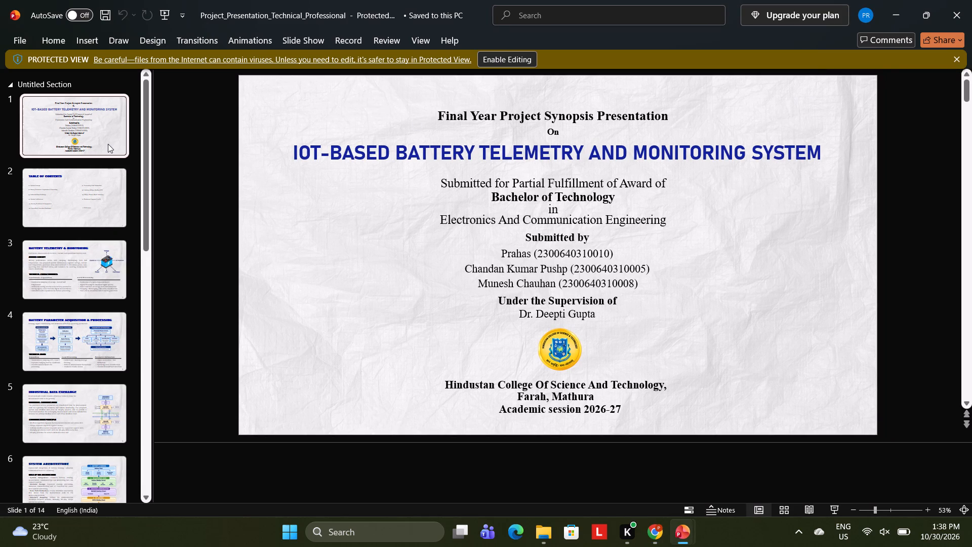
key("Down")
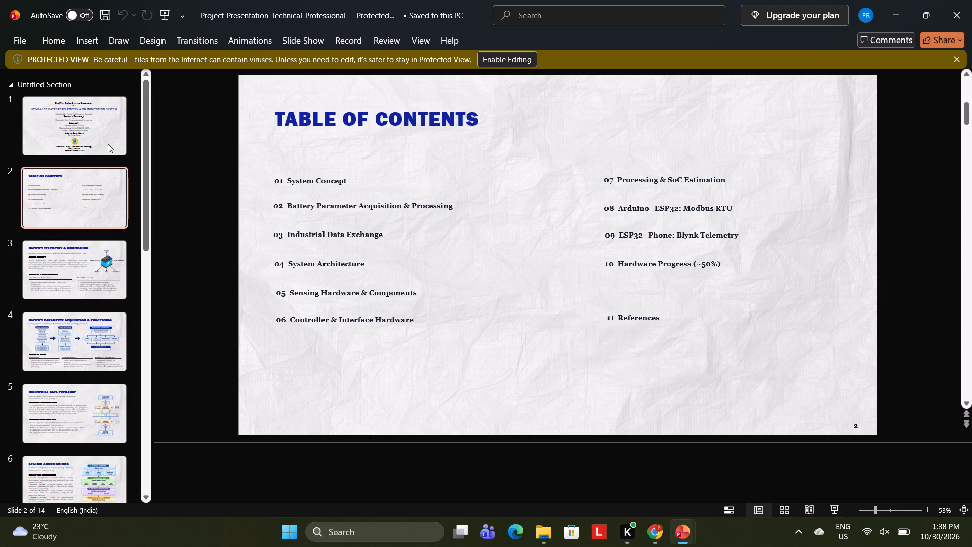
key("Down")
key("Down")
key("Down")
key("Down")
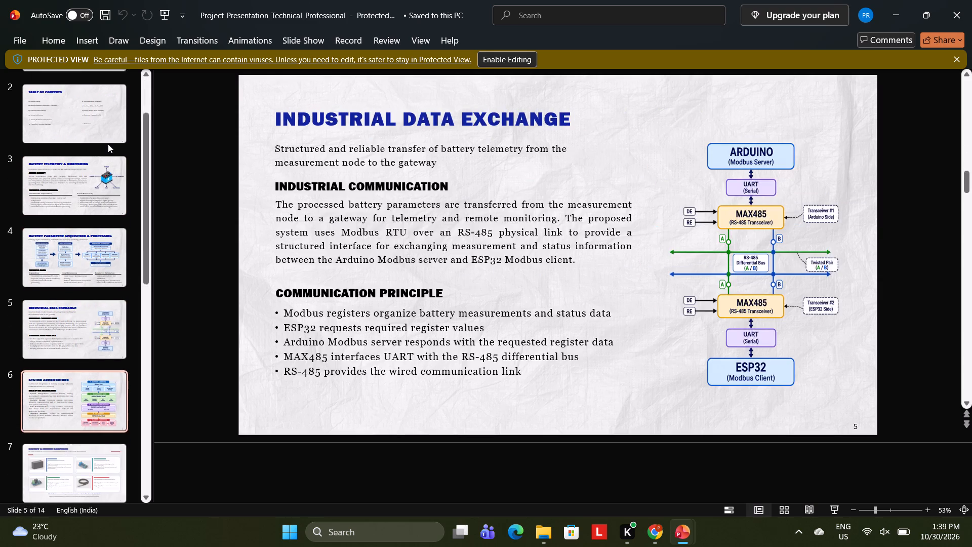
key("Down")
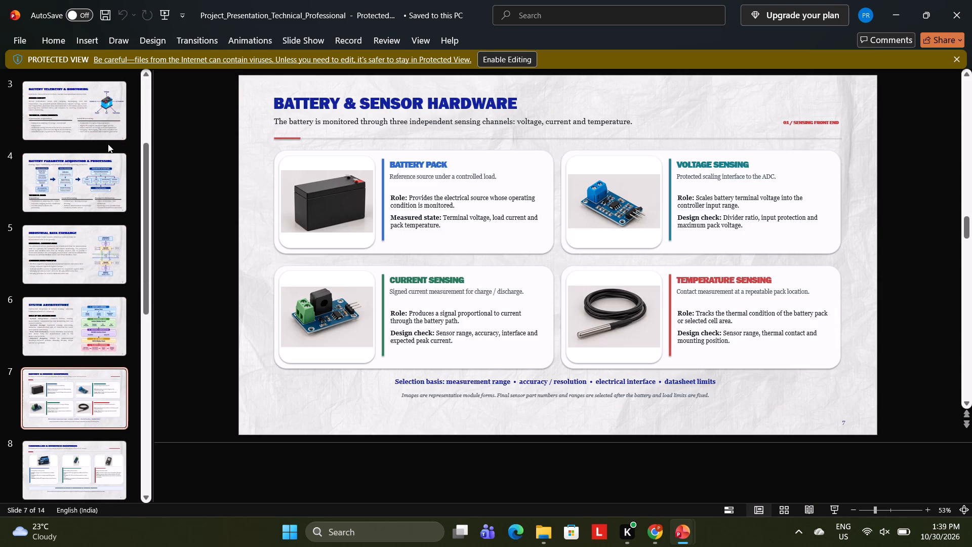
key("Down")
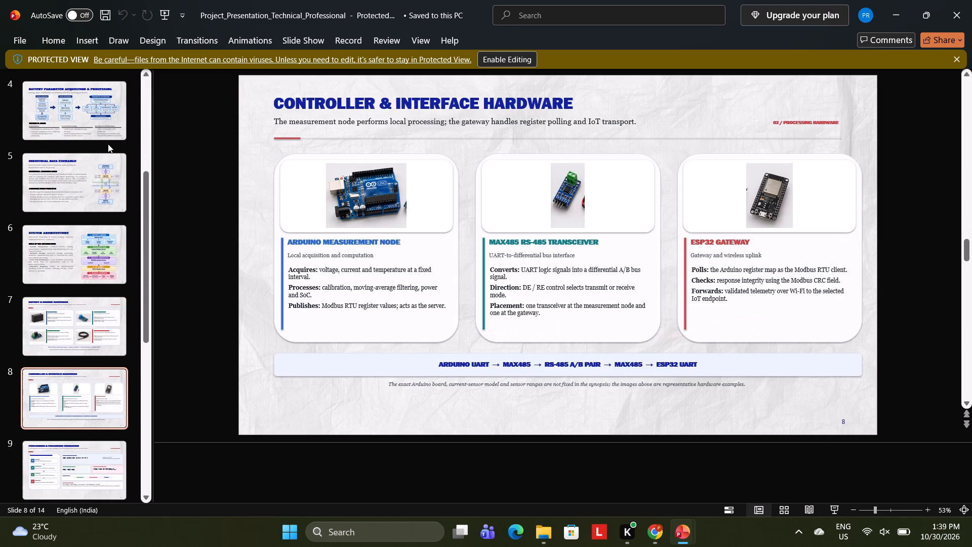
key("Up")
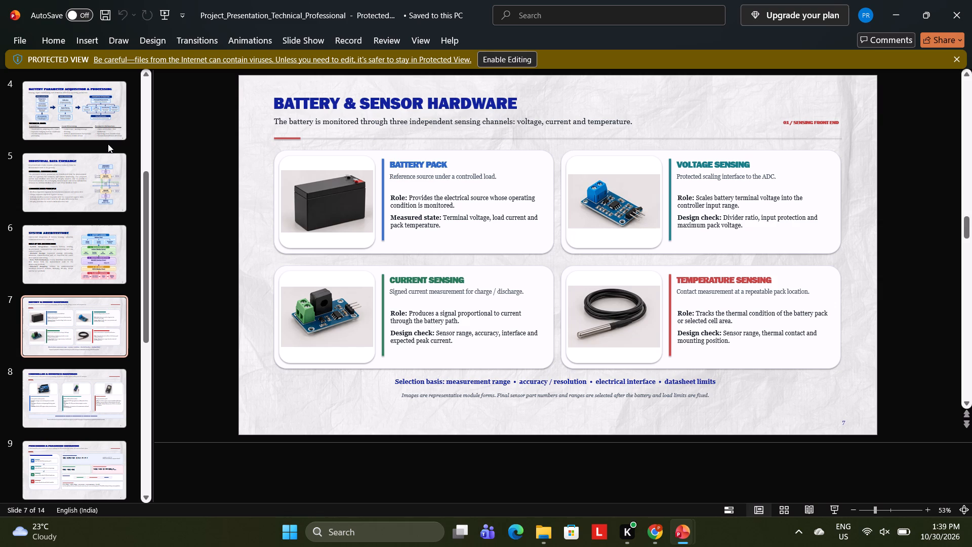
key("Down")
key("Up")
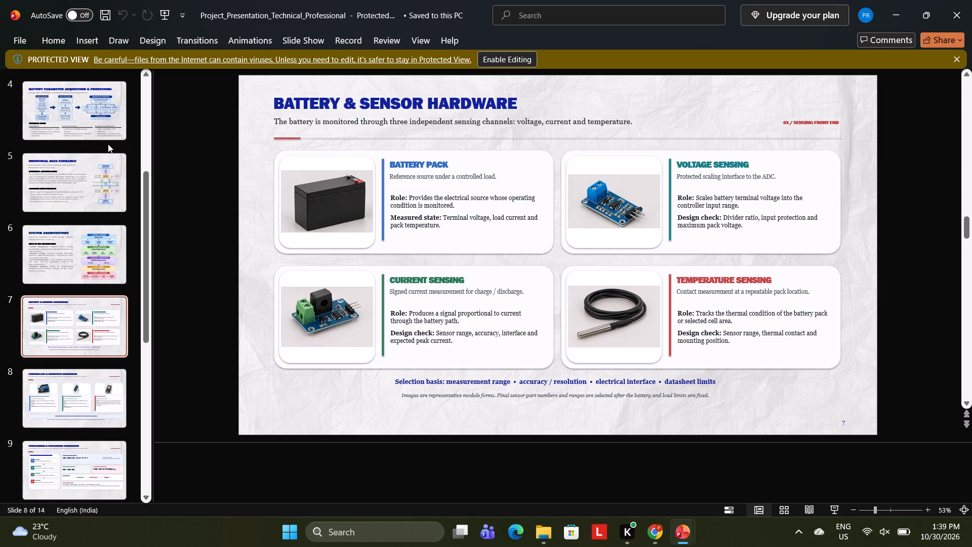
key("Down")
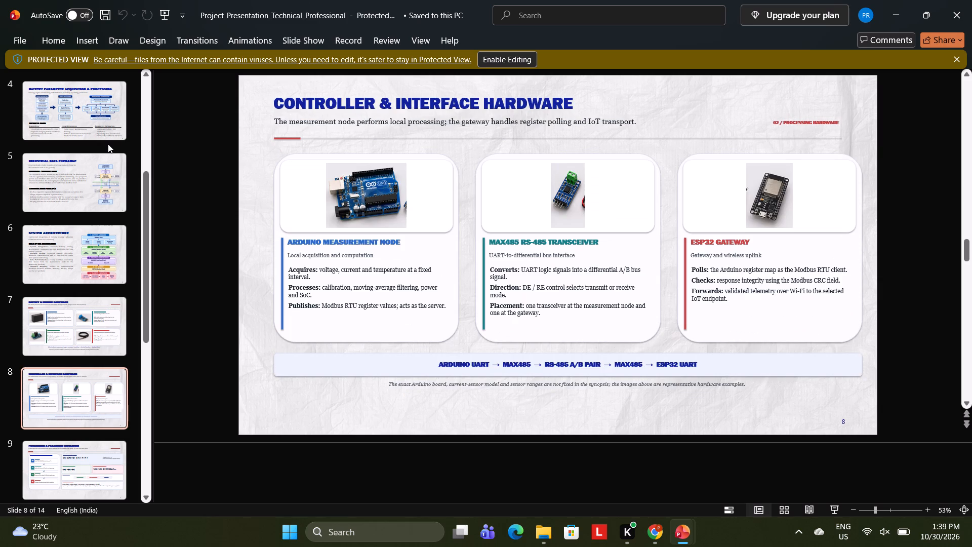
Examine the estimation, Arduino–ESP32, ESP32–phone and progress slides through the deck's end, and return to the Battery & Sensor Hardware slide.
key("Down")
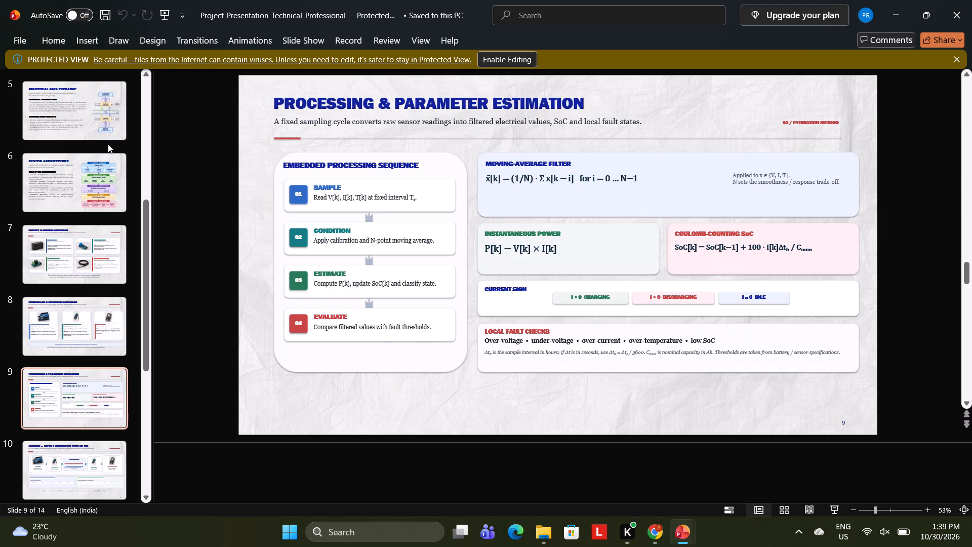
key("Down")
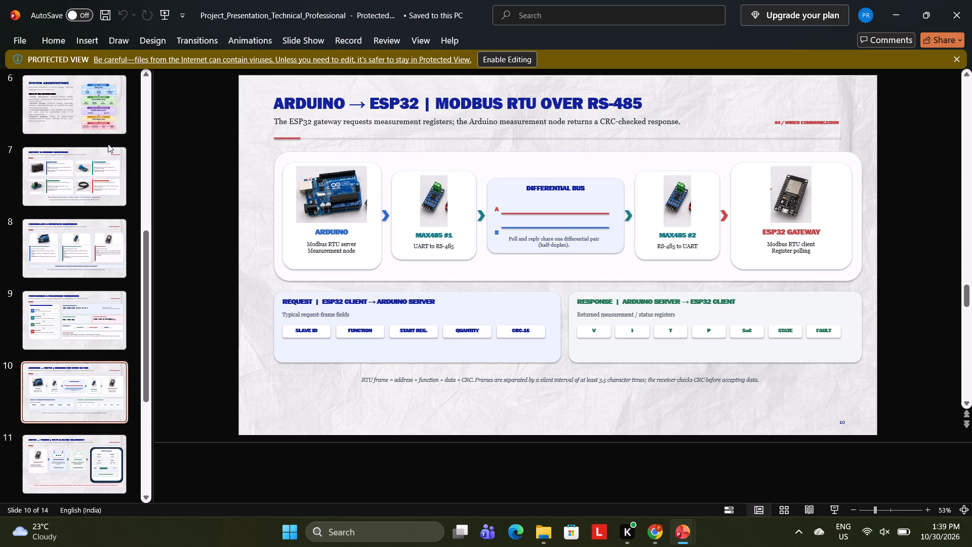
key("Down")
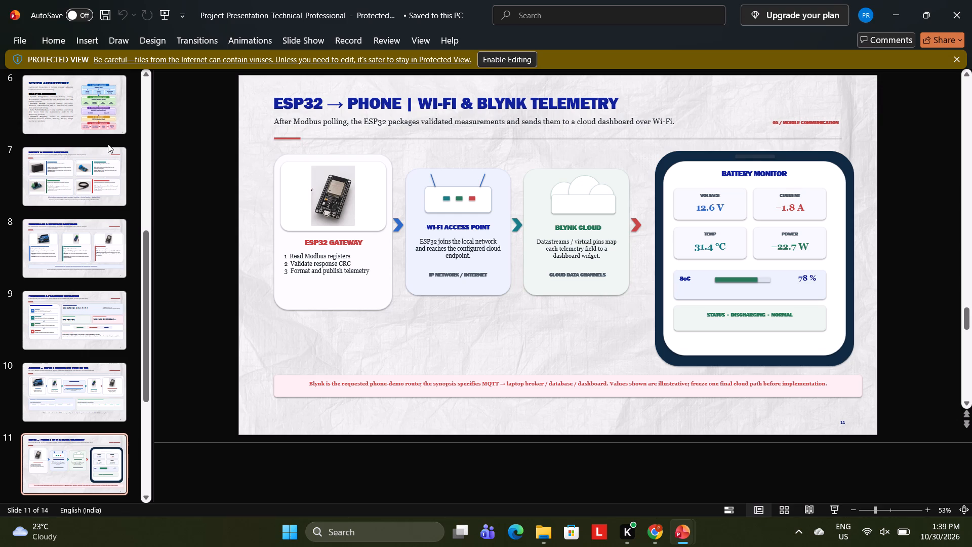
key("Down")
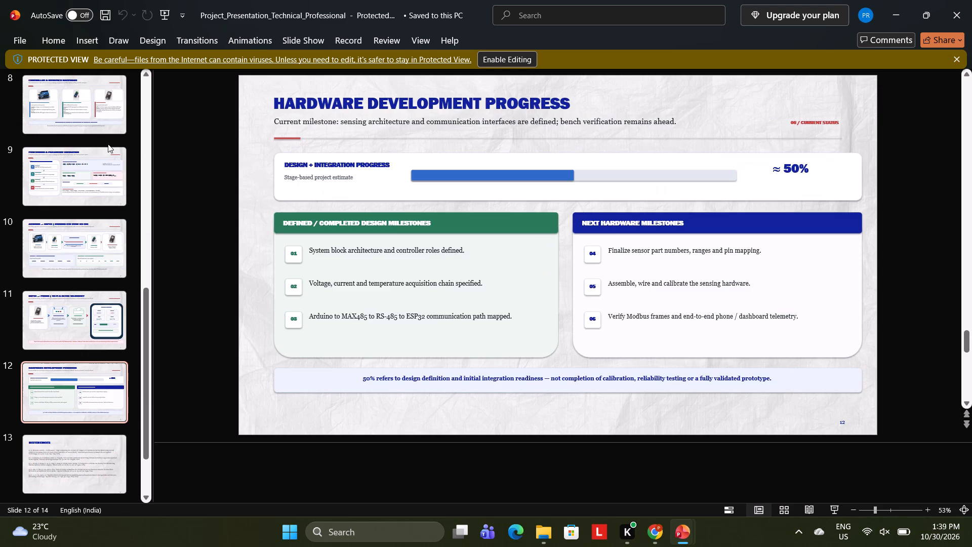
key("Down")
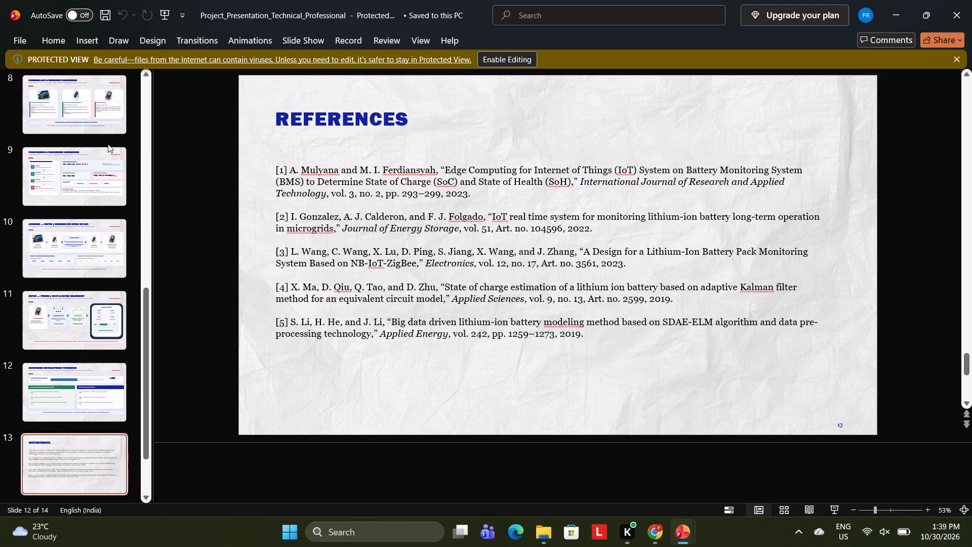
key("Down")
key("Up")
key("Up")
key("Up")
key("Up")
key("Up")
key("Up")
key("Up")
key("Up")
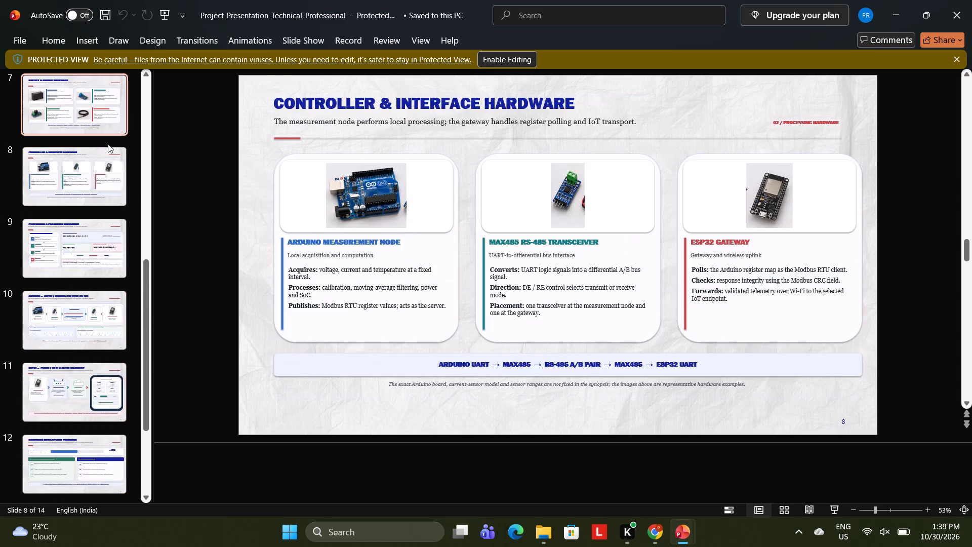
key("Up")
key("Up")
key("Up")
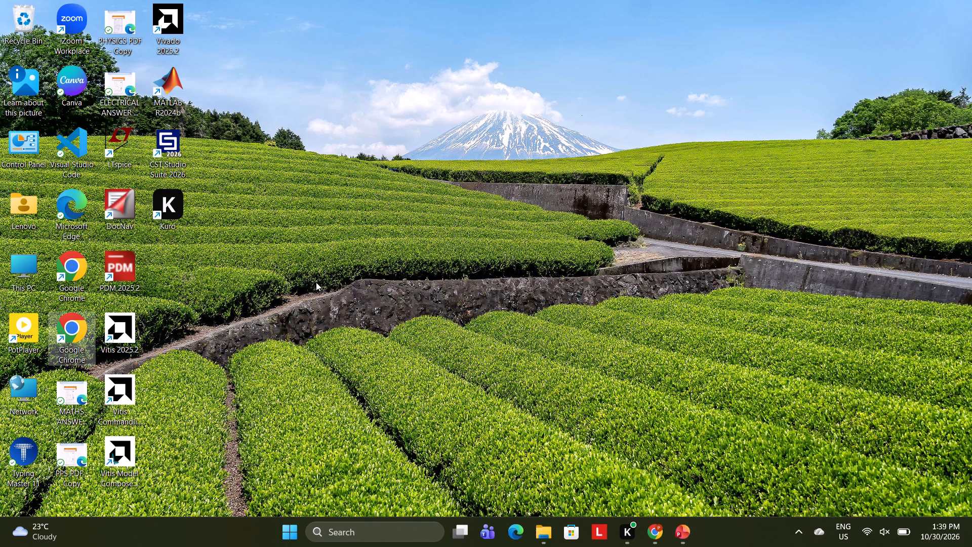
Open a new Google Chrome window from the desktop using the first profile with the purple avatar, and maximize it.
double_click(73, 322)
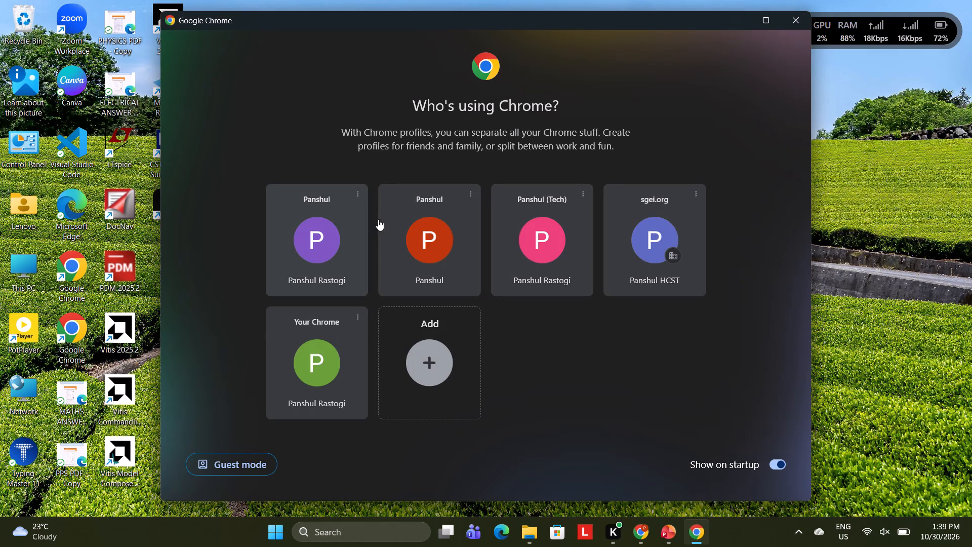
left_click(305, 247)
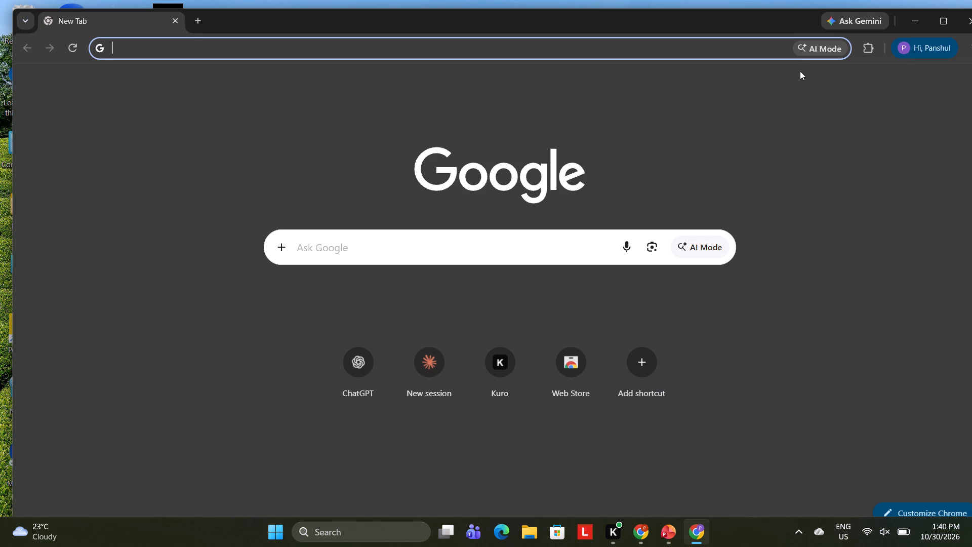
left_click(941, 21)
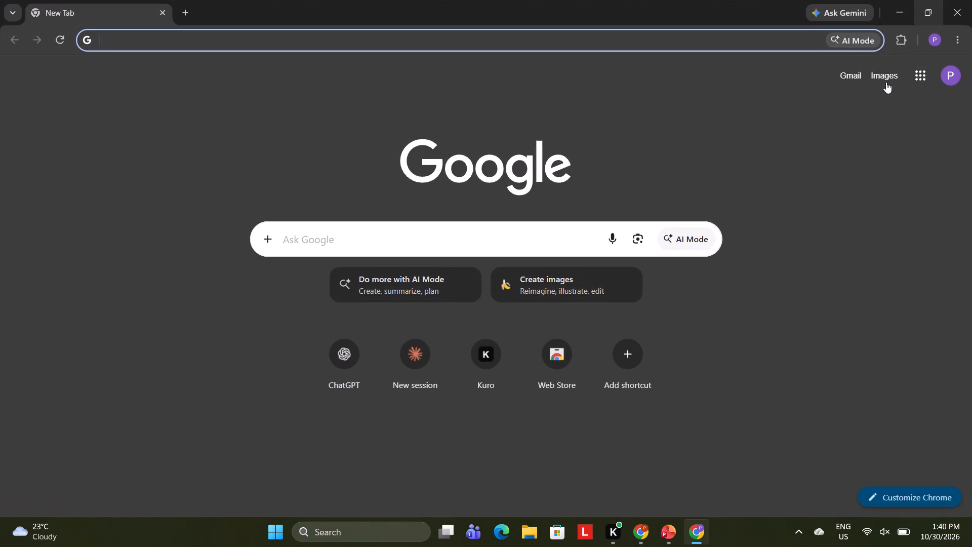
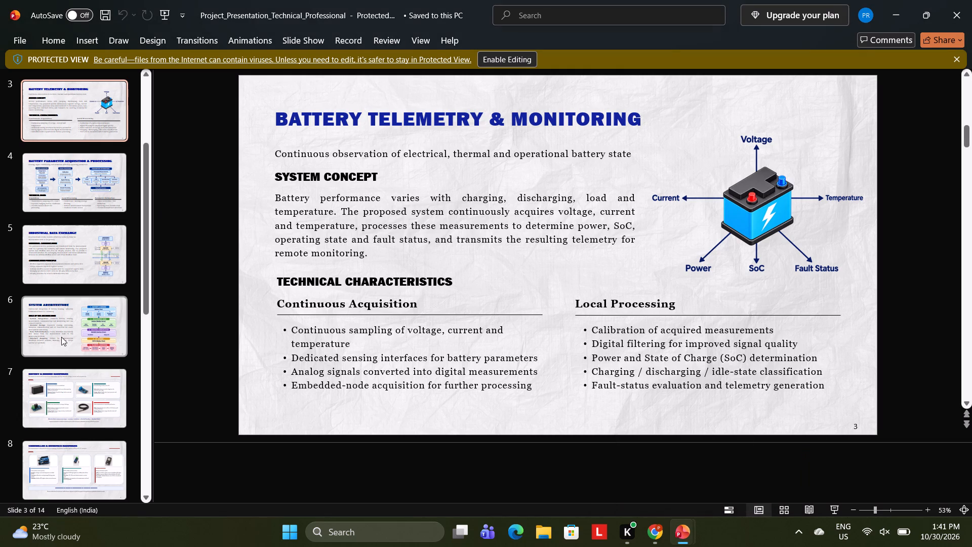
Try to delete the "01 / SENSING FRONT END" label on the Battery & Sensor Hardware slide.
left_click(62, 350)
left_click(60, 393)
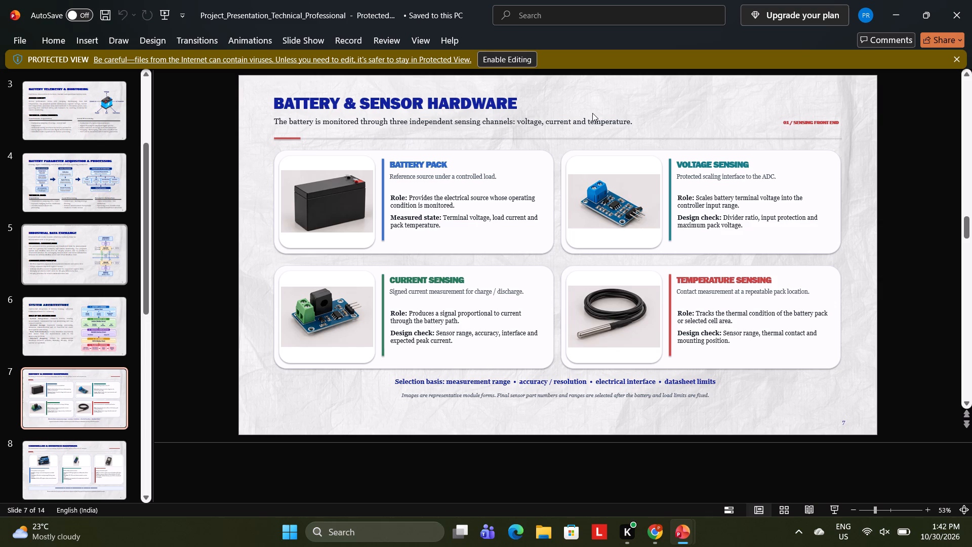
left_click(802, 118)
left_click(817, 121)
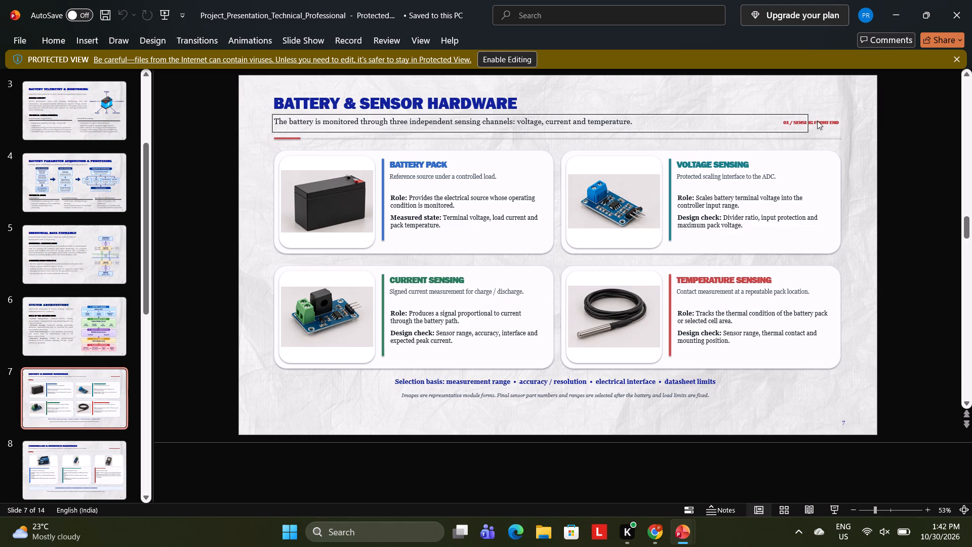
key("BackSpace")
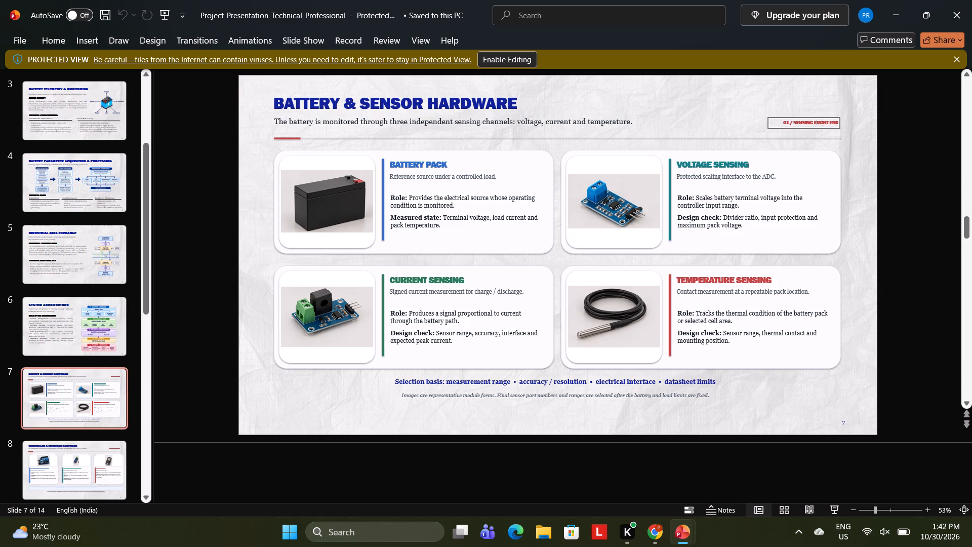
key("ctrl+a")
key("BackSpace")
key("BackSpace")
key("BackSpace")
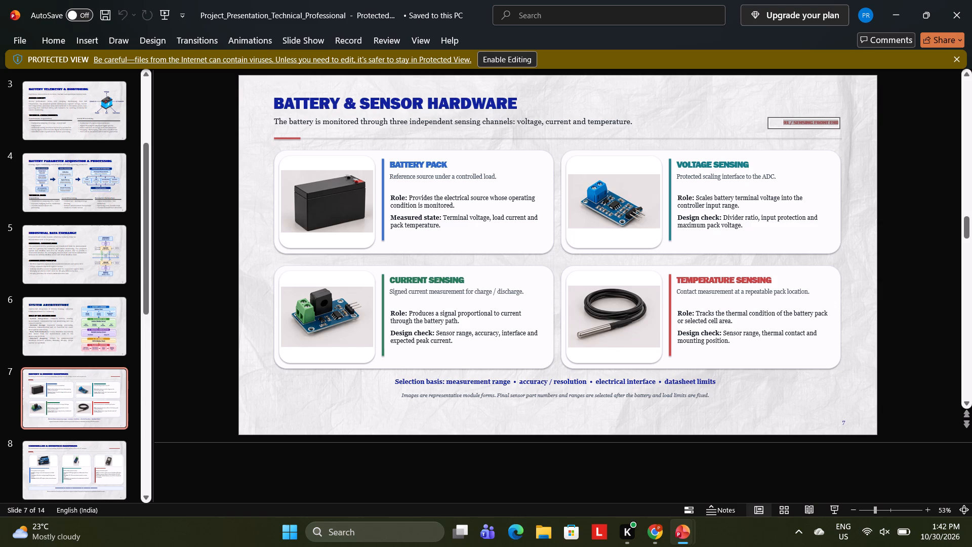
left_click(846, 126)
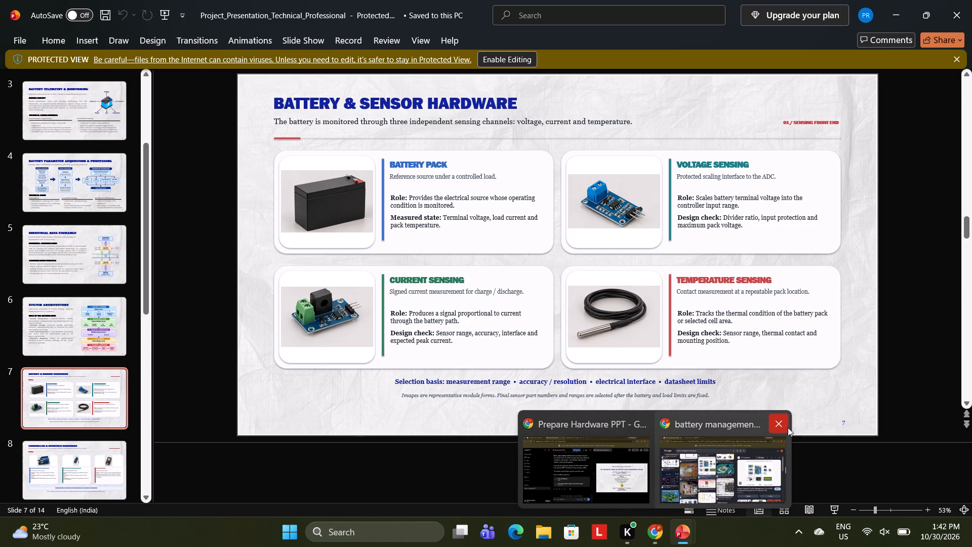
Close the Chrome window holding the battery management search.
left_click(787, 429)
left_click(779, 421)
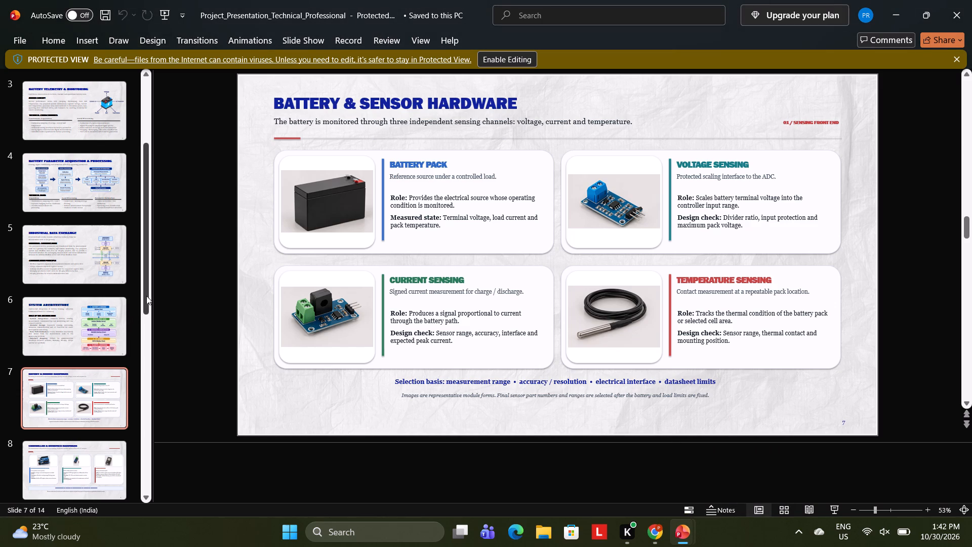
Examine the slides from Controller & Interface Hardware through References, and return to the Hardware Development Progress slide.
left_click_drag(144, 295, 153, 367)
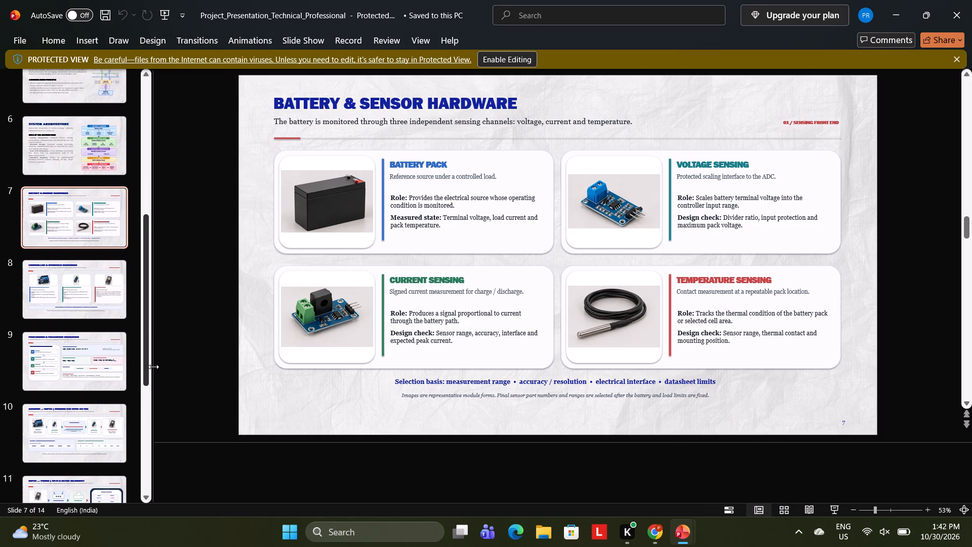
left_click(85, 304)
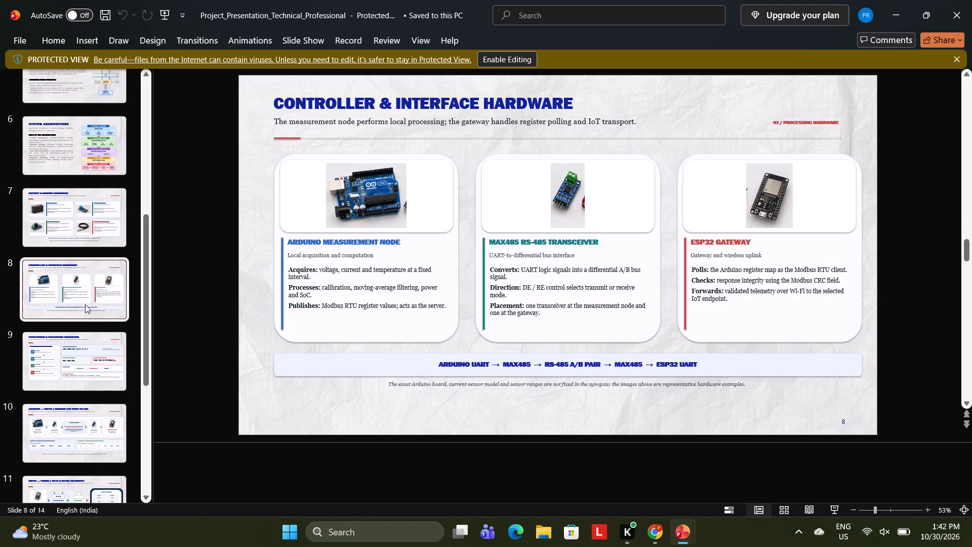
left_click(56, 344)
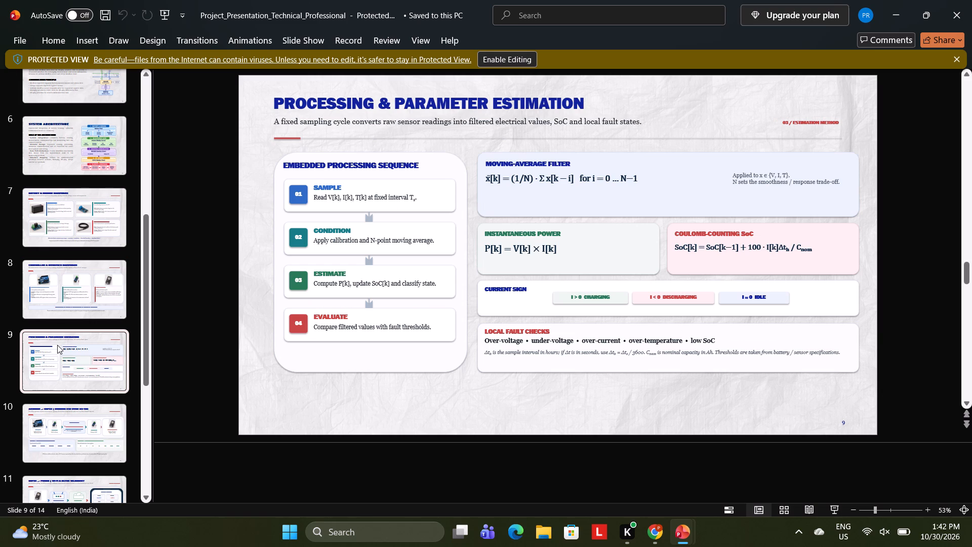
left_click(54, 441)
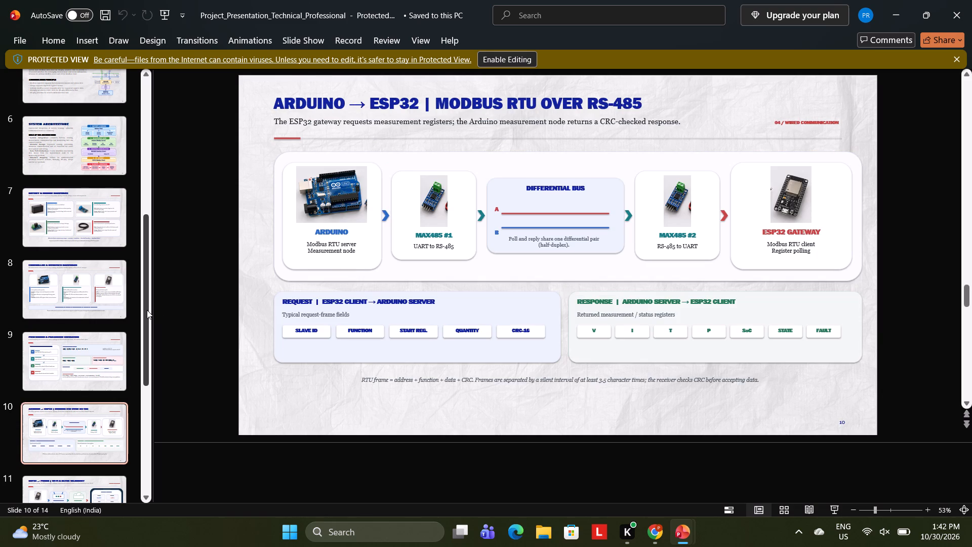
left_click_drag(148, 314, 147, 362)
left_click(76, 405)
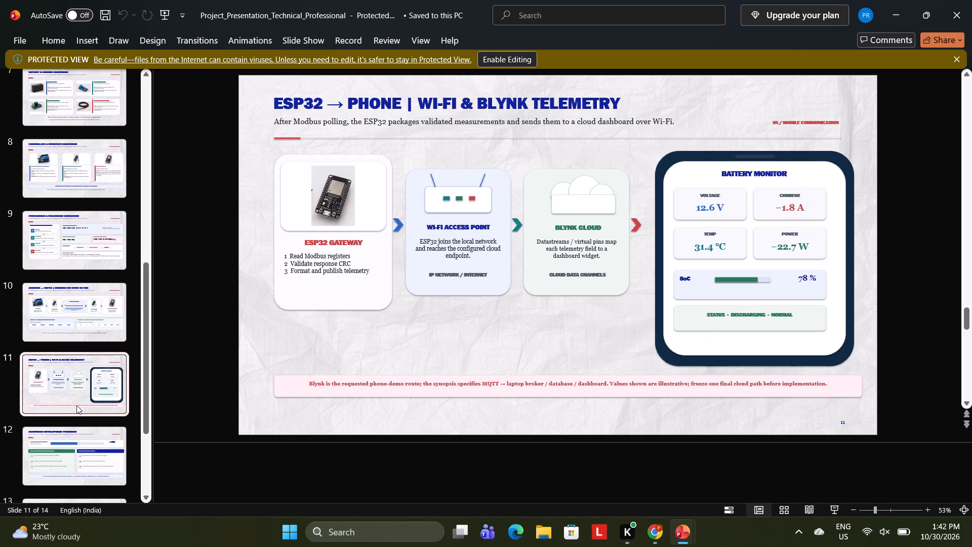
left_click(79, 435)
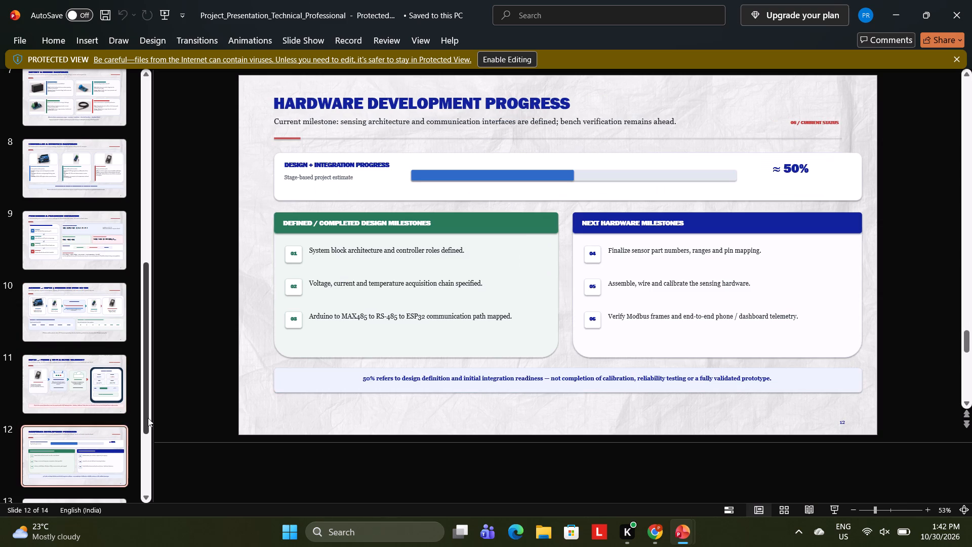
left_click_drag(143, 419, 146, 483)
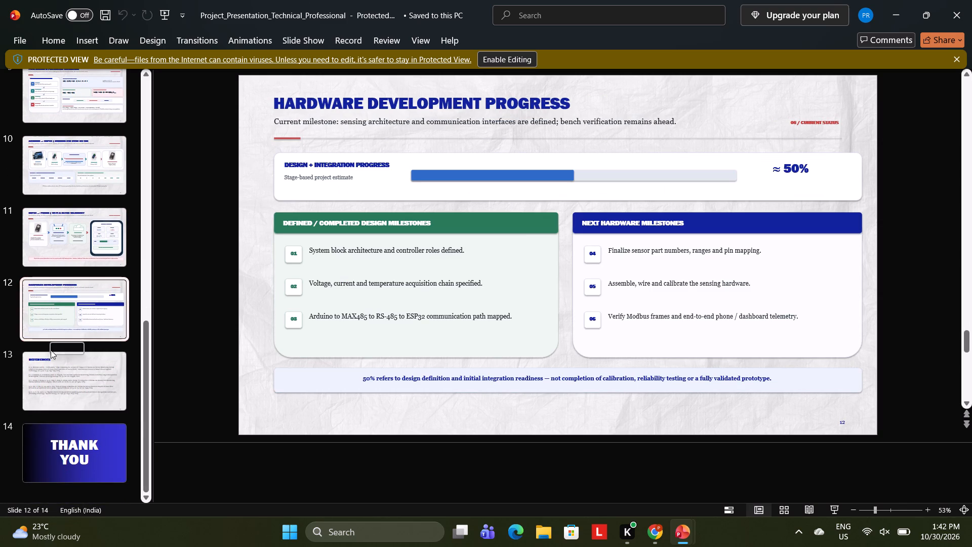
left_click(44, 376)
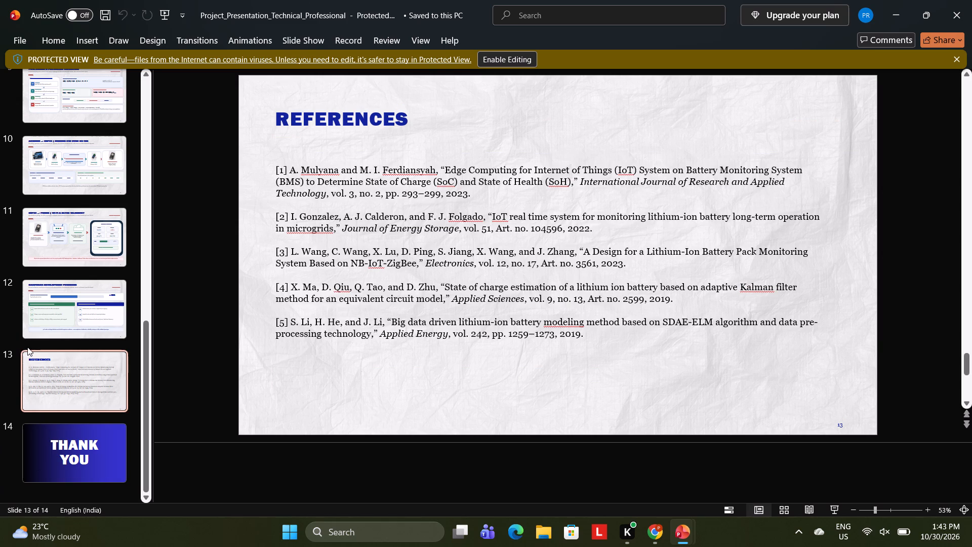
left_click(42, 340)
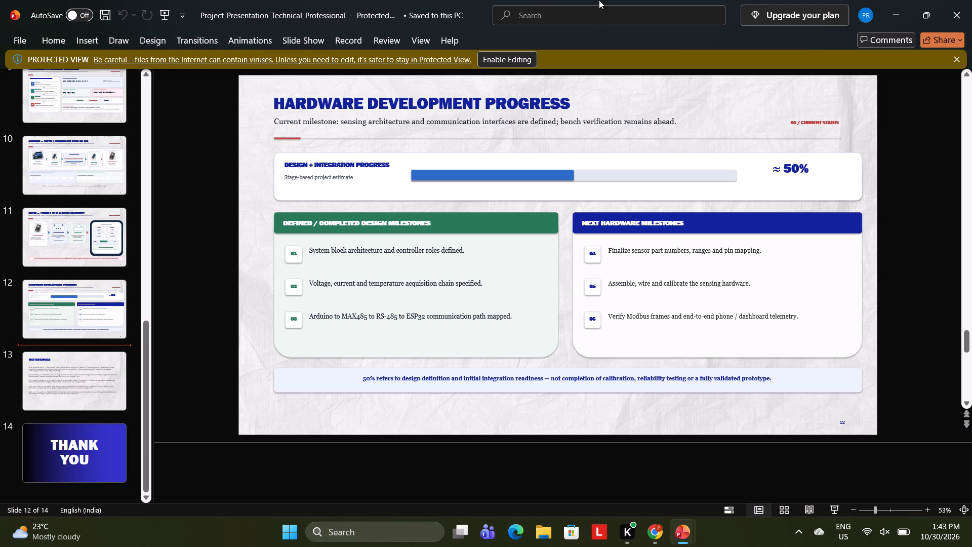
Close the Project_Presentation_Technical_Professional presentation window.
left_click(971, 13)
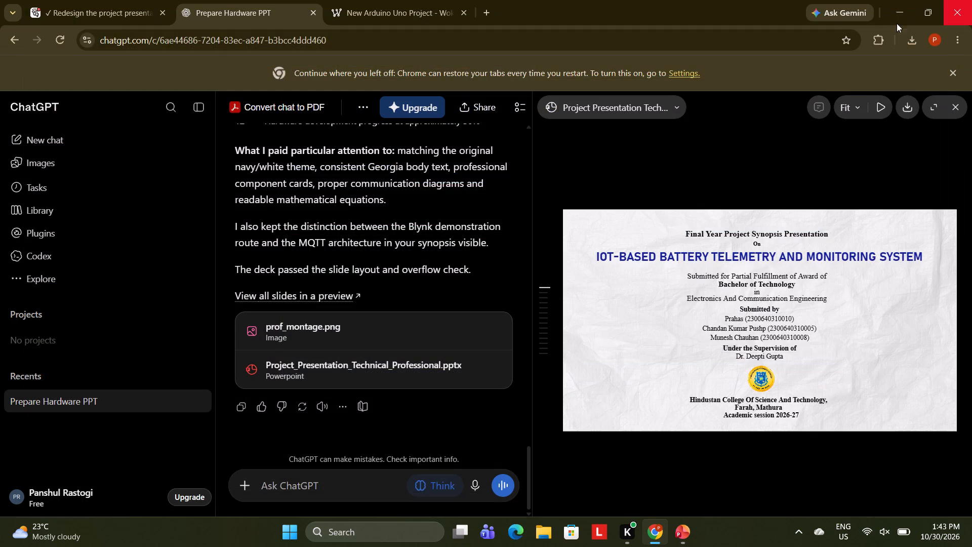
Search Google for canva in a new Chrome tab.
left_click(487, 15)
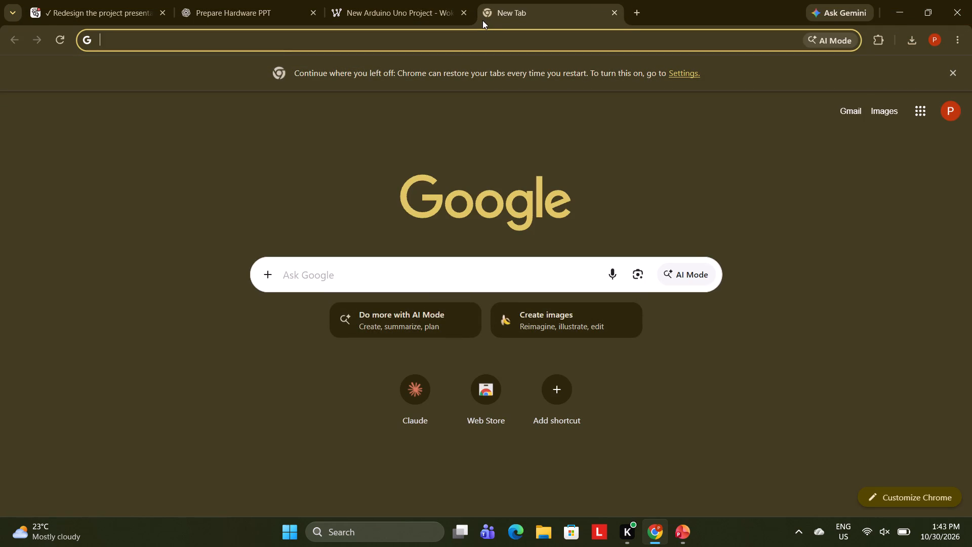
type("cnv")
key("BackSpace")
key("BackSpace")
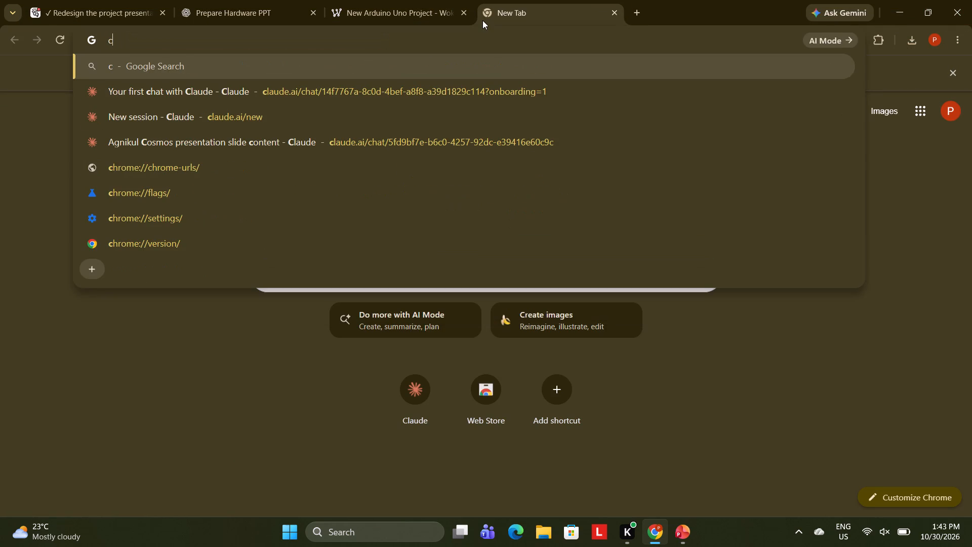
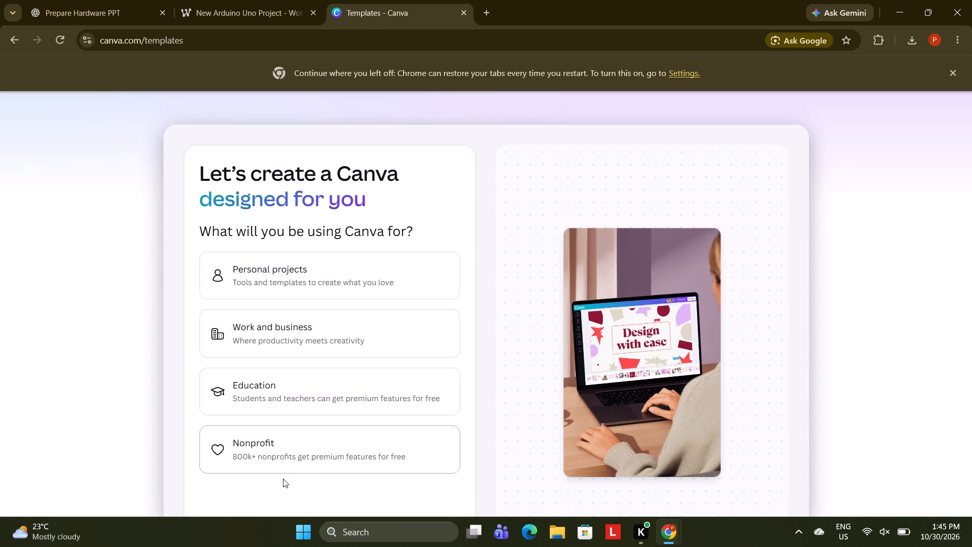
Complete the Canva onboarding question by choosing Education as the intended use and student as the role.
left_click(304, 404)
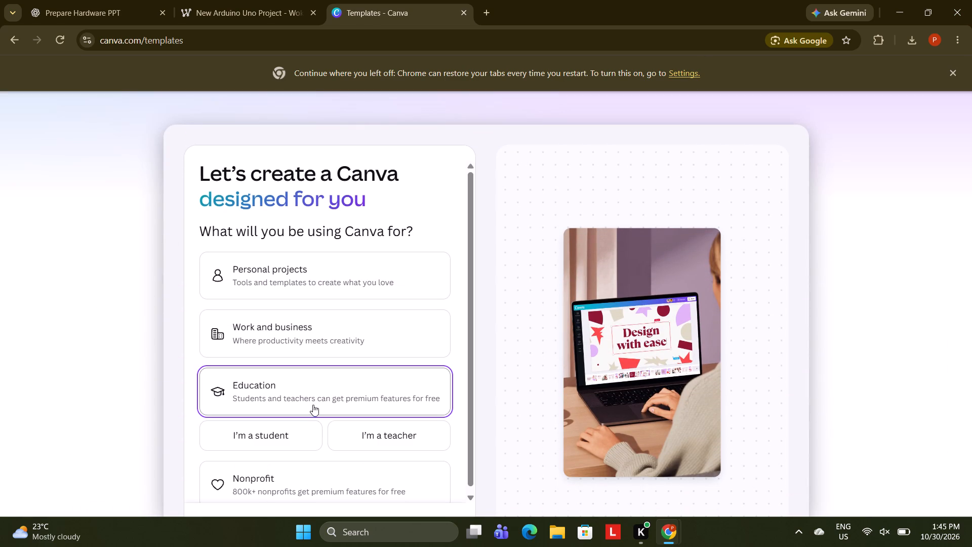
left_click(304, 436)
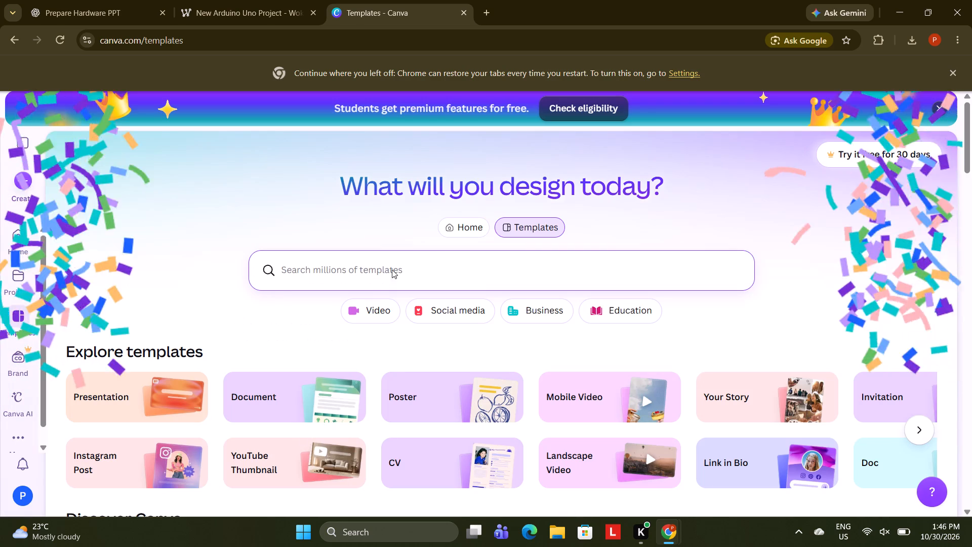
Start creating a new design from the Canva templates page.
left_click(22, 182)
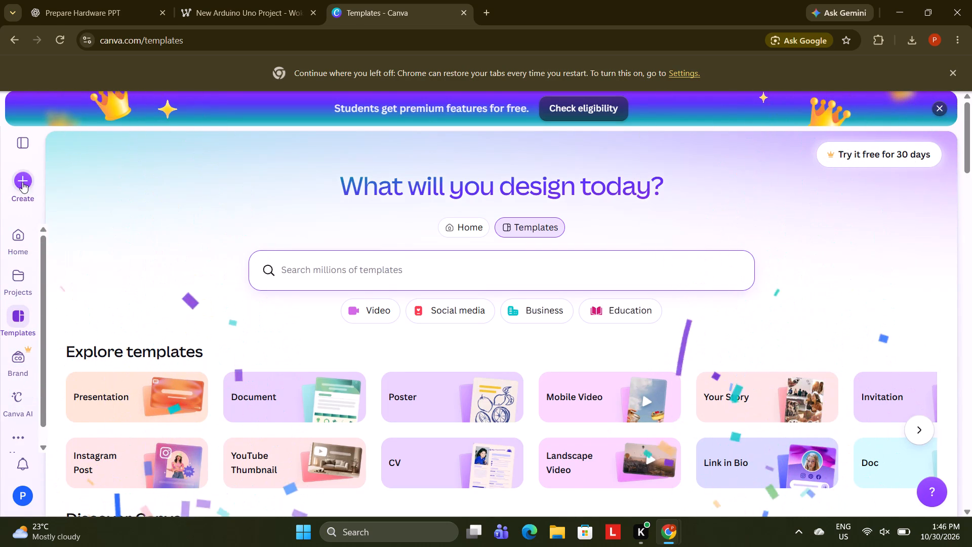
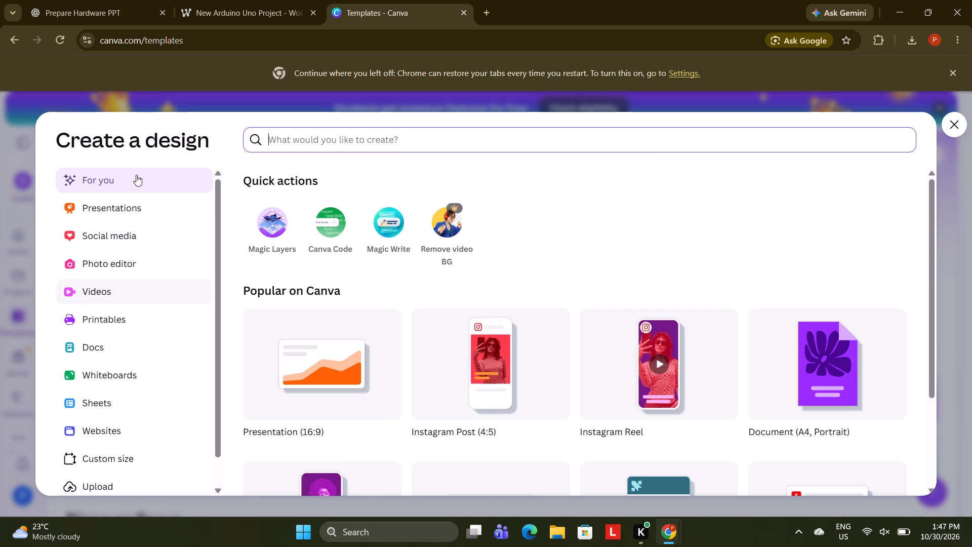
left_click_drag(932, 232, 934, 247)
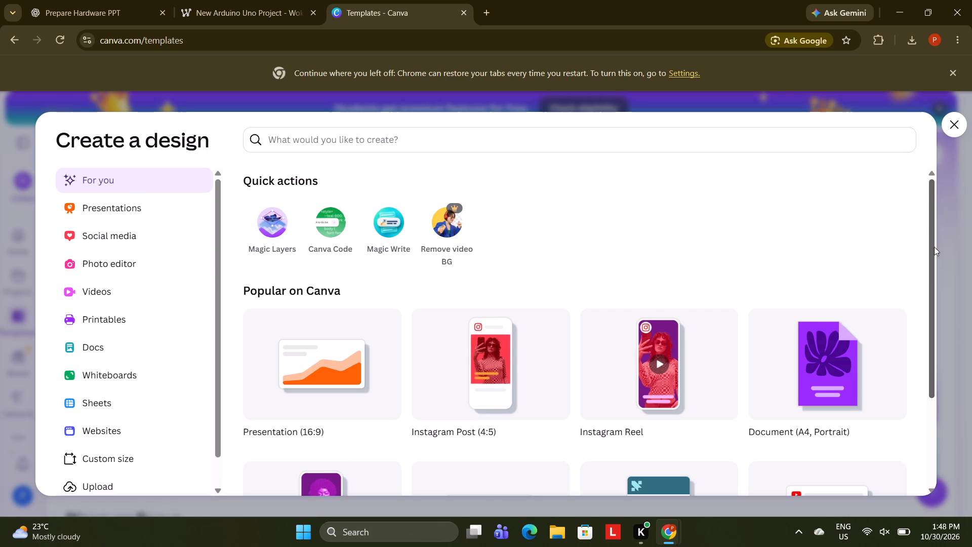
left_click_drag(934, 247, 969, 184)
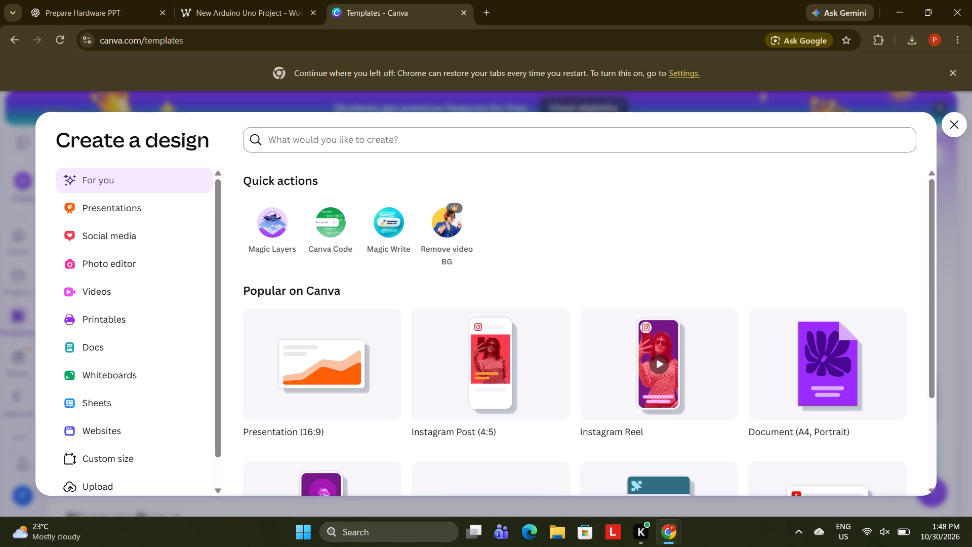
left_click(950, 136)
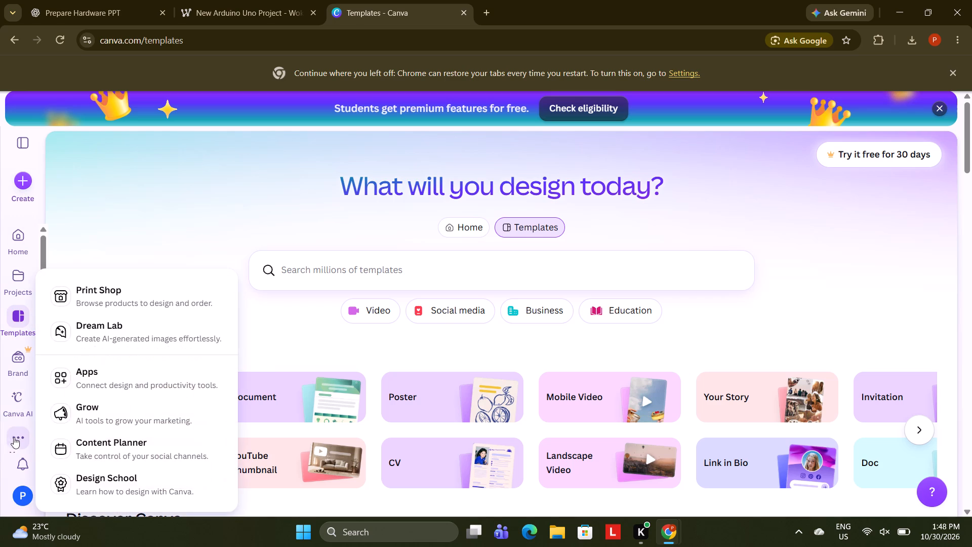
Upload the Project_Presentation_Technical_Professional PowerPoint file from the Downloads folder, starting from the Canva home page.
left_click(24, 254)
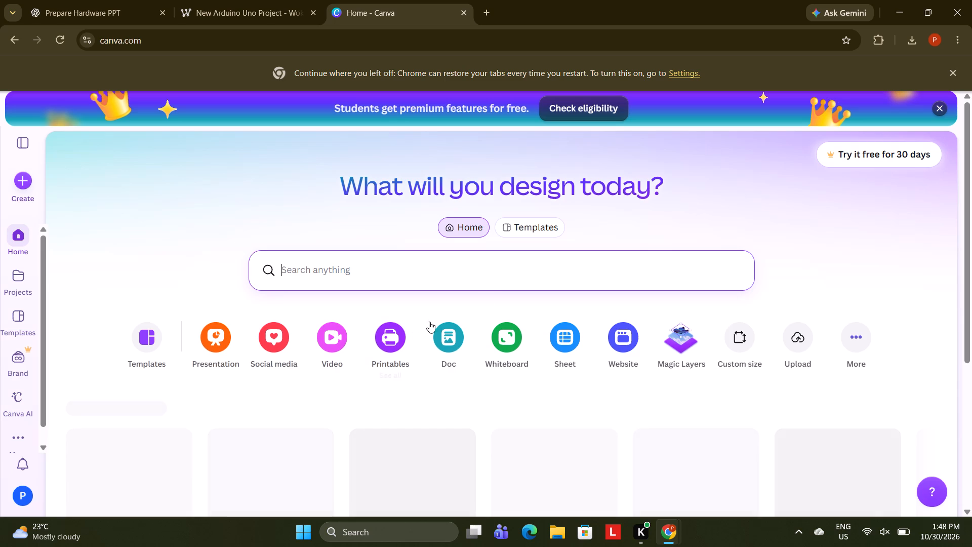
left_click(806, 349)
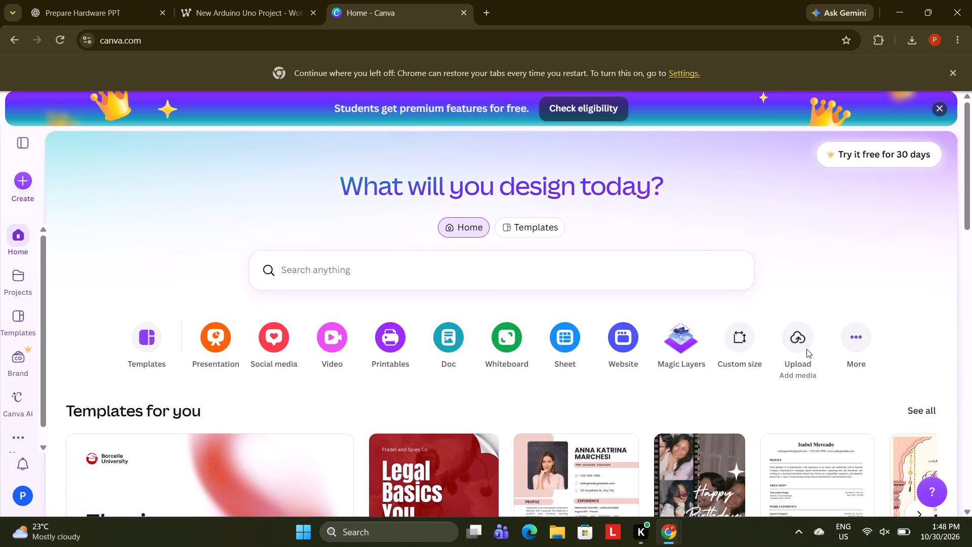
left_click(544, 373)
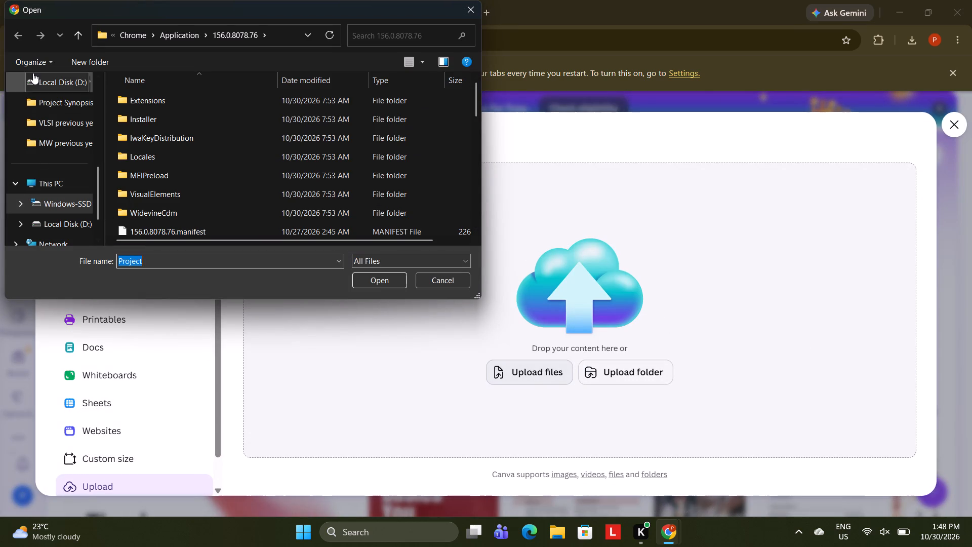
left_click(46, 78)
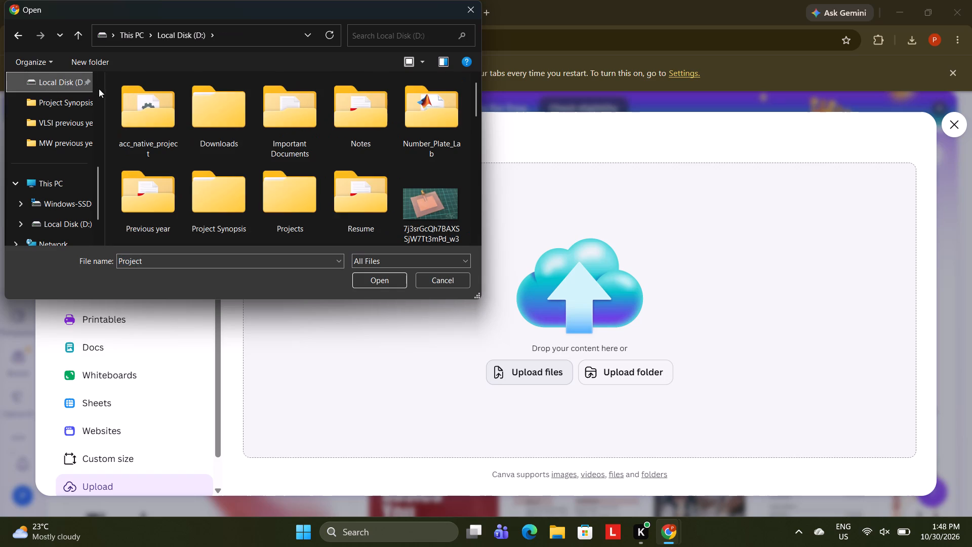
left_click_drag(98, 174, 98, 193)
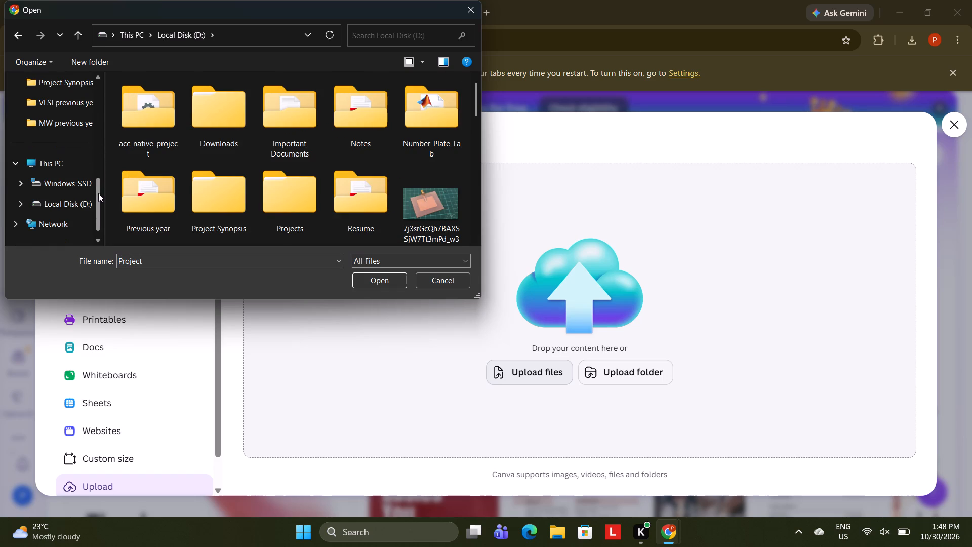
left_click_drag(98, 193, 97, 102)
left_click(40, 146)
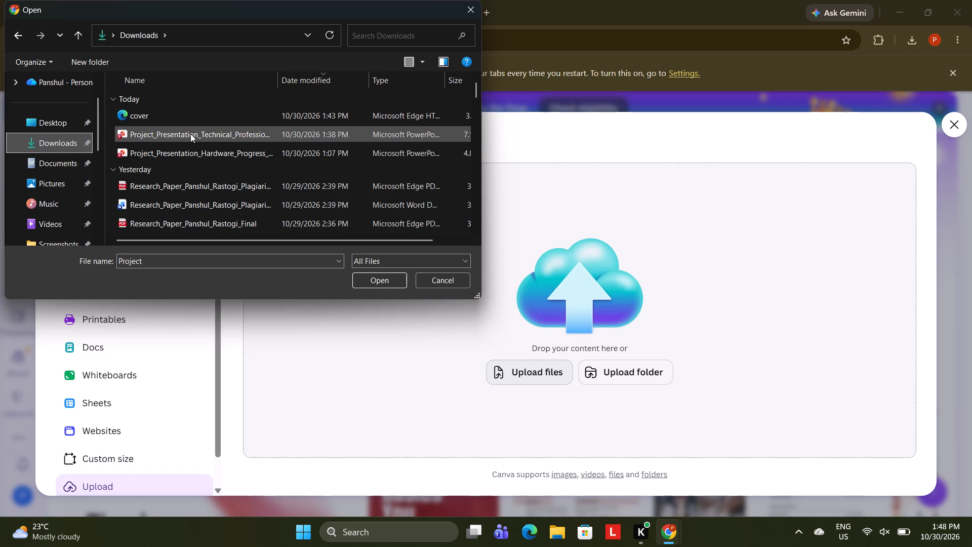
double_click(190, 135)
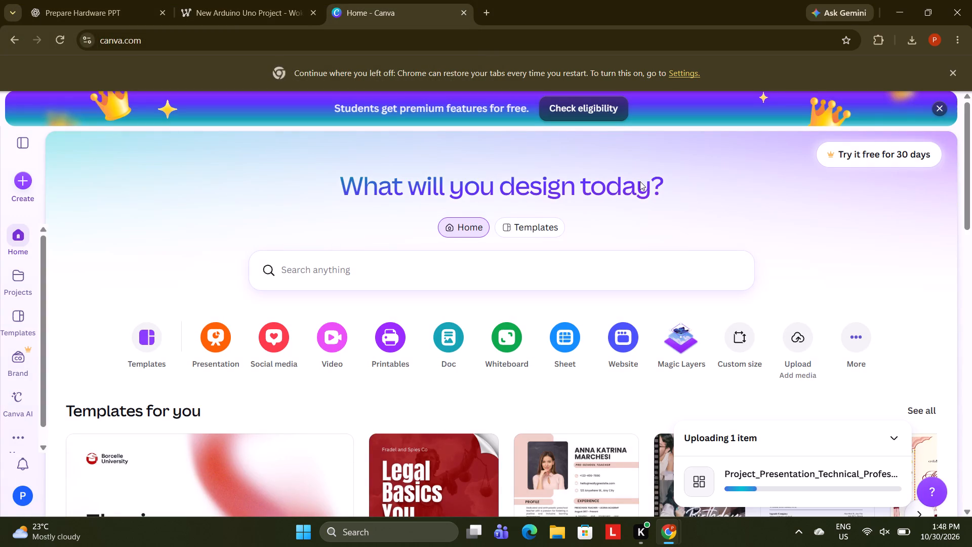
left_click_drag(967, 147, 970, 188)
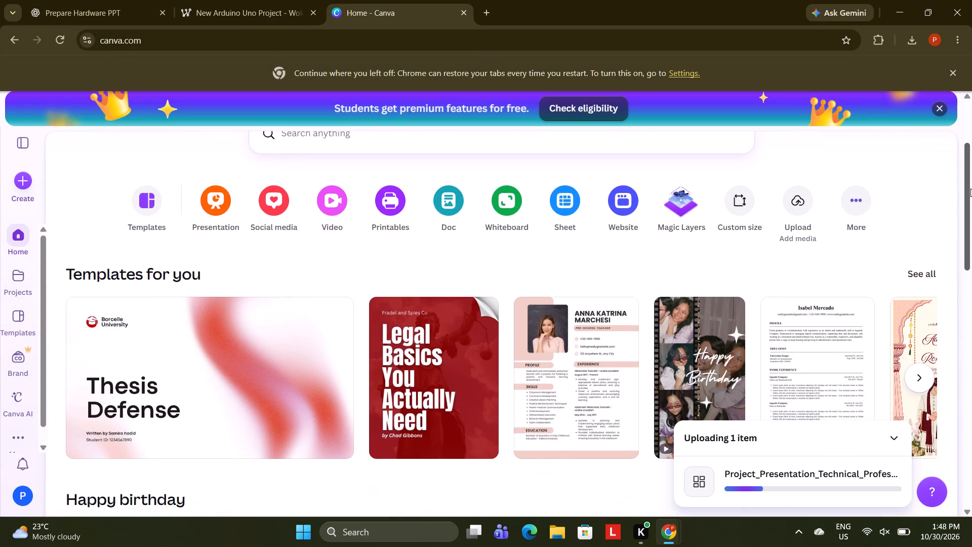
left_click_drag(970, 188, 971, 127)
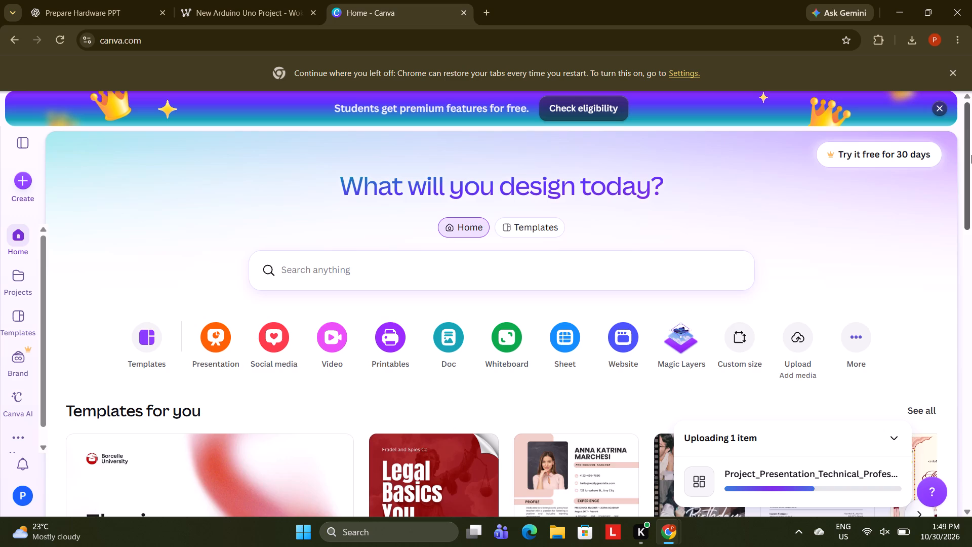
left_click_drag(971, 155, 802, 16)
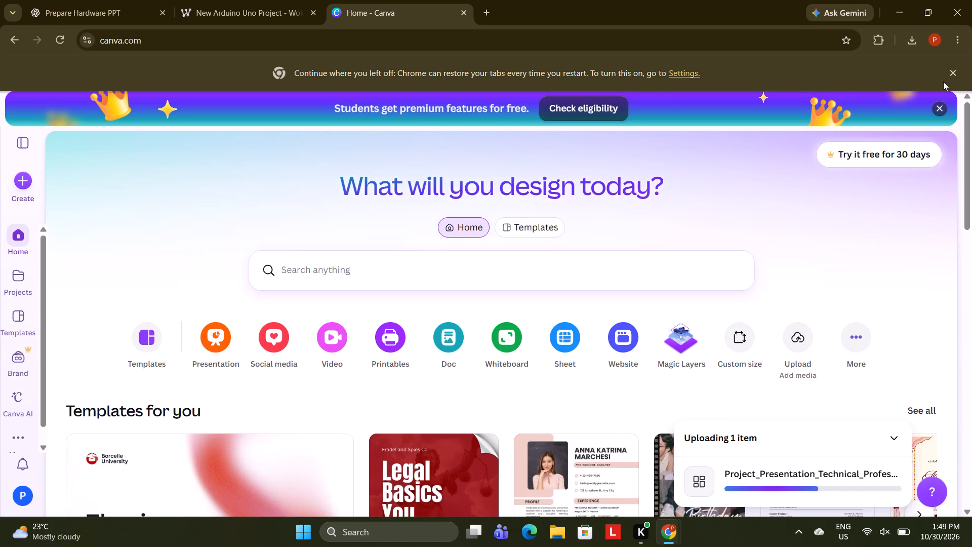
Dismiss the banner offering students free premium features.
left_click(943, 107)
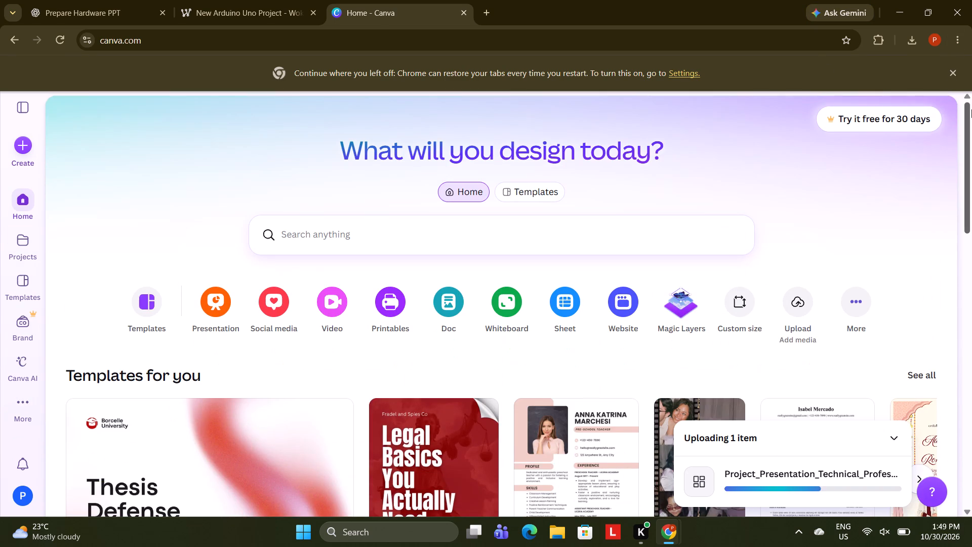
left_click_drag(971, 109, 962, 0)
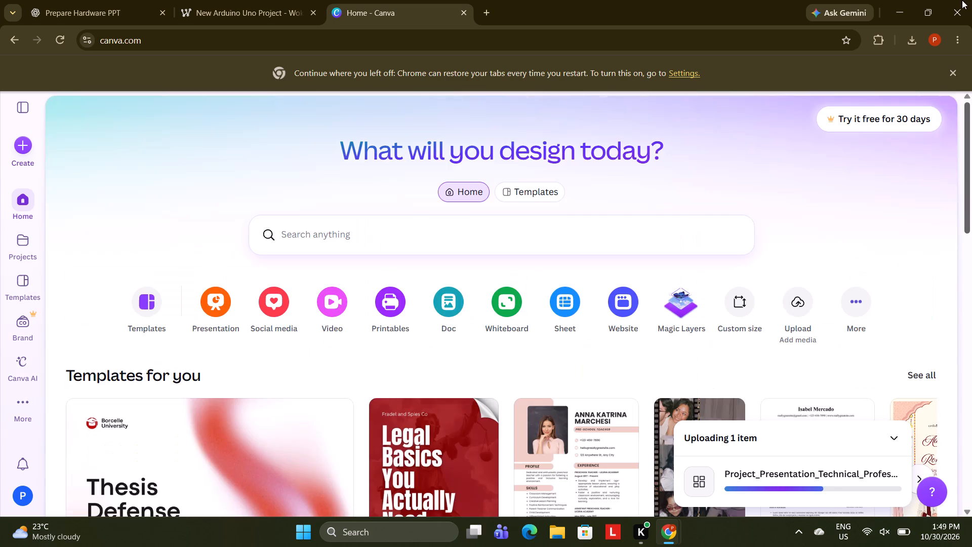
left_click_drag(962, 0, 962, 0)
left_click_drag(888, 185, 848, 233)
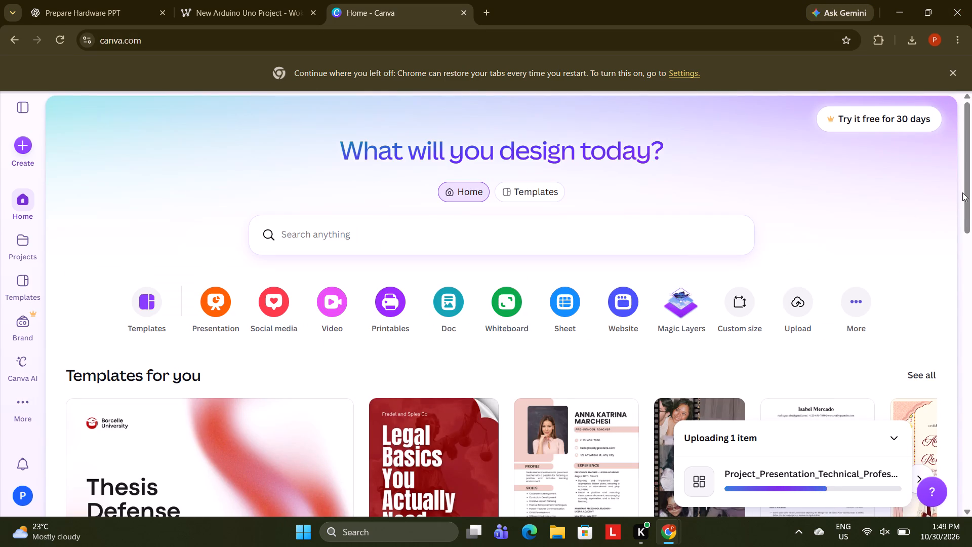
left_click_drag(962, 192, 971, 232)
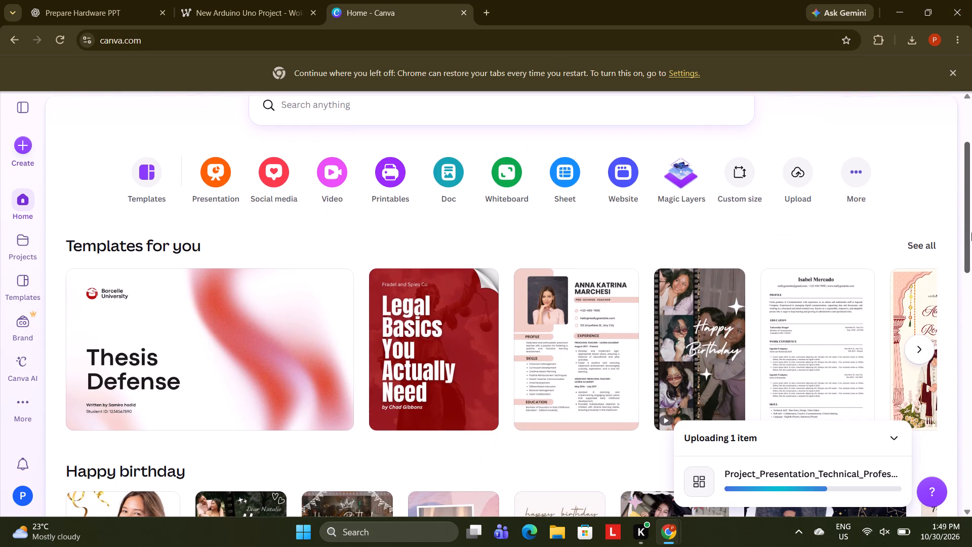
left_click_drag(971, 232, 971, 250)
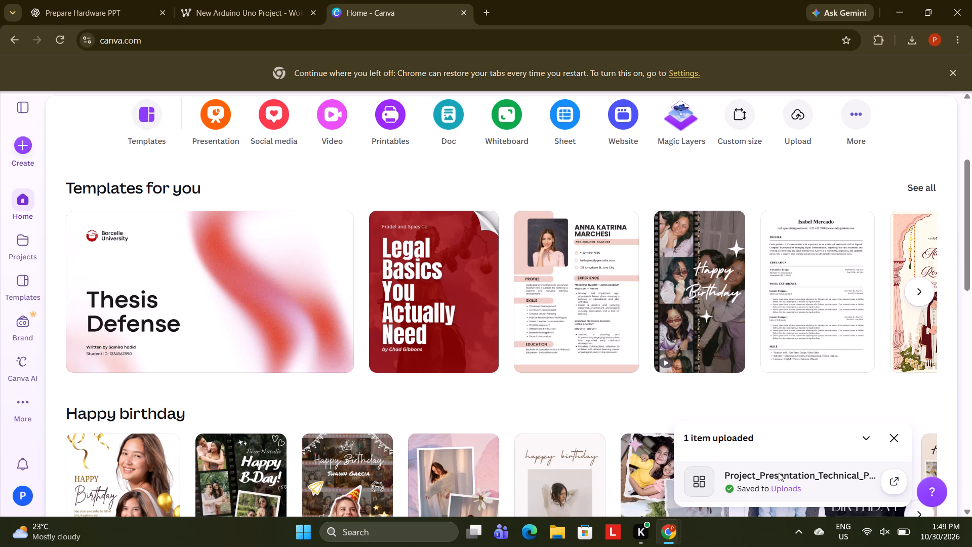
Open the uploaded Project_Presentation_Technical_Professional presentation for editing.
left_click(779, 473)
left_click(890, 483)
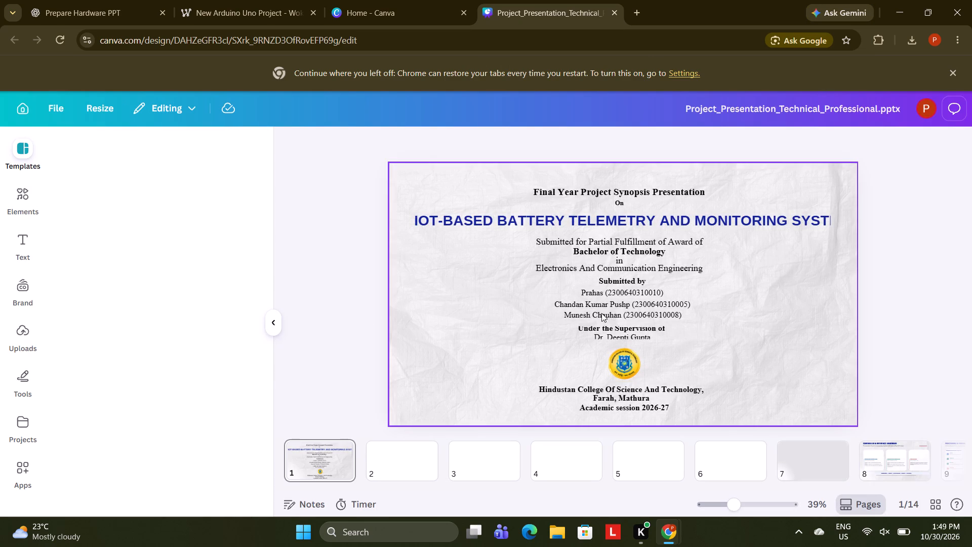
Enlarge the supervision text box on the title slide to about 896 by 91 and move it up slightly, clear of the college logo.
left_click(603, 336)
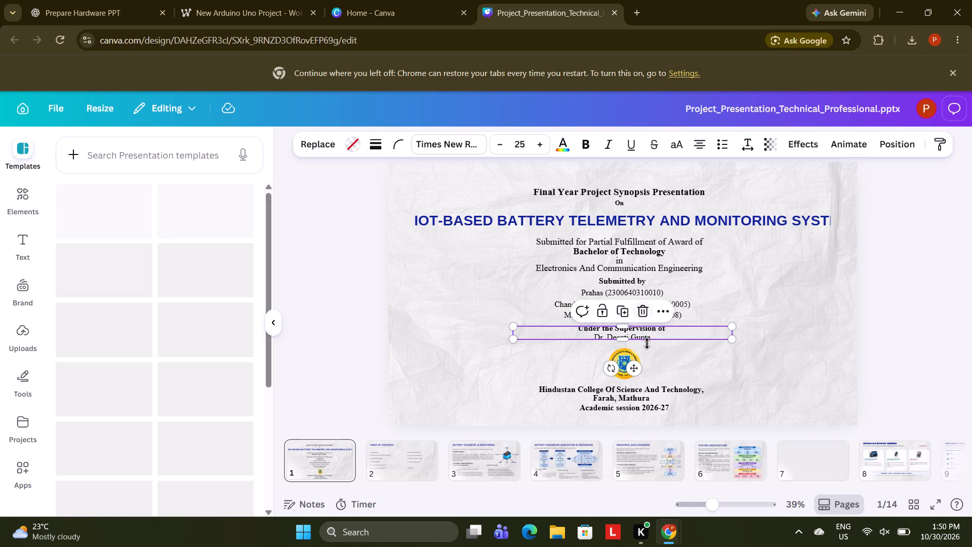
left_click(627, 338)
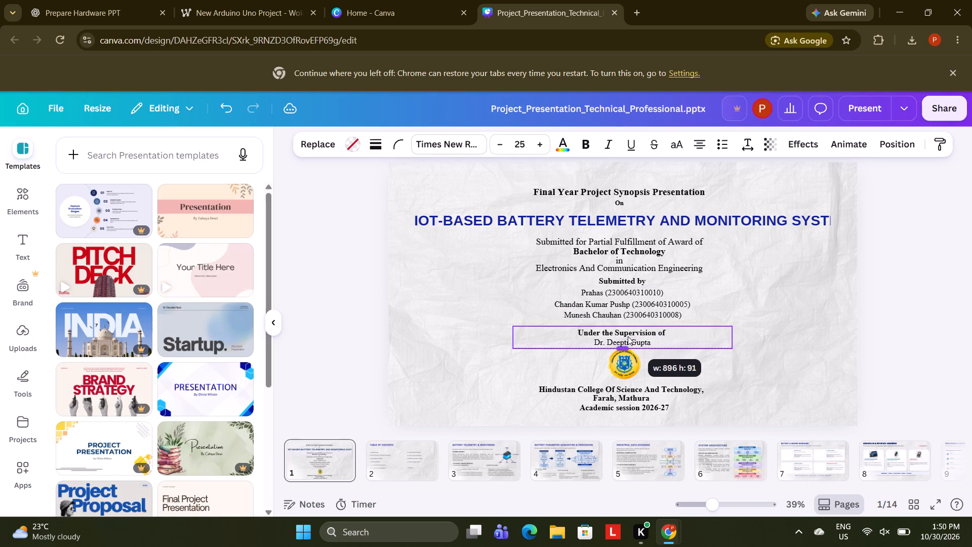
left_click_drag(620, 347, 622, 342)
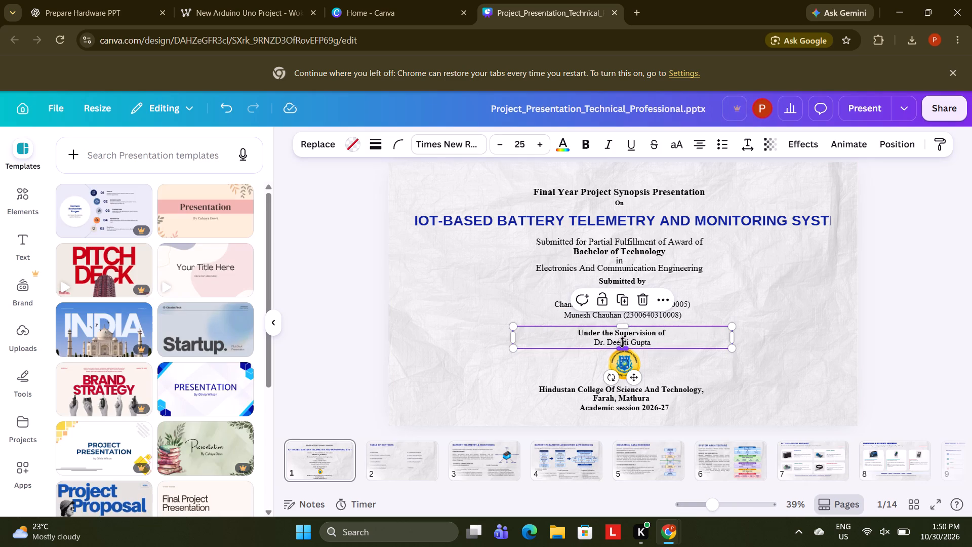
left_click_drag(622, 342, 622, 340)
left_click_drag(622, 334, 622, 330)
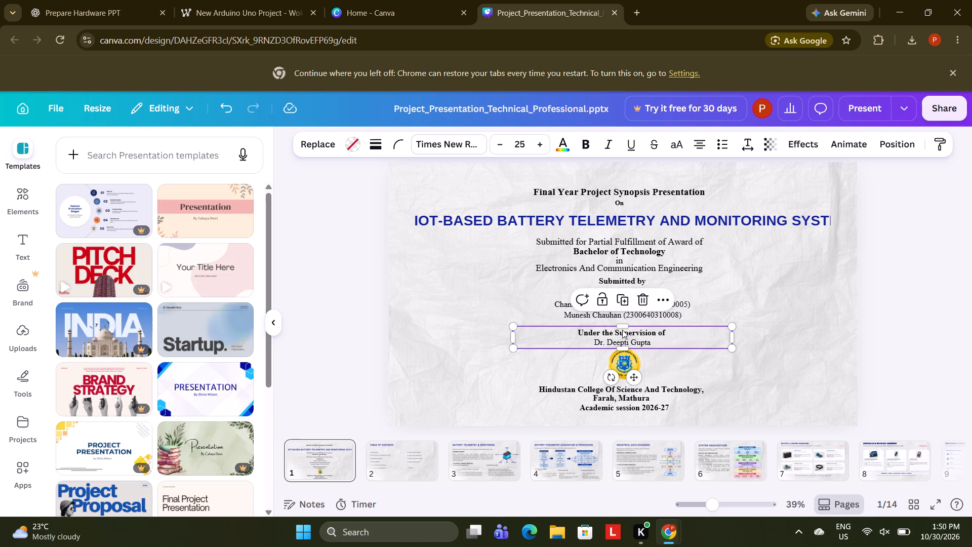
left_click_drag(622, 330, 622, 329)
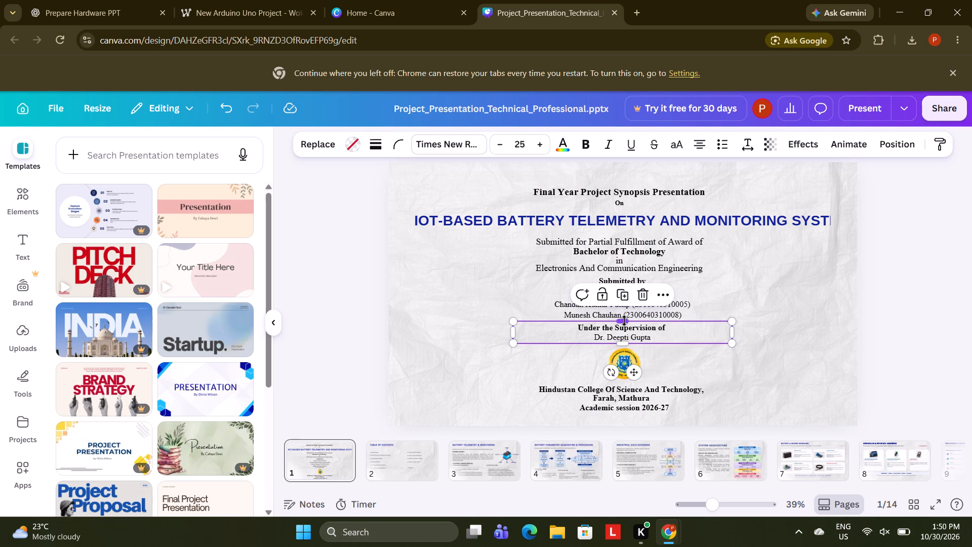
left_click(421, 367)
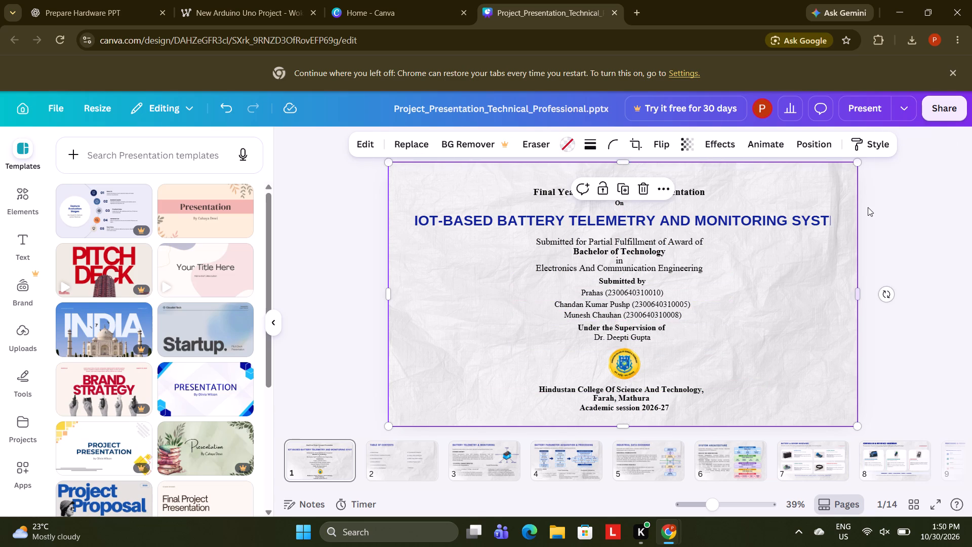
Go to slide 2 to examine the table of contents.
left_click(401, 467)
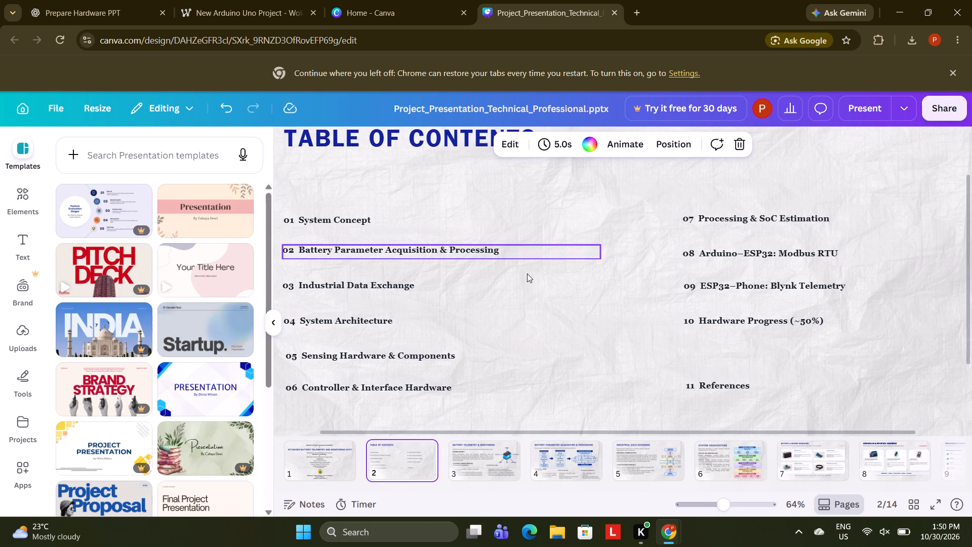
Nudge entries 02, 09 and 10 on the Table of Contents slide into line with their columns.
left_click(520, 255)
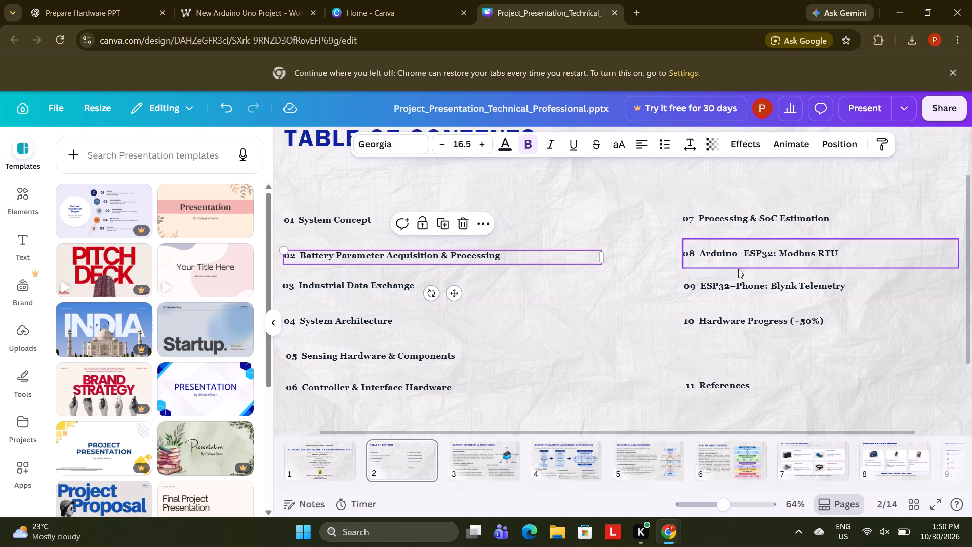
left_click(728, 283)
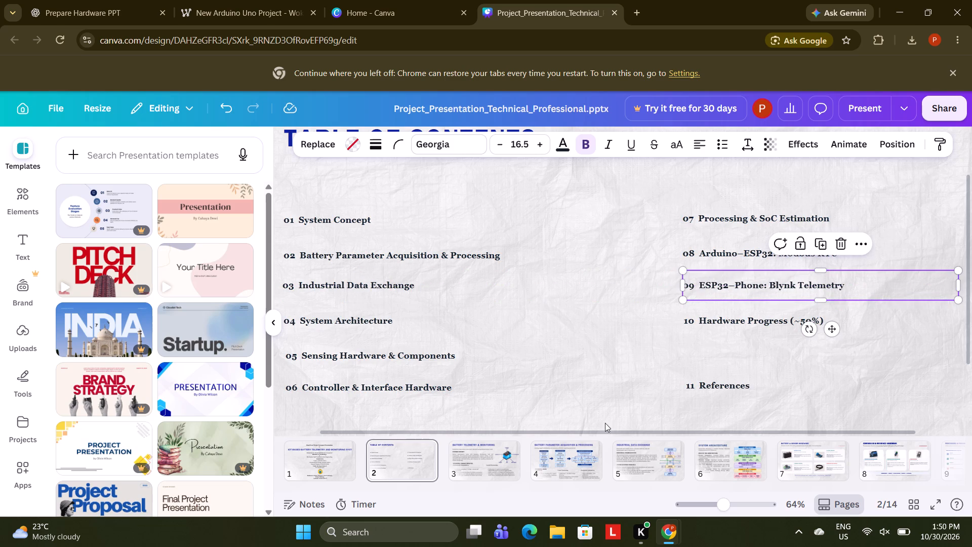
left_click(704, 324)
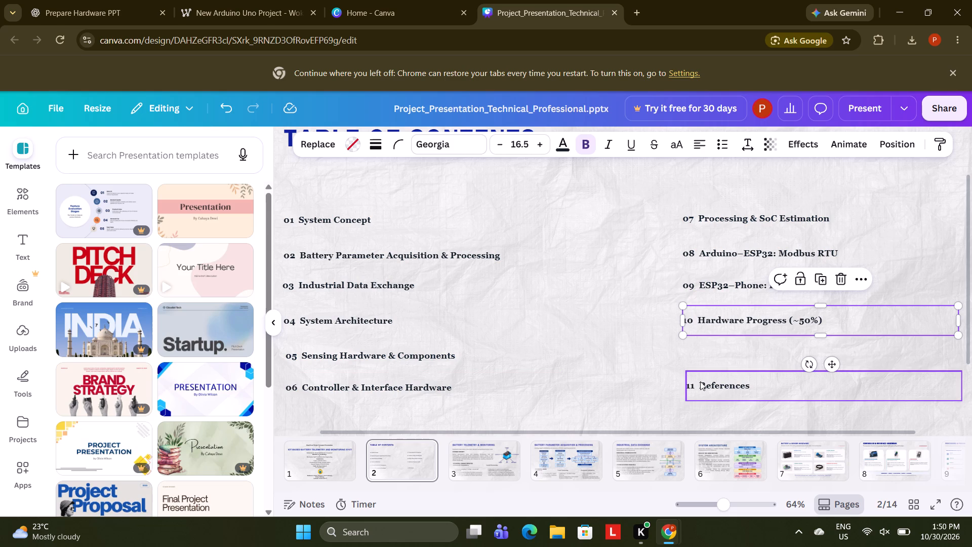
Move the 11 References entry up beneath 10 Hardware Progress, left-aligned and evenly spaced with the entries above it.
left_click_drag(700, 381, 695, 356)
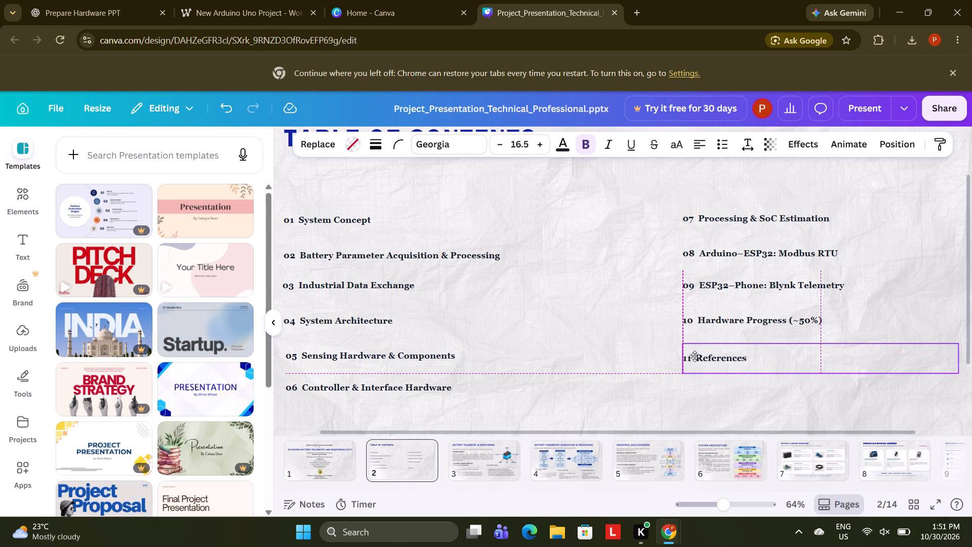
left_click_drag(695, 356, 695, 356)
left_click_drag(695, 356, 693, 353)
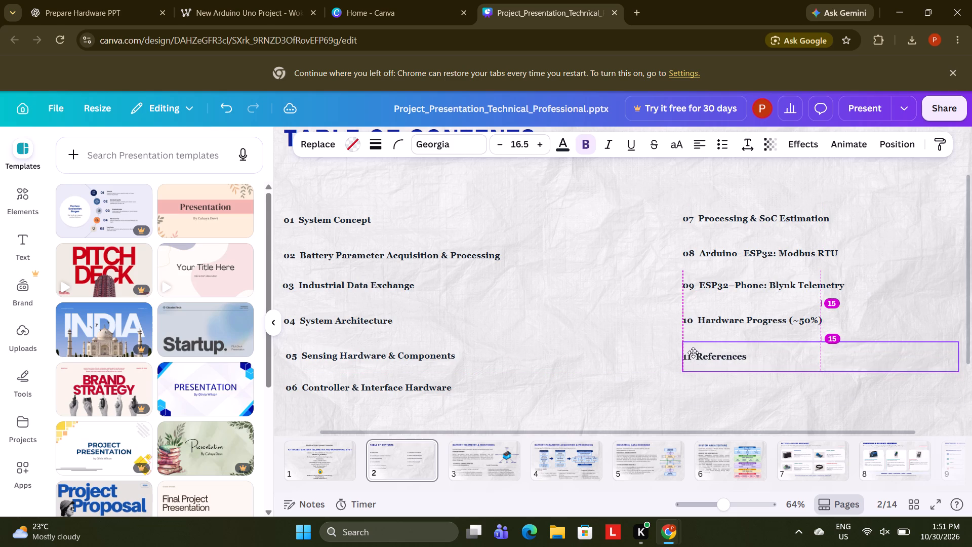
left_click_drag(693, 353, 695, 352)
left_click_drag(695, 352, 694, 350)
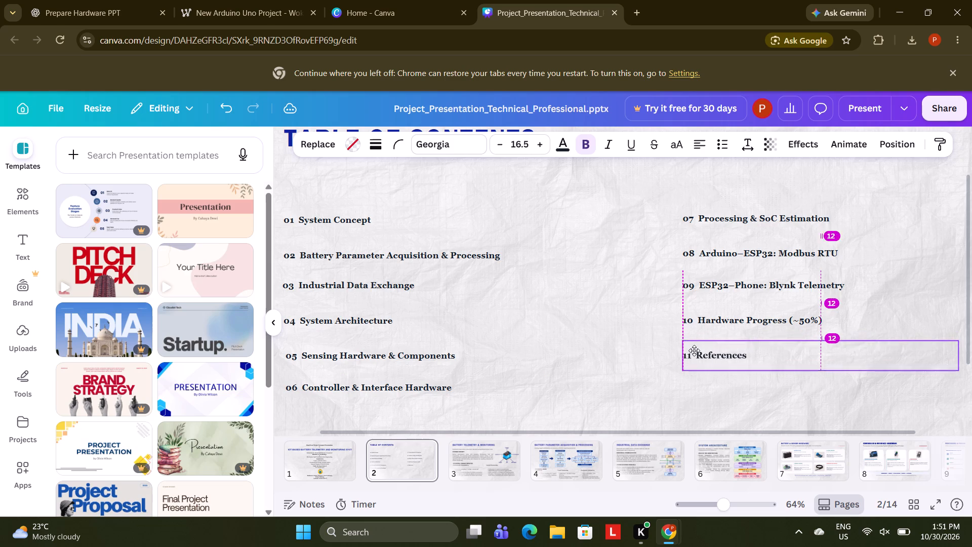
left_click_drag(694, 350, 694, 350)
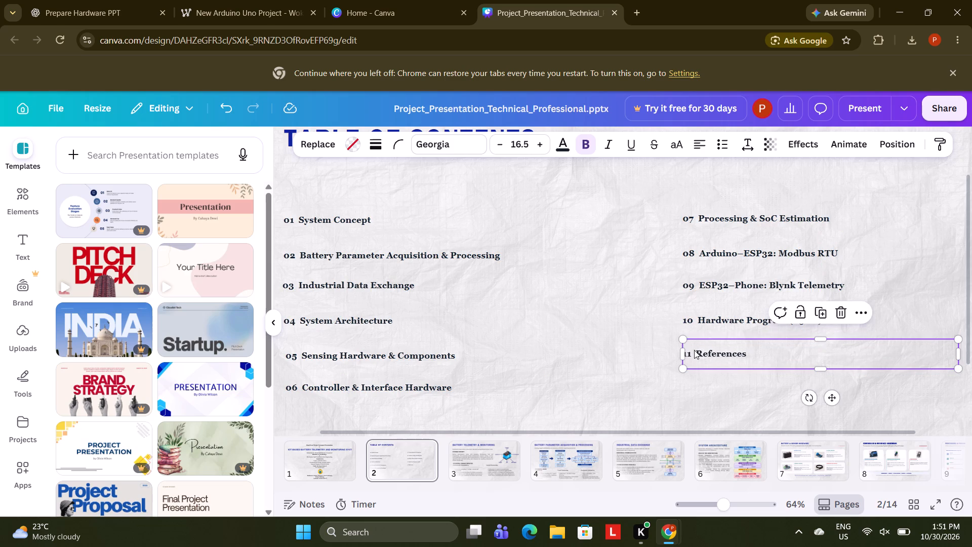
left_click(657, 407)
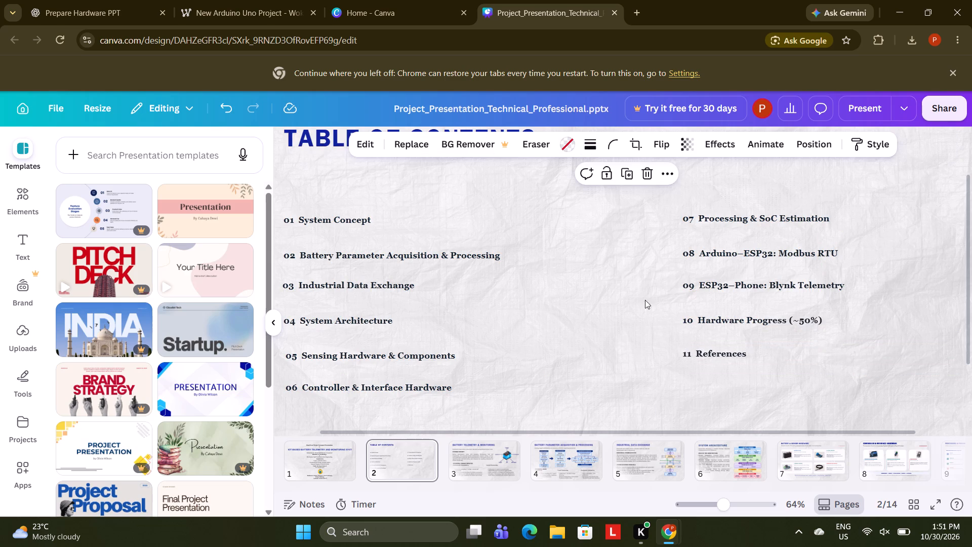
Move the 02 Battery Parameter Acquisition & Processing entry up closer beneath 01 System Concept on the Table of Contents slide.
left_click(342, 224)
left_click(380, 214)
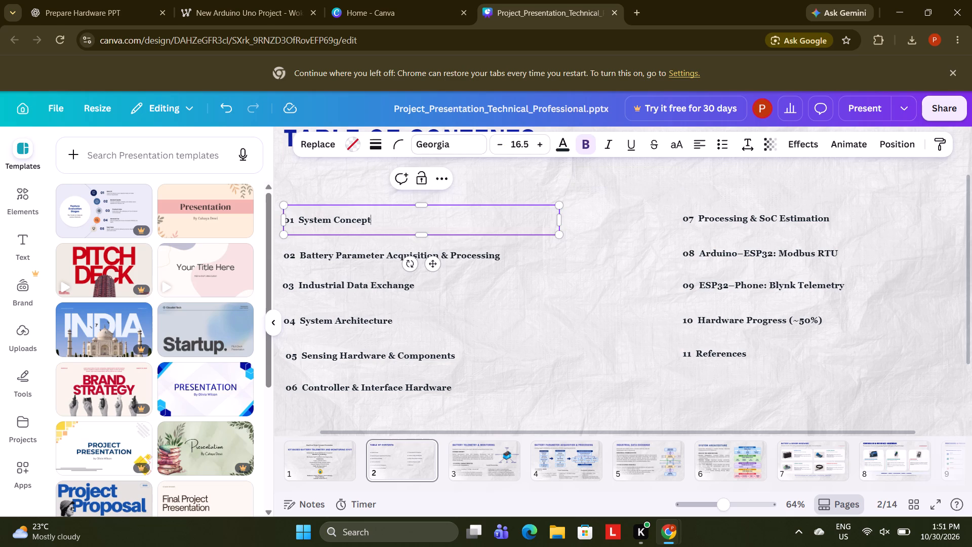
left_click(366, 218)
left_click(339, 251)
triple_click(341, 257)
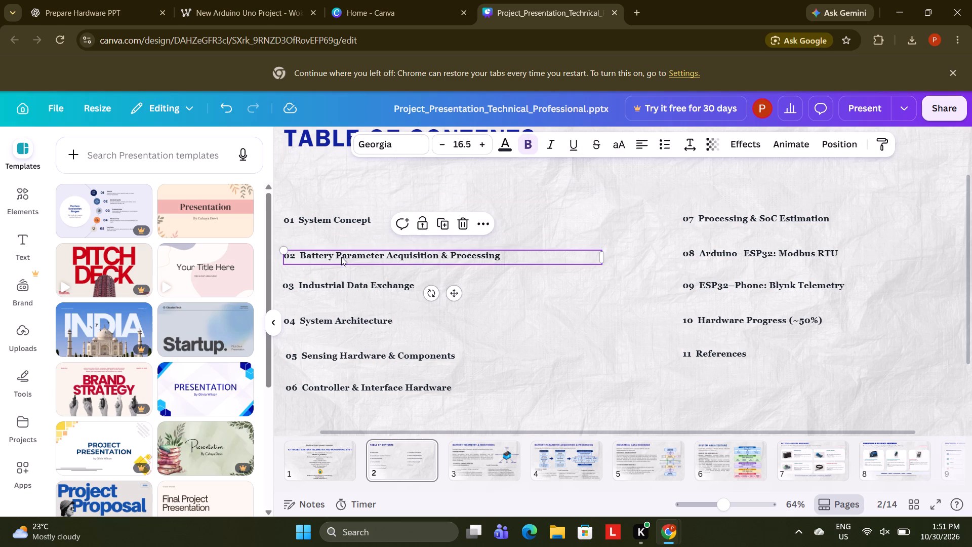
left_click(336, 277)
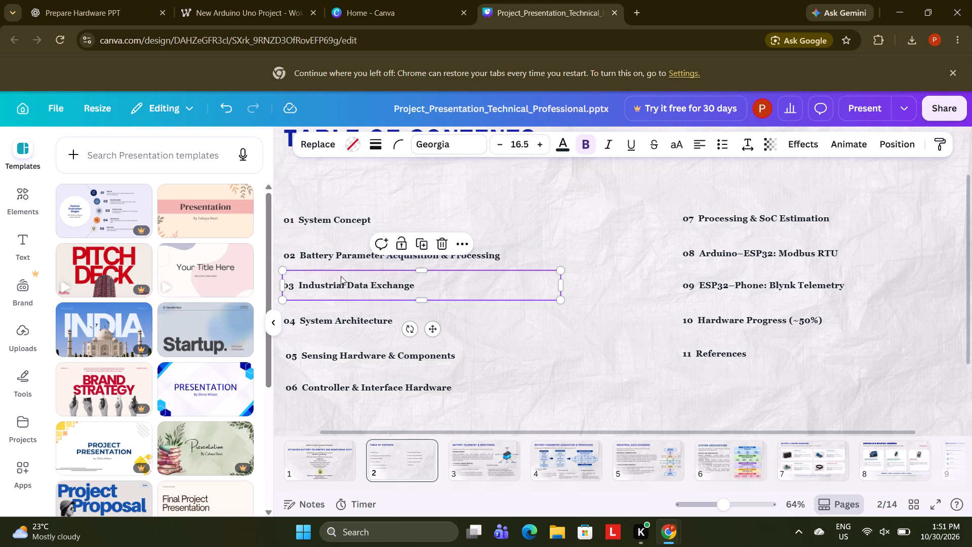
left_click_drag(333, 256, 332, 247)
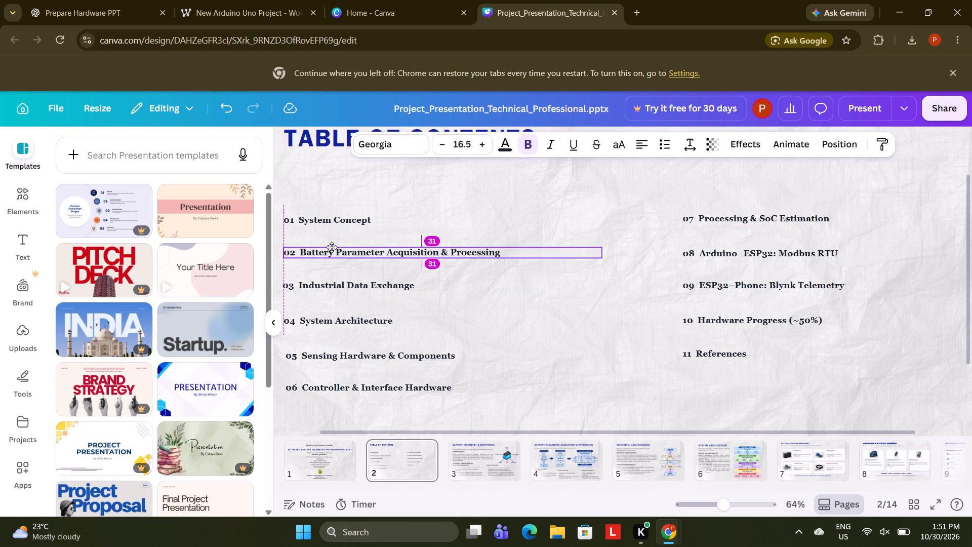
left_click_drag(332, 247, 331, 250)
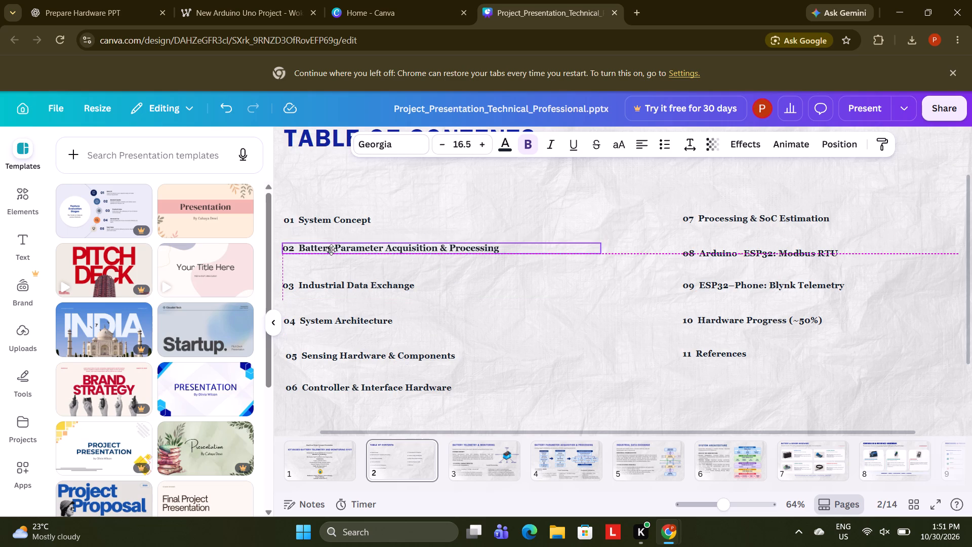
left_click_drag(331, 250, 331, 248)
Move the 03 Industrial Data Exchange and 04 System Architecture entries up beneath 02, matching the tighter line spacing.
left_click_drag(326, 288, 327, 276)
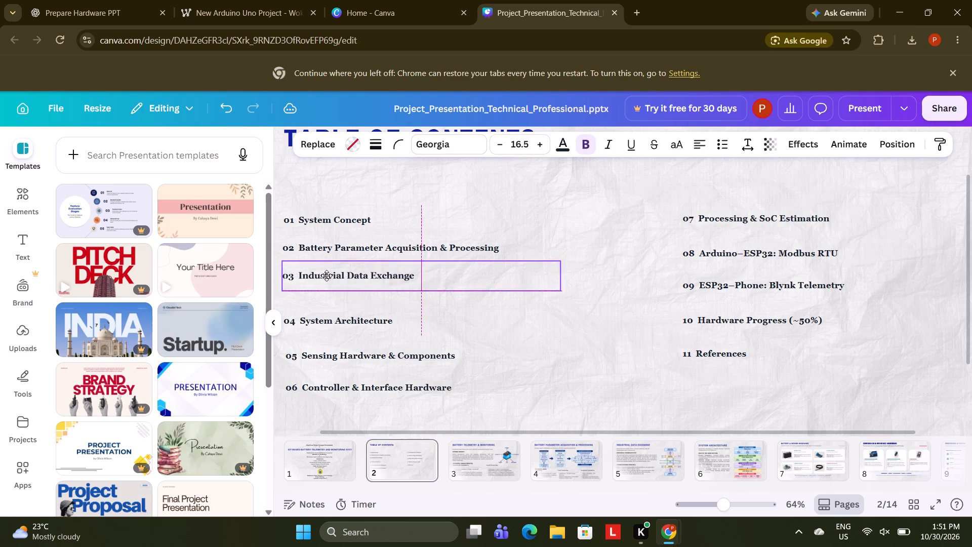
left_click_drag(327, 276, 327, 278)
left_click(325, 275)
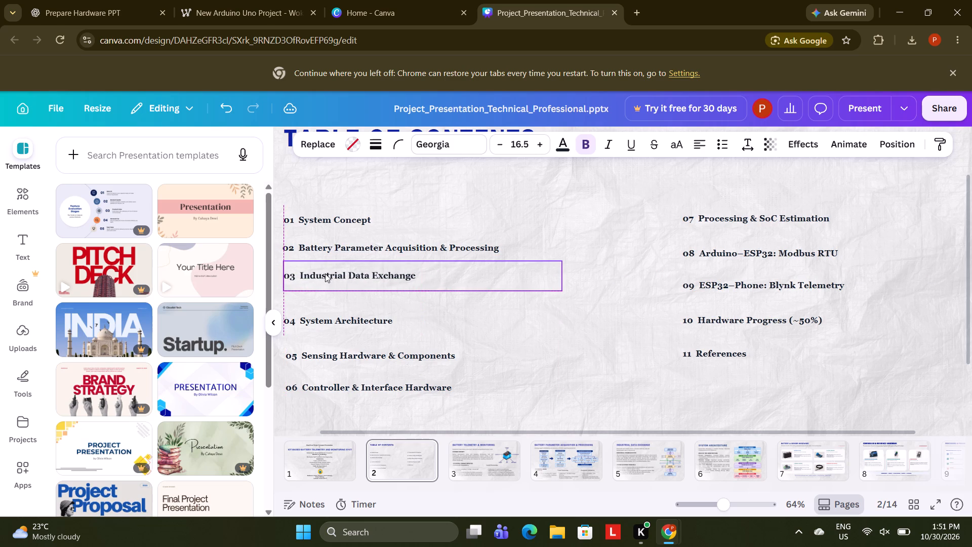
left_click_drag(325, 325, 325, 322)
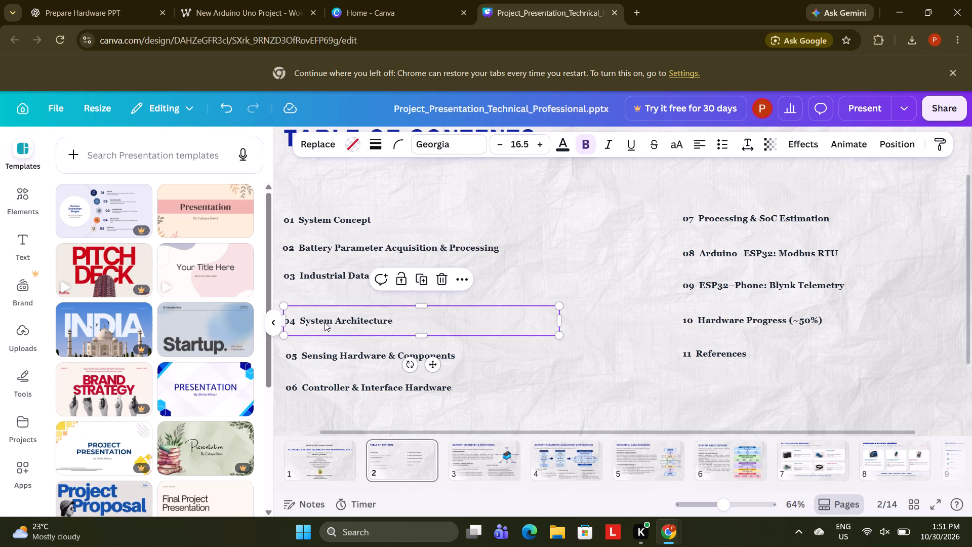
left_click_drag(325, 322, 325, 308)
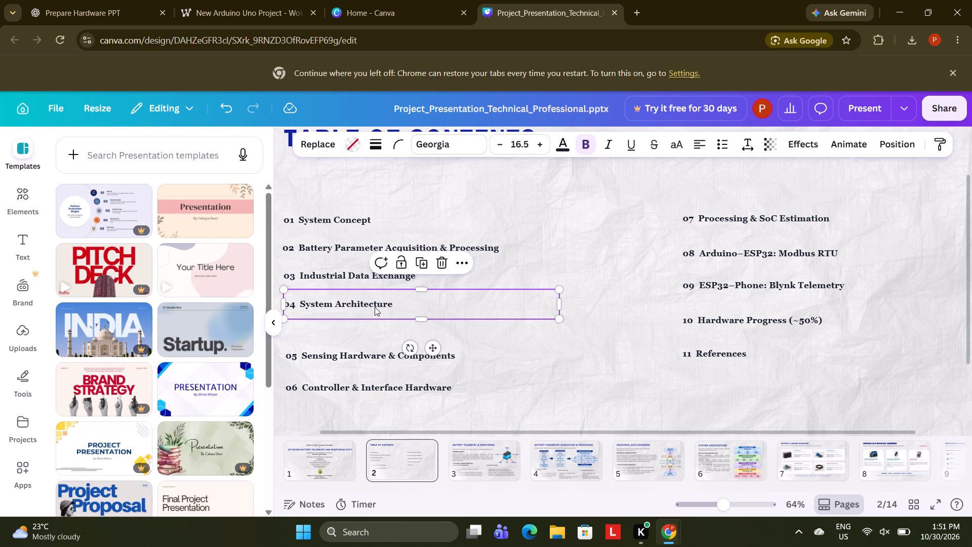
left_click(593, 395)
Move the 05 Sensing Hardware & Components and 06 Controller & Interface Hardware entries up beneath 04, left-aligned and closely spaced.
left_click_drag(391, 354, 385, 332)
left_click_drag(365, 386, 364, 374)
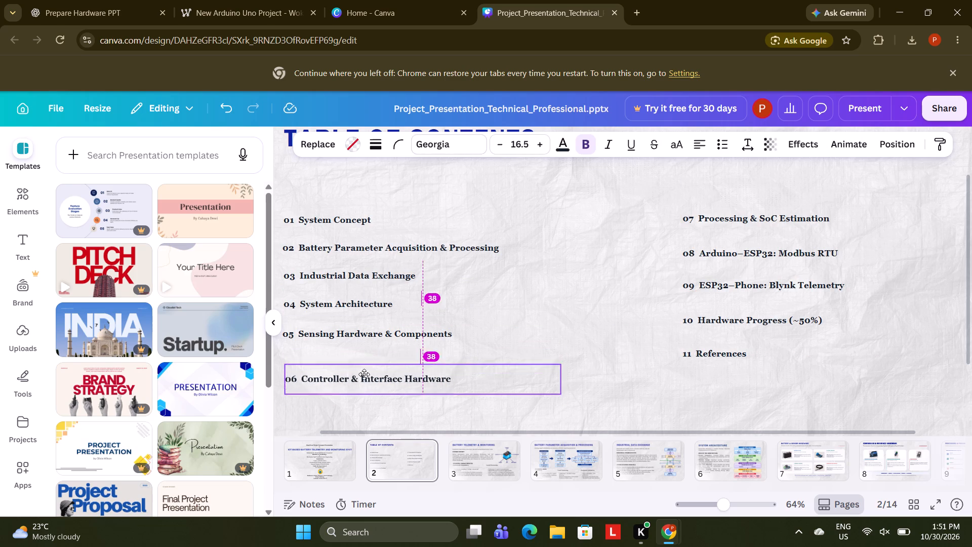
left_click_drag(364, 374, 362, 359)
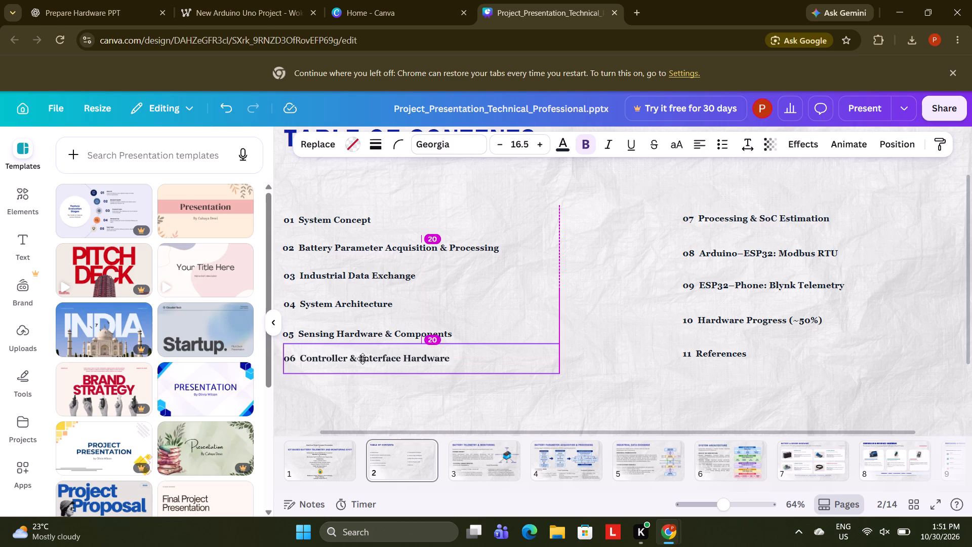
left_click_drag(362, 359, 363, 358)
left_click(333, 334)
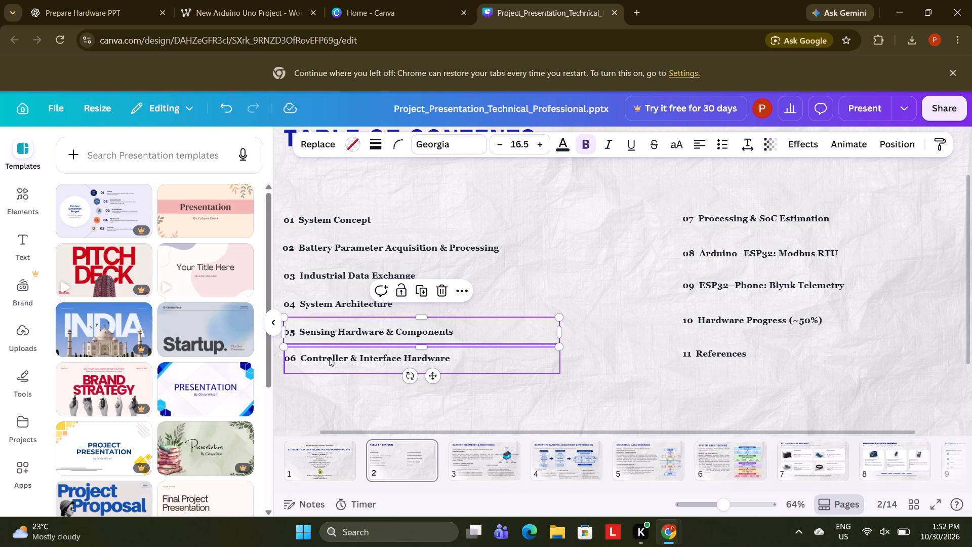
left_click(321, 409)
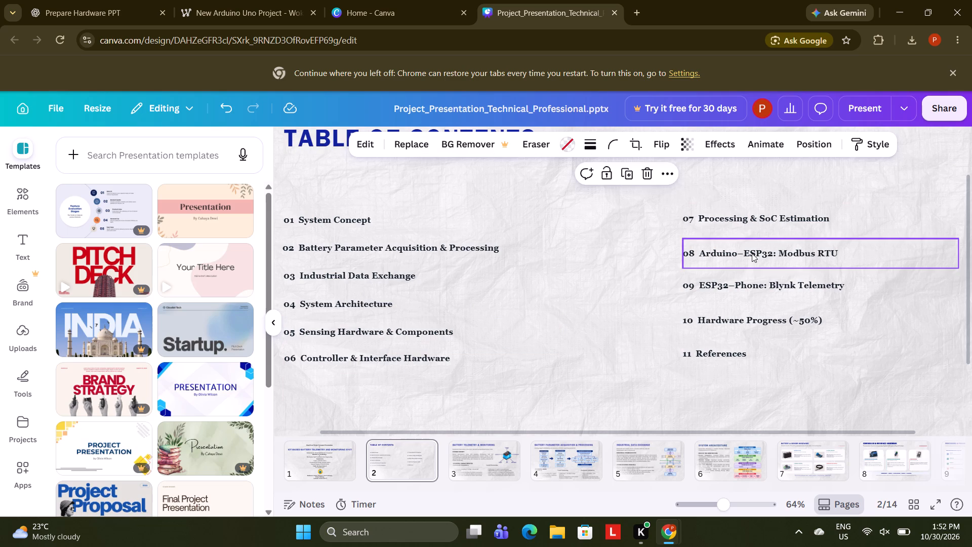
Bring 07 Processing & SoC Estimation level with 01, and move 08 Arduino–ESP32: Modbus RTU up close beneath it, left-aligned.
left_click(739, 221)
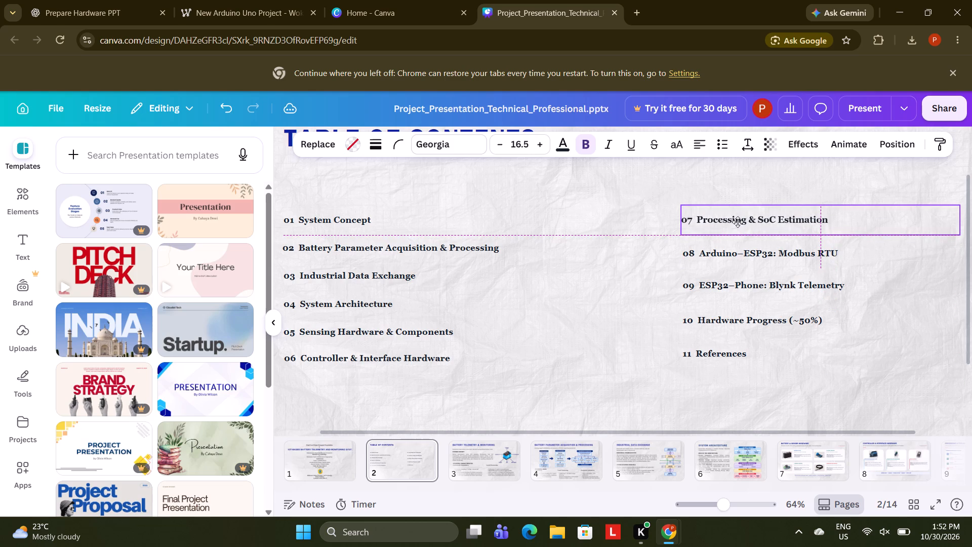
left_click_drag(727, 251, 727, 251)
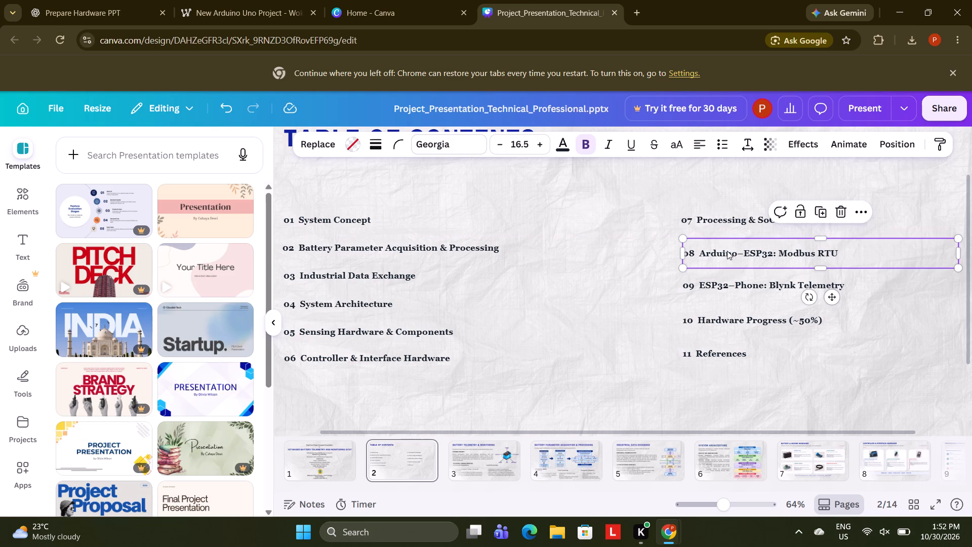
left_click_drag(727, 251, 722, 247)
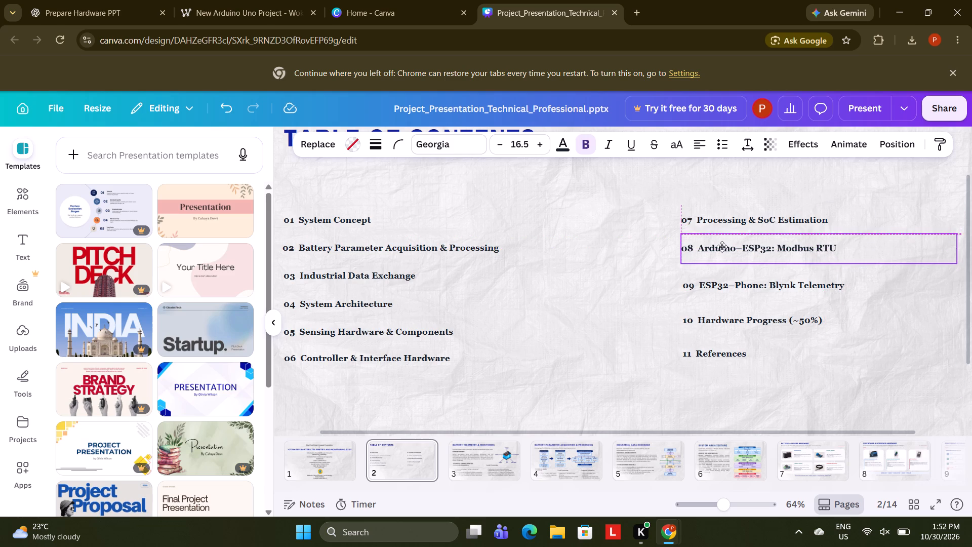
left_click_drag(722, 247, 723, 243)
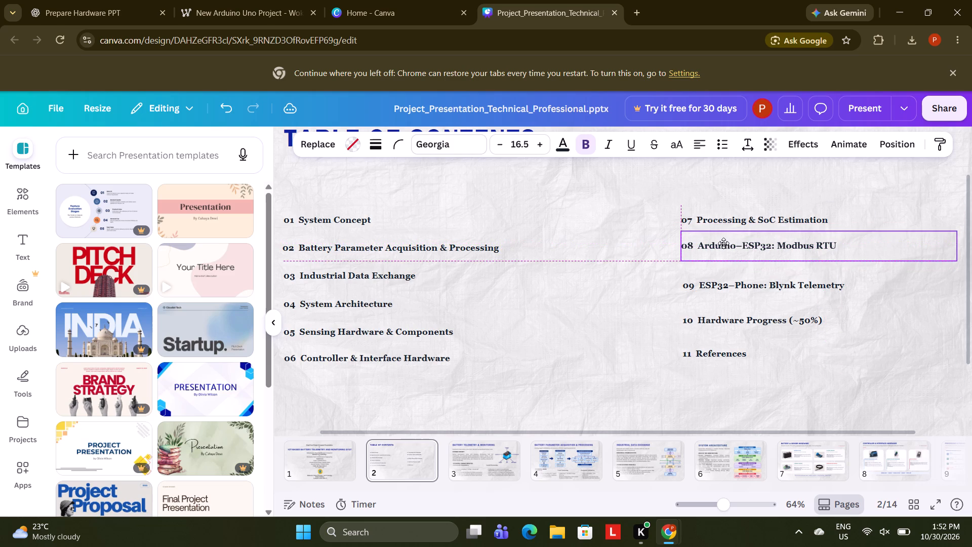
left_click_drag(723, 243, 725, 242)
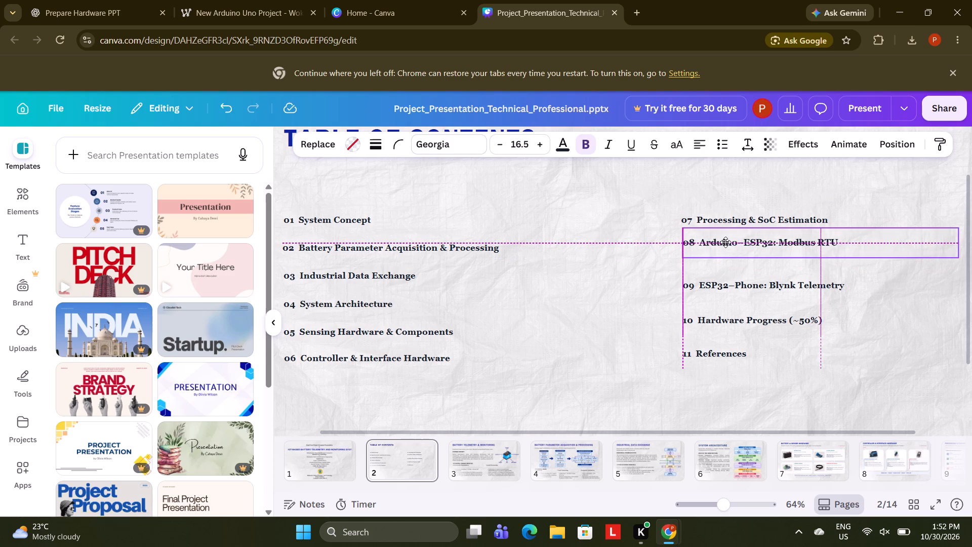
left_click_drag(725, 242, 725, 245)
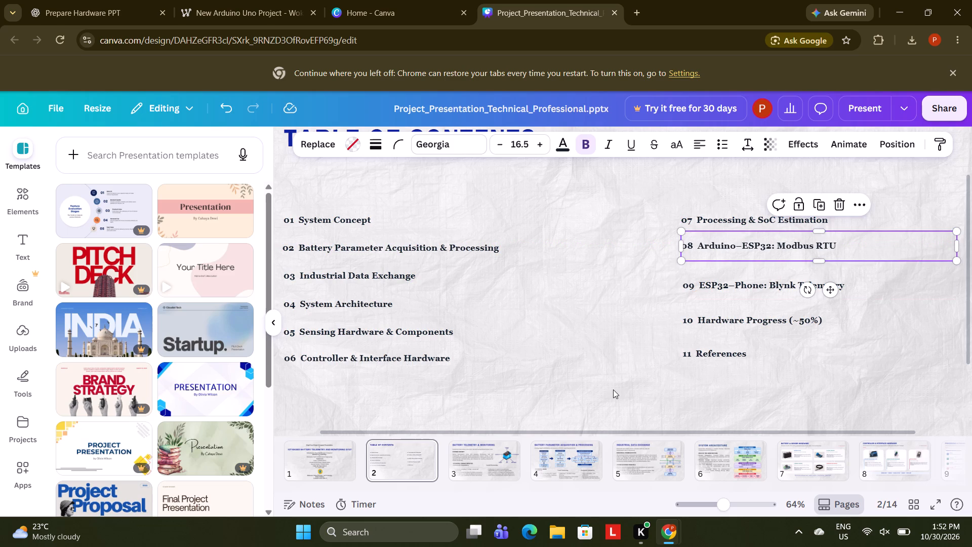
left_click(613, 389)
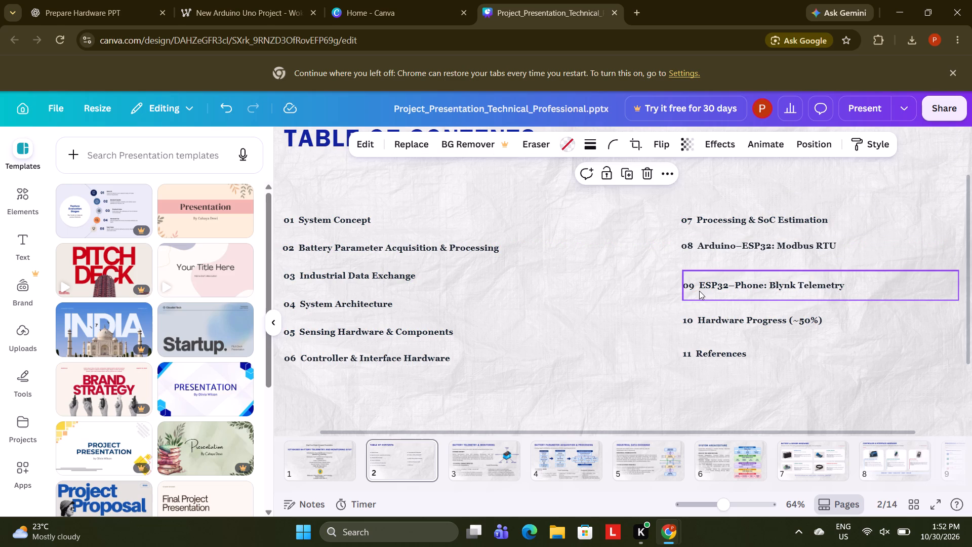
Move the 09 ESP32–Phone: Blynk Telemetry entry up beneath 08, level with 03 Industrial Data Exchange.
left_click_drag(699, 291, 698, 278)
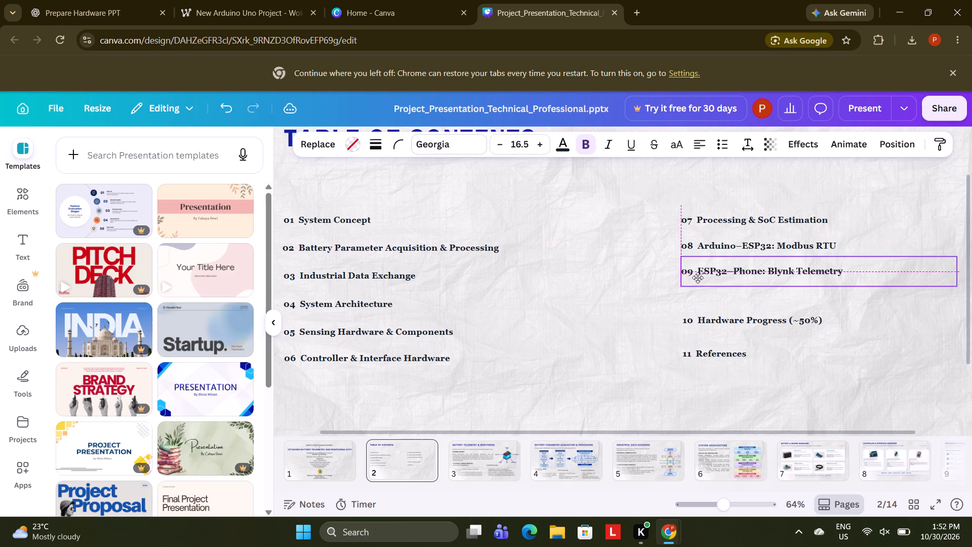
left_click_drag(698, 278, 698, 279)
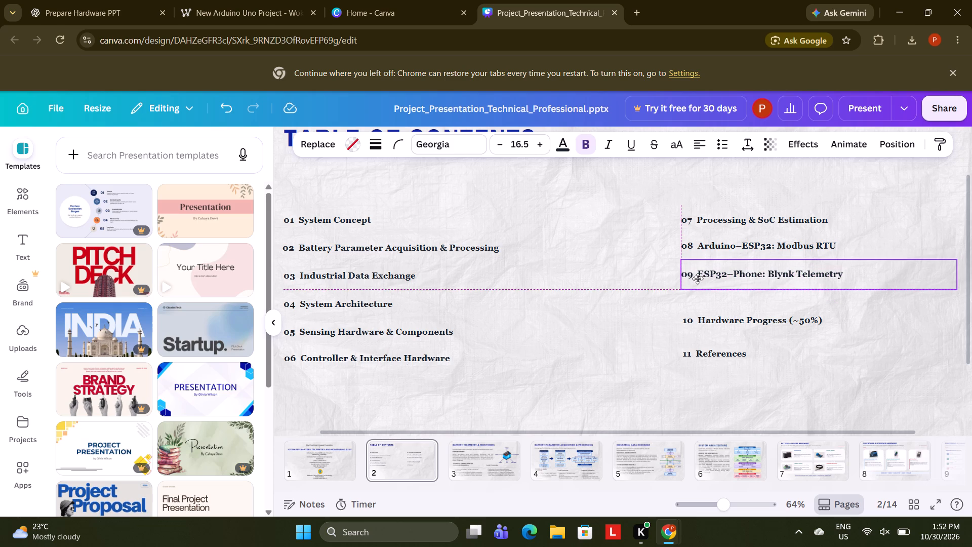
left_click_drag(698, 279, 698, 277)
left_click(603, 411)
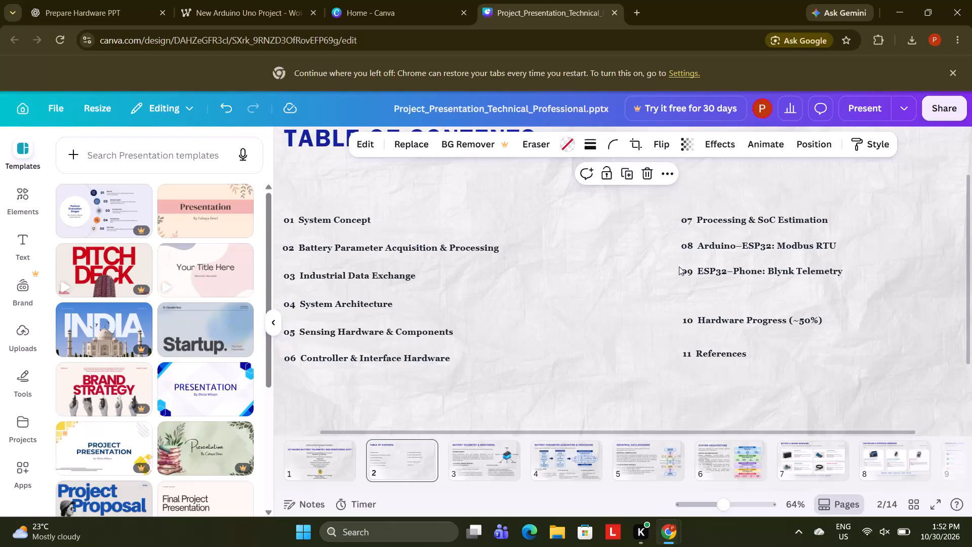
left_click(756, 270)
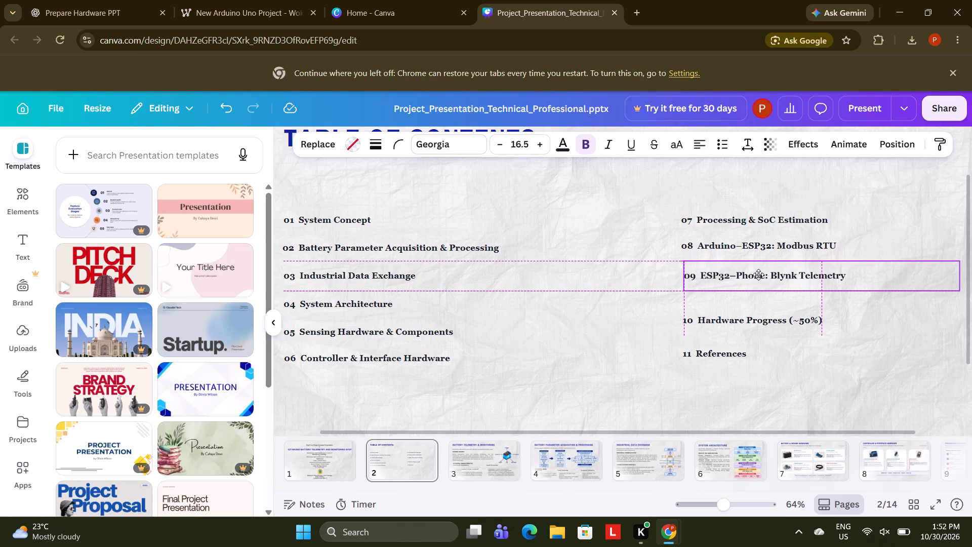
left_click_drag(758, 276, 757, 263)
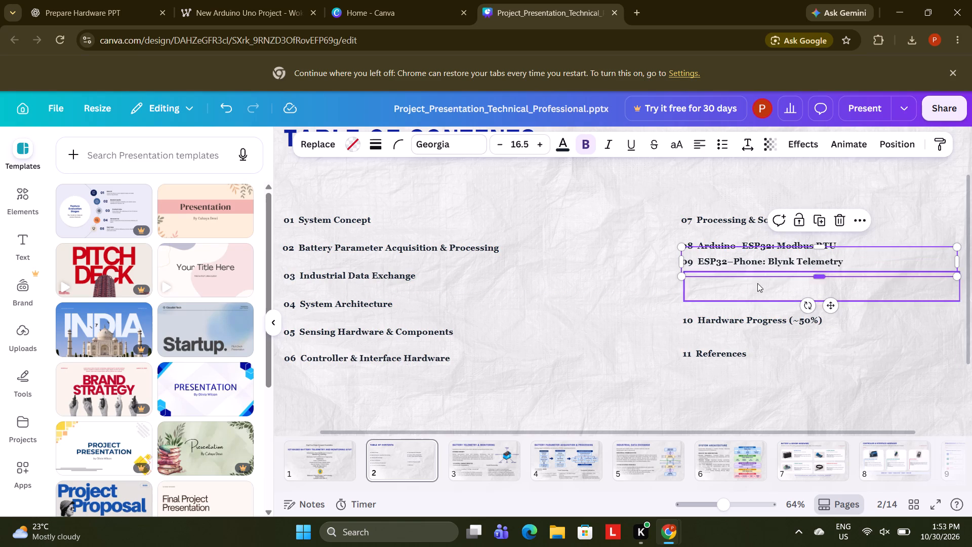
left_click_drag(762, 259, 760, 266)
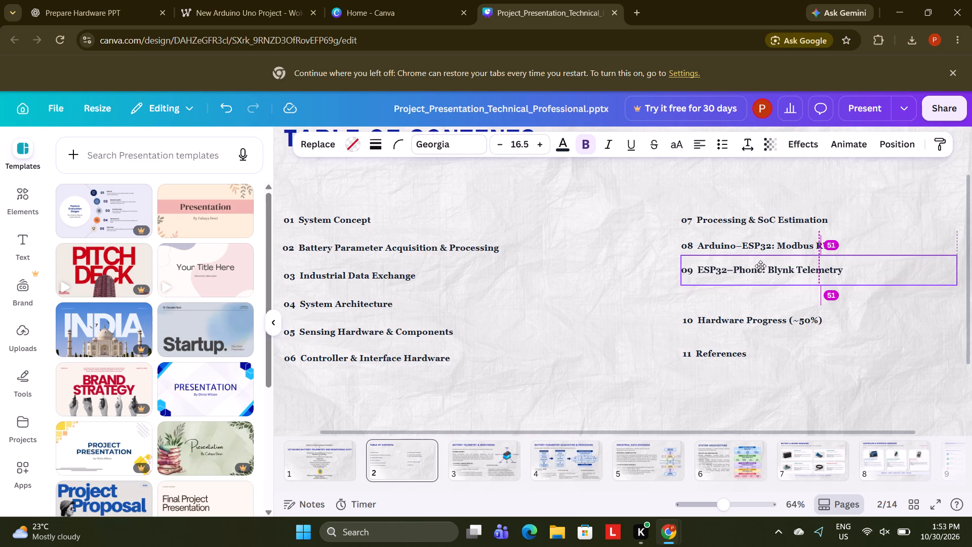
left_click_drag(760, 266, 763, 272)
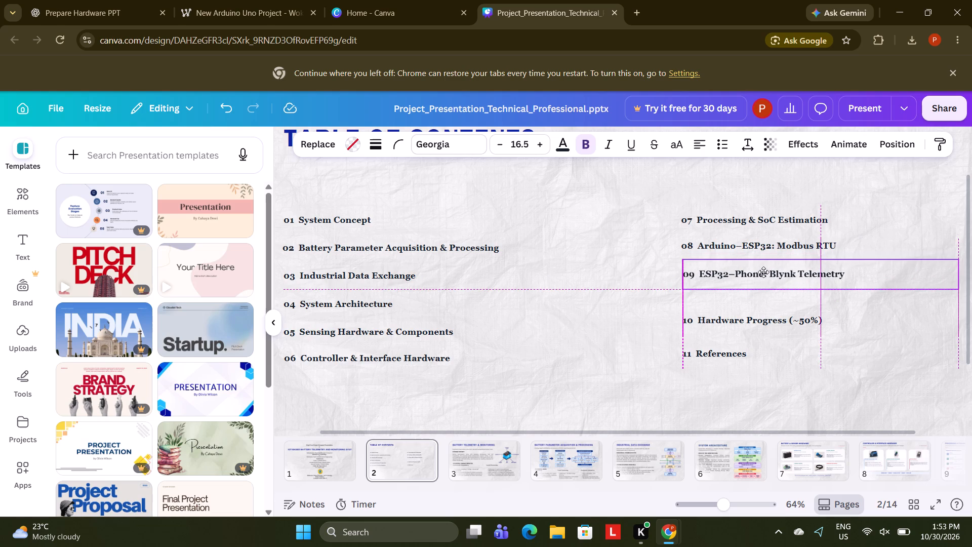
left_click_drag(763, 272, 763, 277)
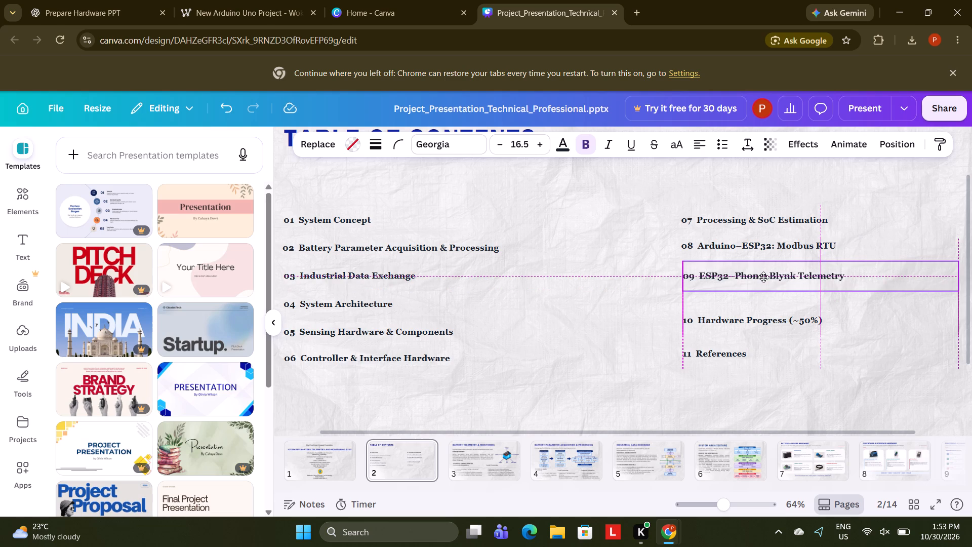
left_click_drag(763, 277, 763, 277)
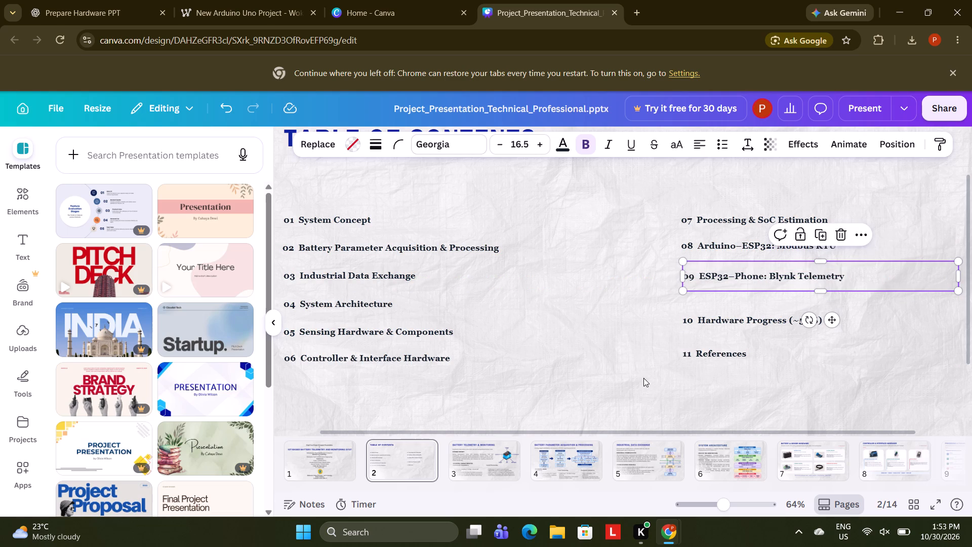
left_click(640, 410)
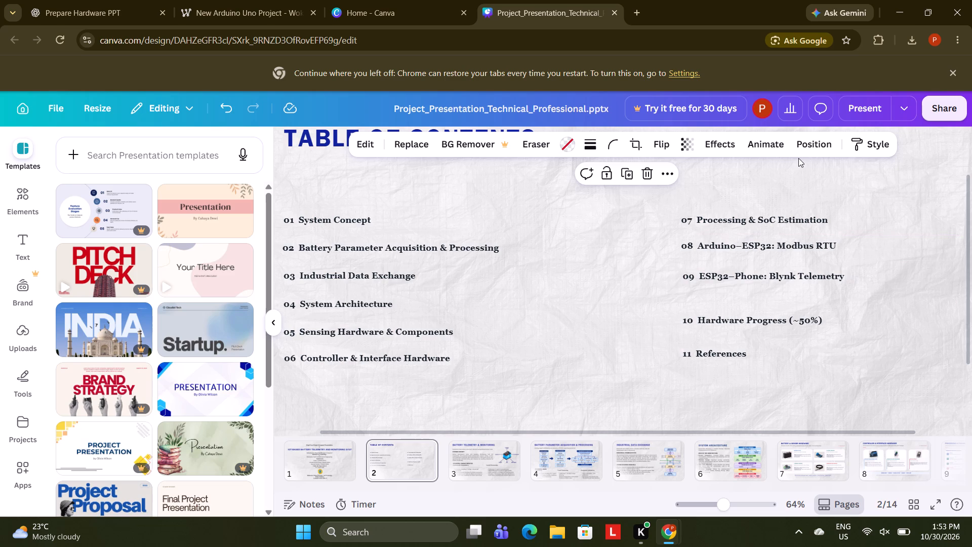
Nudge the 08 Arduino–ESP32: Modbus RTU entry slightly down between 07 and 09.
left_click(807, 246)
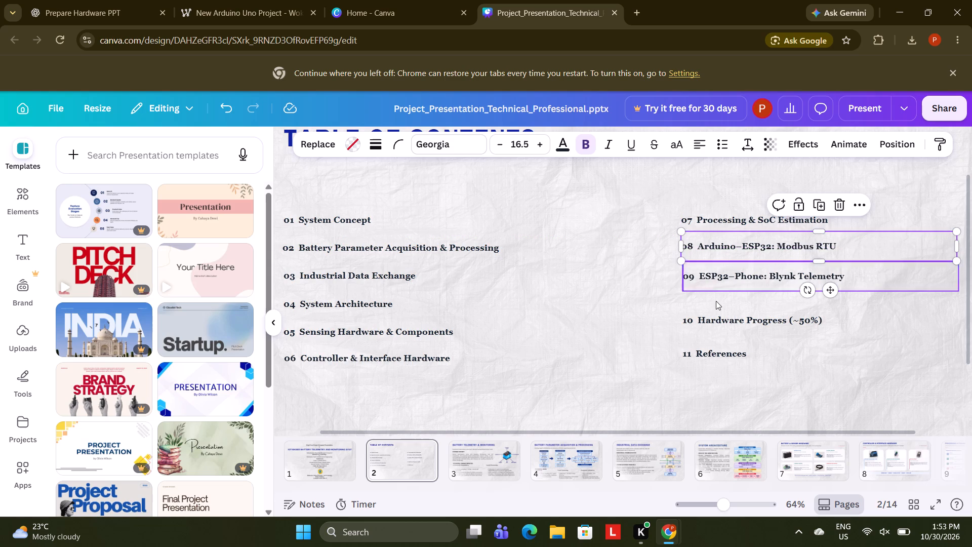
left_click(658, 383)
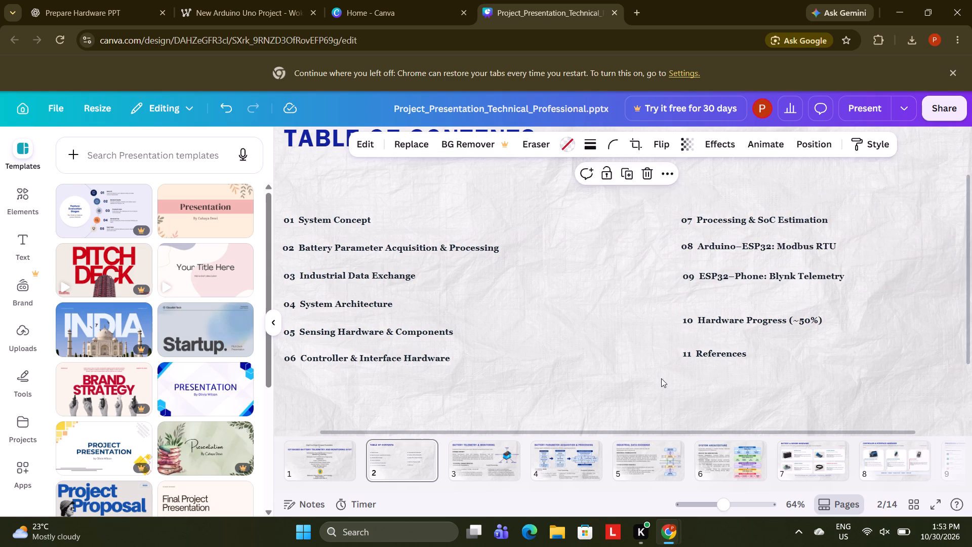
Move the 10 Hardware Progress (~50%) entry up beneath 09, left-aligned with it and level with 04 System Architecture.
left_click_drag(719, 322, 721, 312)
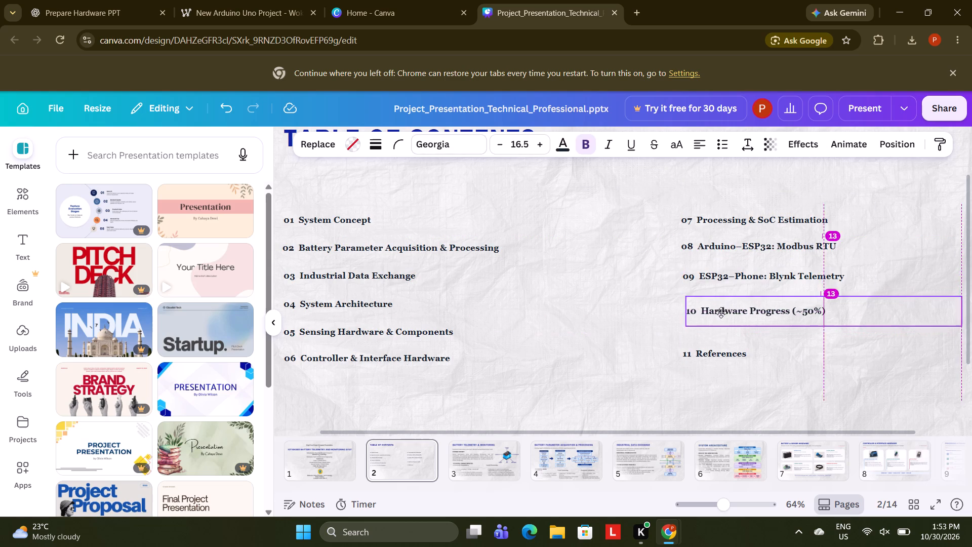
left_click_drag(721, 312, 718, 313)
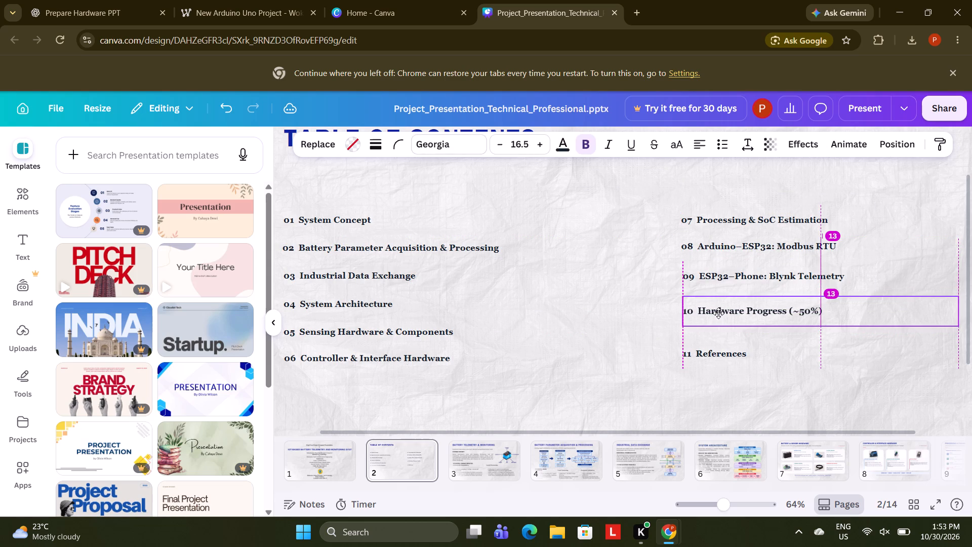
left_click_drag(718, 313, 719, 308)
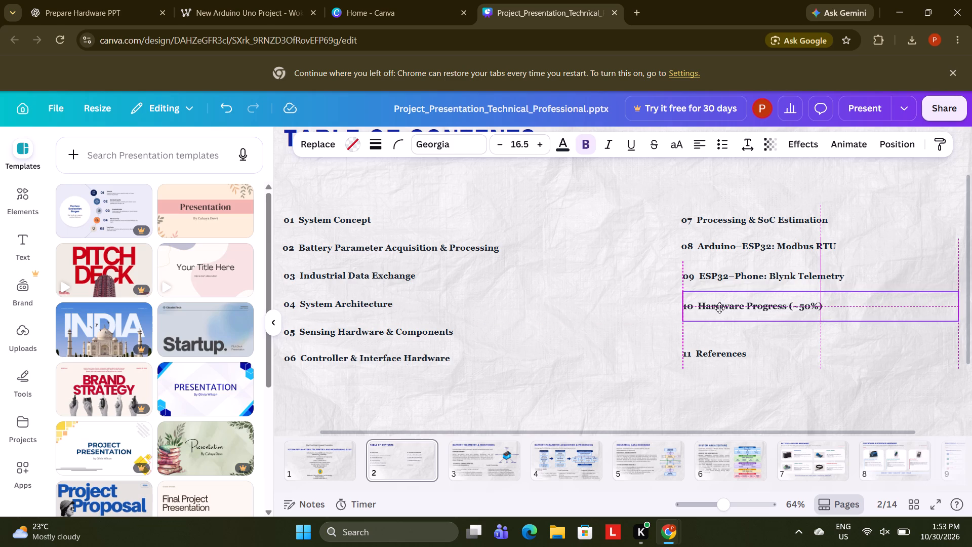
left_click_drag(719, 308, 720, 310)
left_click(717, 309)
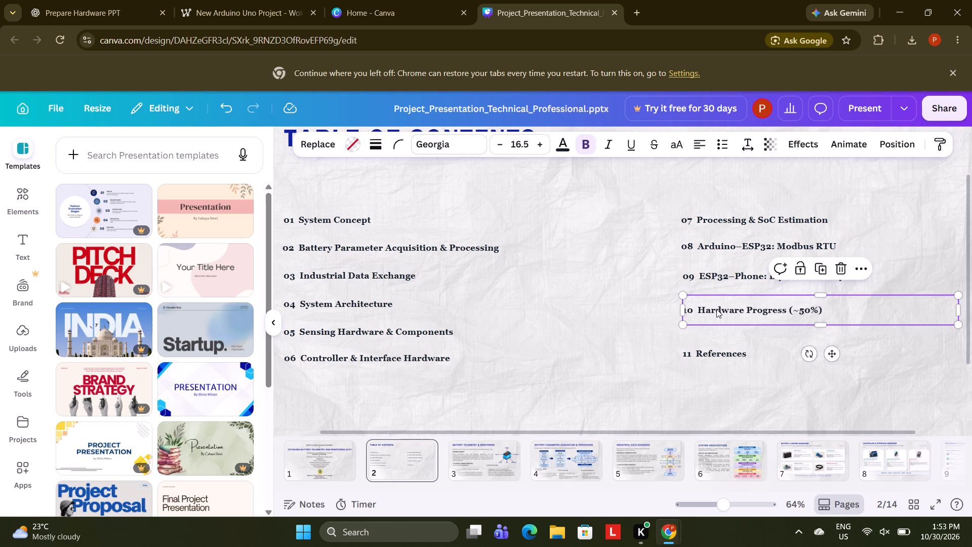
key("Up")
key("Up")
key("Up")
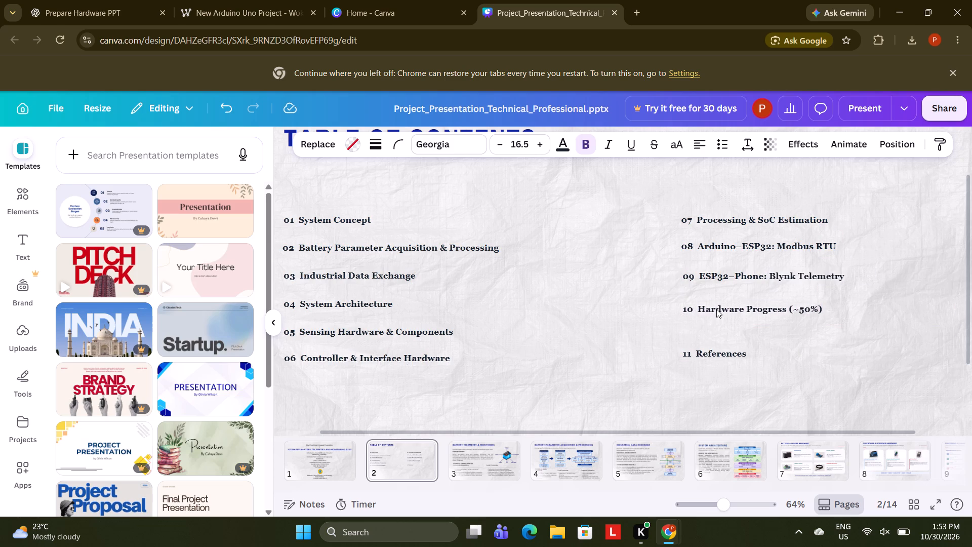
key("Up")
key("Up")
key("Up")
key("Up")
key("Up")
key("Up")
key("Up")
key("Up")
key("Up")
key("Up")
key("Up")
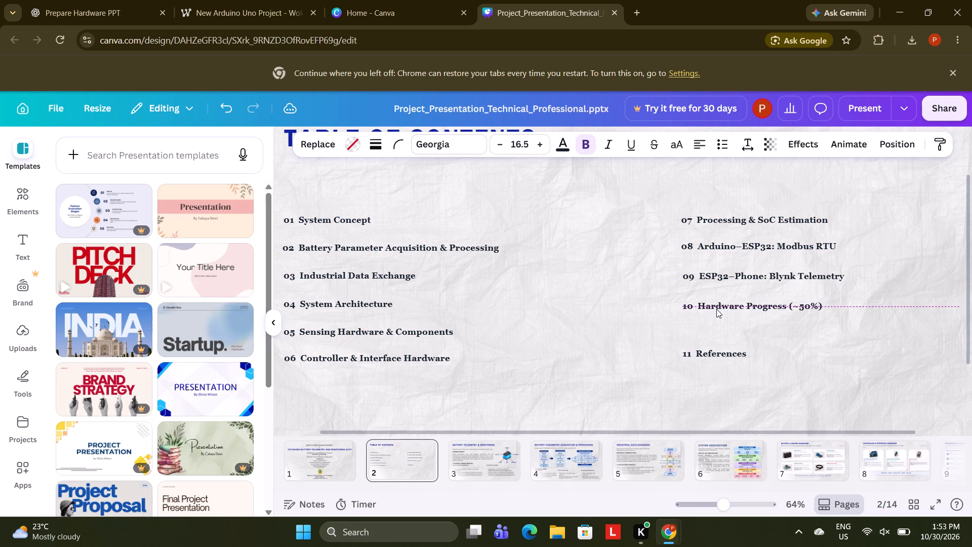
Fine-tune the heights of entries 09 and 08 so they sit level with 03 and 02 respectively.
left_click(735, 273)
key("Up")
key("Up")
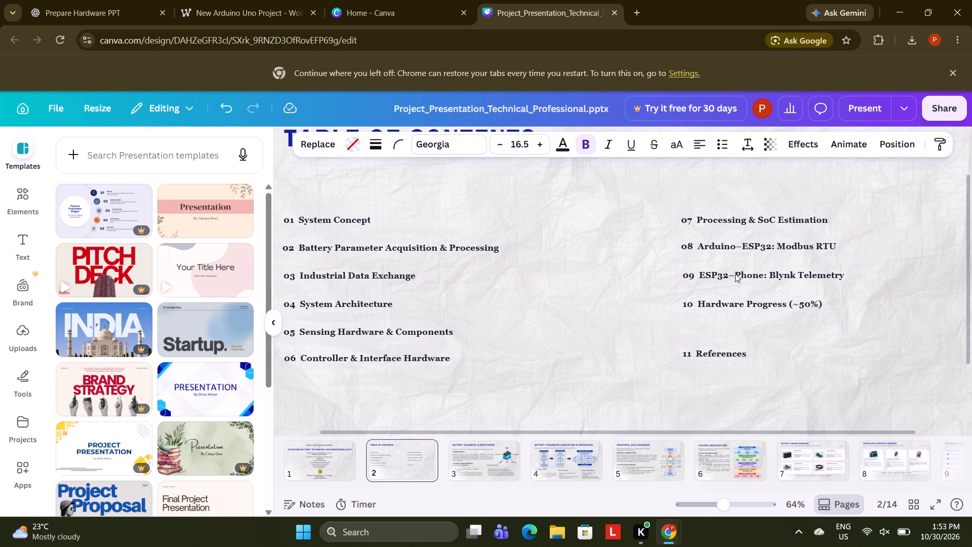
key("Down")
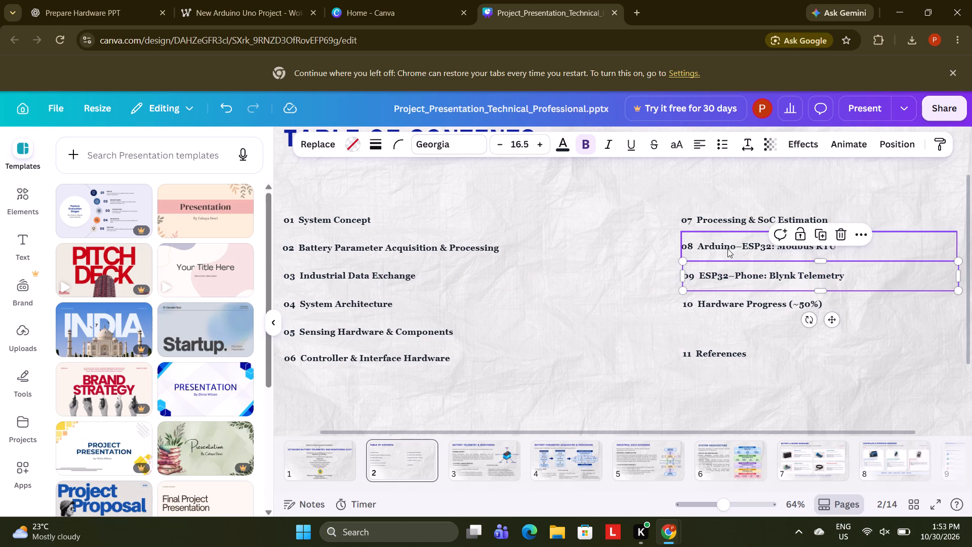
left_click(727, 249)
key("Down")
key("Up")
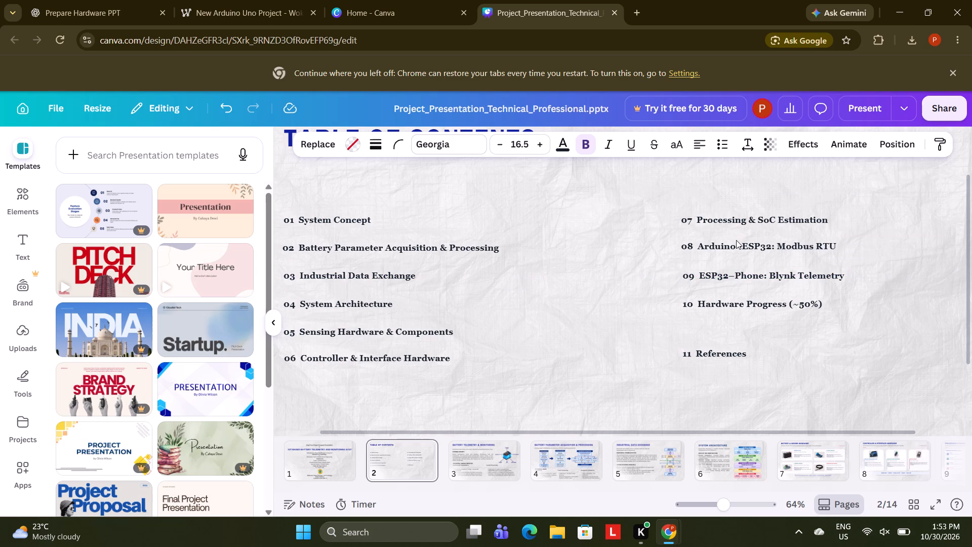
key("Up")
key("Down")
key("Down")
key("Down")
key("Down")
key("Down")
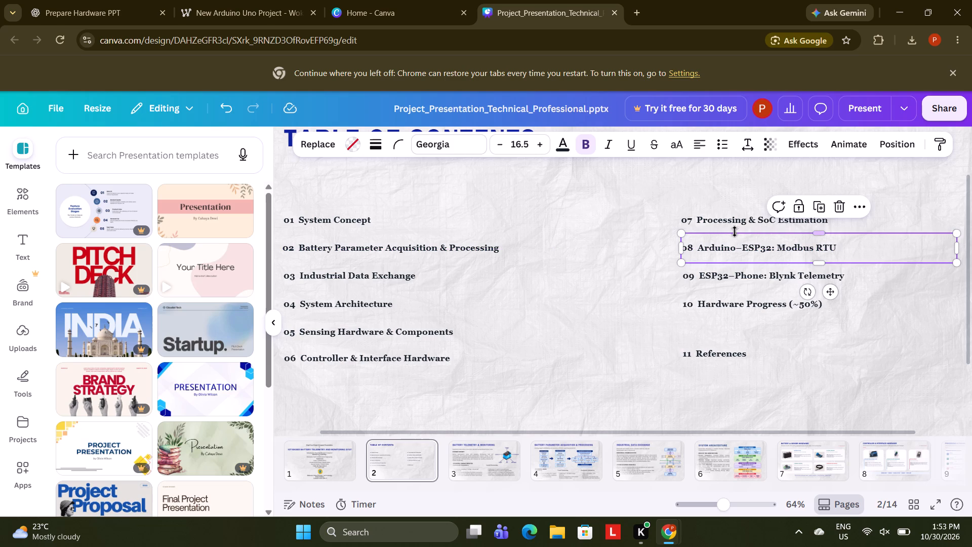
Fine-tune the height of the 07 Processing & SoC Estimation entry to line up with 01 System Concept.
left_click(735, 222)
key("Up")
key("Up")
key("Up")
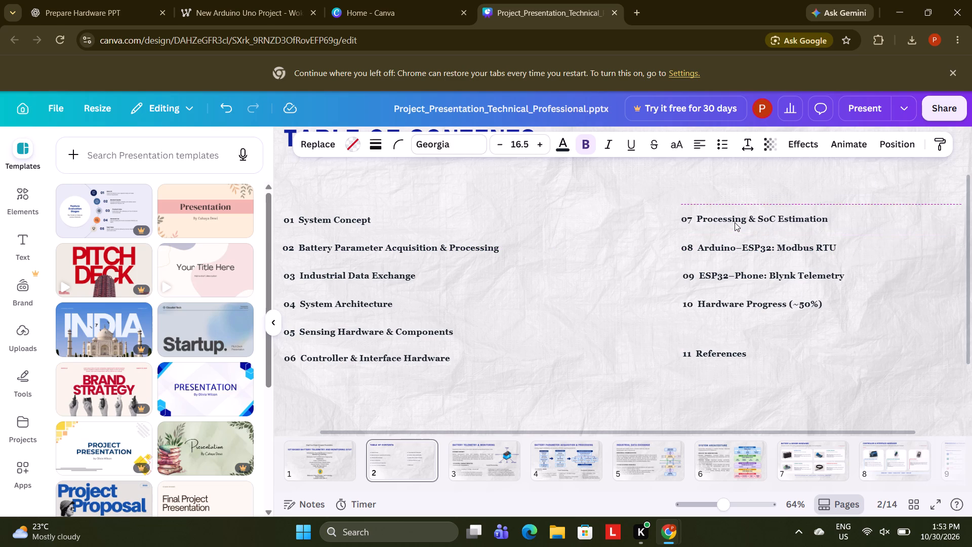
key("Down")
key("Down")
key("Down")
key("Down")
key("Down")
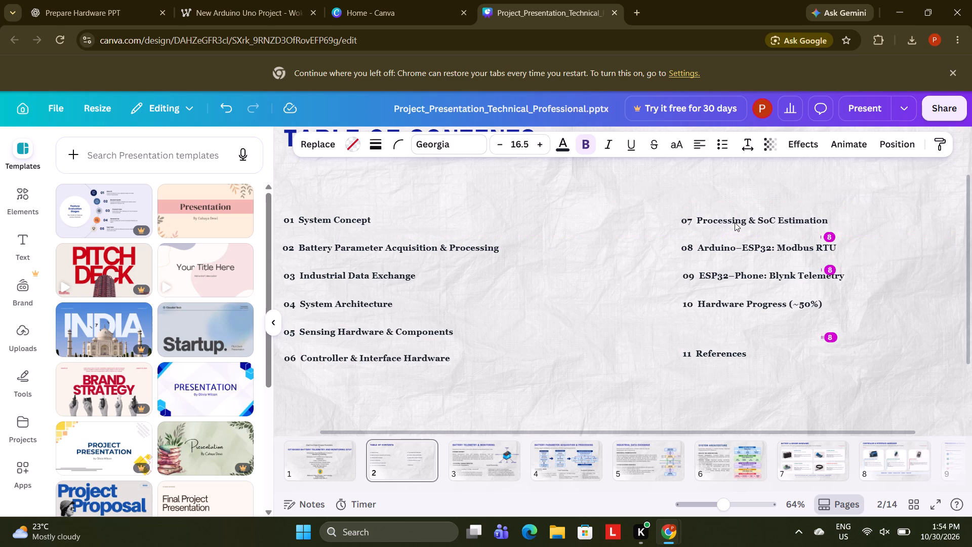
key("Down")
key("Up")
key("Up")
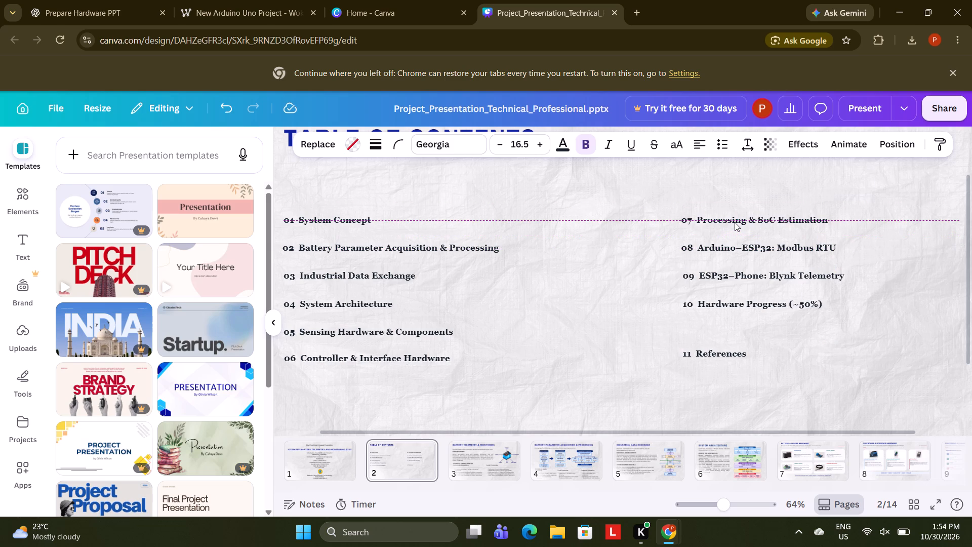
left_click(683, 416)
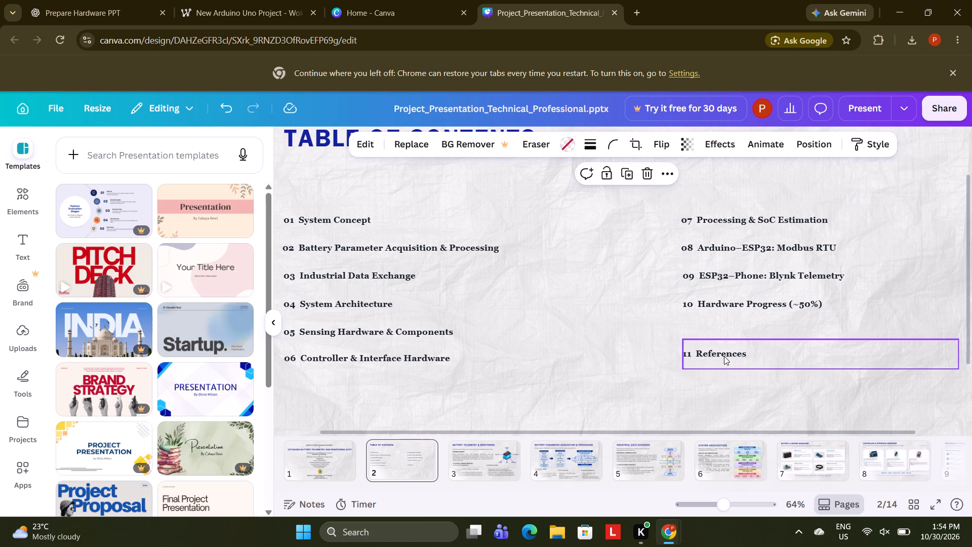
Move the 11 References entry up beneath 10, level with 05 Sensing Hardware & Components.
left_click_drag(725, 354, 726, 339)
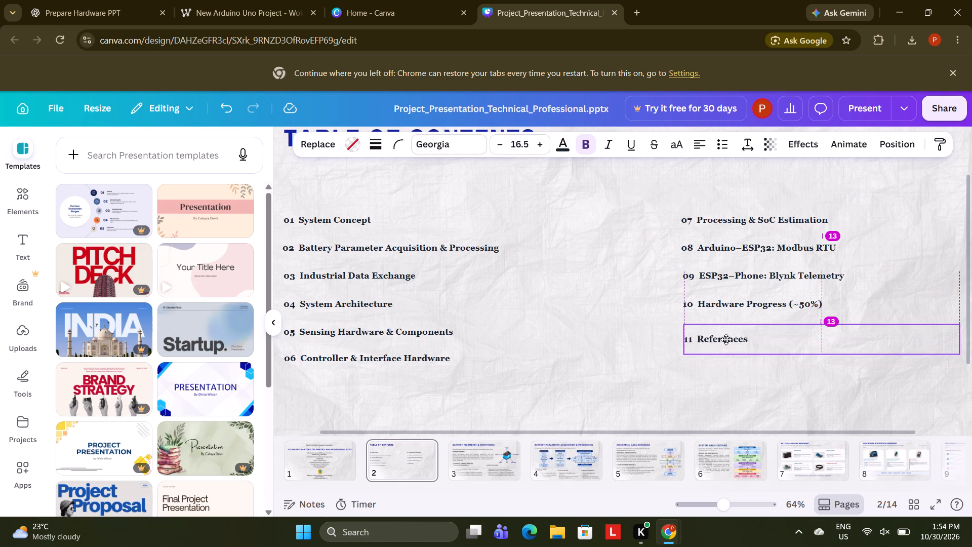
left_click_drag(726, 339, 726, 336)
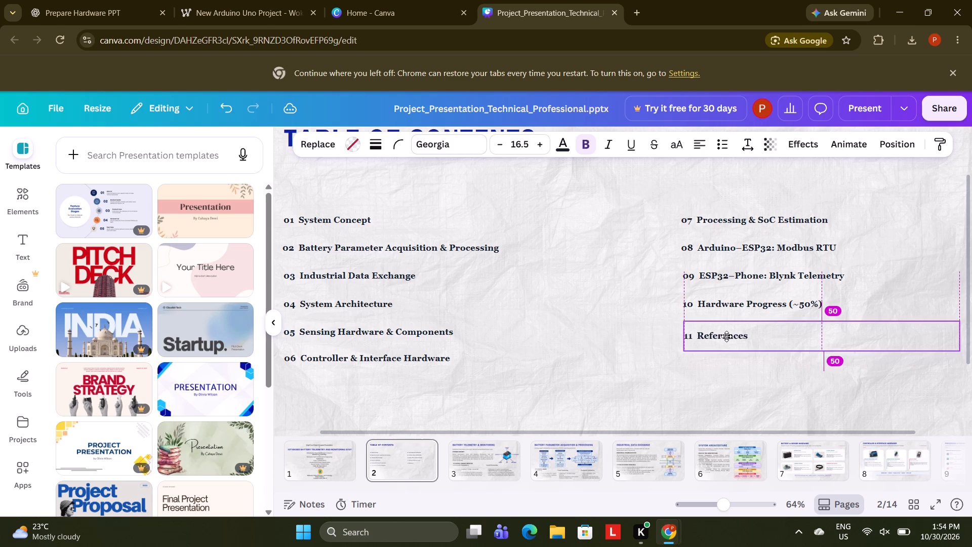
left_click_drag(726, 336, 724, 334)
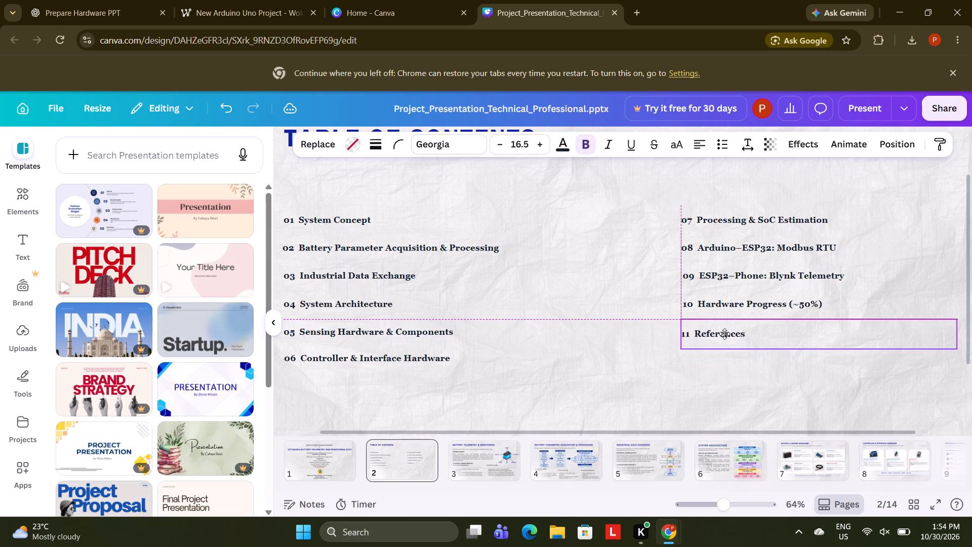
left_click_drag(724, 334, 726, 333)
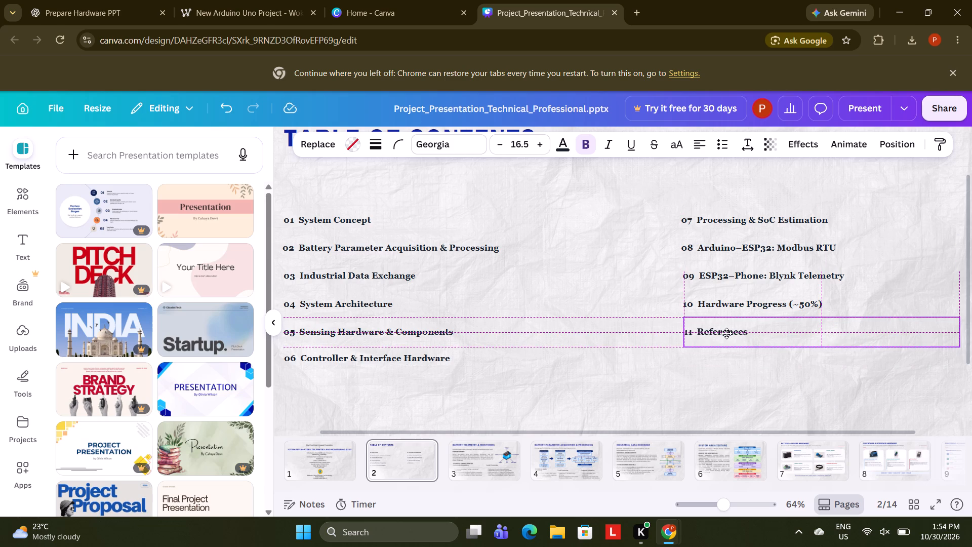
left_click_drag(726, 333, 726, 334)
key("Down")
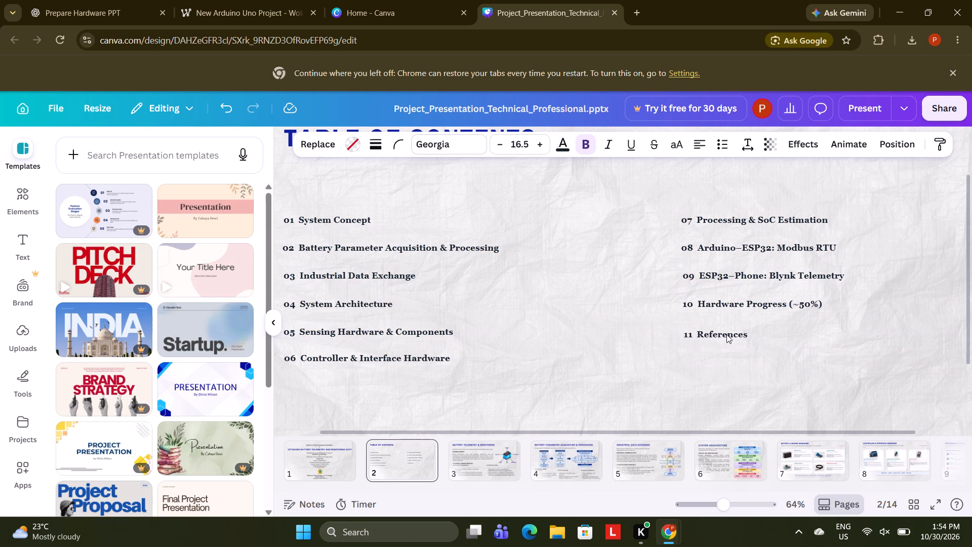
key("Up")
key("Up")
key("Up")
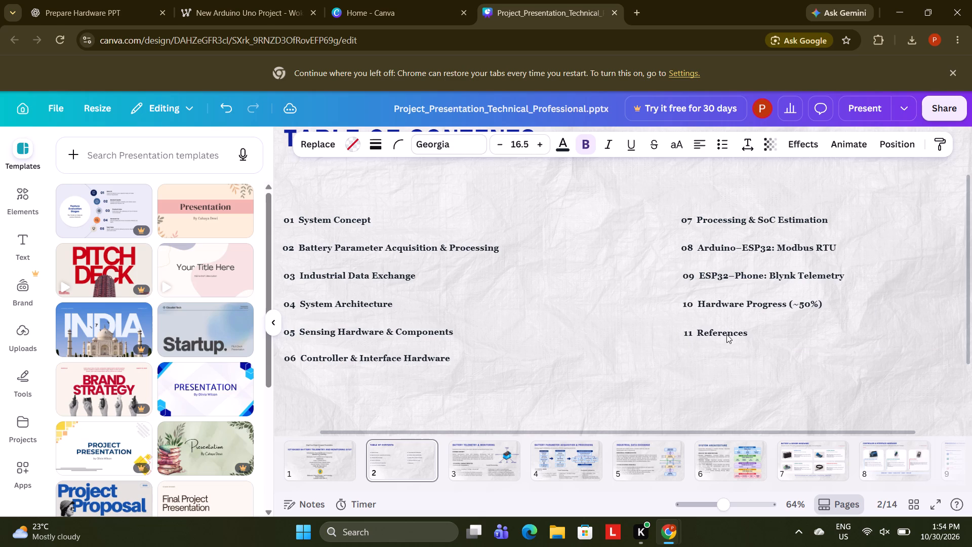
key("Up")
key("Up")
key("Up")
key("Up")
key("Down")
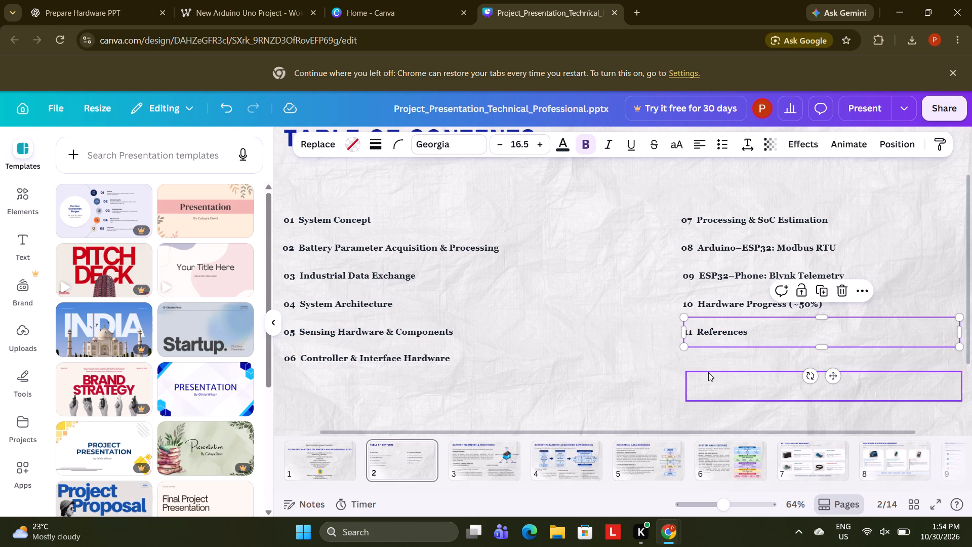
Delete the leftover empty box beneath the 11 References entry.
left_click(711, 379)
key("BackSpace")
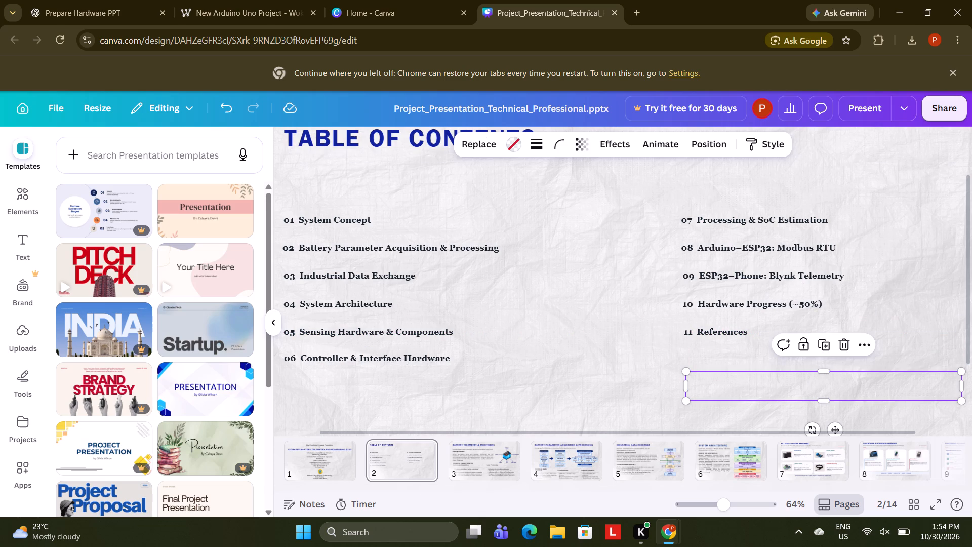
left_click(757, 395)
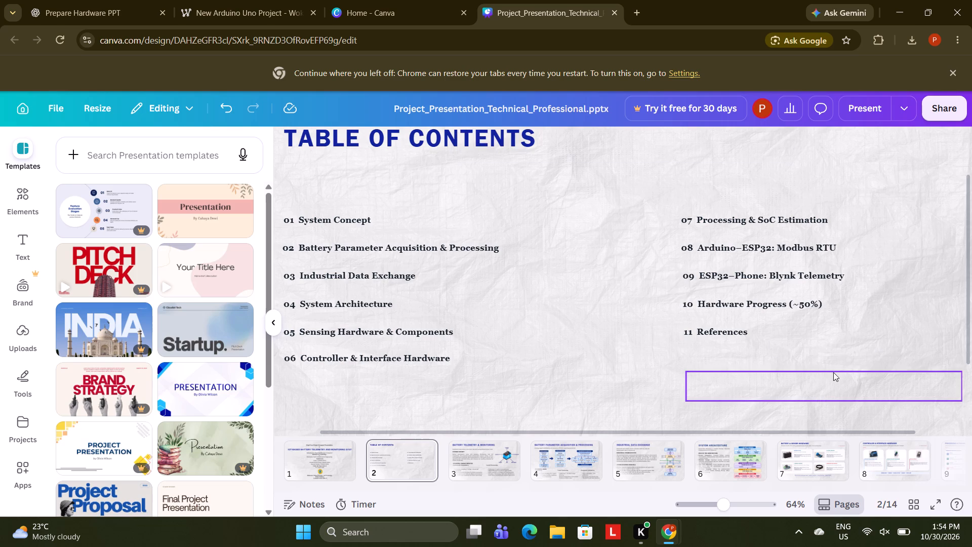
left_click(836, 386)
left_click(836, 344)
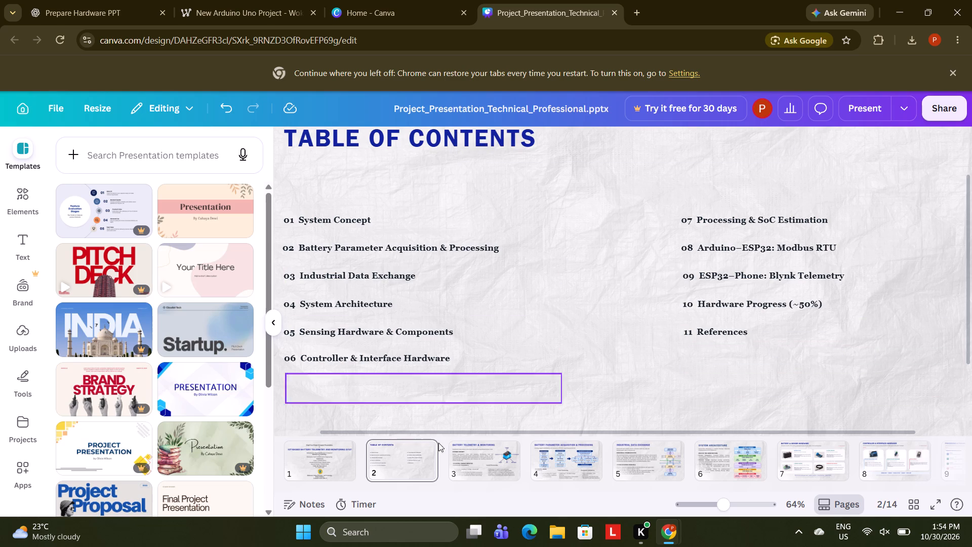
Review slides 3 to 7 for consistent styling and check the font of the System Architecture title on slide 6.
left_click(485, 471)
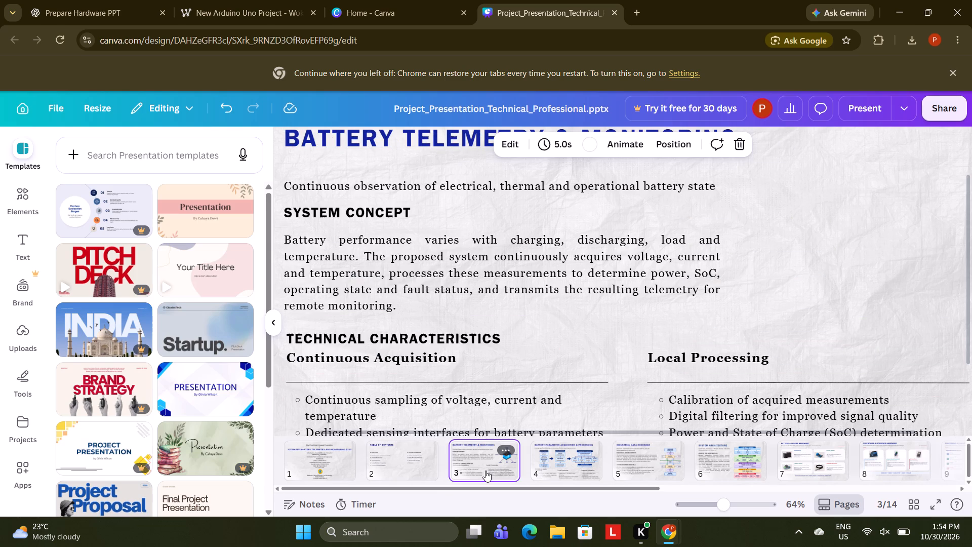
key("Right")
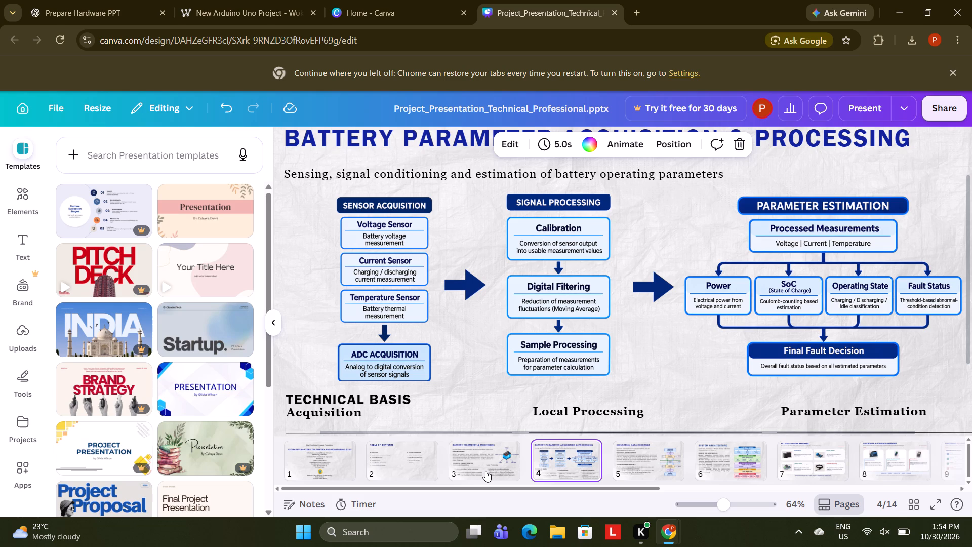
key("Right")
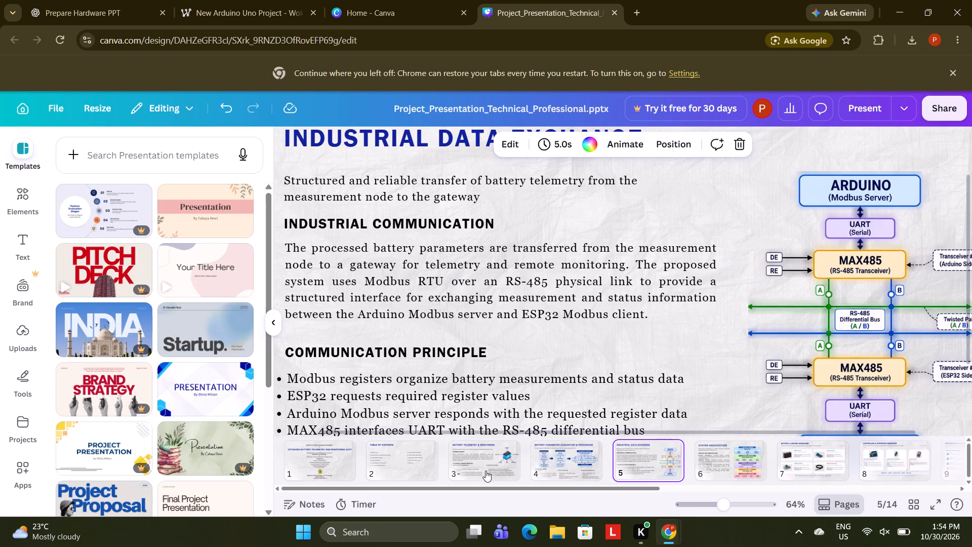
key("Right")
key("Right")
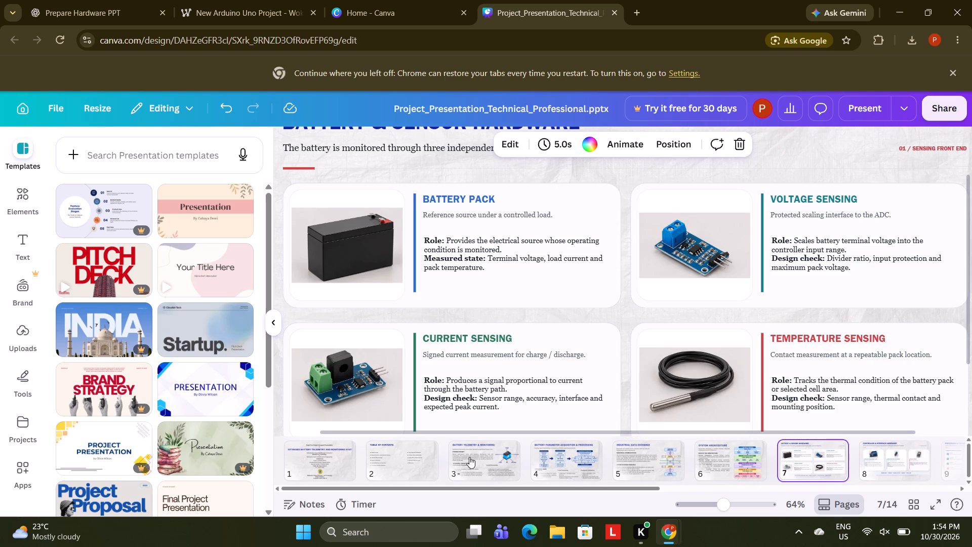
left_click(712, 444)
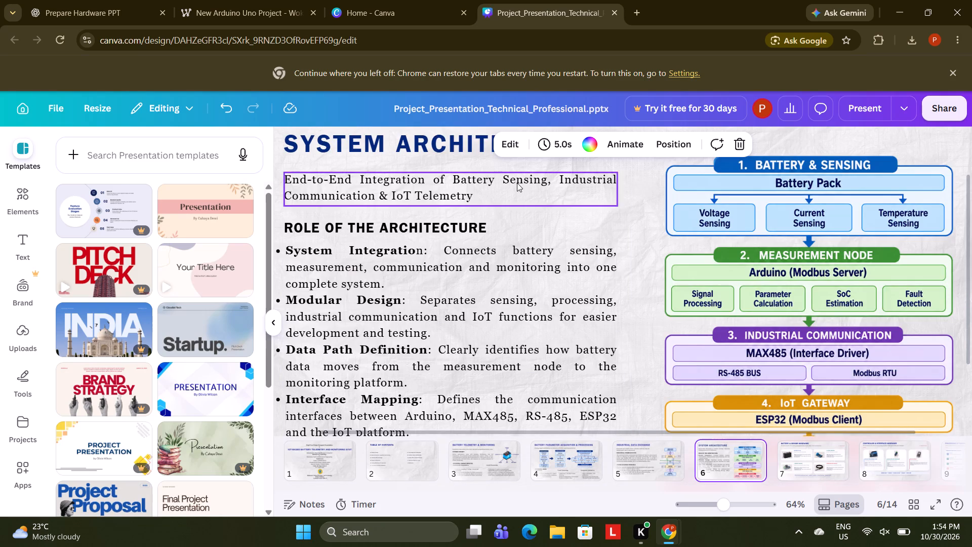
left_click(451, 144)
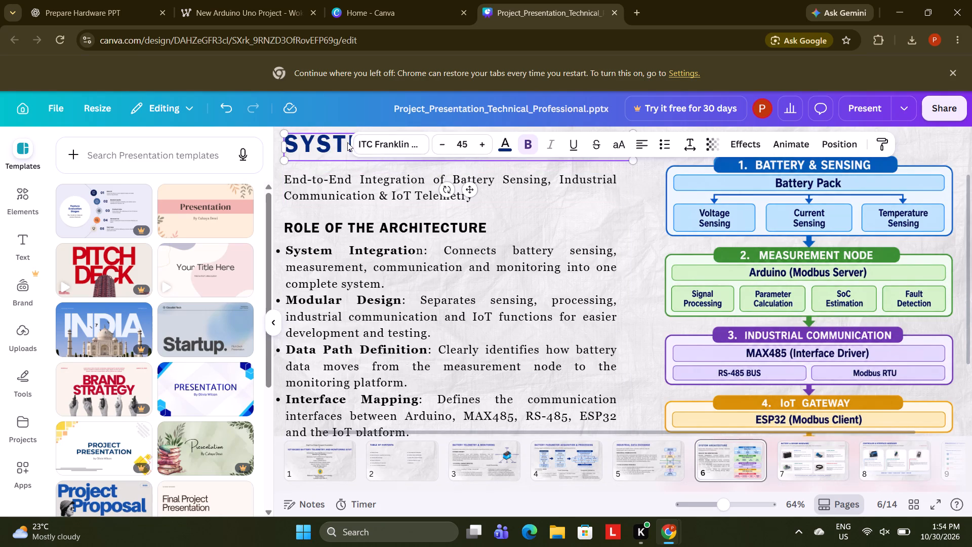
left_click(318, 153)
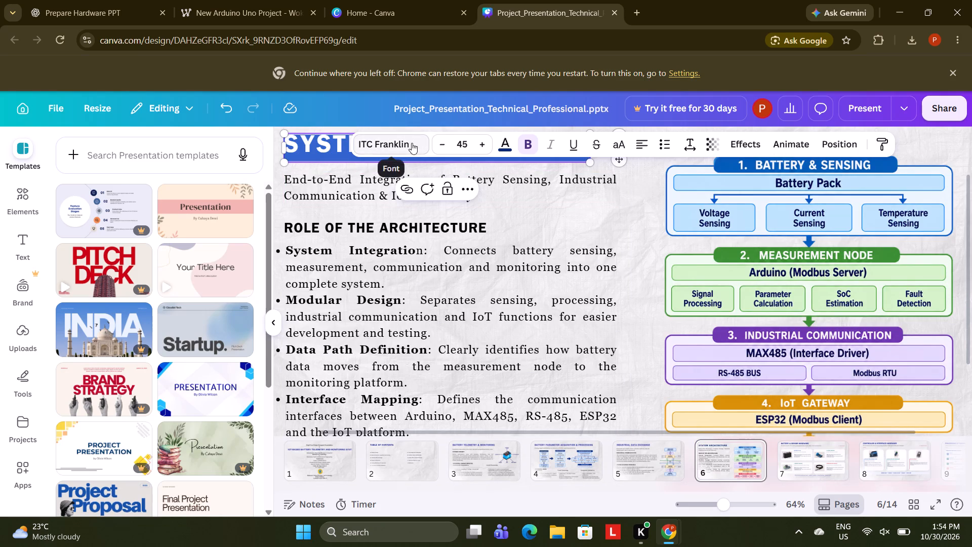
left_click(403, 143)
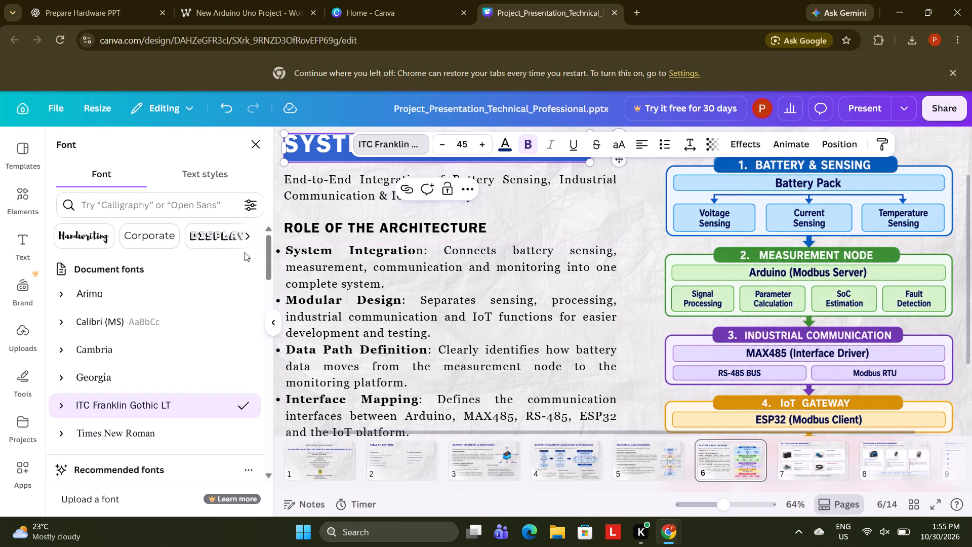
left_click(205, 201)
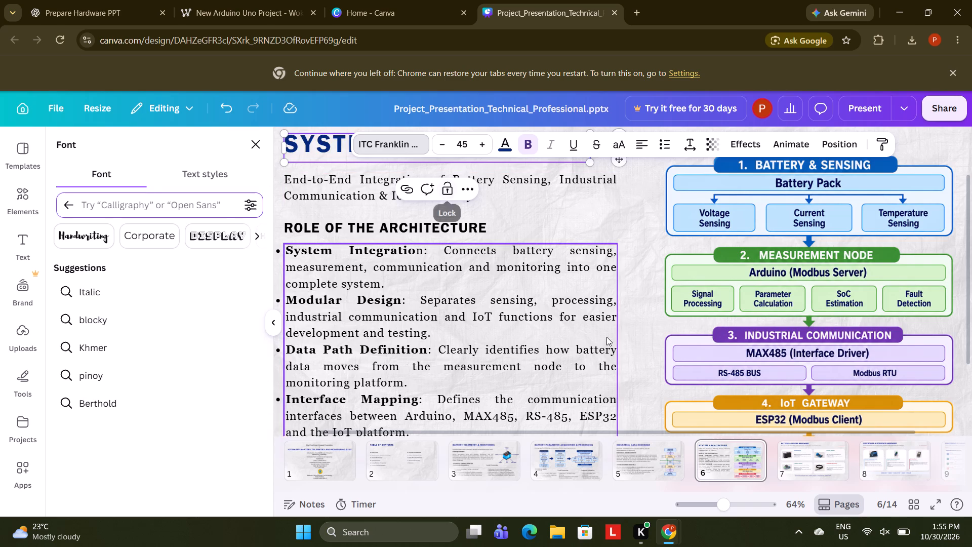
Check the fonts and sizes of the title, subtitle and Battery Pack card texts on the Battery & Sensor Hardware slide.
left_click(812, 471)
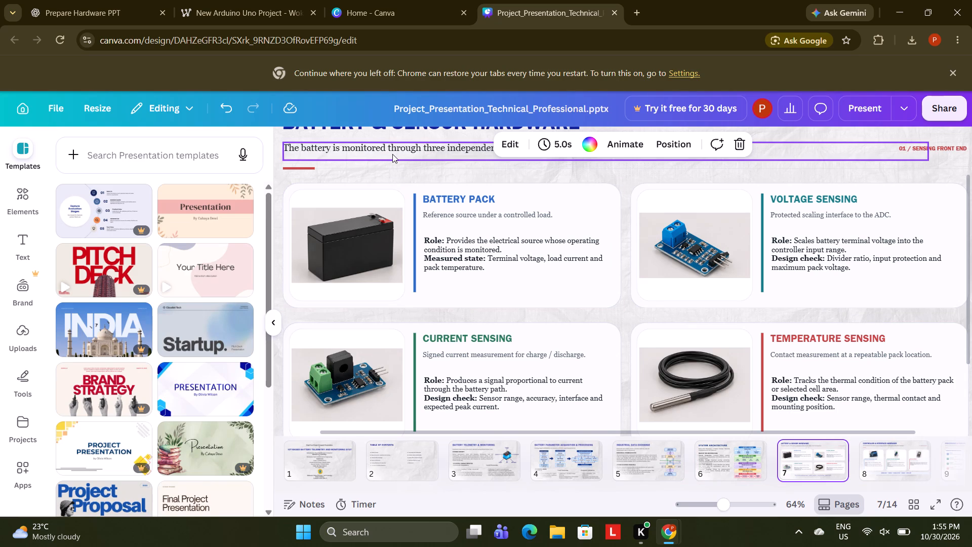
key("Up")
key("Up")
key("Up")
key("Up")
key("Up")
key("Up")
key("Up")
key("Up")
key("Up")
key("Up")
key("Up")
key("Up")
key("Up")
key("Up")
key("Up")
key("Up")
key("Up")
key("Up")
key("Up")
key("Up")
key("Up")
left_click_drag(971, 215, 971, 167)
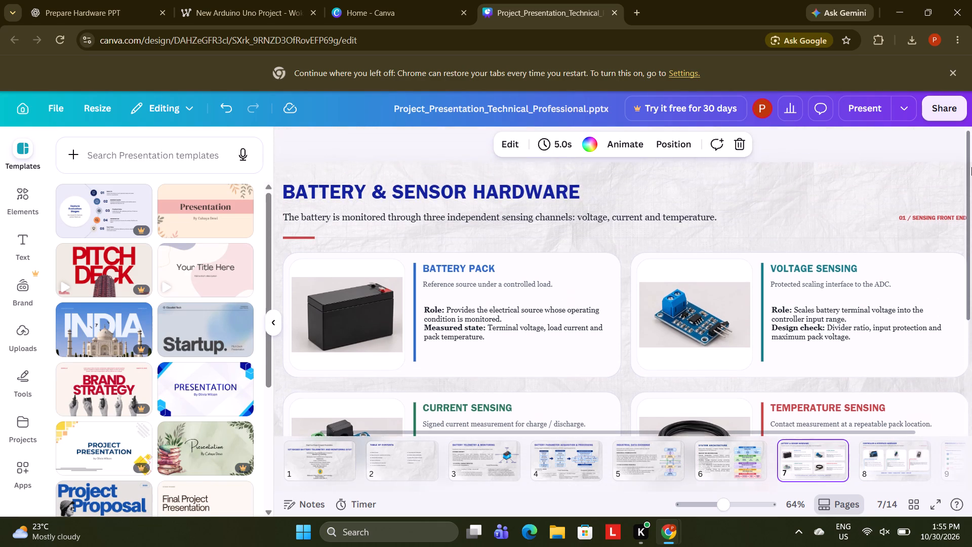
left_click_drag(971, 167, 971, 171)
double_click(339, 187)
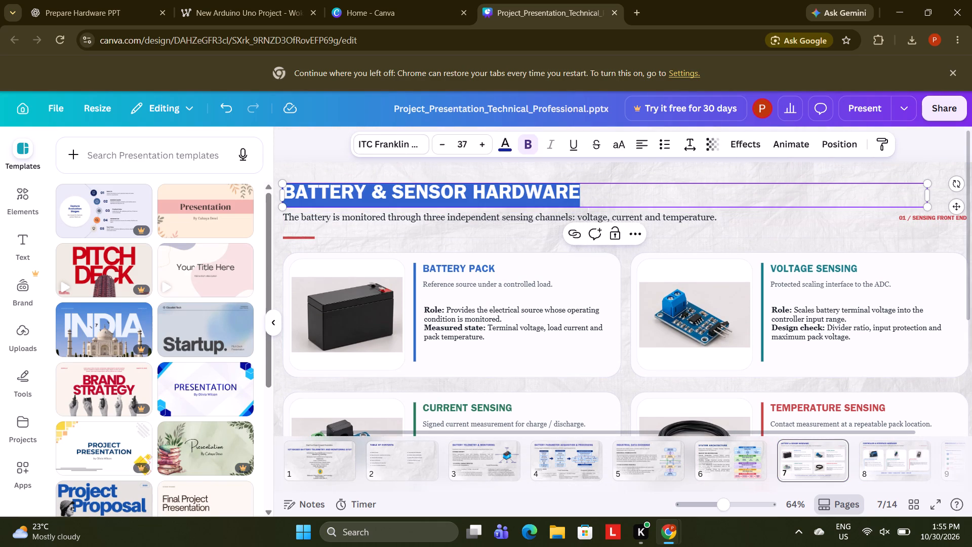
left_click(371, 220)
left_click(372, 215)
left_click(371, 220)
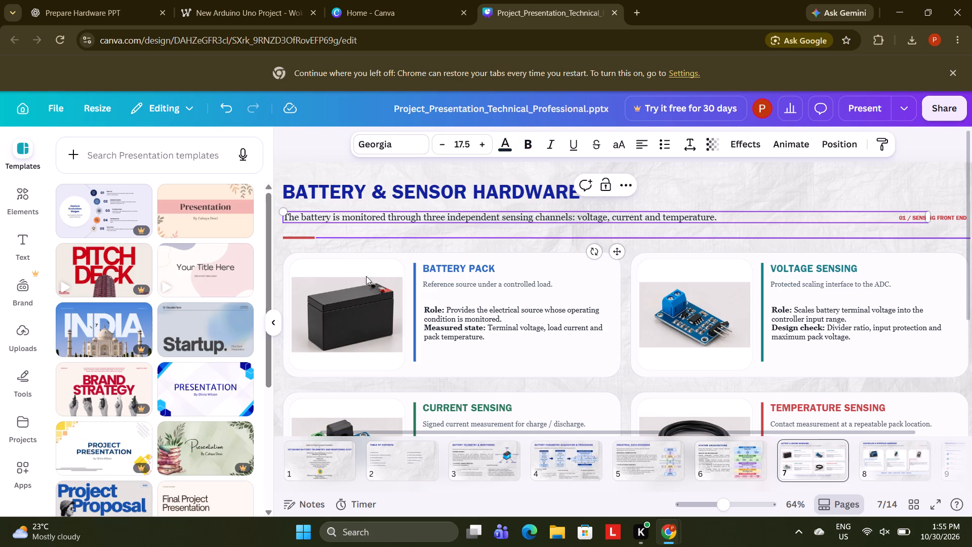
left_click(453, 314)
left_click(453, 314)
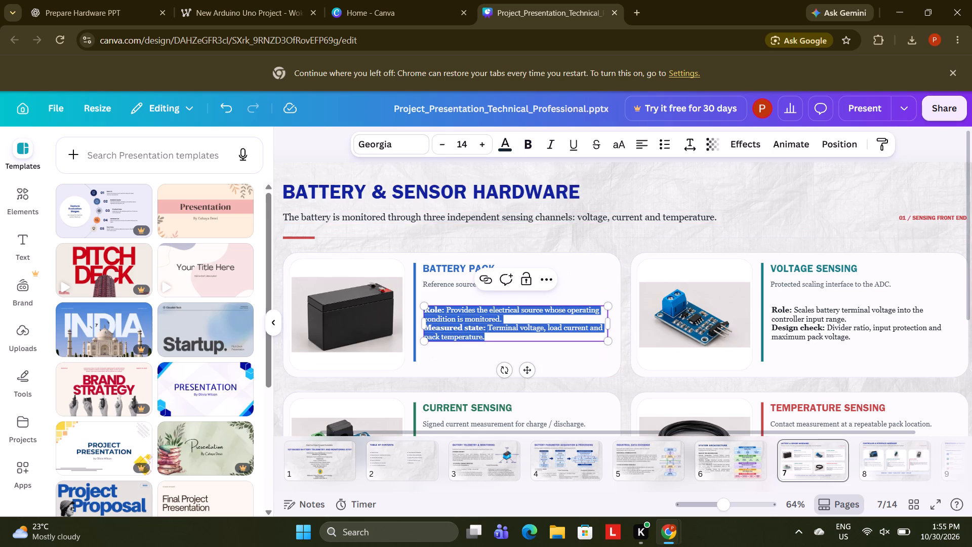
double_click(454, 282)
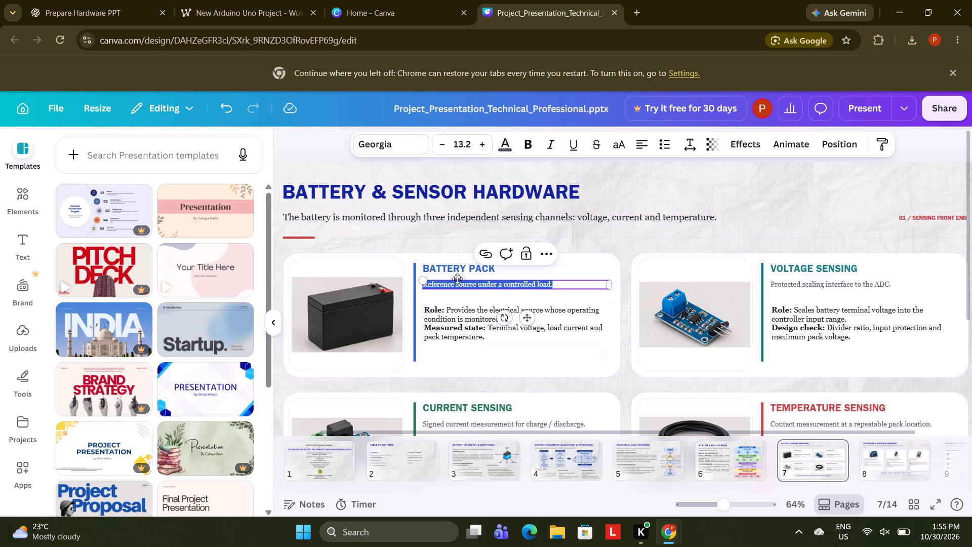
double_click(463, 268)
left_click(463, 268)
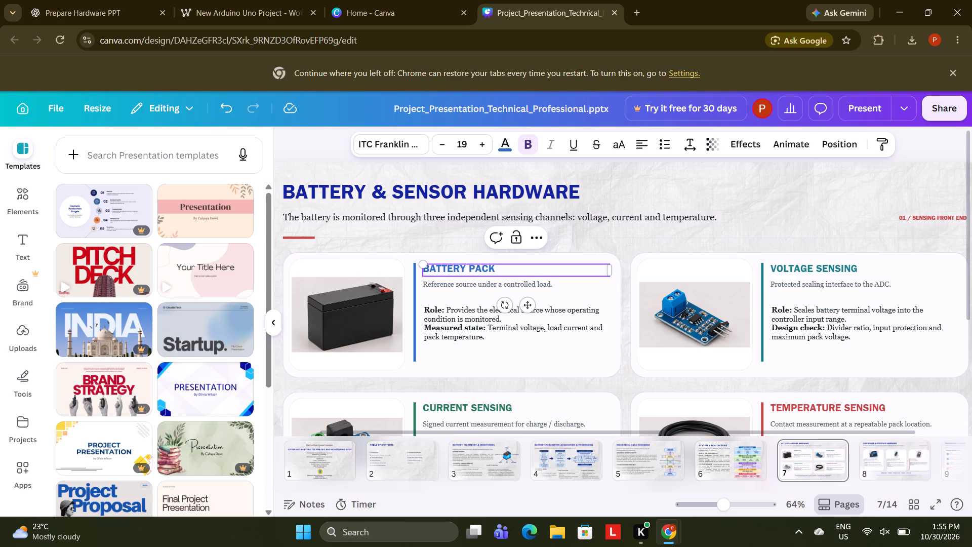
Delete the red "01 / SENSING FRONT END" label from the Battery & Sensor Hardware slide.
left_click(923, 217)
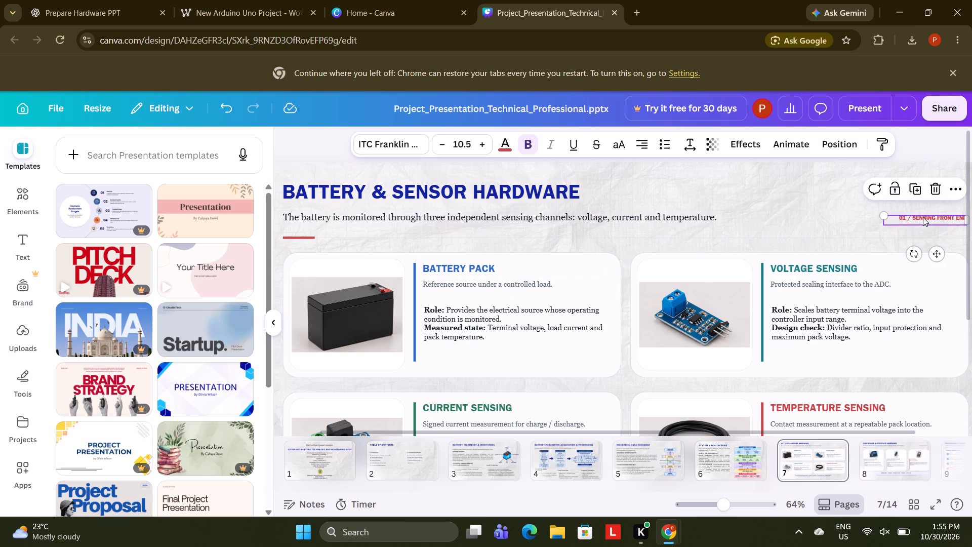
key("BackSpace")
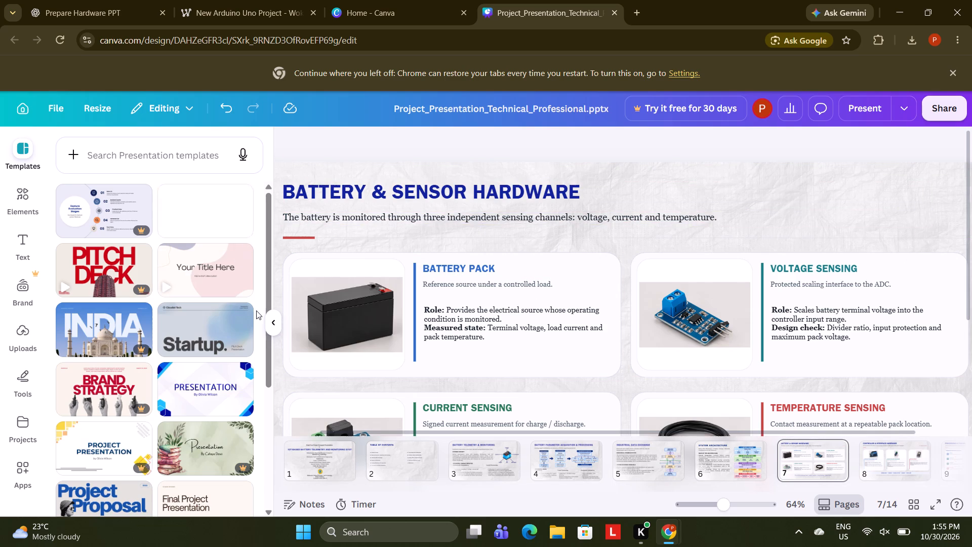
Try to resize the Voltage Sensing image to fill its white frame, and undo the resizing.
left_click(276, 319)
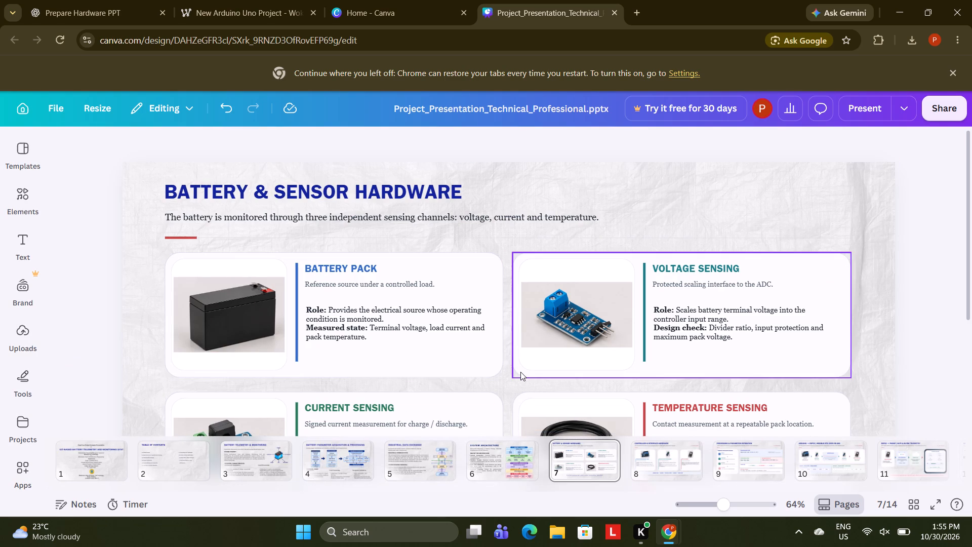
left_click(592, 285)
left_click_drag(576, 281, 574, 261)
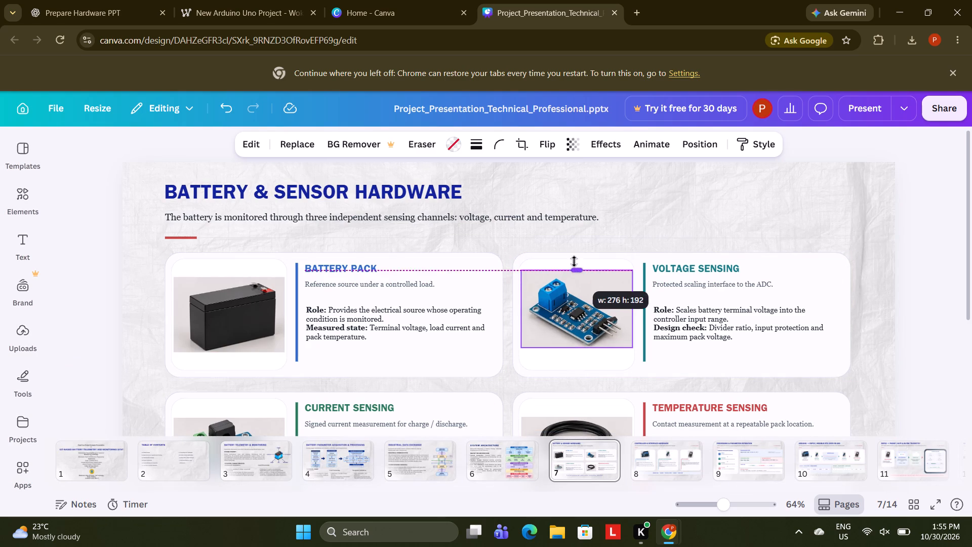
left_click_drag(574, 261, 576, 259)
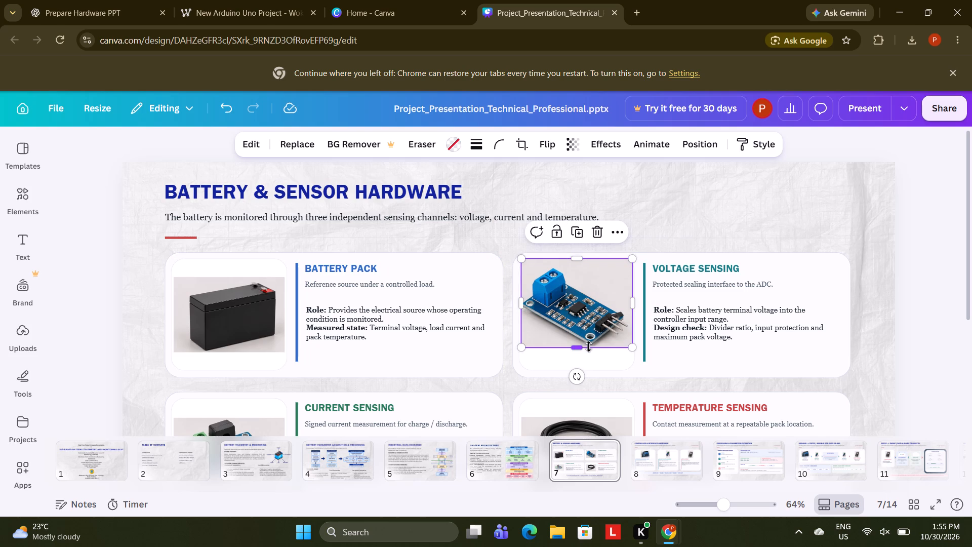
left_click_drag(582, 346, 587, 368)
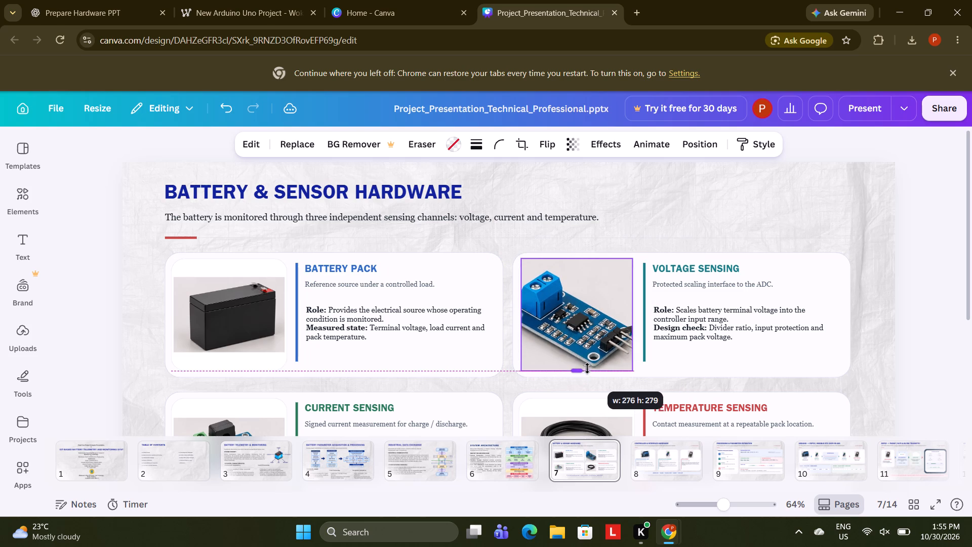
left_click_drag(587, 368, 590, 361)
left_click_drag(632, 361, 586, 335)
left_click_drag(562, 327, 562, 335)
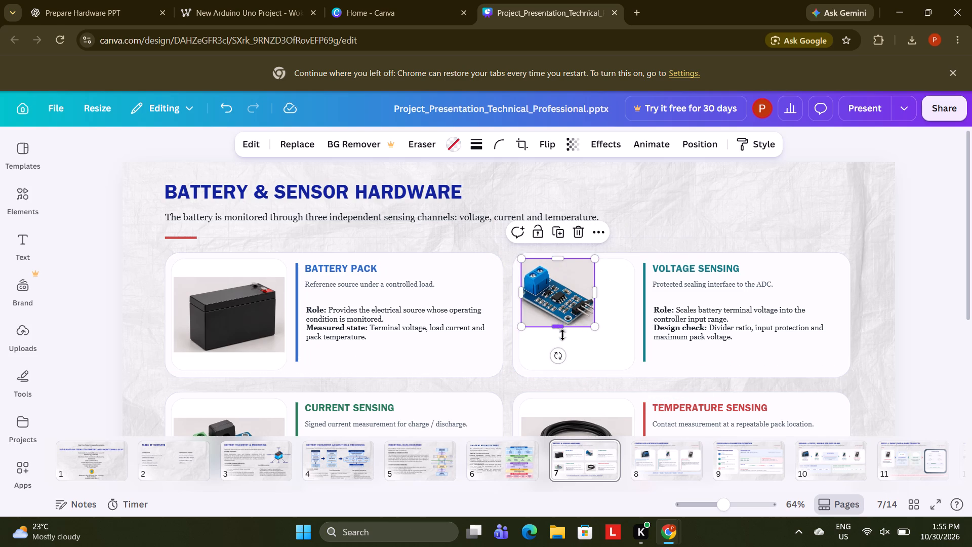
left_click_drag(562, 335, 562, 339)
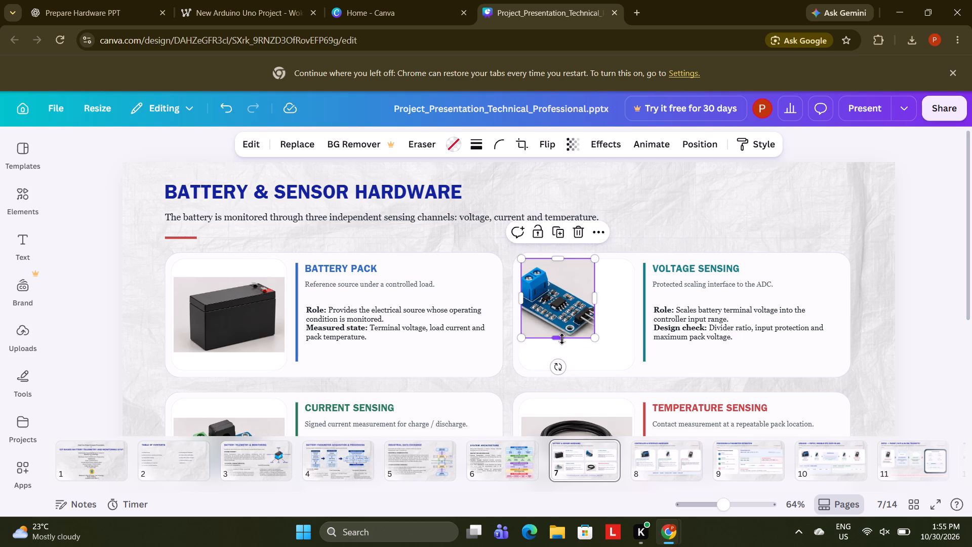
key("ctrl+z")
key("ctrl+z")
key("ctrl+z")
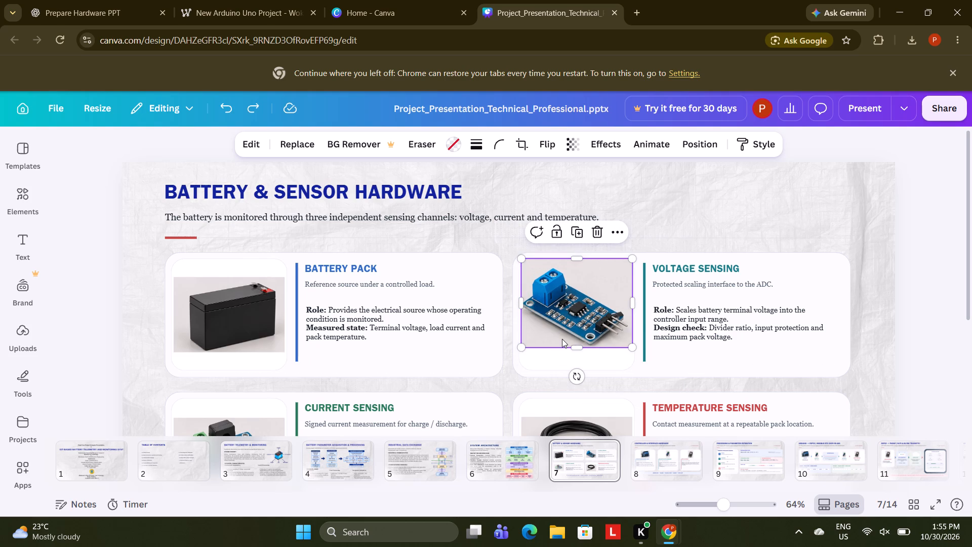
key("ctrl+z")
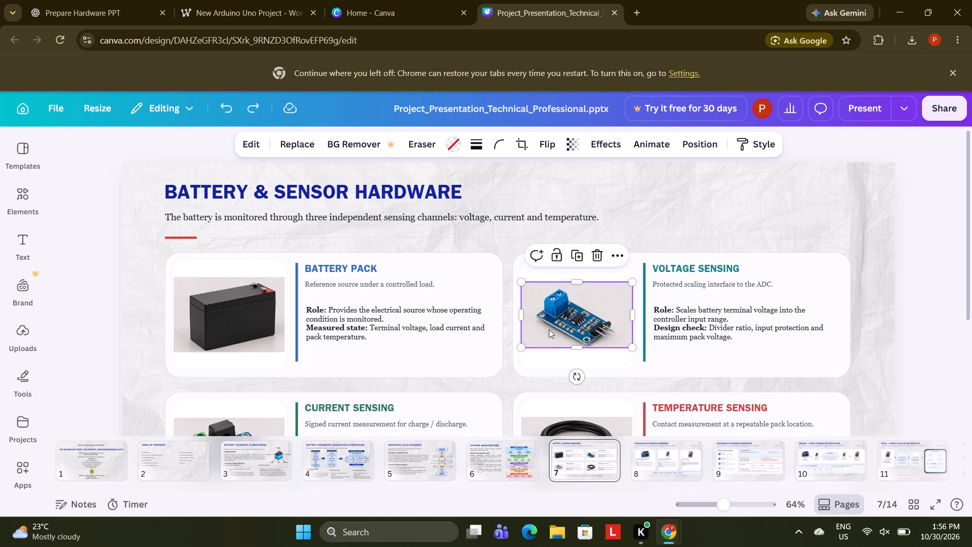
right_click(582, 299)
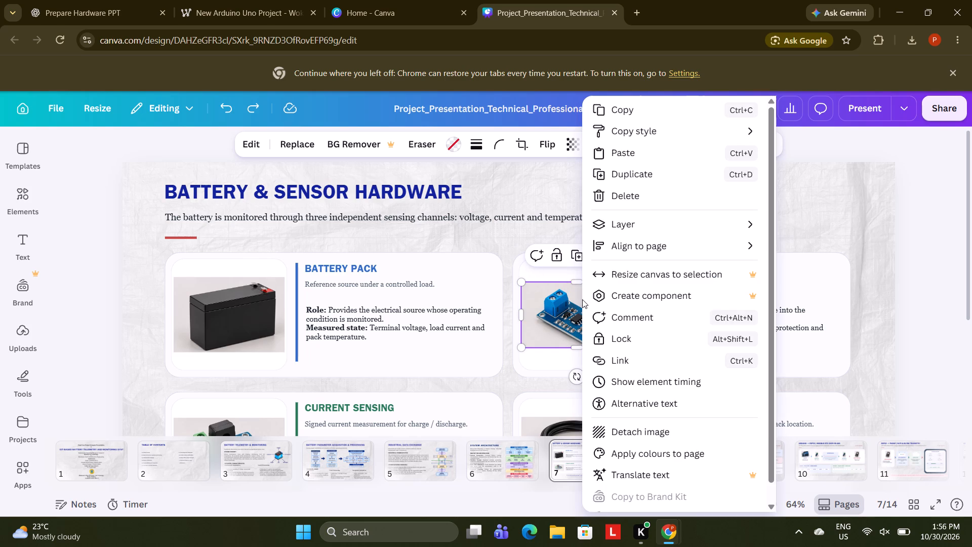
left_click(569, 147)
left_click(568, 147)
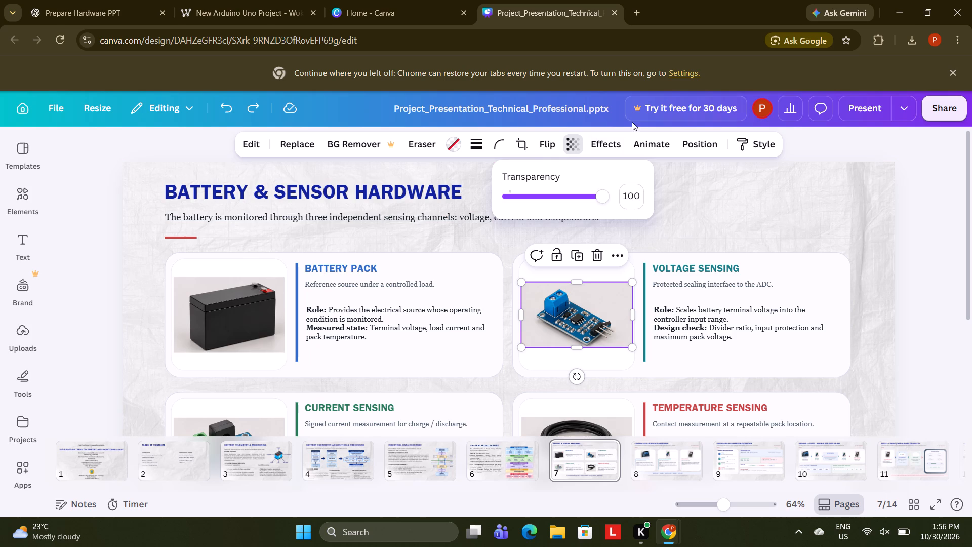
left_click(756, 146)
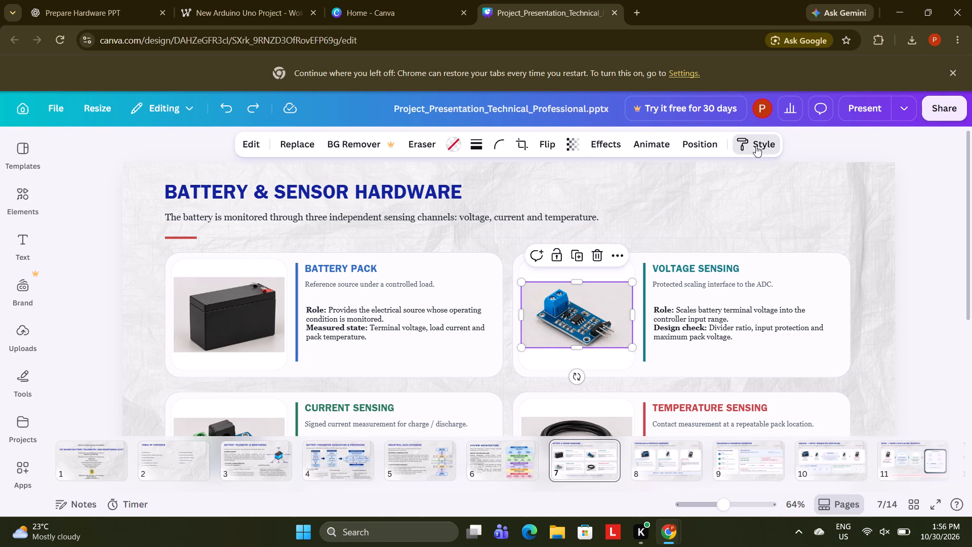
Apply the Glow effect to the Voltage Sensing and Battery Pack images on slide 7.
left_click(620, 146)
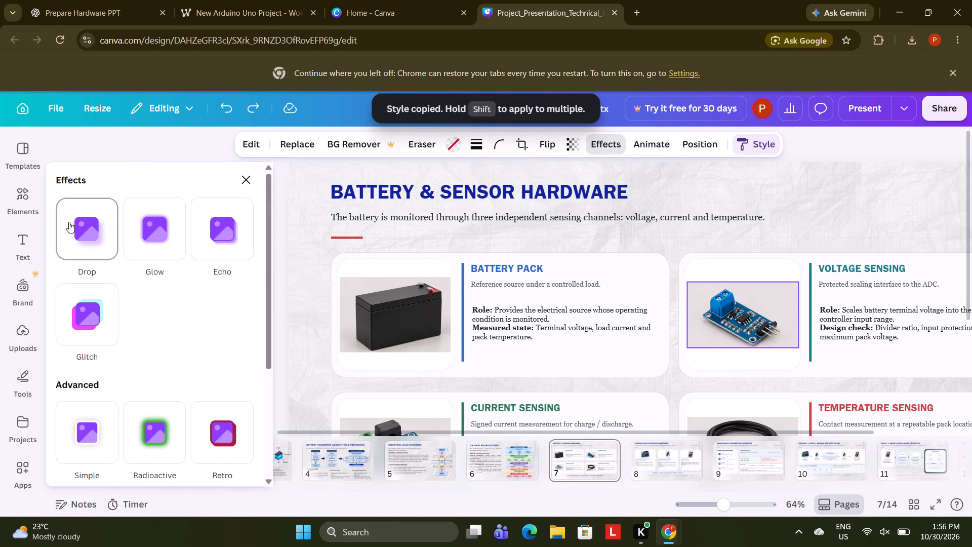
left_click(70, 225)
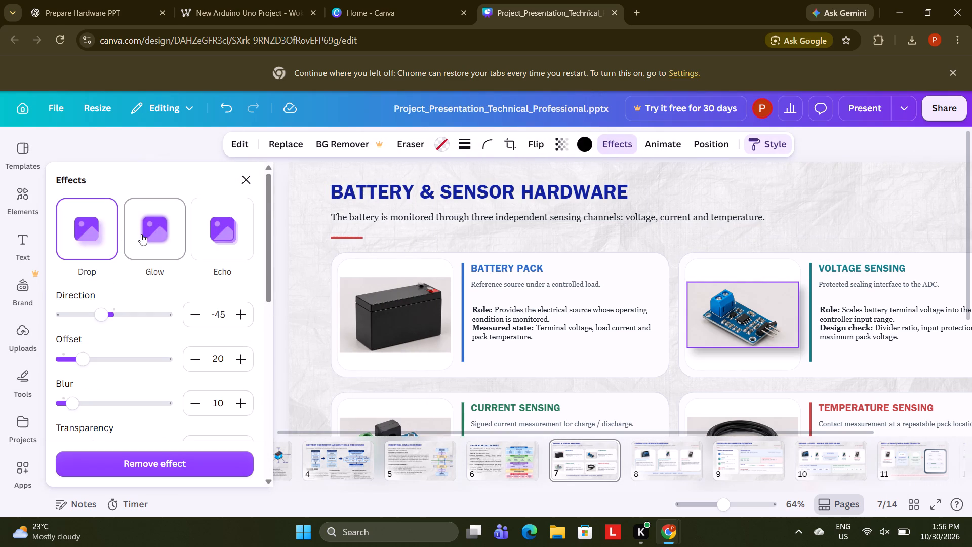
left_click(141, 234)
left_click(400, 303)
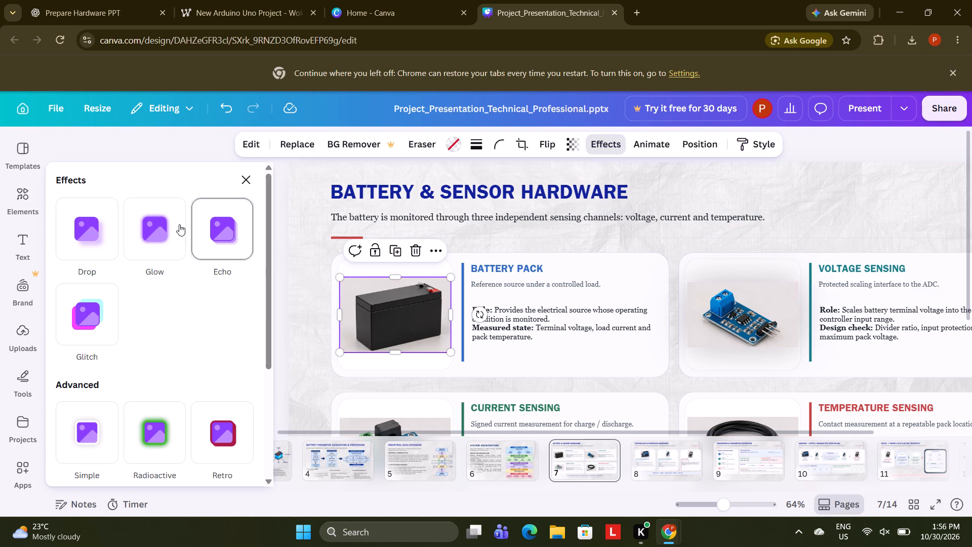
left_click(138, 222)
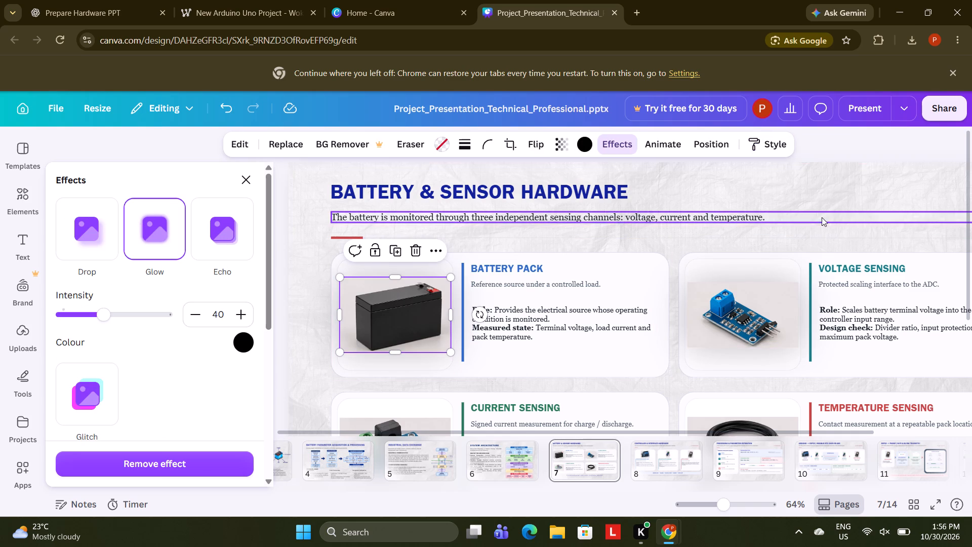
left_click(793, 177)
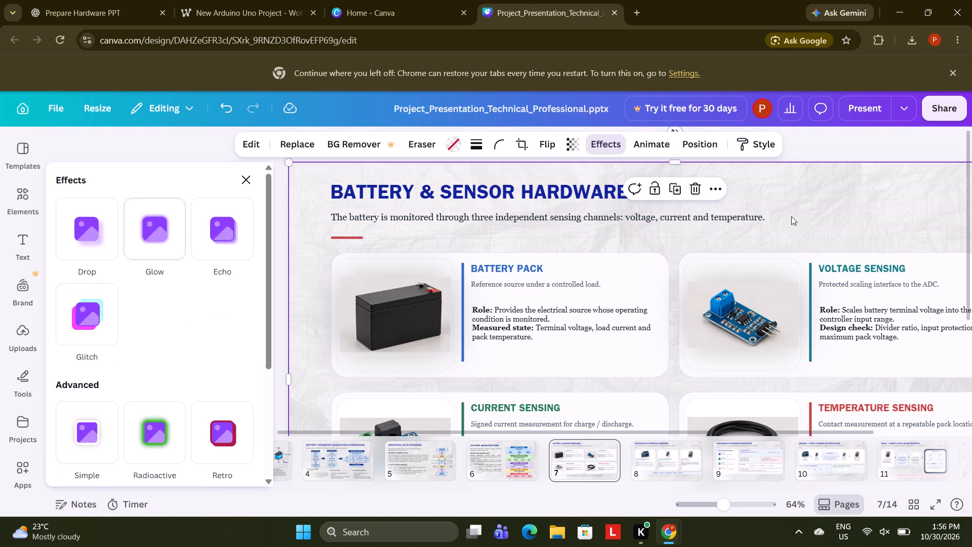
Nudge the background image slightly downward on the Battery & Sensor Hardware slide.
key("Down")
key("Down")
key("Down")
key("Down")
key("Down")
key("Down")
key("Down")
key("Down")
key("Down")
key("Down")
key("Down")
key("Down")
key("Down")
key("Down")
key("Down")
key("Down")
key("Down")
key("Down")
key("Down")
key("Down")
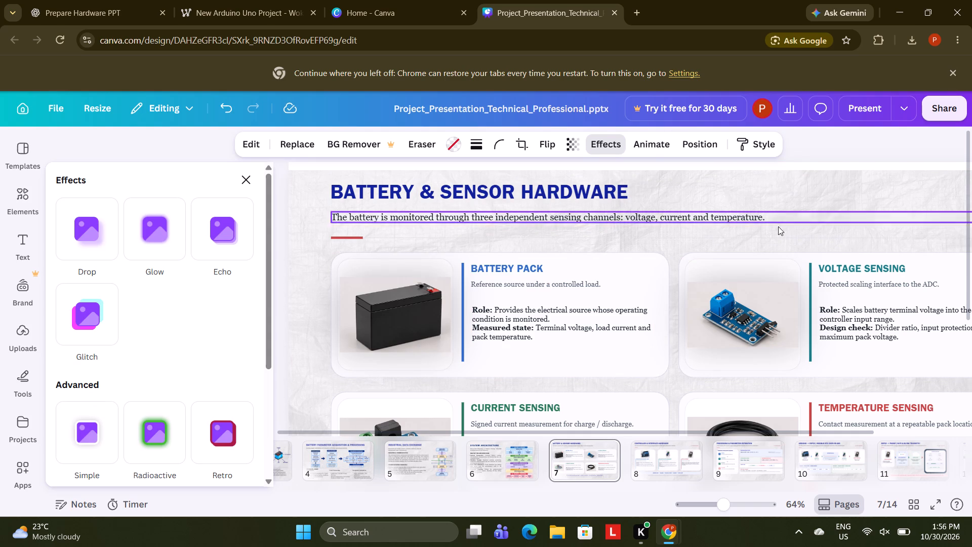
Apply the Glow effect to the Current Sensing and Temperature Sensing images on slide 7.
left_click_drag(971, 196, 971, 308)
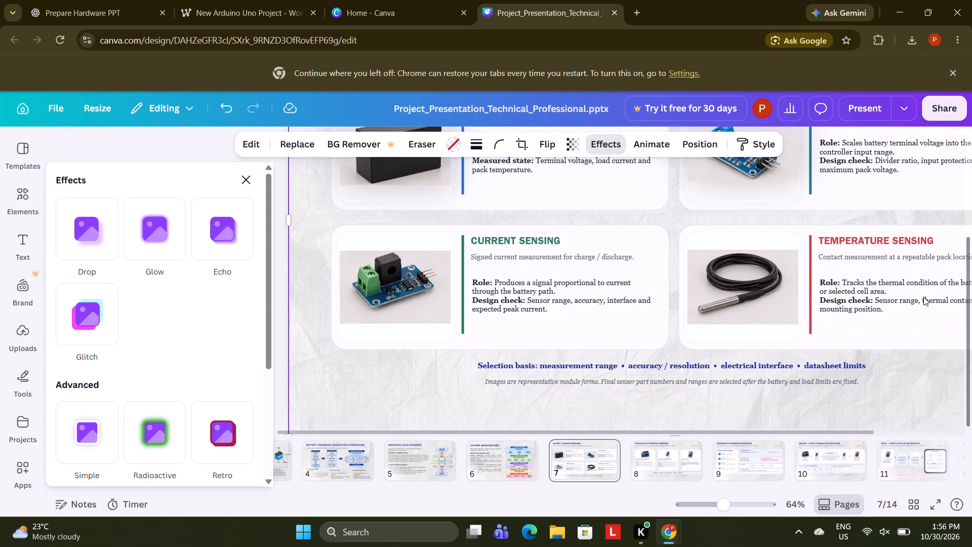
left_click(407, 290)
left_click(178, 229)
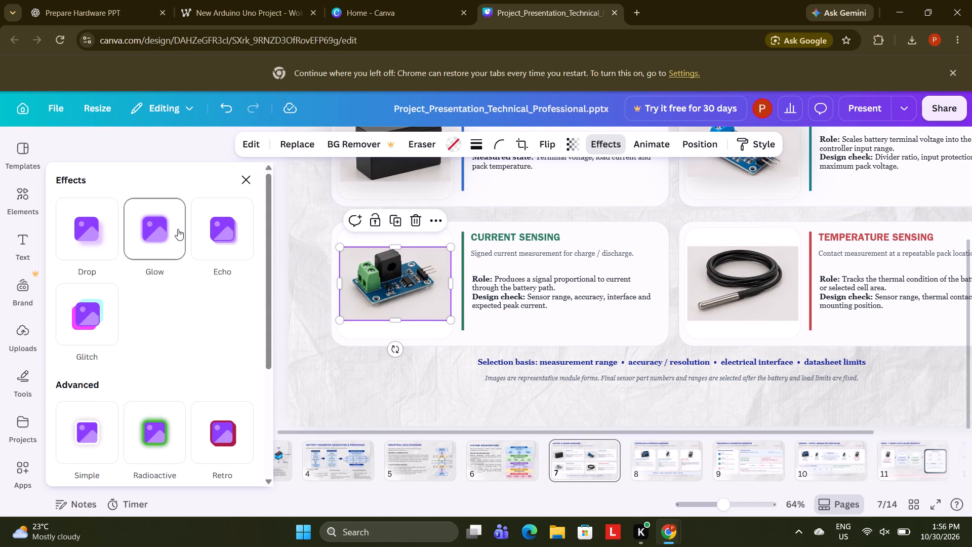
left_click(726, 262)
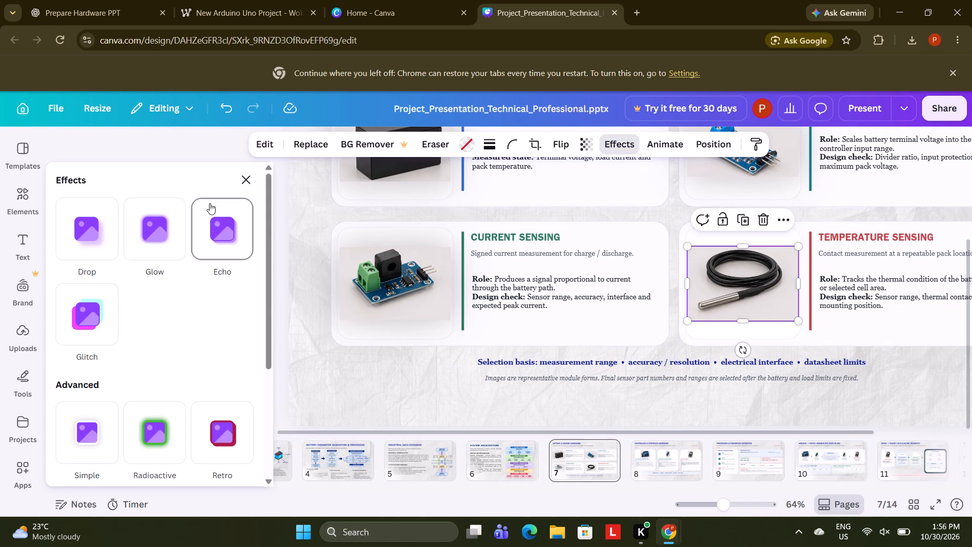
left_click(130, 227)
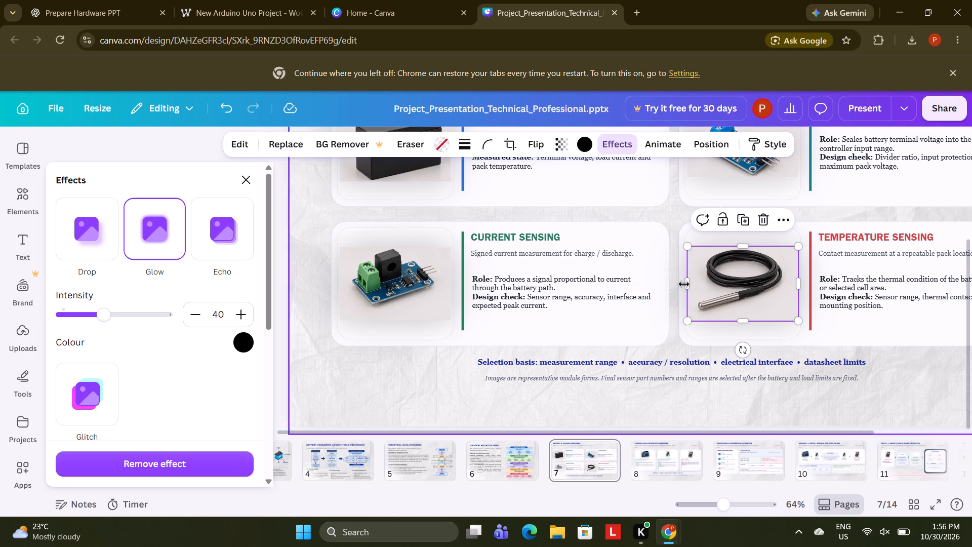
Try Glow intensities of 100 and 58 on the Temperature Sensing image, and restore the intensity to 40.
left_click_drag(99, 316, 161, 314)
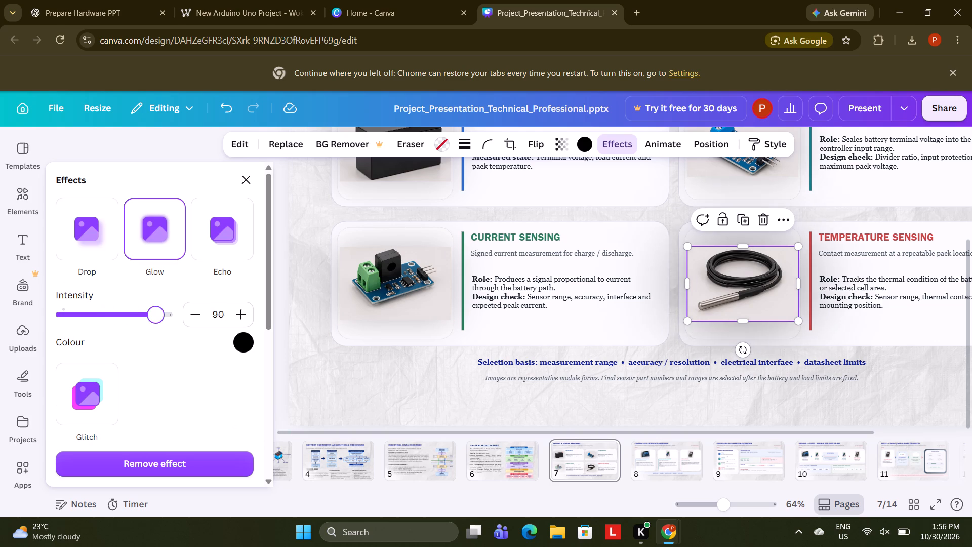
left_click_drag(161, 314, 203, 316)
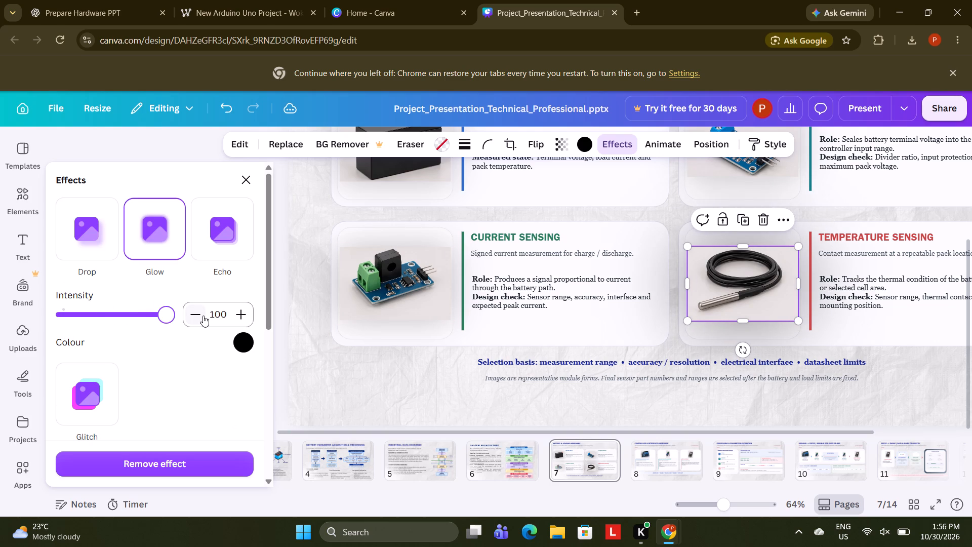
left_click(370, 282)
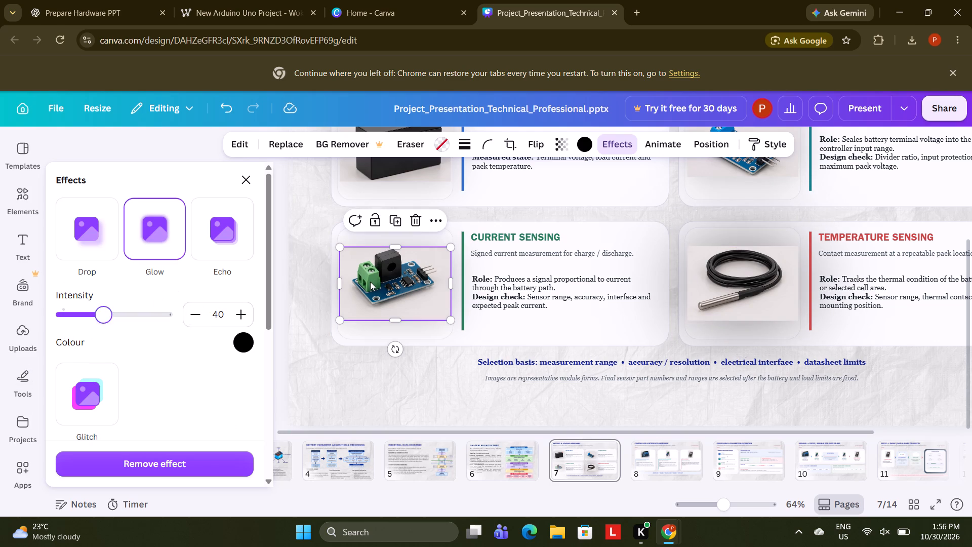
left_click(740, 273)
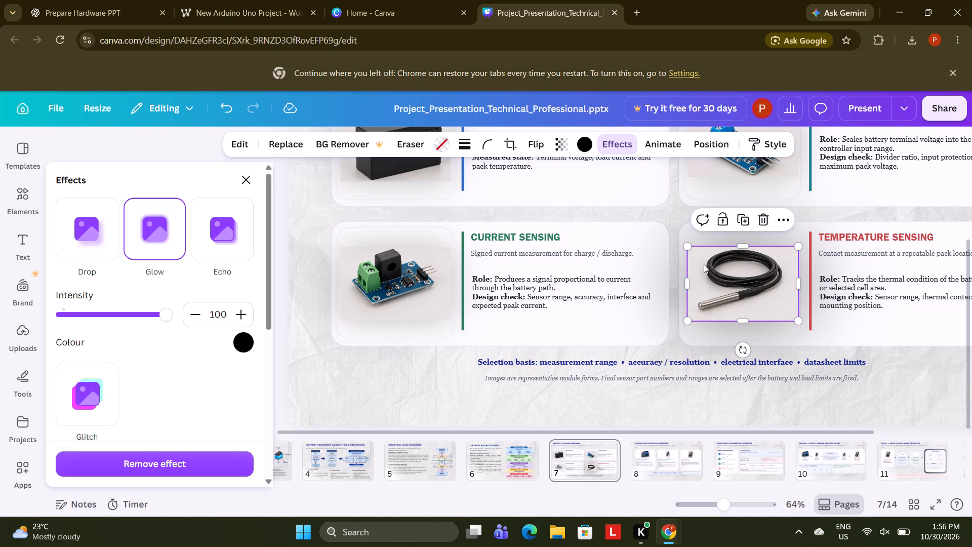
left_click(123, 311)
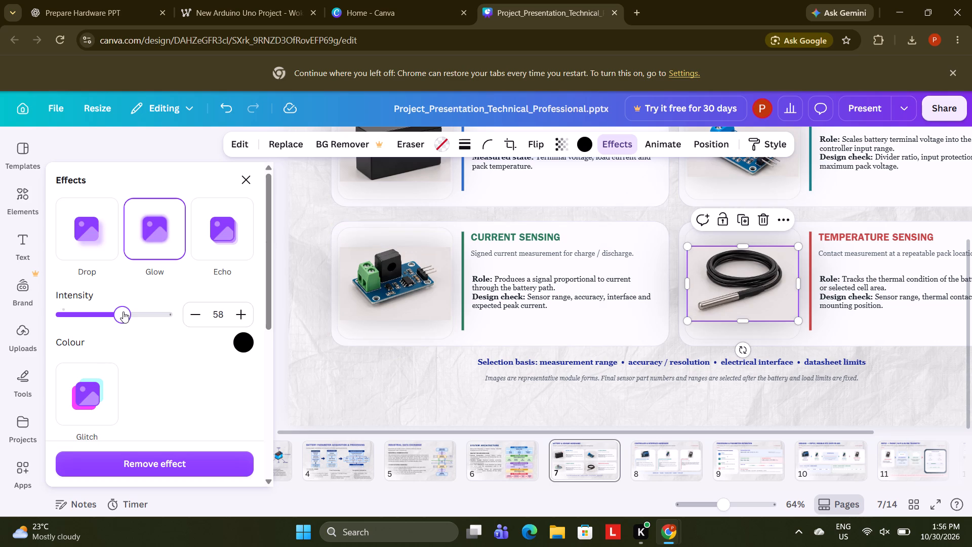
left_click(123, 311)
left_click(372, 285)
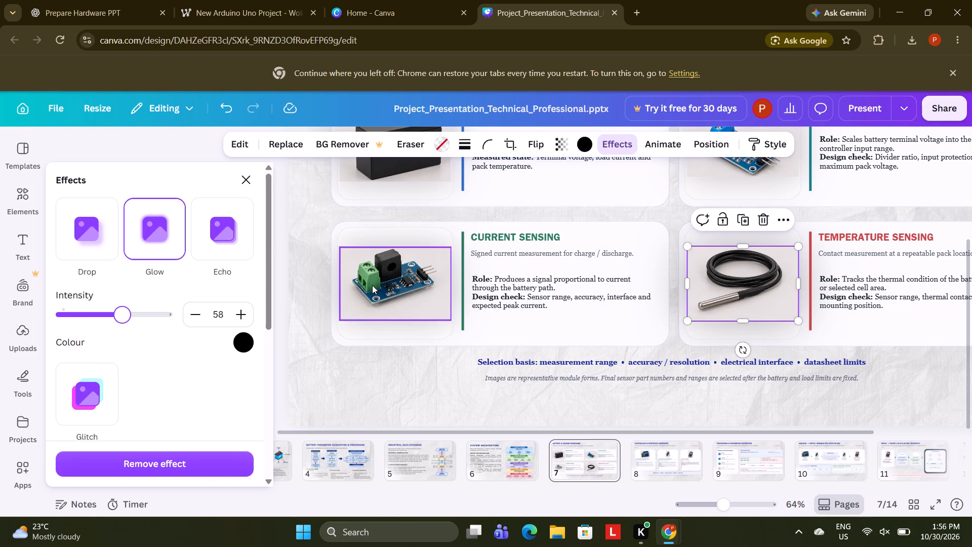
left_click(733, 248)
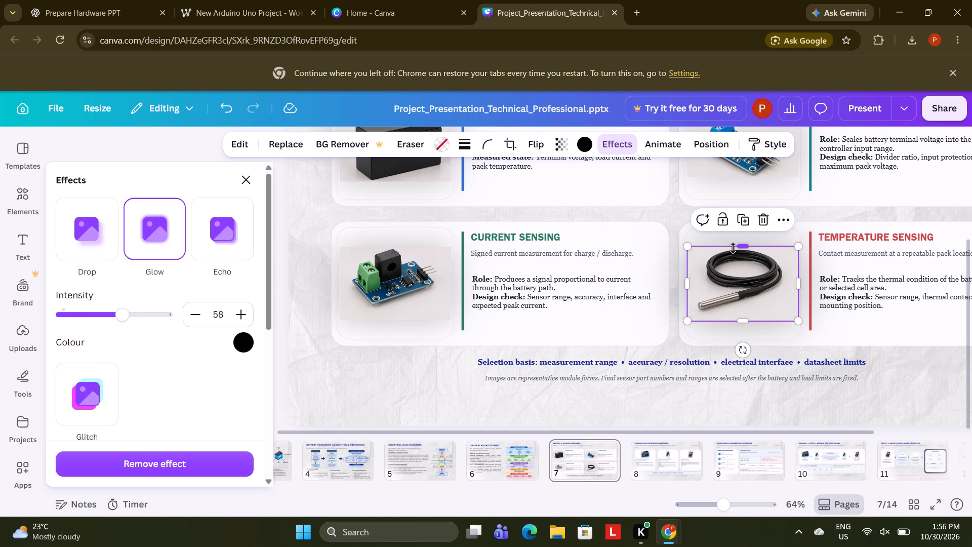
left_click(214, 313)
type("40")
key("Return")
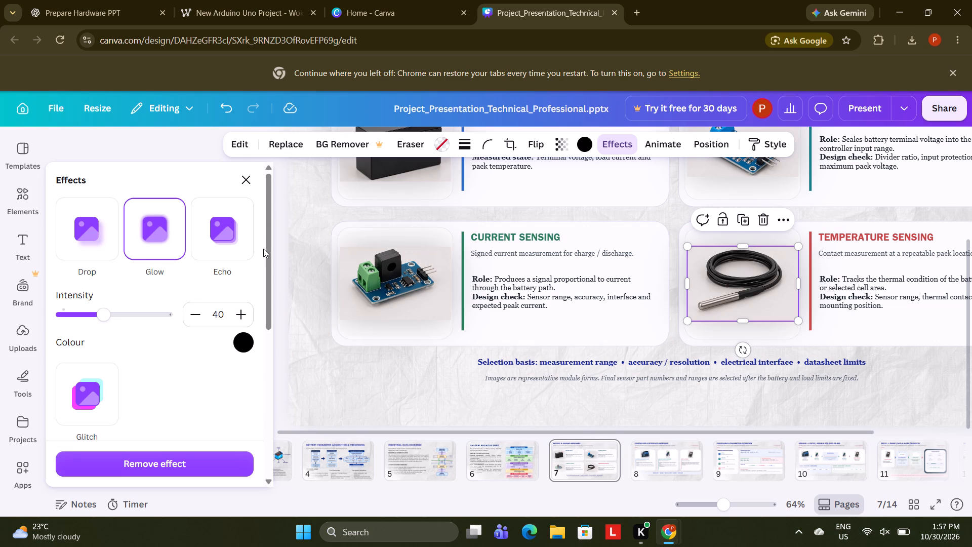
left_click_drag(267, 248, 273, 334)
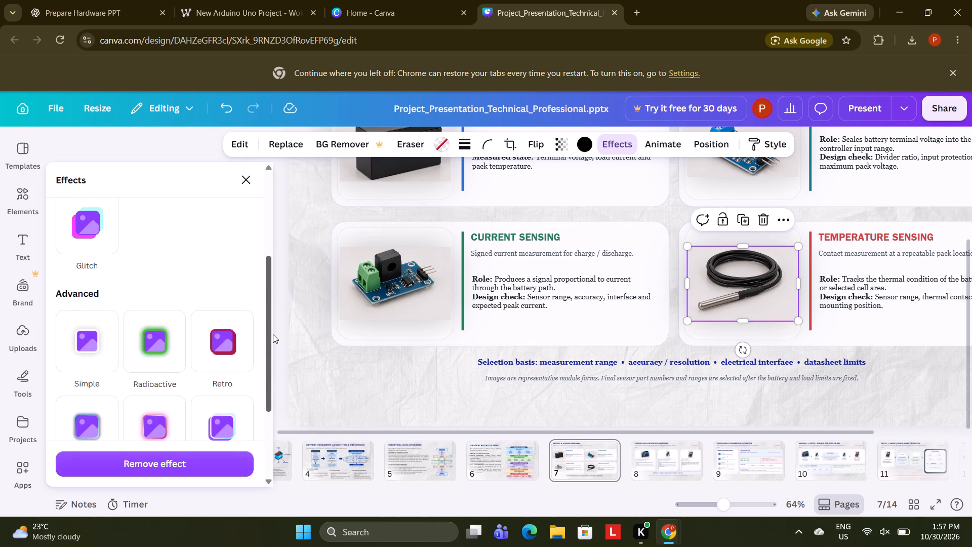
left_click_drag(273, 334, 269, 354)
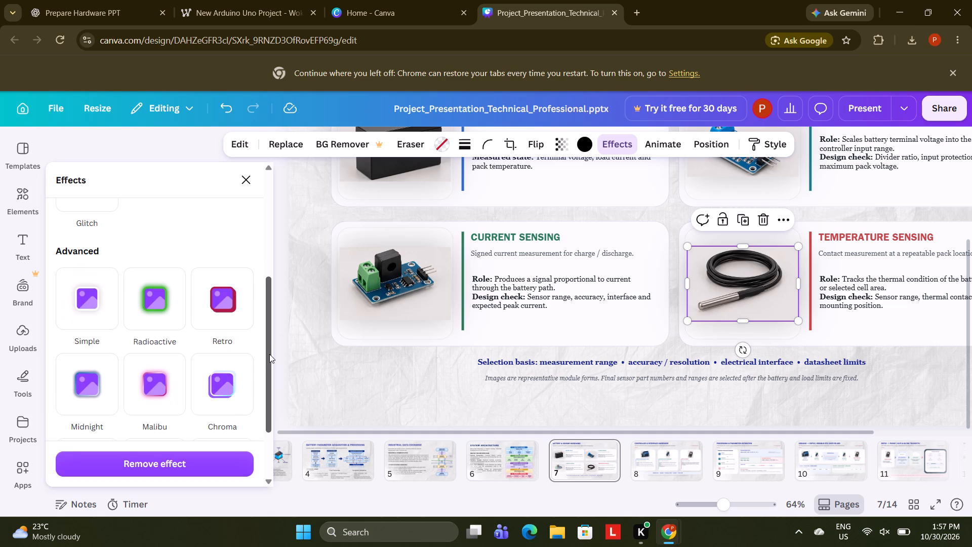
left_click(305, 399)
Set the Battery & Sensor Hardware title's font size to 45, matching the System Architecture title on slide 6.
left_click_drag(971, 278, 971, 180)
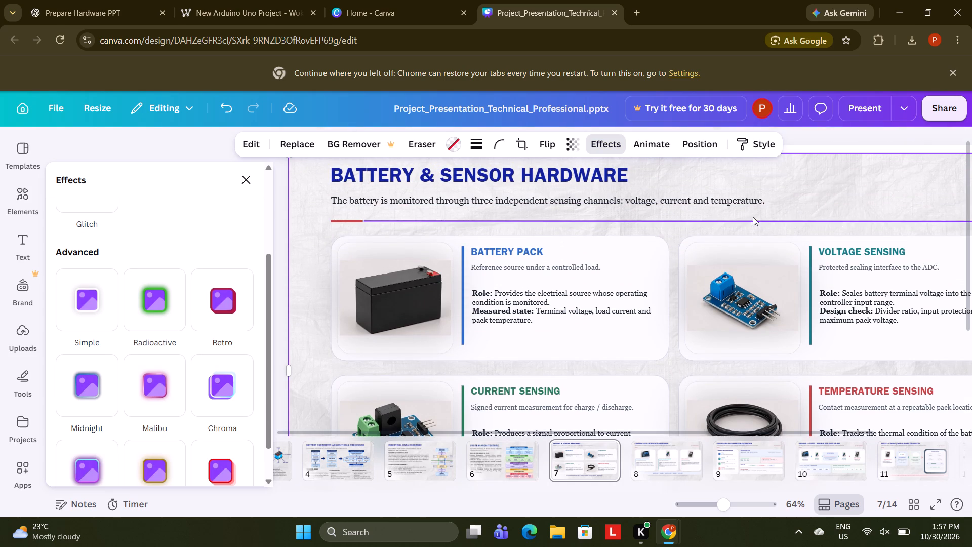
left_click(449, 171)
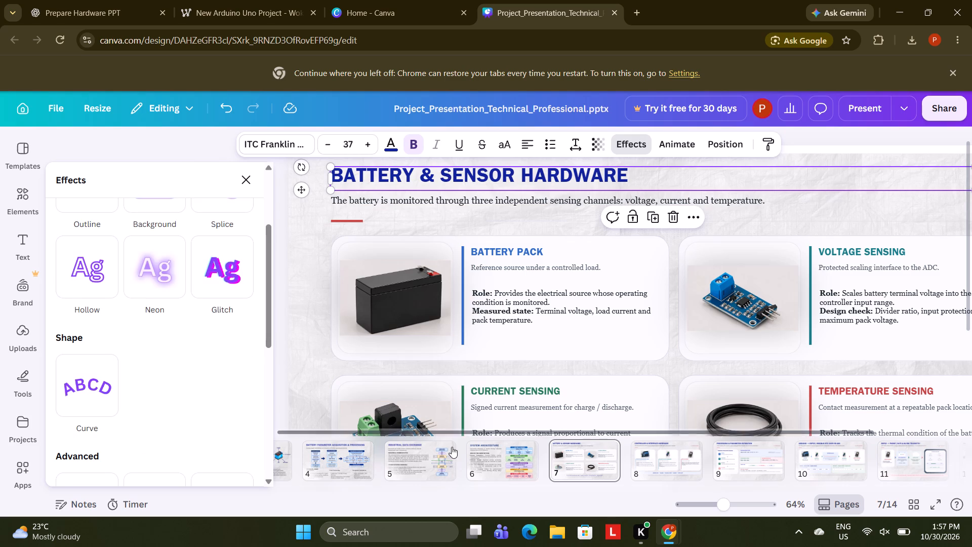
left_click(488, 474)
left_click(436, 206)
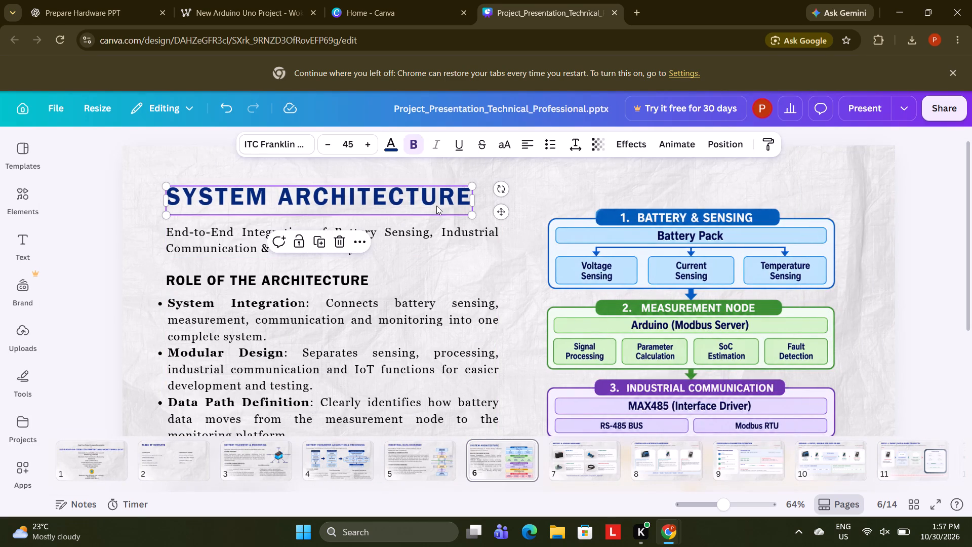
left_click(580, 467)
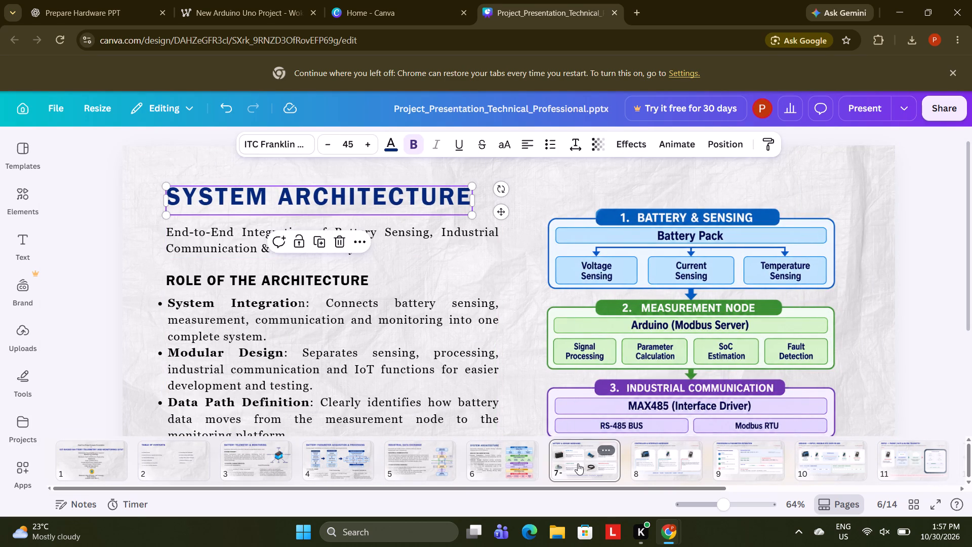
left_click(408, 170)
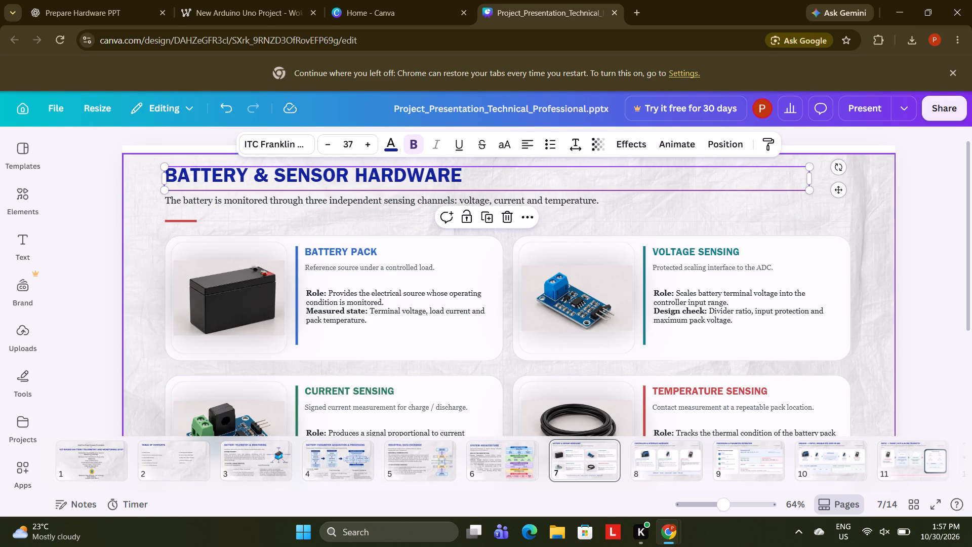
triple_click(370, 142)
triple_click(370, 142)
left_click(370, 142)
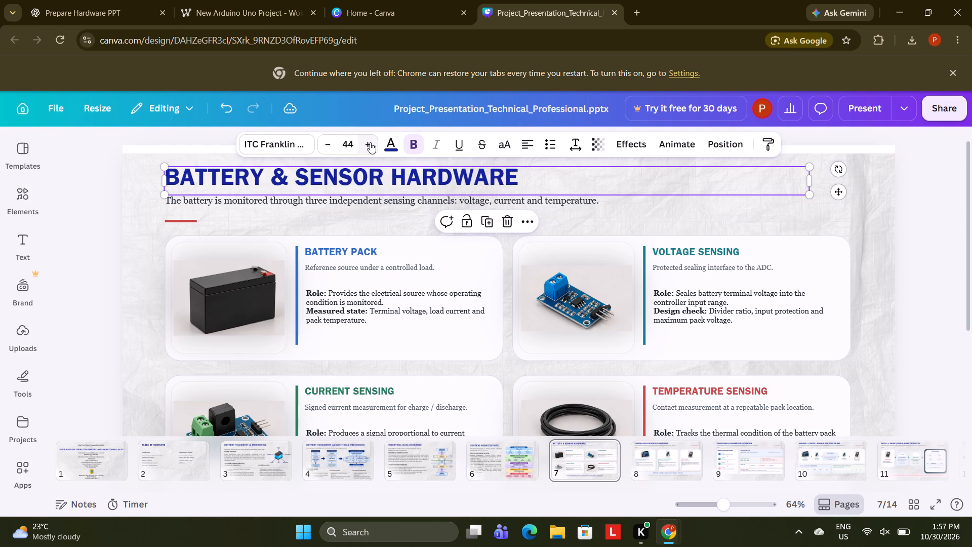
left_click(370, 142)
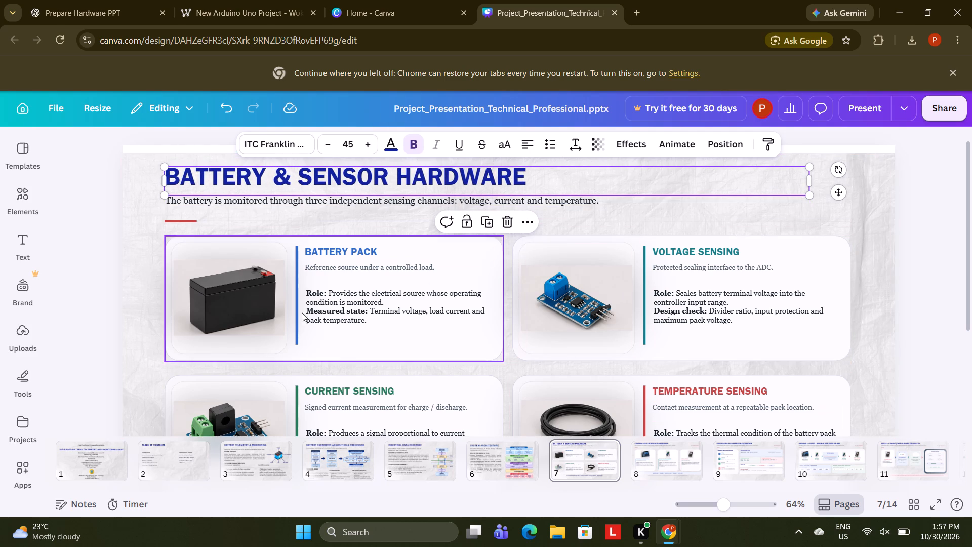
Set the Battery & Sensor Hardware subtitle's font size to 22, matching the subtitle on the System Architecture slide.
left_click(496, 445)
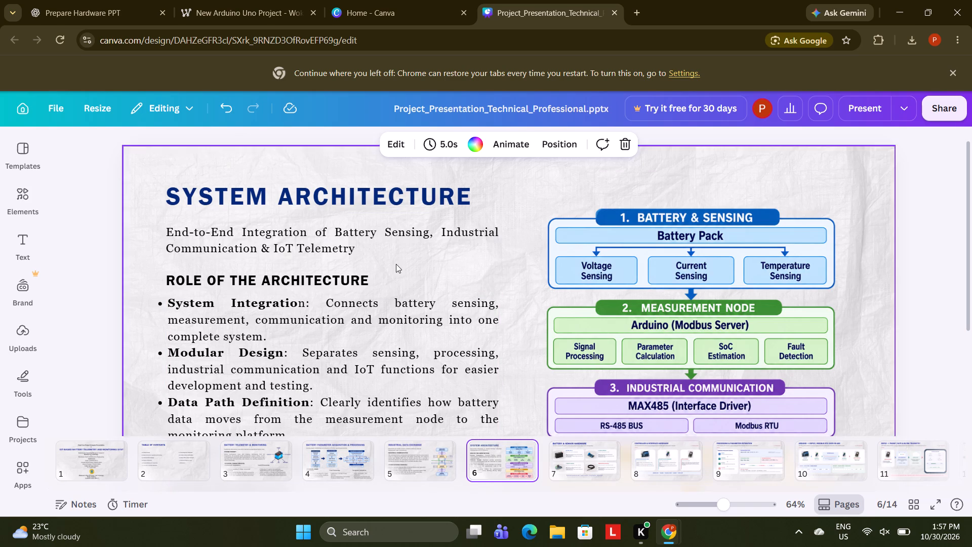
left_click(387, 233)
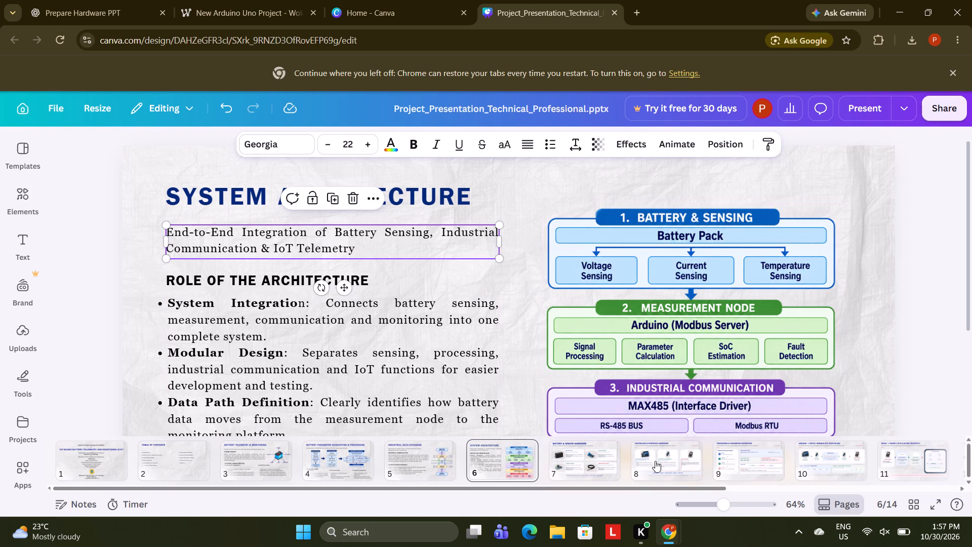
left_click(561, 450)
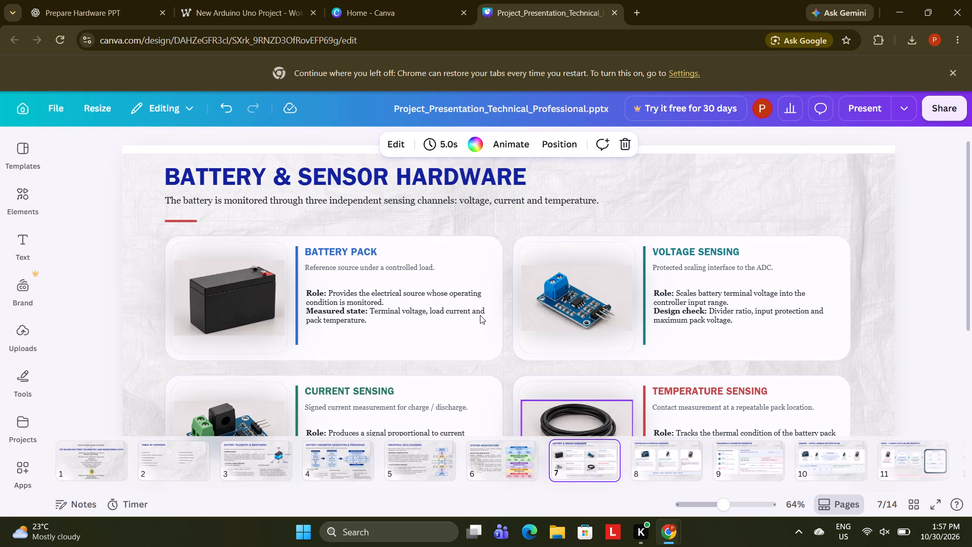
left_click(419, 203)
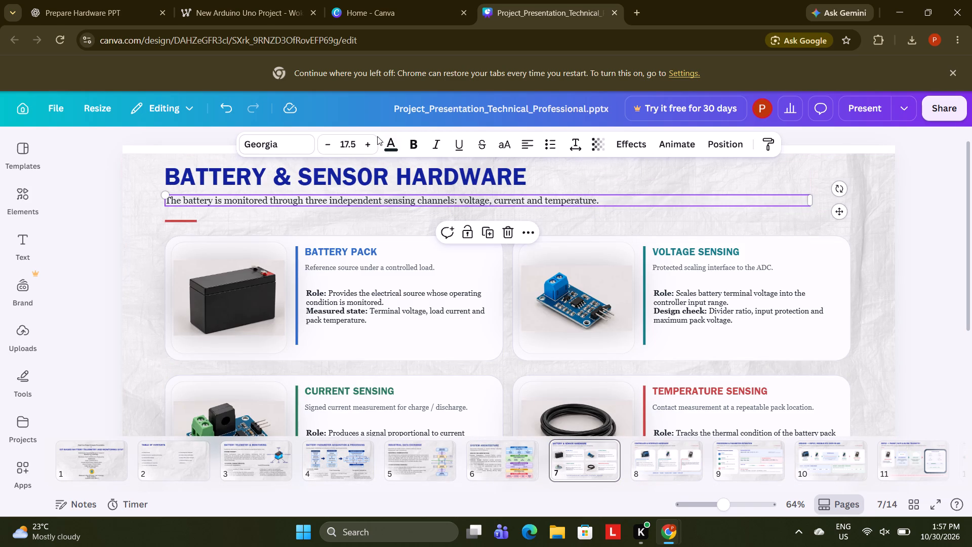
triple_click(373, 148)
triple_click(373, 148)
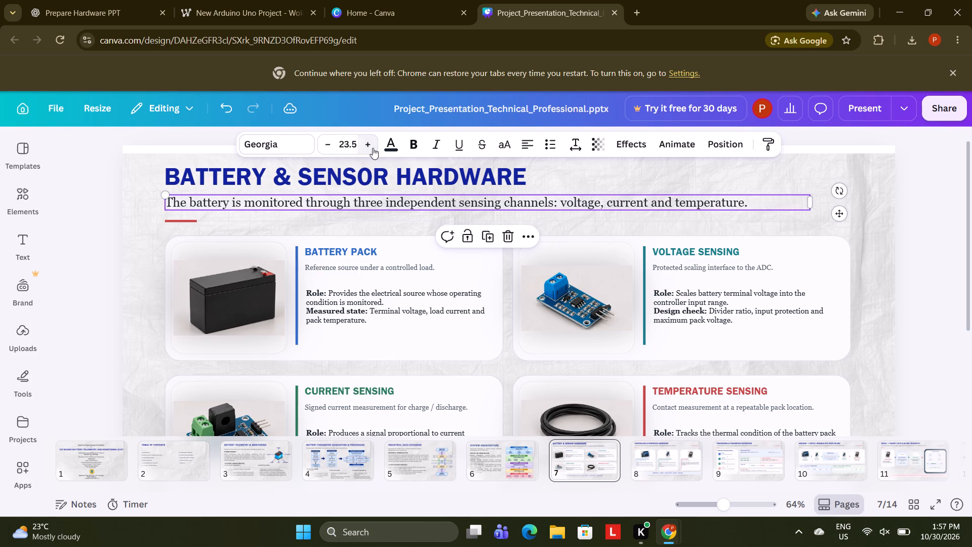
left_click(326, 143)
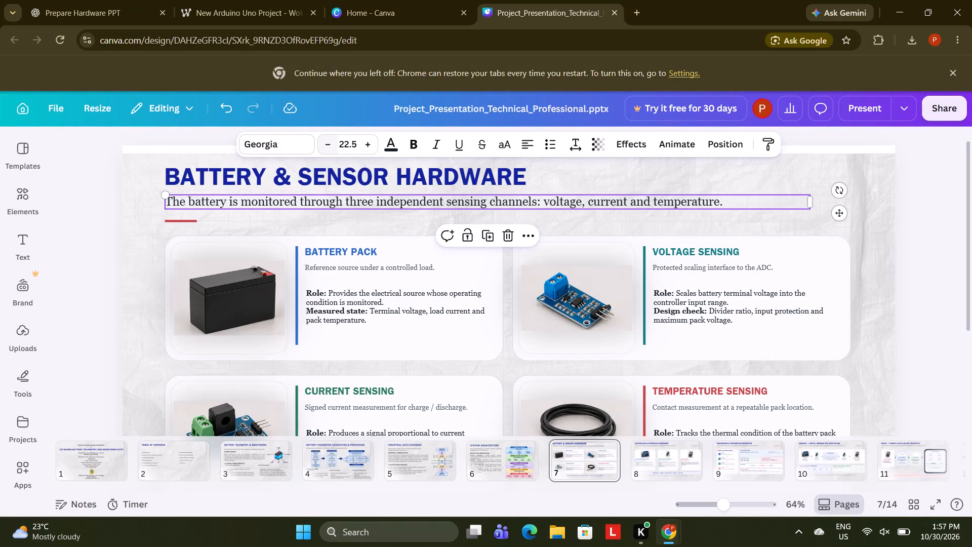
left_click(355, 141)
type("22")
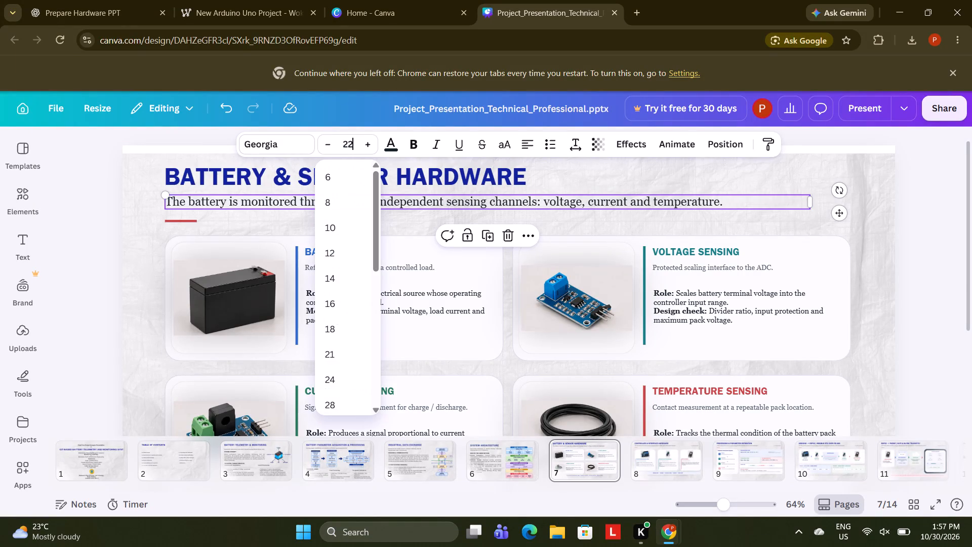
key("Return")
Move the background image on slide 7 up so it aligns with the slide's edges.
left_click(131, 210)
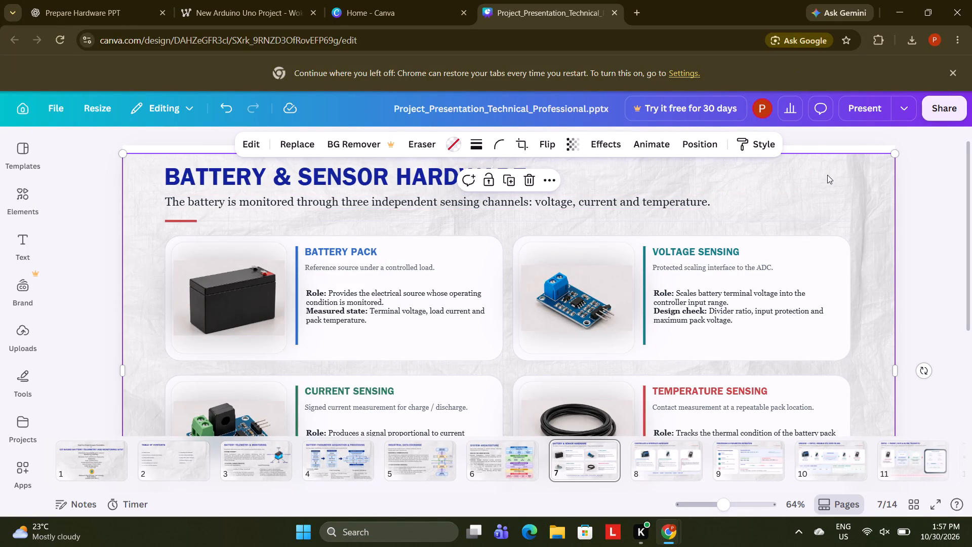
left_click_drag(827, 175, 828, 171)
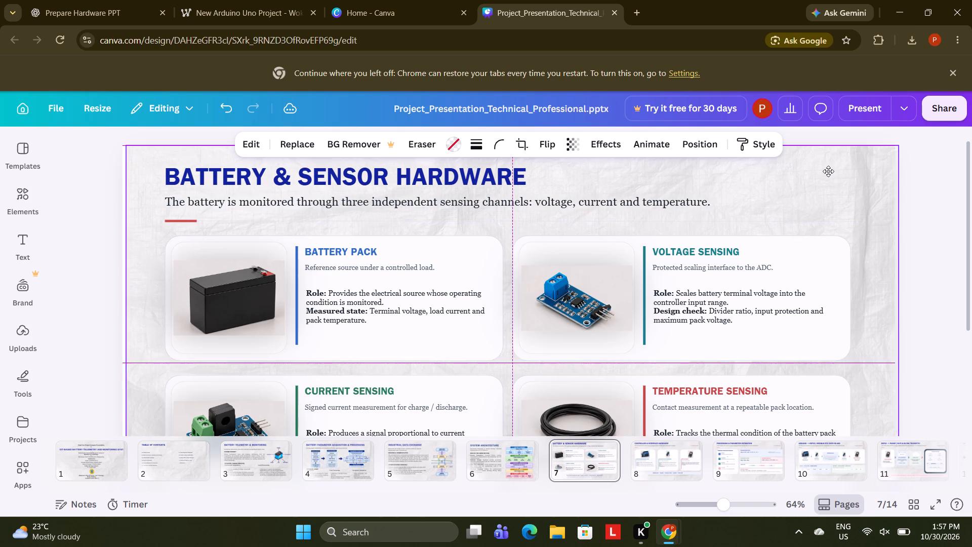
left_click_drag(828, 171, 828, 169)
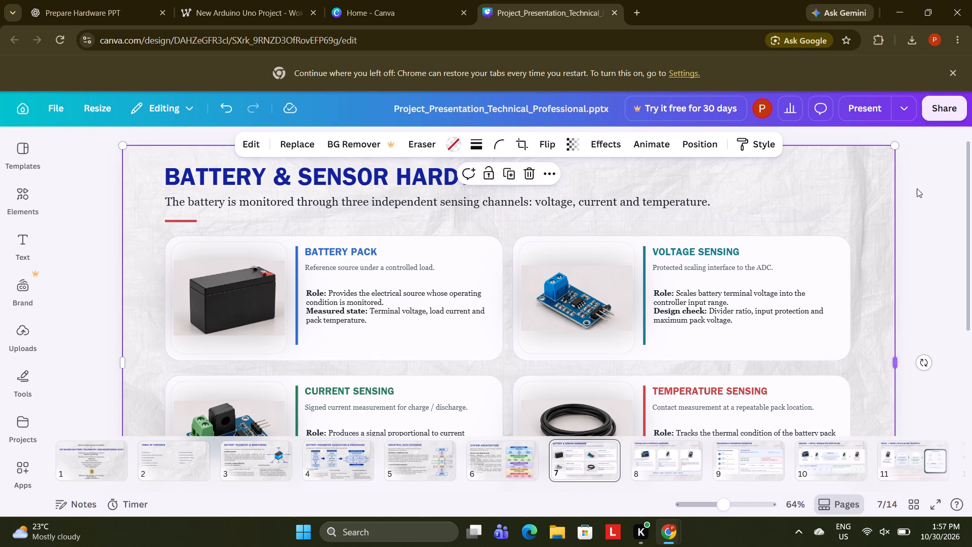
left_click(918, 186)
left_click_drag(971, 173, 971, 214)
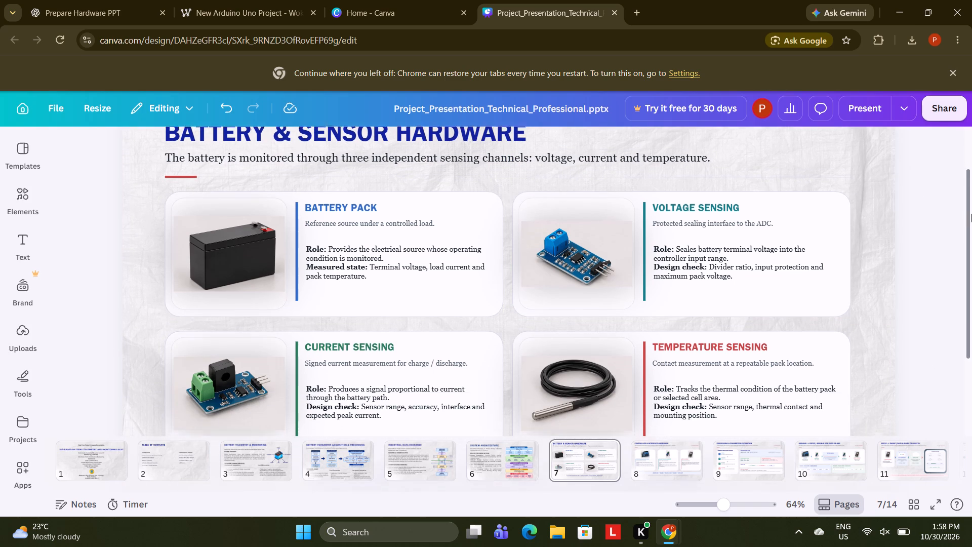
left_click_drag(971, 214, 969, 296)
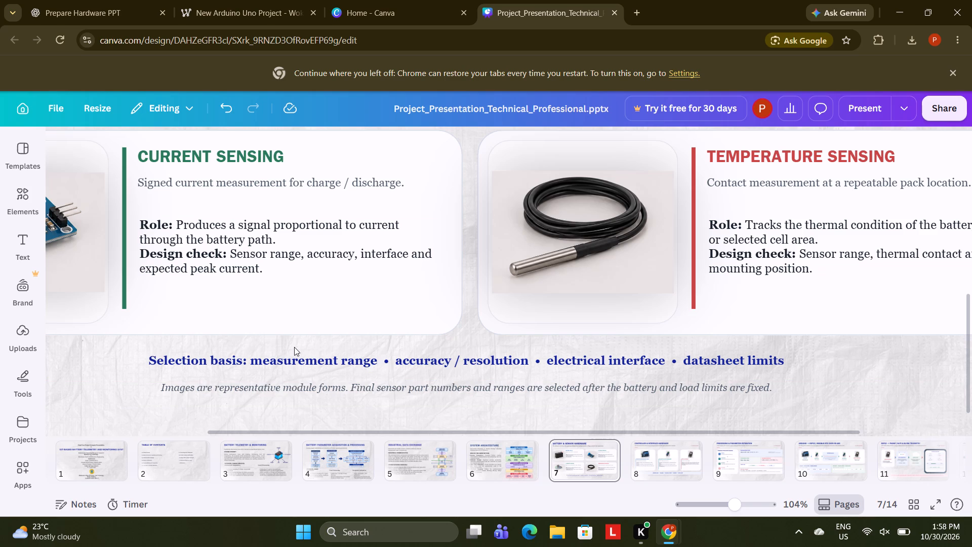
Delete the selection basis line and the italic image note below the cards on slide 7.
left_click(315, 370)
key("BackSpace")
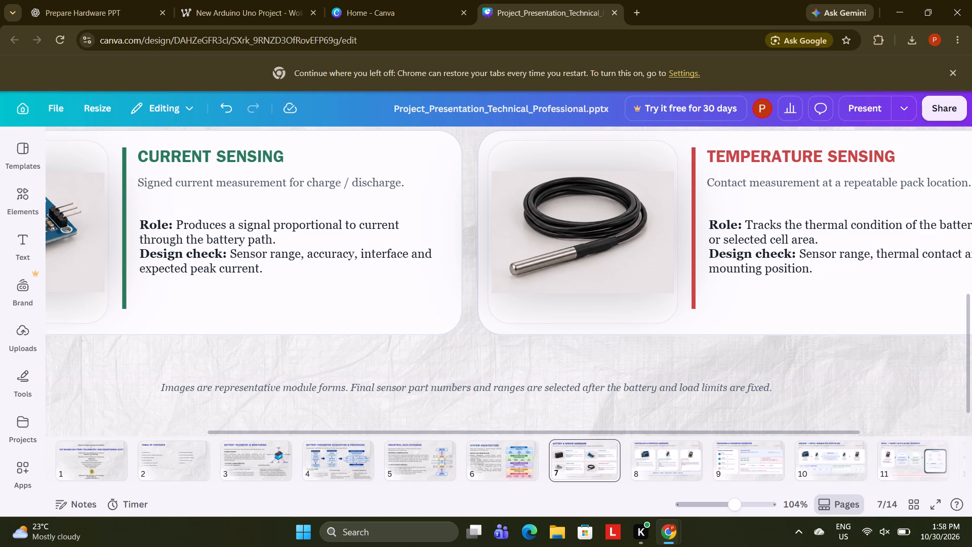
left_click(307, 393)
key("BackSpace")
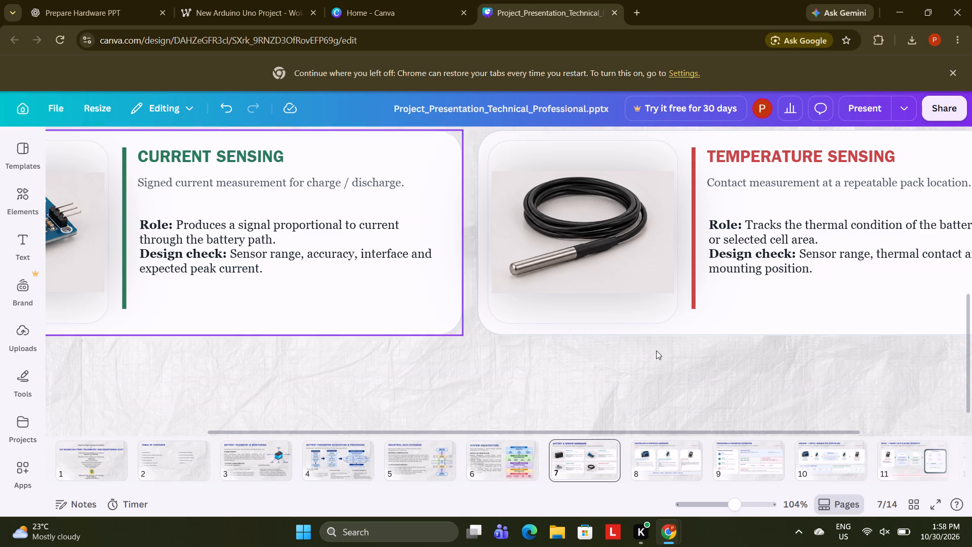
Set the Battery Pack heading's font size to 26, matching the Role of the Architecture heading on slide 6.
left_click_drag(971, 336, 970, 194)
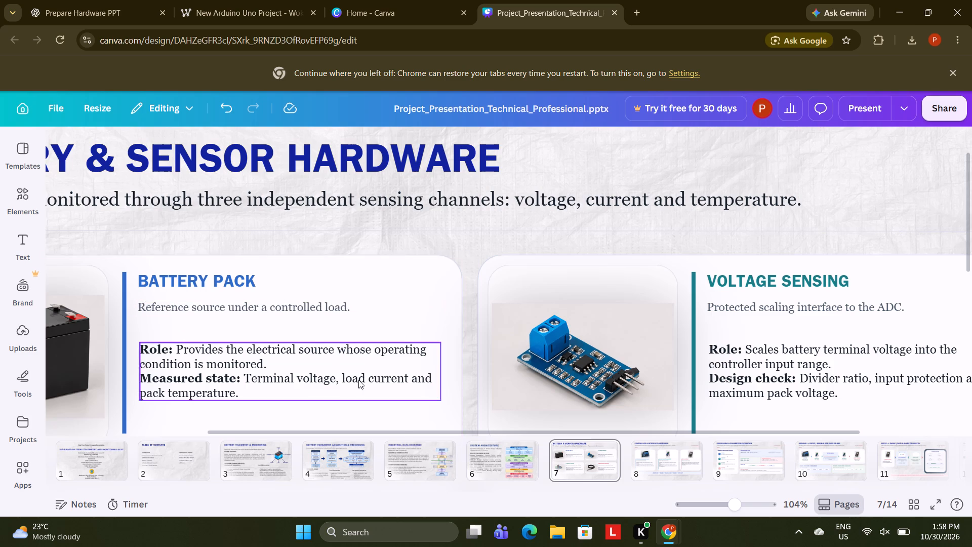
left_click(470, 452)
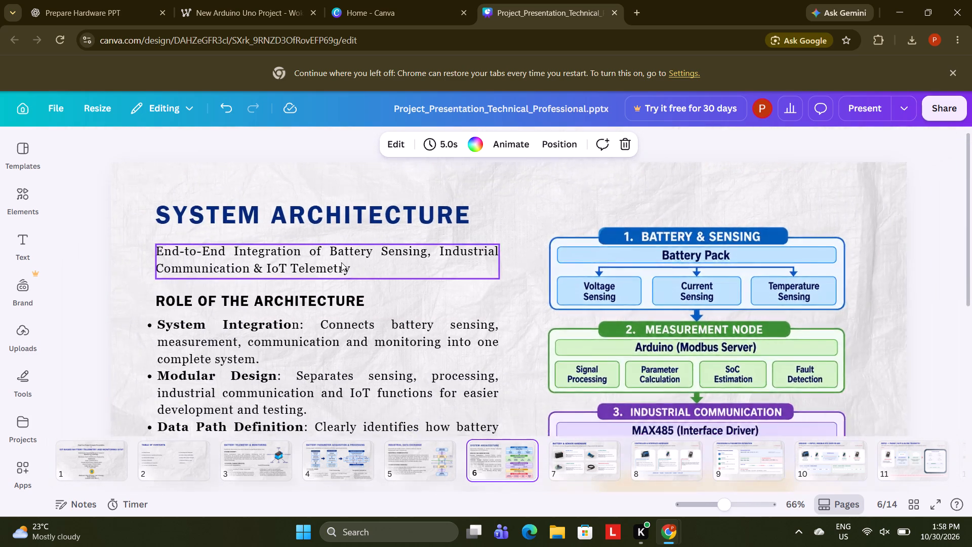
left_click(278, 325)
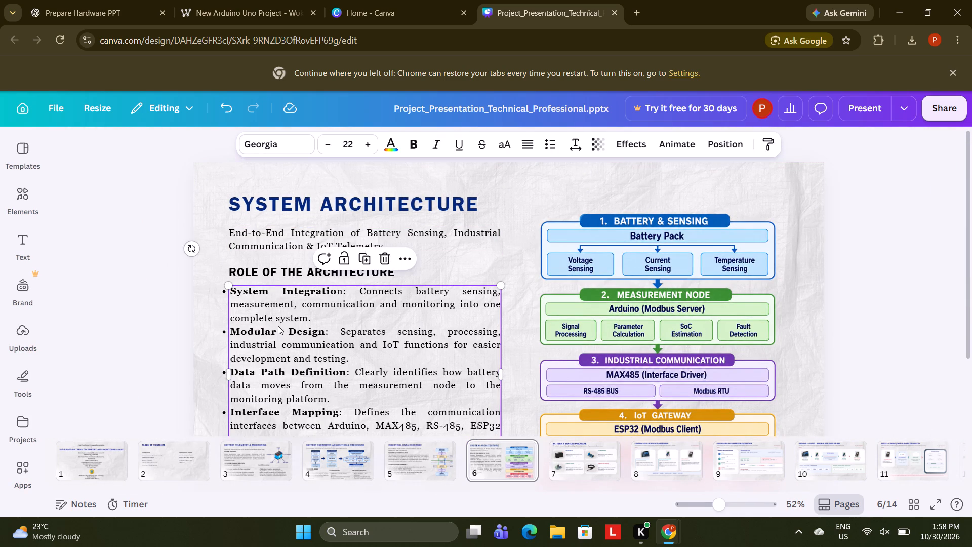
double_click(278, 326)
left_click(267, 332)
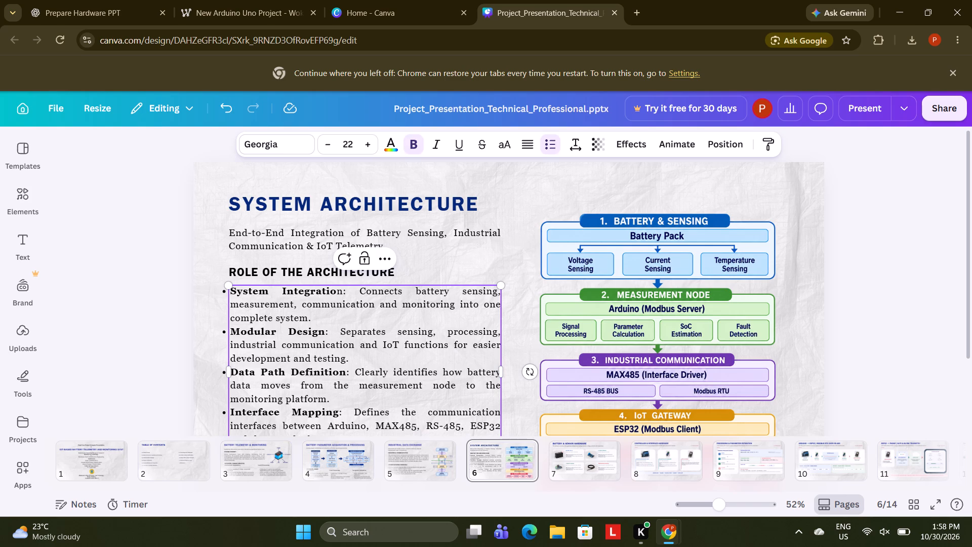
left_click(278, 307)
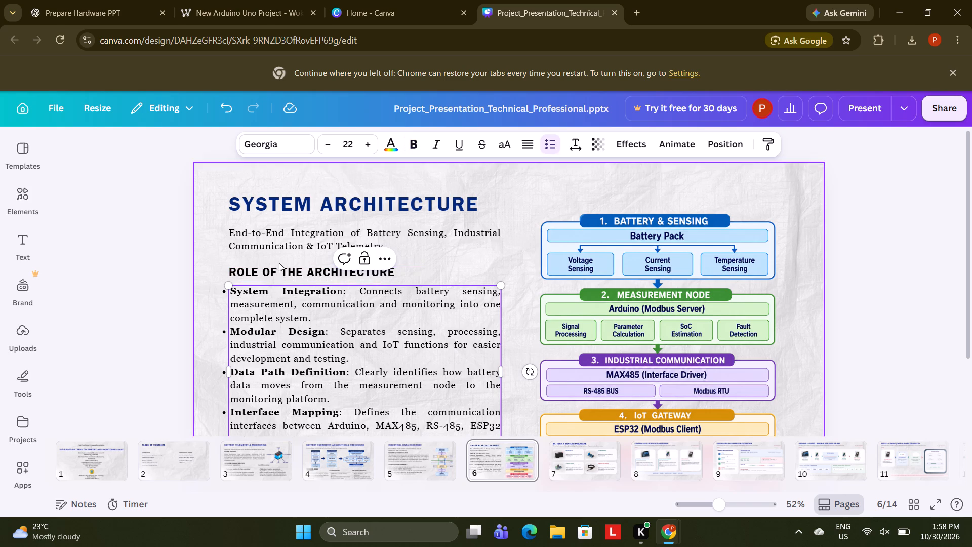
left_click(279, 275)
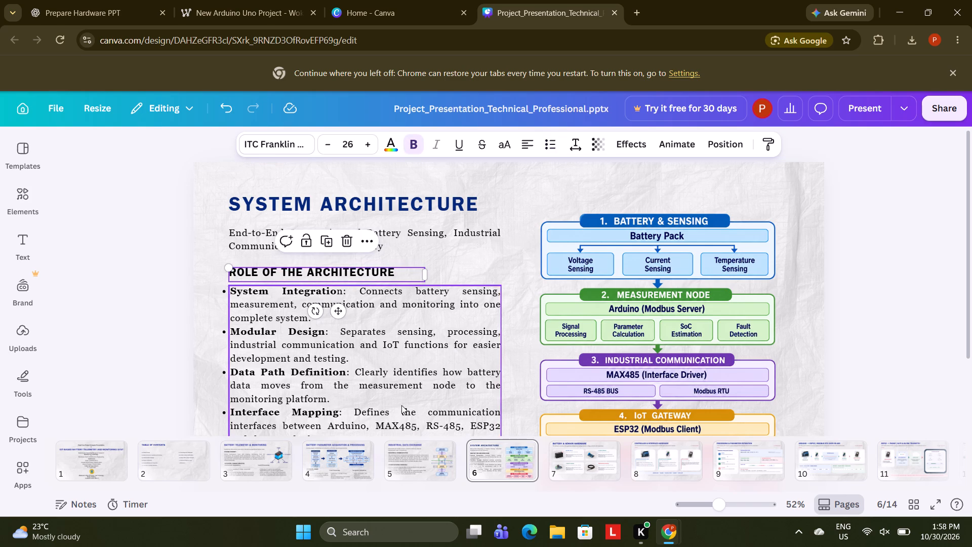
left_click(553, 474)
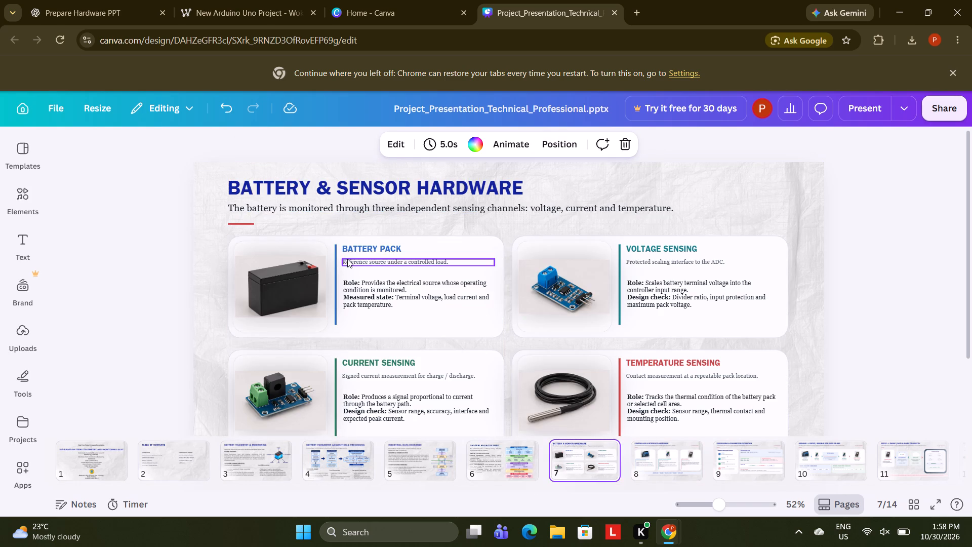
left_click(356, 251)
triple_click(373, 142)
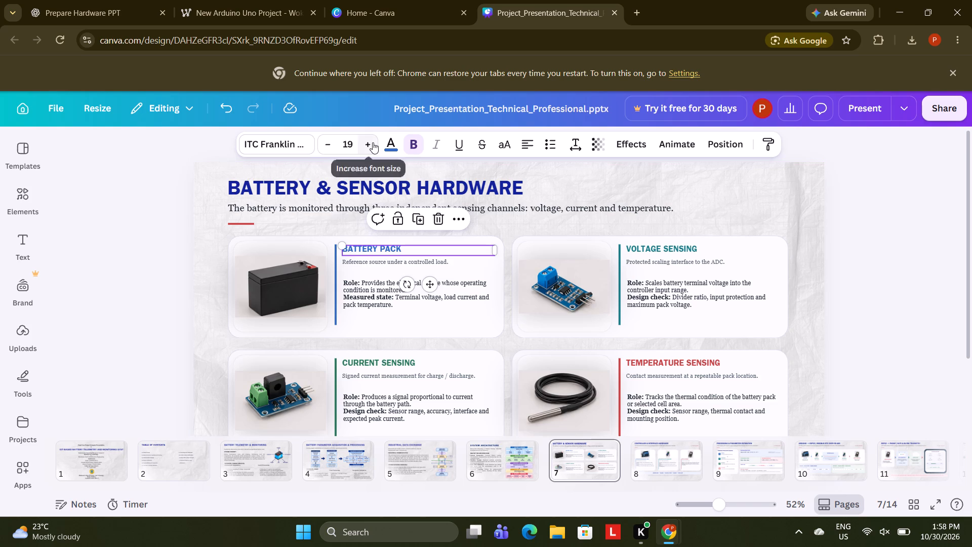
triple_click(373, 142)
left_click(373, 142)
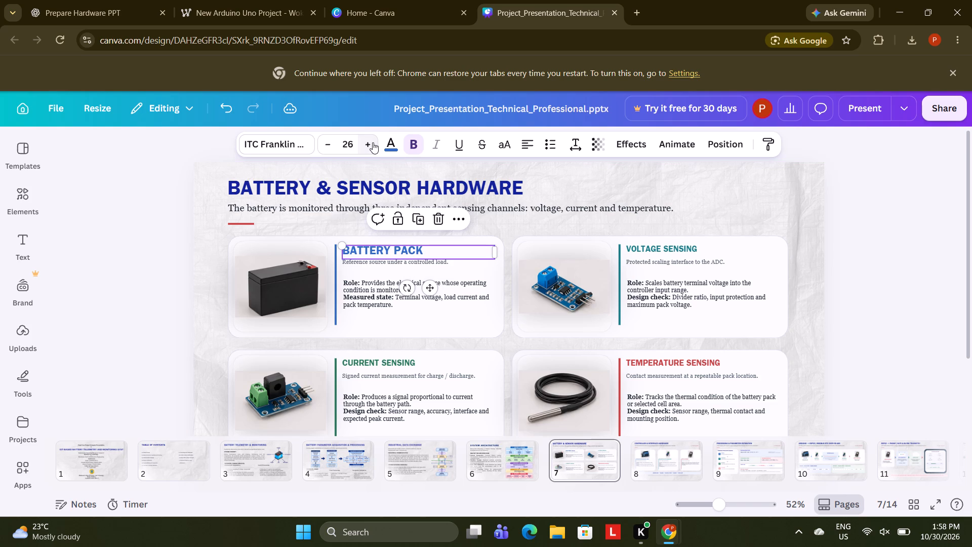
Set the font size of the Voltage Sensing, Current Sensing and Temperature Sensing card headings to 26.
left_click(652, 247)
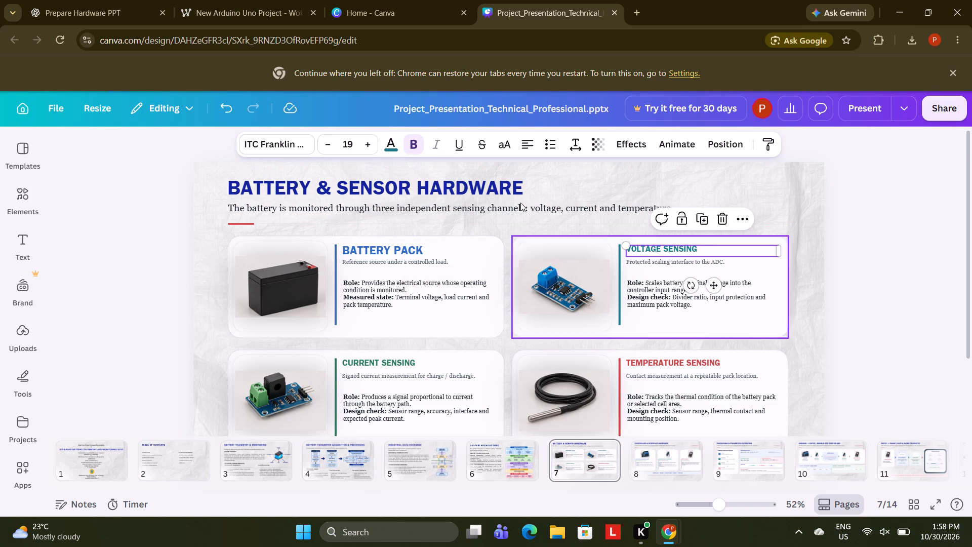
left_click(379, 145)
triple_click(372, 146)
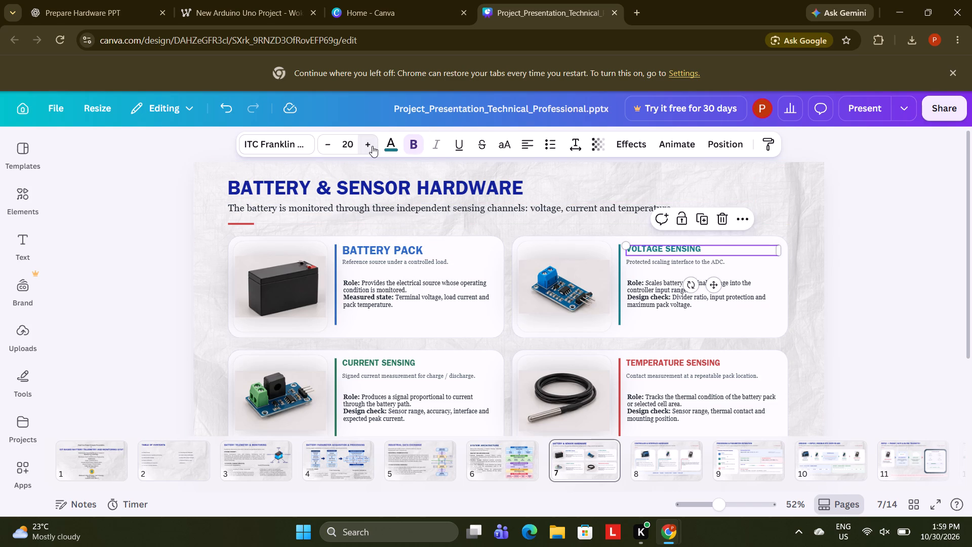
triple_click(372, 146)
left_click(372, 146)
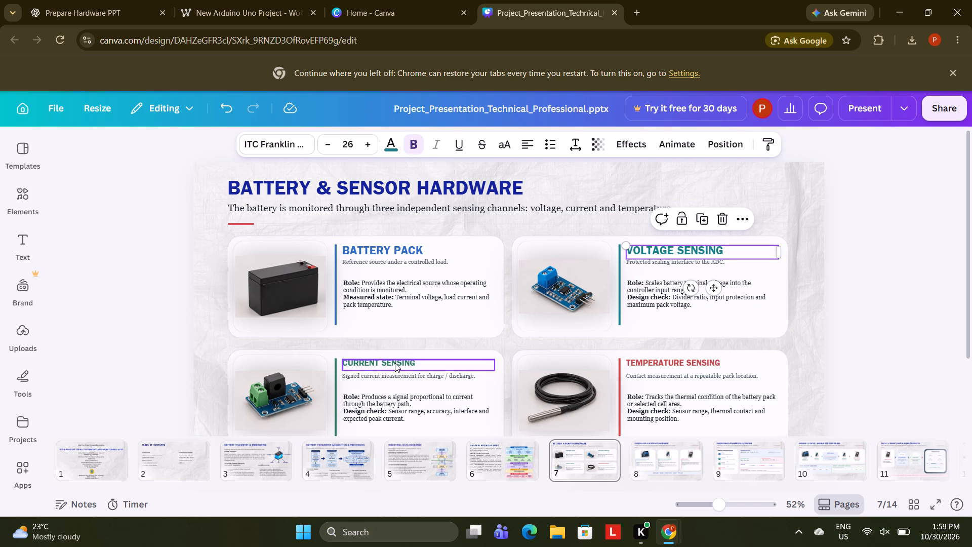
left_click(394, 364)
triple_click(370, 145)
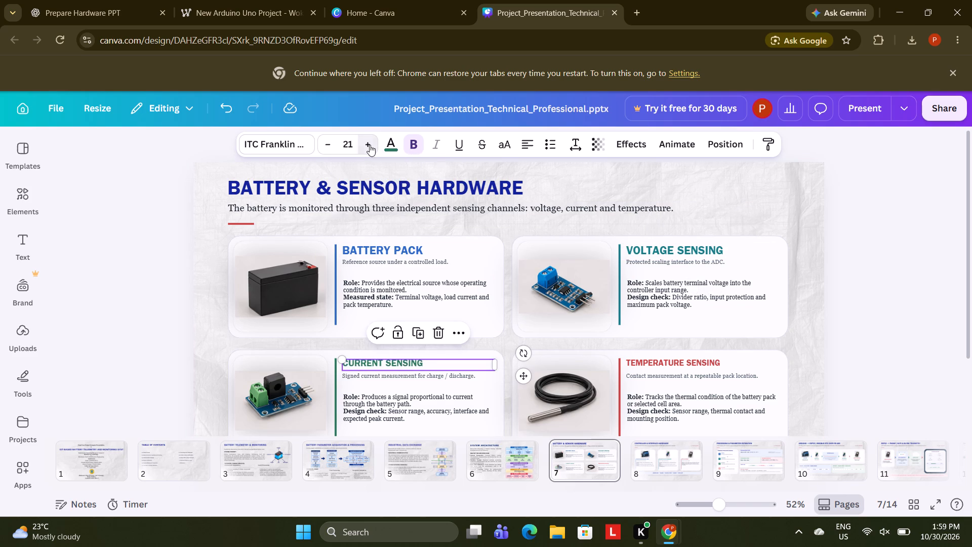
triple_click(370, 145)
left_click(370, 145)
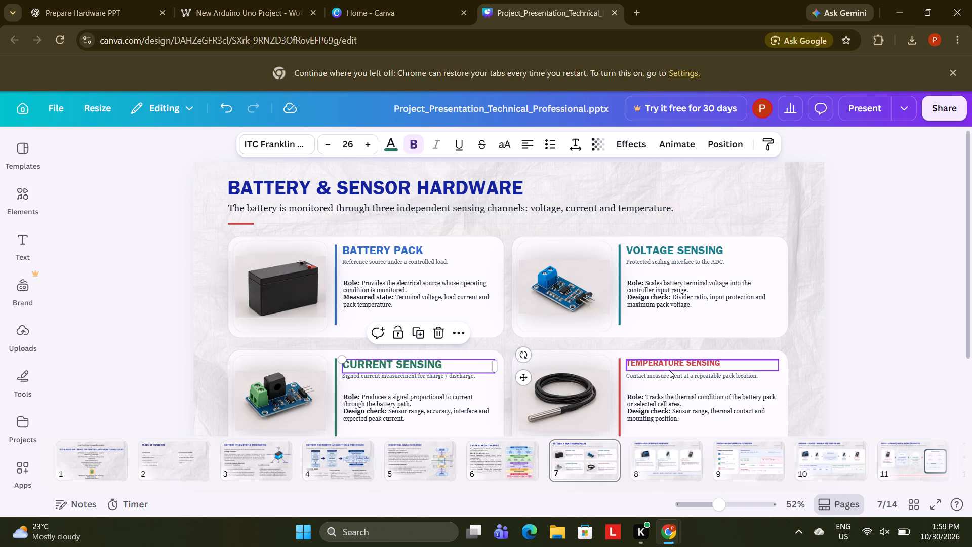
left_click(673, 361)
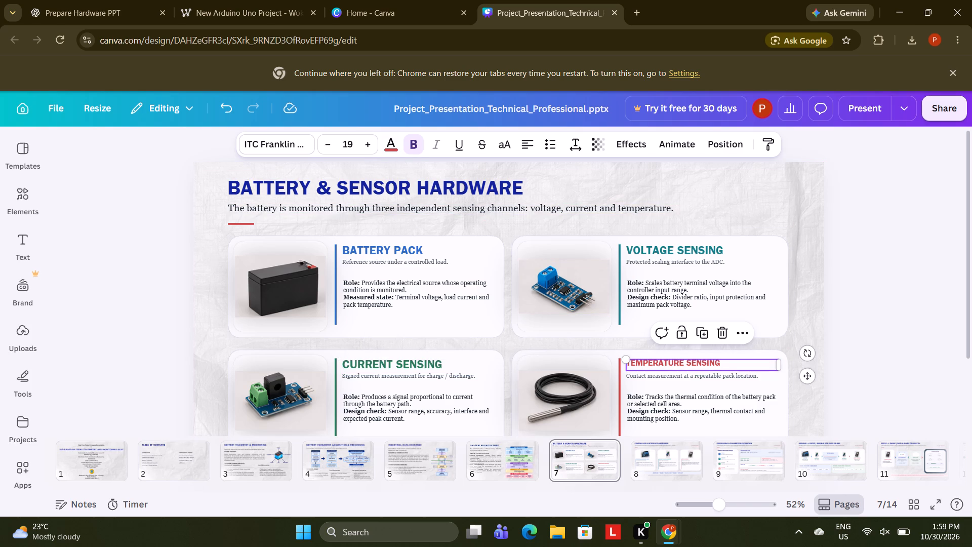
left_click(368, 144)
left_click(366, 148)
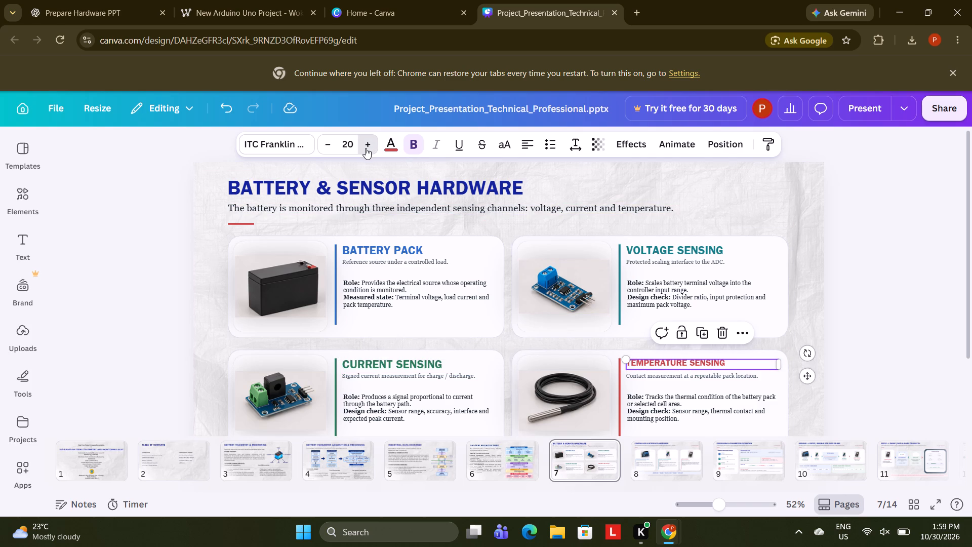
left_click(366, 148)
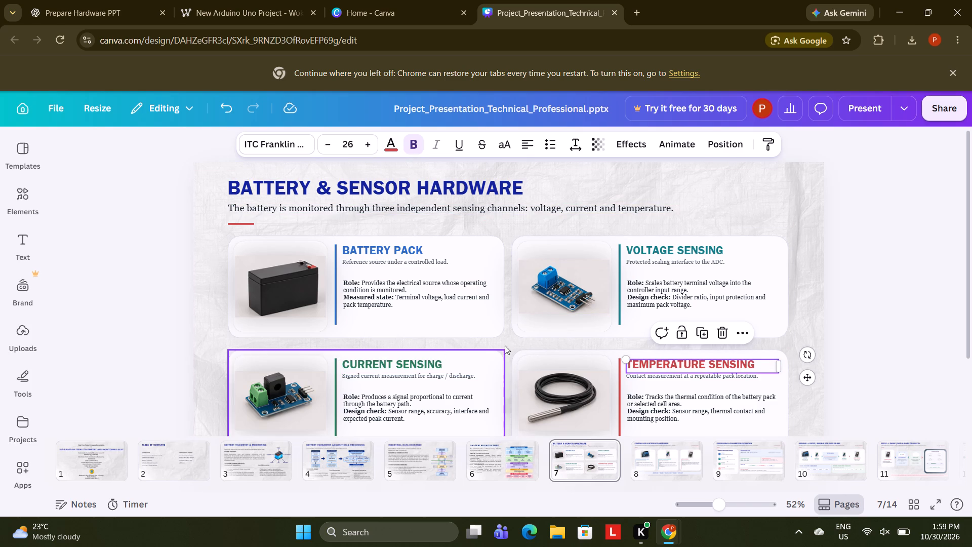
Change the Battery Pack heading's font to Georgia, the font used for the slide's subtitle.
left_click(390, 251)
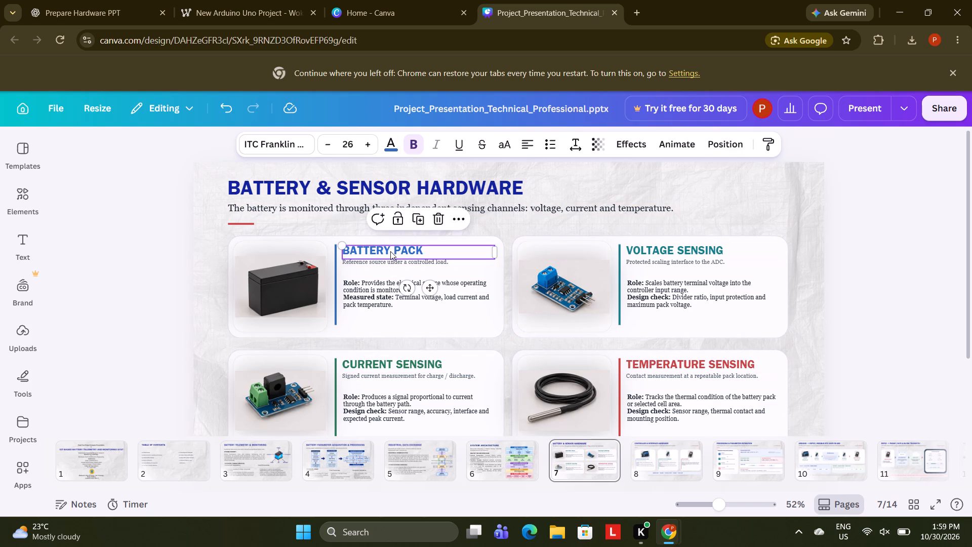
left_click(309, 148)
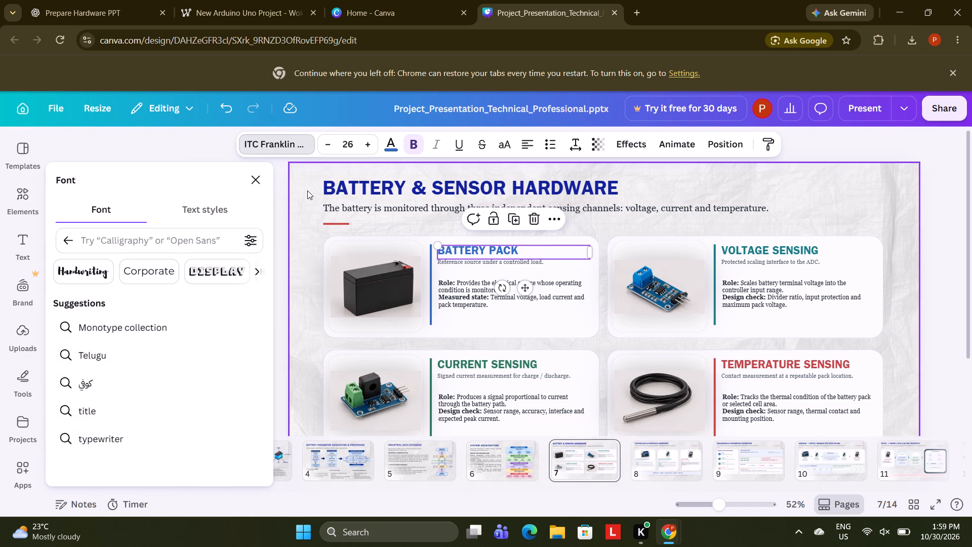
left_click(363, 211)
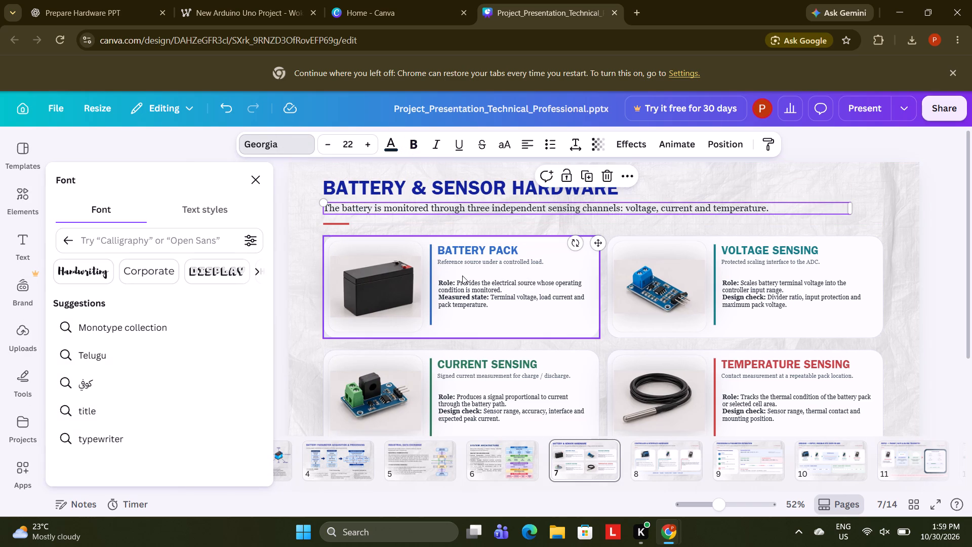
left_click(472, 251)
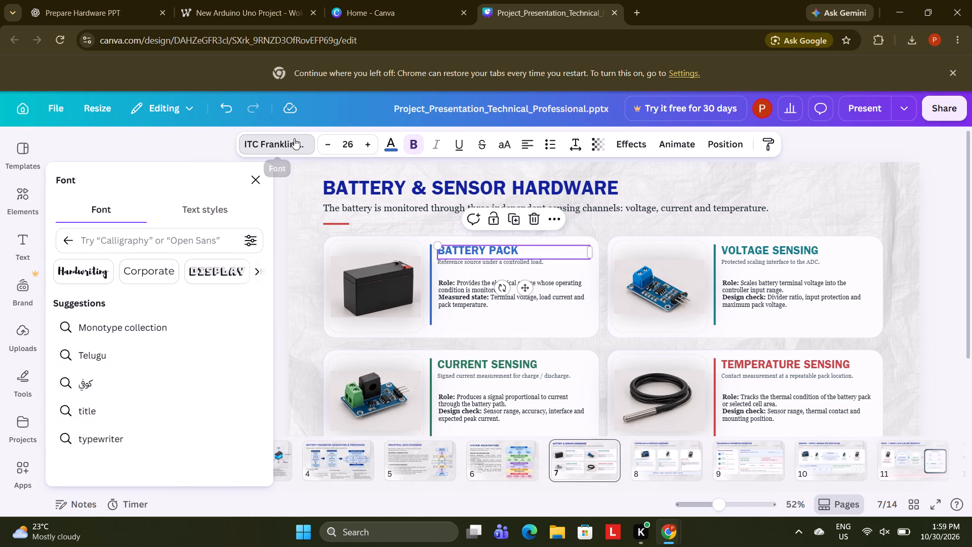
left_click(294, 138)
left_click(256, 142)
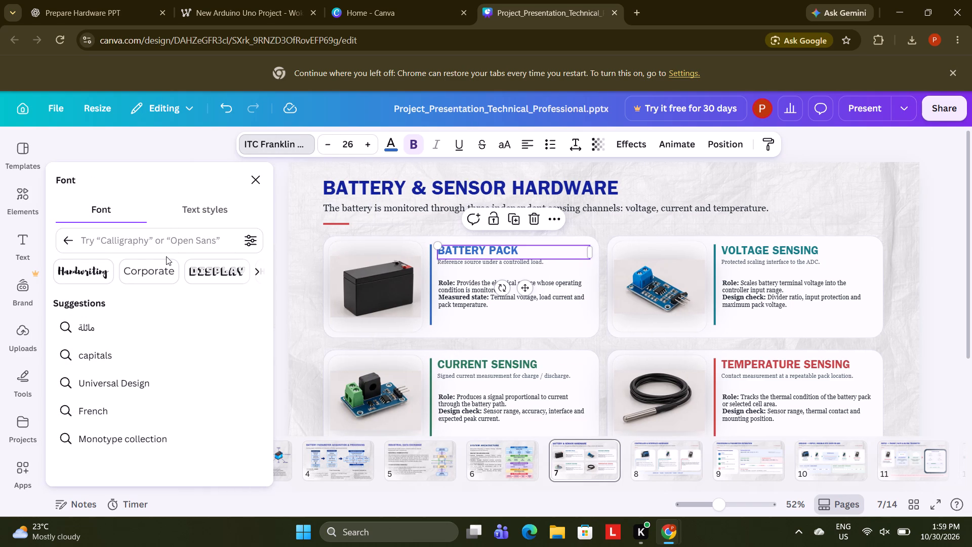
left_click(168, 247)
type("geo")
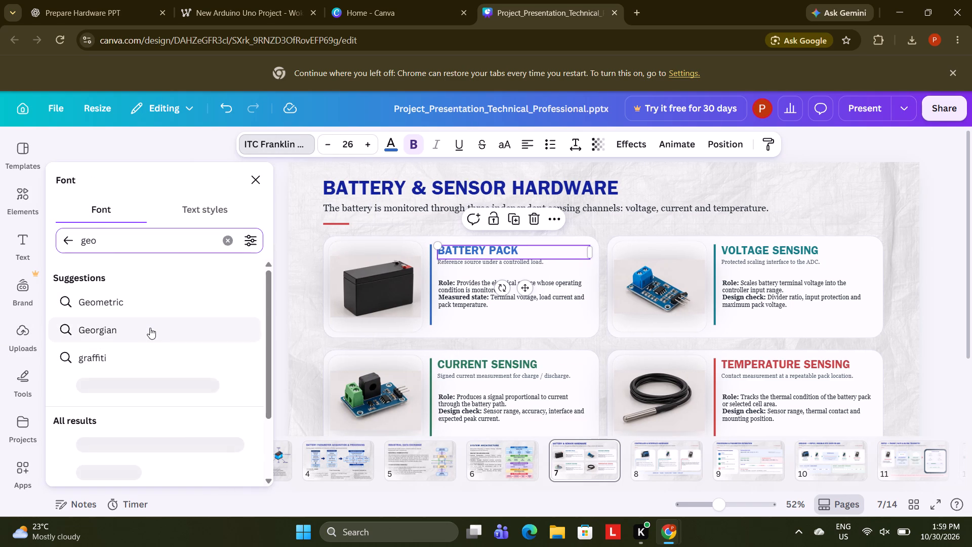
left_click(150, 328)
type("rgi")
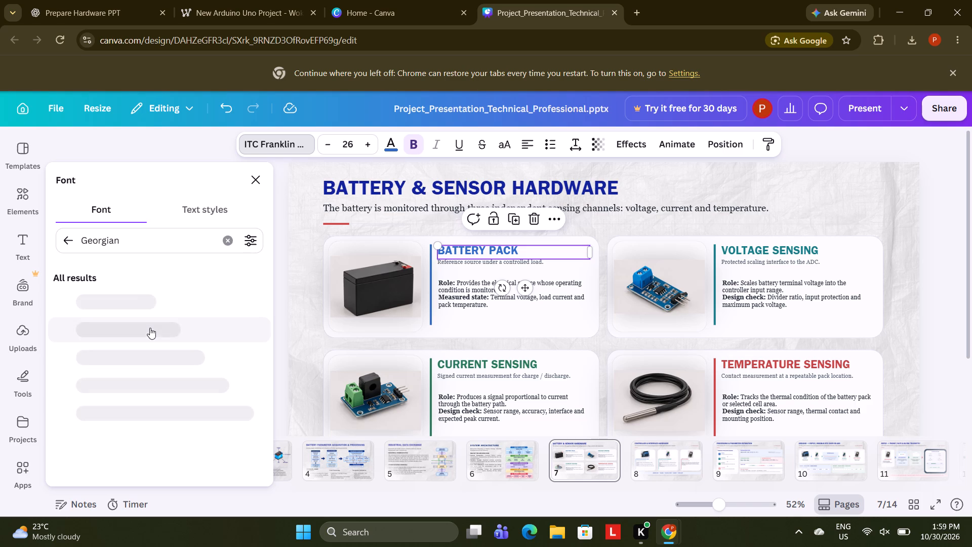
left_click(155, 239)
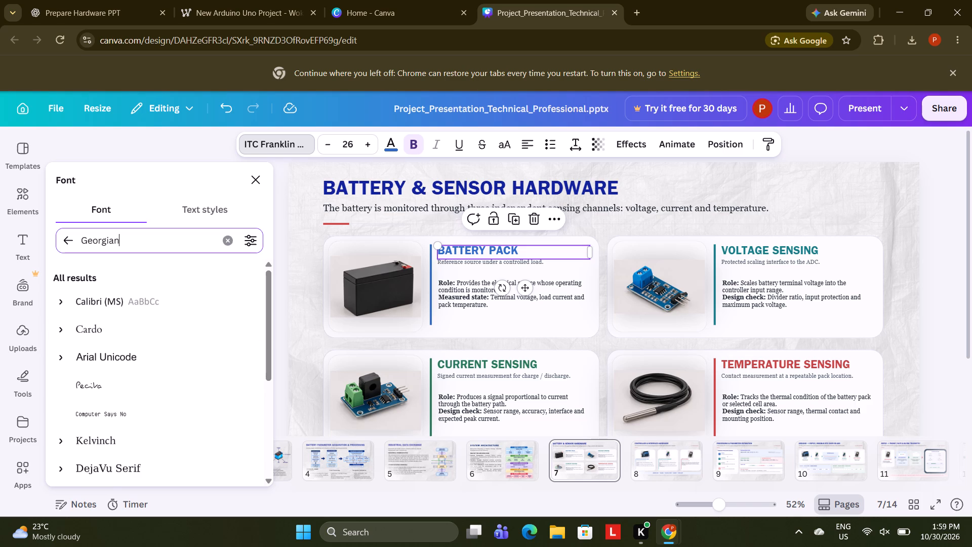
key("BackSpace")
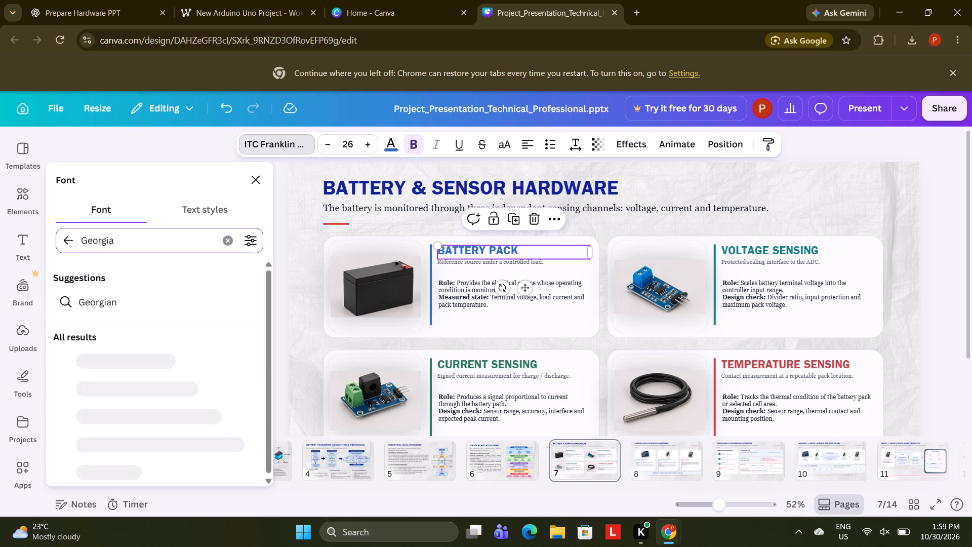
left_click(99, 358)
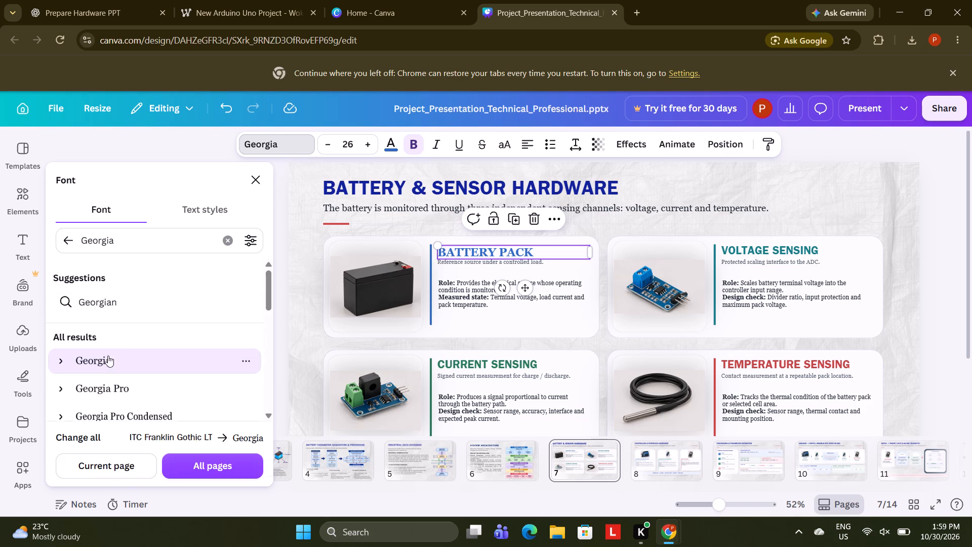
Change the font of the Voltage Sensing and Current Sensing headings to Georgia.
left_click(752, 246)
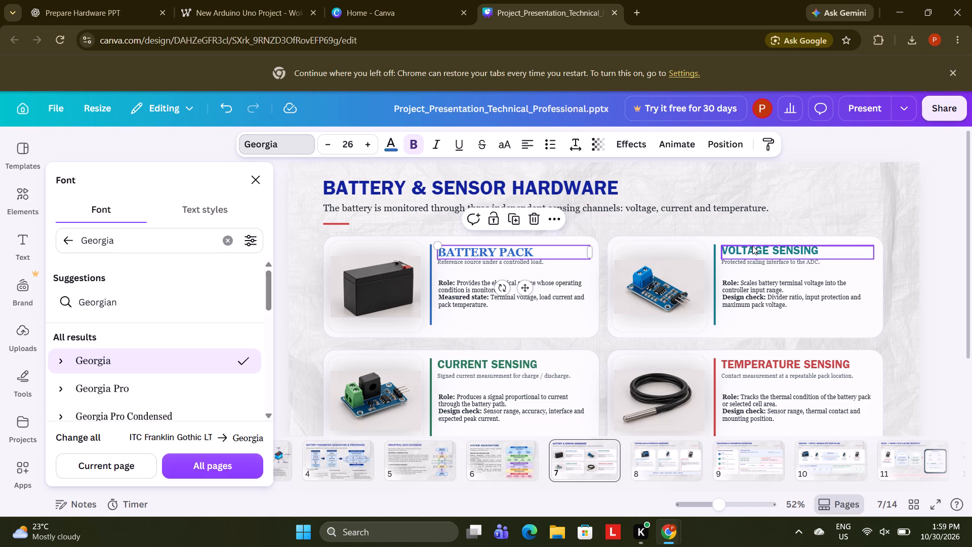
left_click(173, 366)
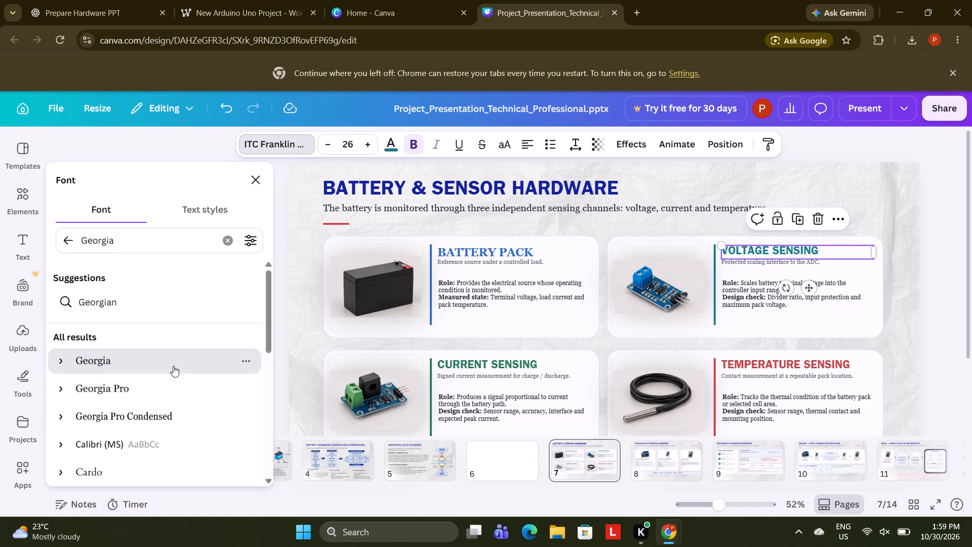
left_click(459, 356)
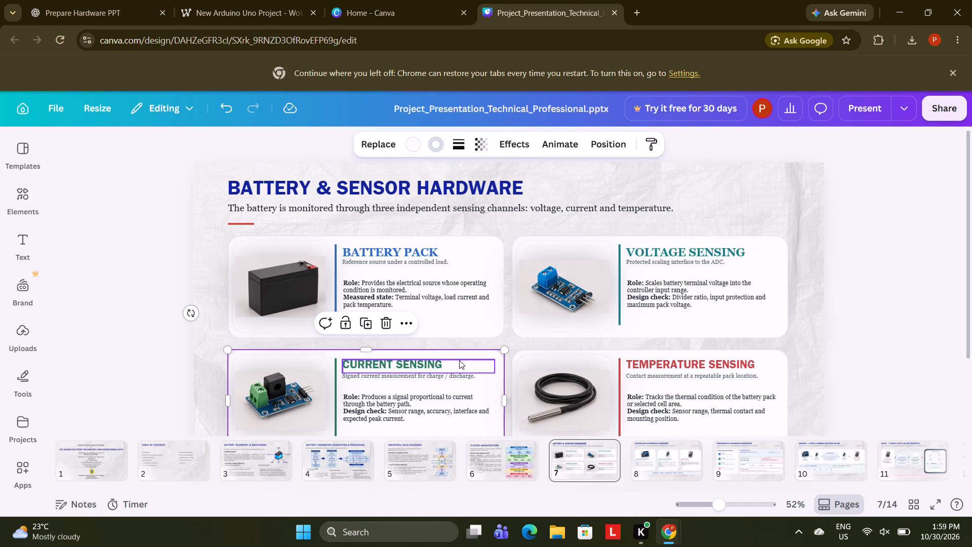
left_click(459, 360)
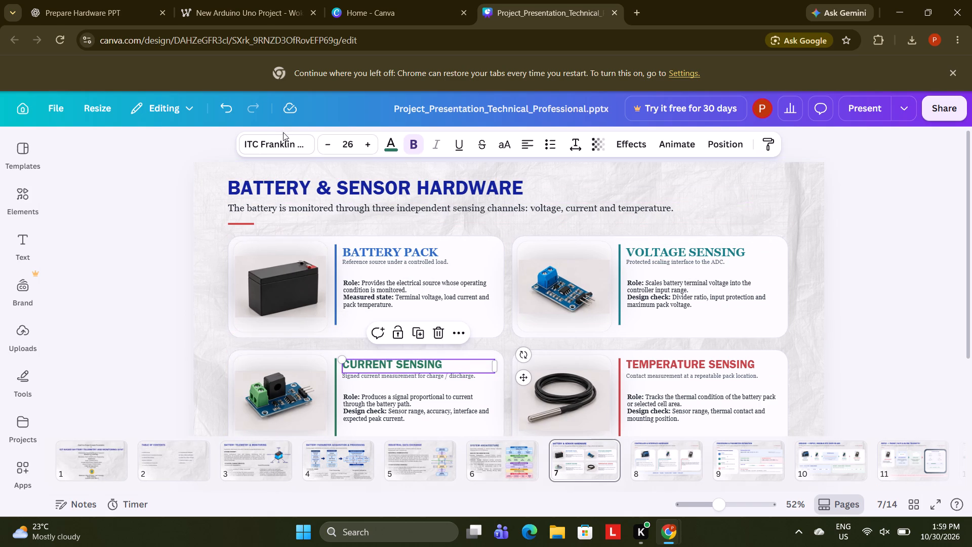
left_click(285, 146)
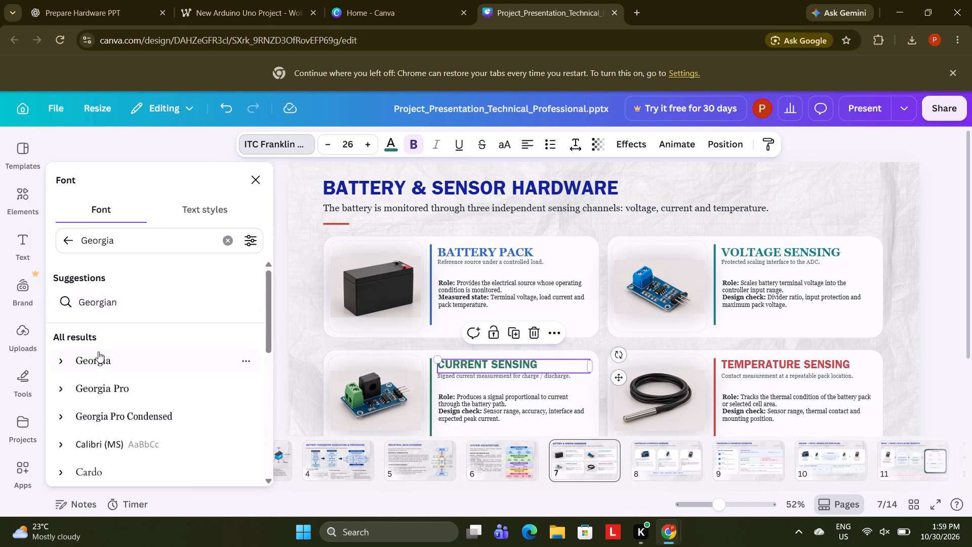
left_click(101, 356)
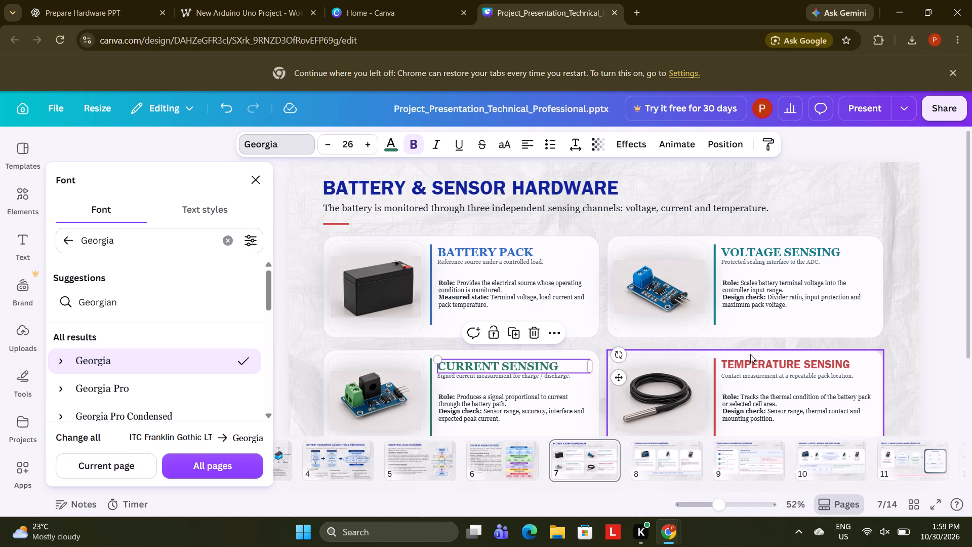
Change the Temperature Sensing heading's font to Georgia.
left_click(763, 368)
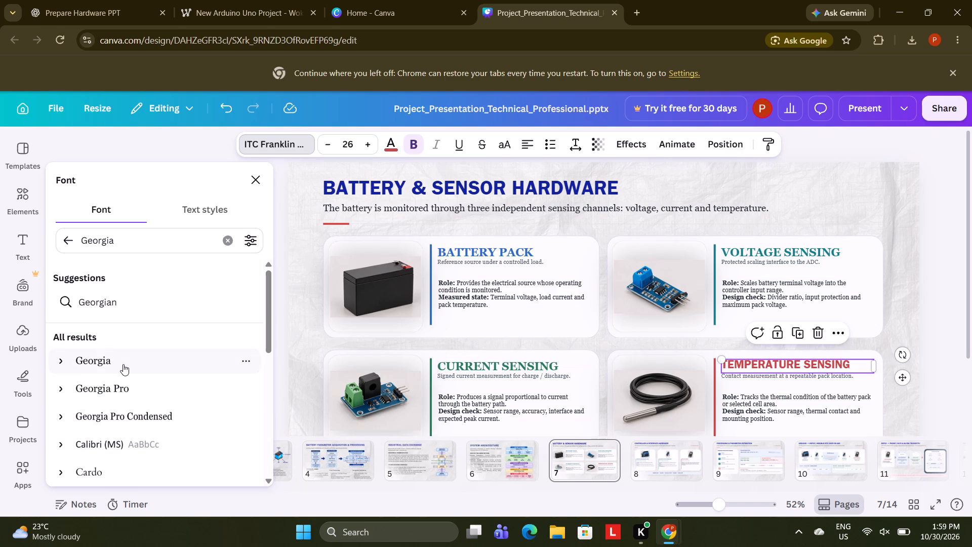
left_click(125, 365)
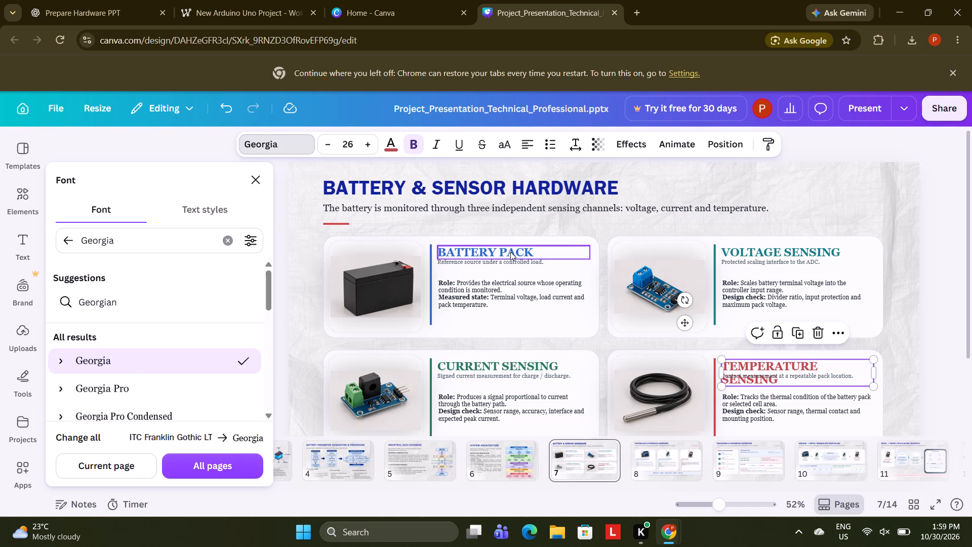
Reduce the font size of the Battery Pack and Voltage Sensing headings to 22.
left_click(508, 253)
double_click(325, 141)
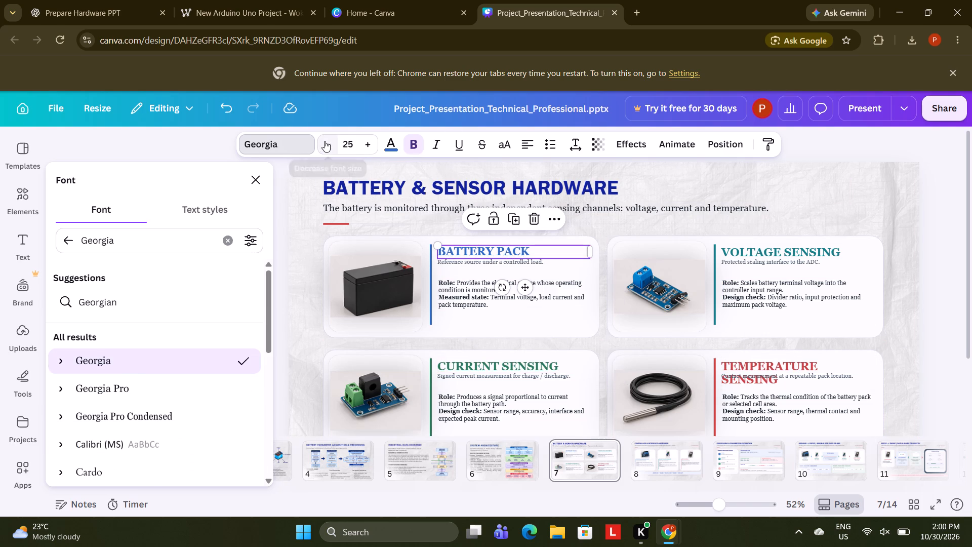
left_click(325, 141)
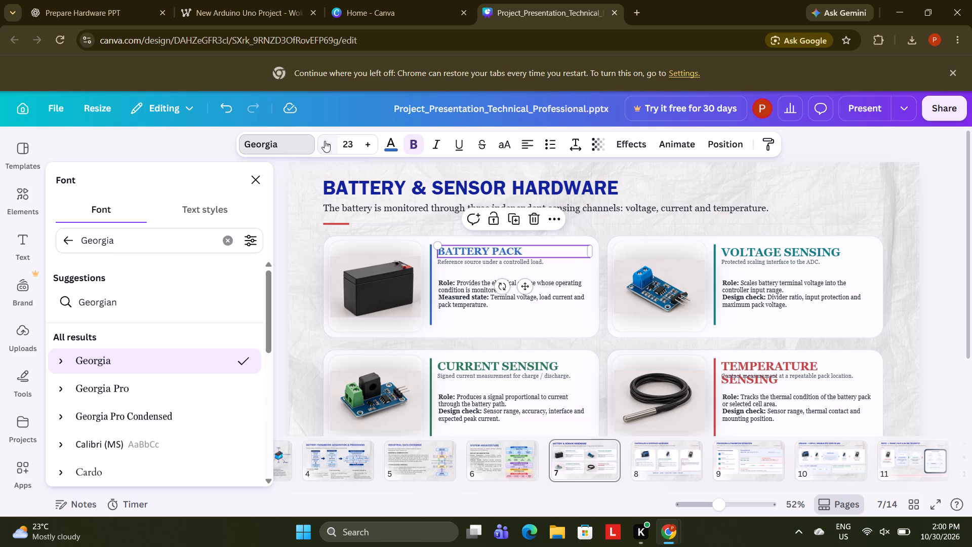
left_click(325, 141)
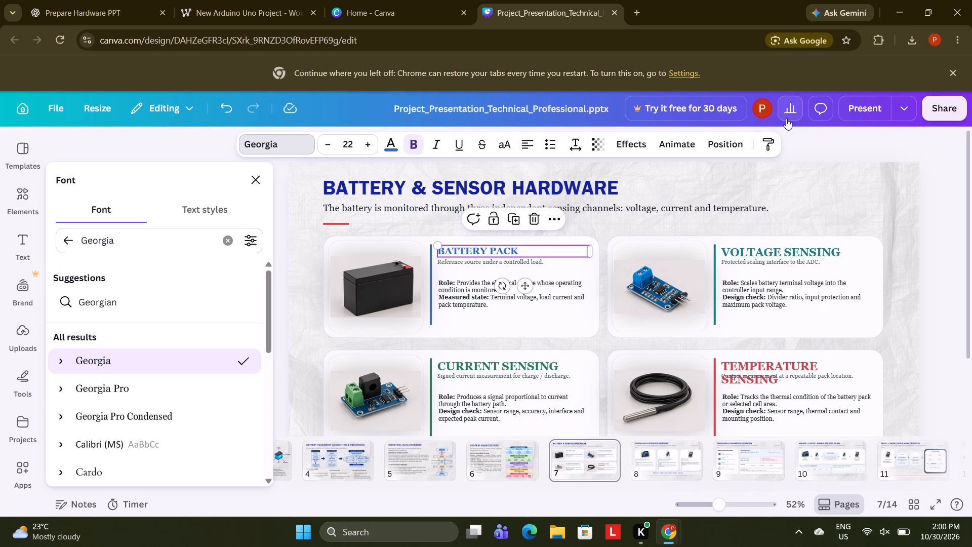
left_click(787, 257)
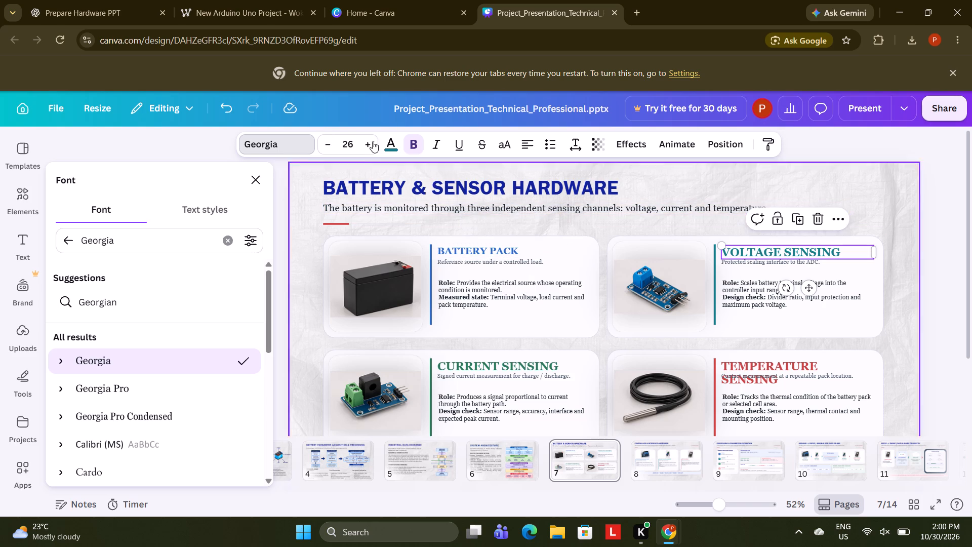
triple_click(327, 142)
left_click(327, 142)
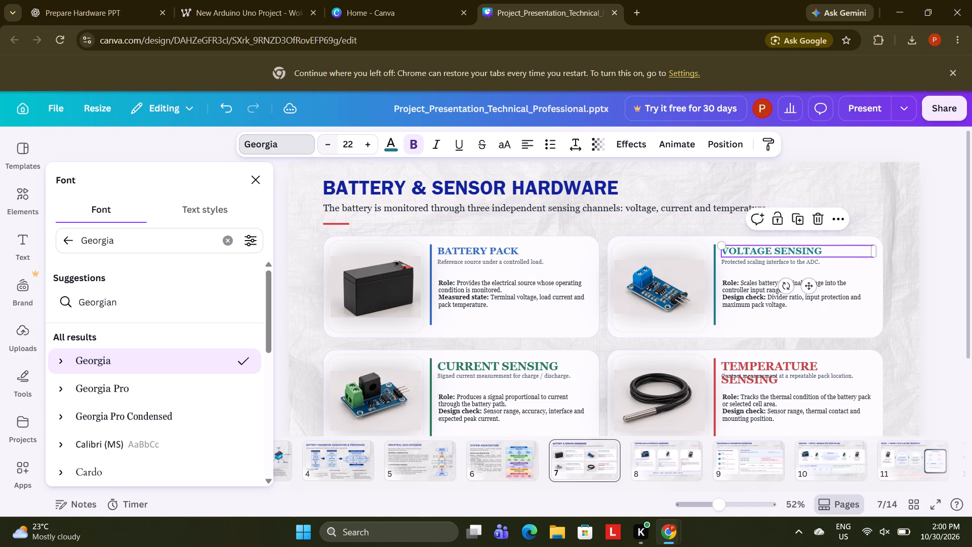
Reduce the font size of the Current Sensing and Temperature Sensing headings to 22.
left_click(495, 256)
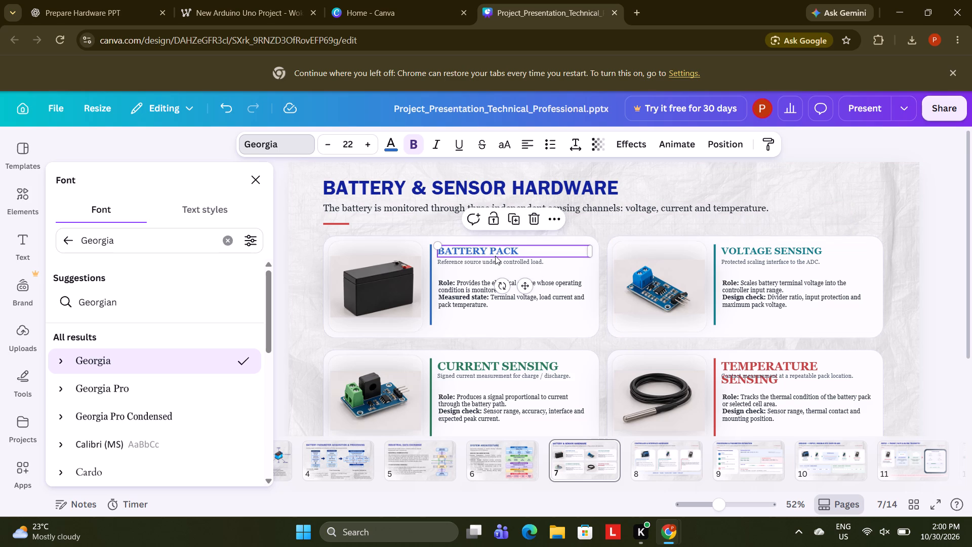
left_click(482, 368)
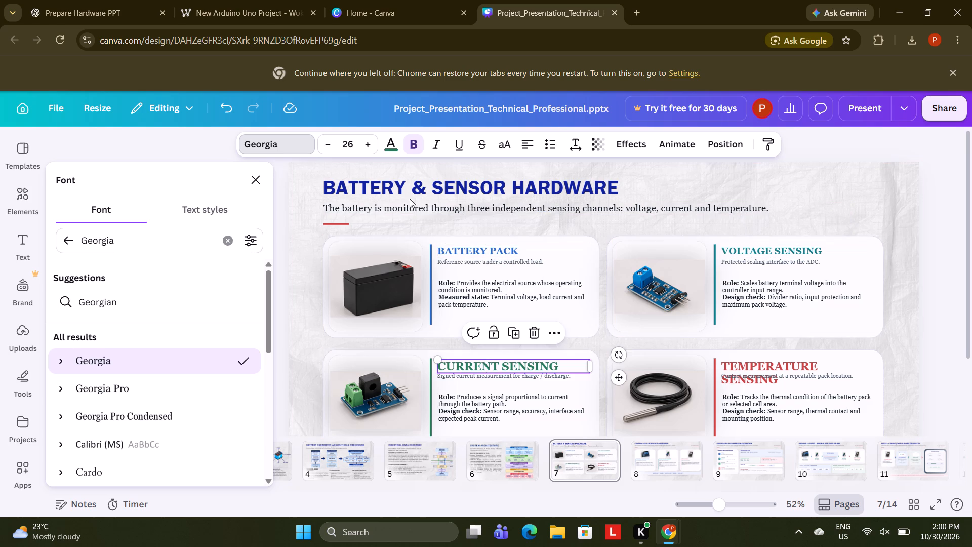
triple_click(329, 147)
double_click(329, 147)
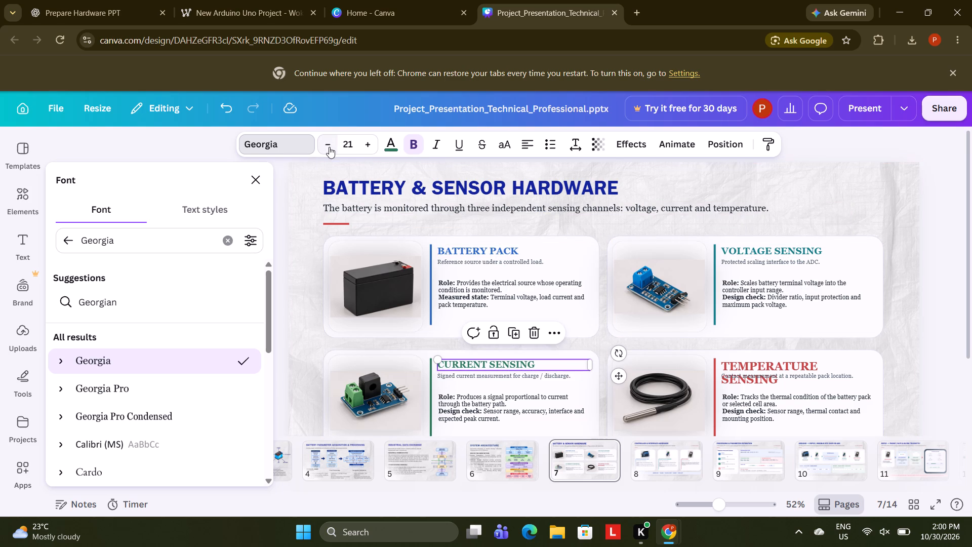
left_click(373, 144)
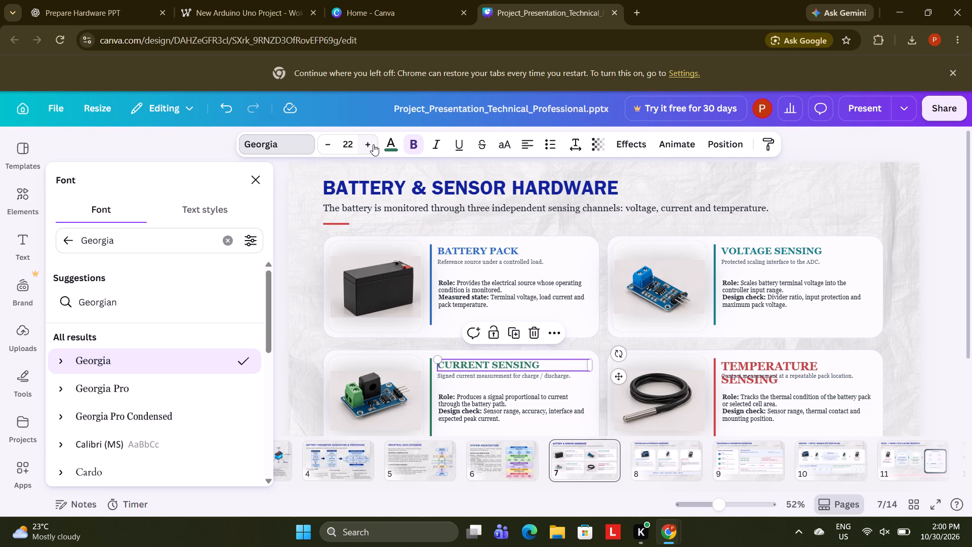
left_click(781, 363)
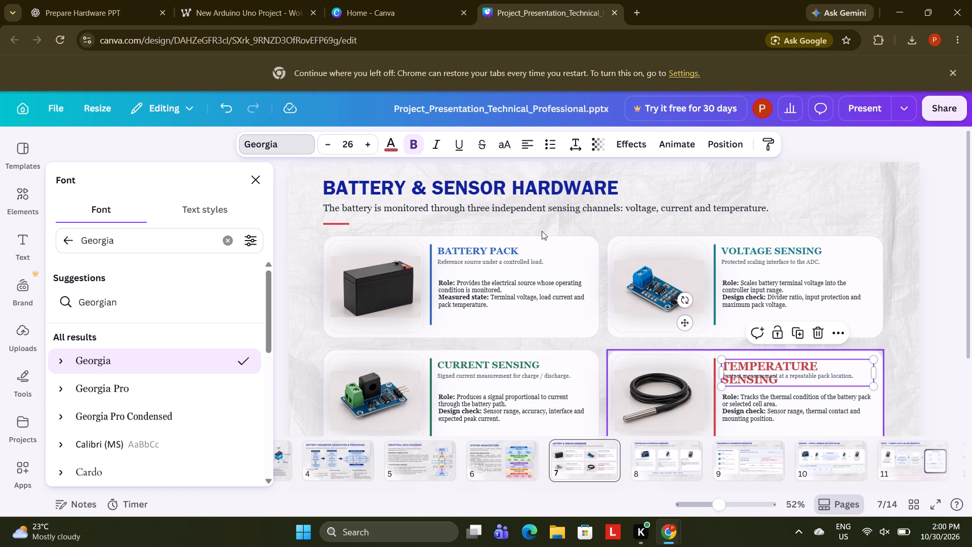
triple_click(328, 147)
left_click(328, 147)
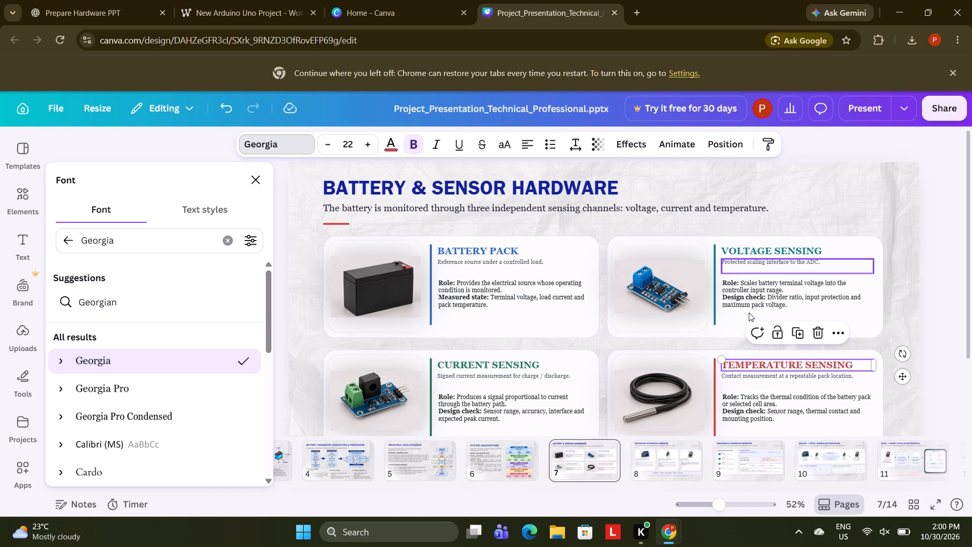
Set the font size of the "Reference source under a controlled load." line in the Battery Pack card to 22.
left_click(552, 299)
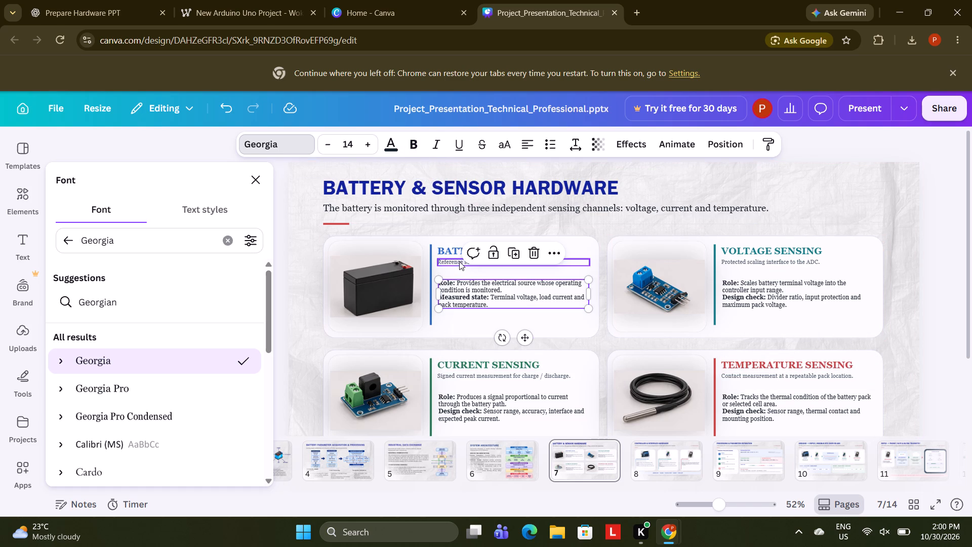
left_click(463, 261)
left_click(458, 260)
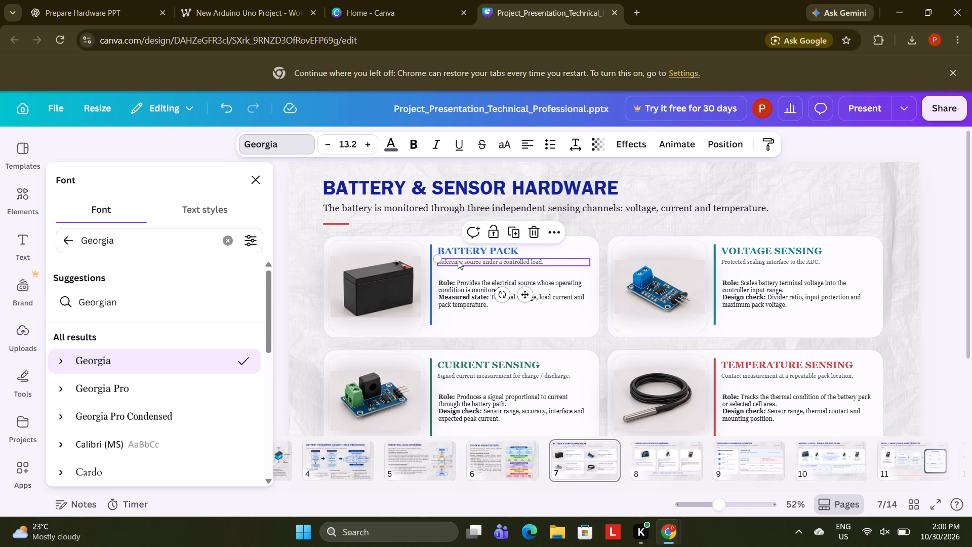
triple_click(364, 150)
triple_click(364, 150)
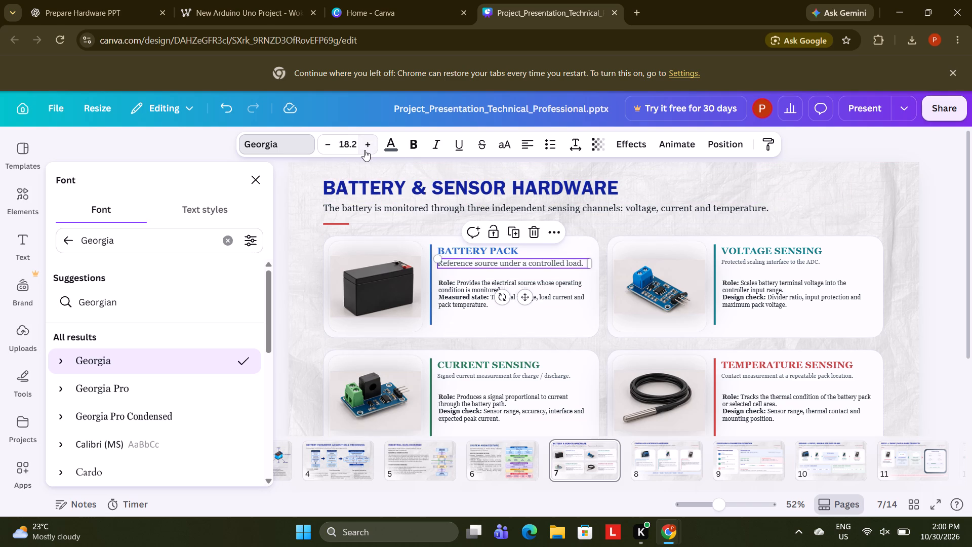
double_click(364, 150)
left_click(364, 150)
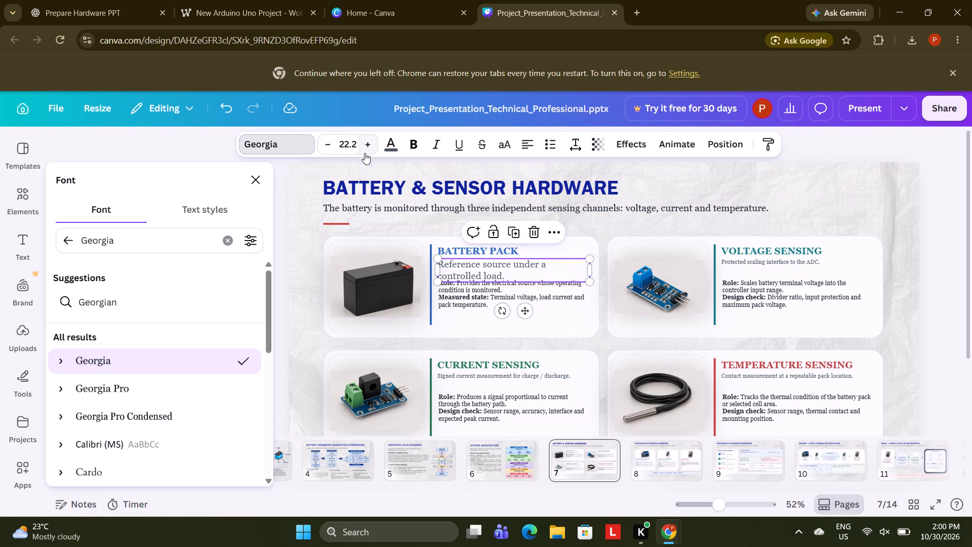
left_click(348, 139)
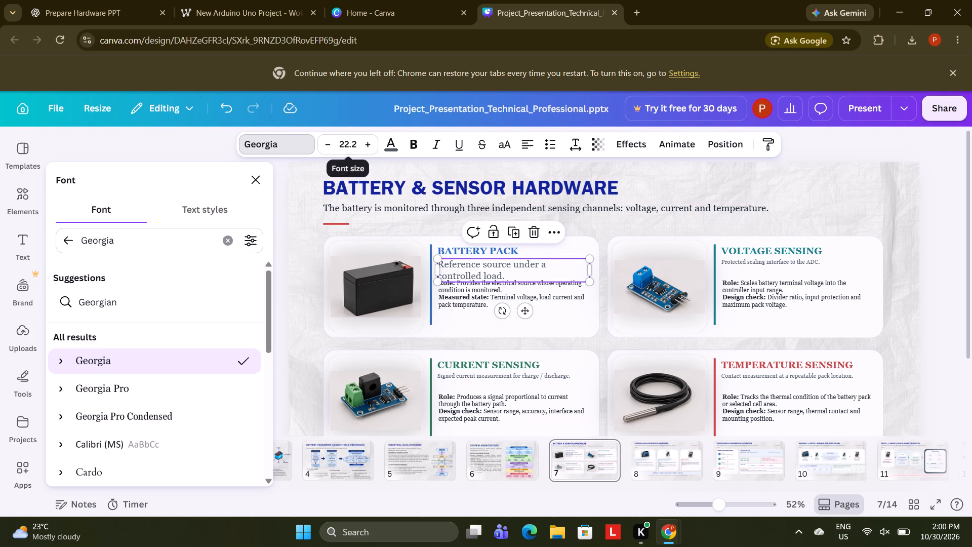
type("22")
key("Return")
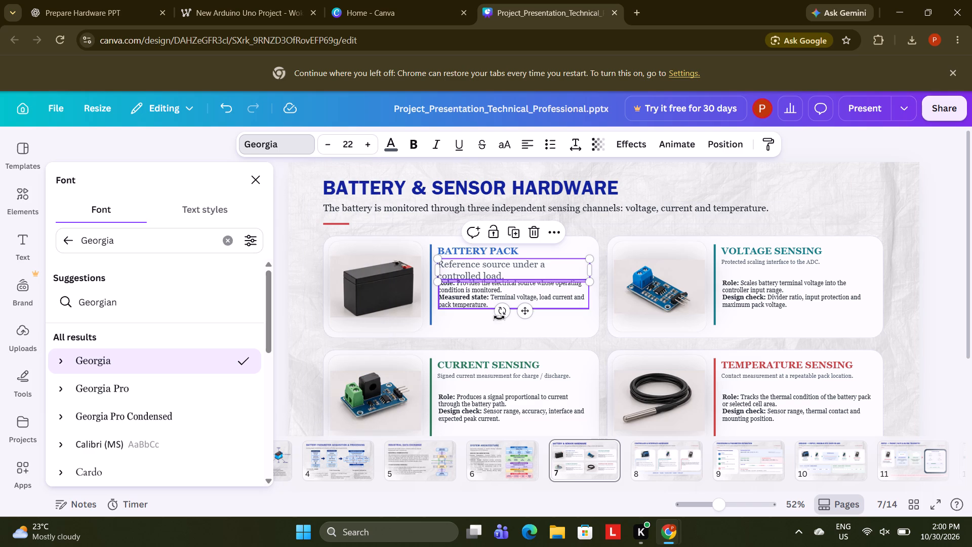
Shift the Battery Pack card's Role and Measured state text slightly down and set its font size to 22.
left_click_drag(487, 297, 490, 304)
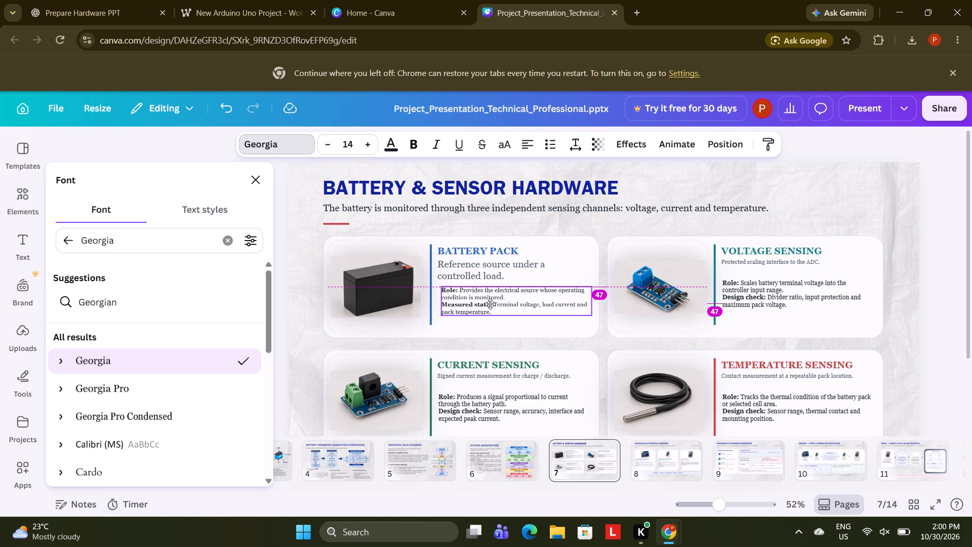
left_click_drag(490, 304, 487, 302)
double_click(486, 301)
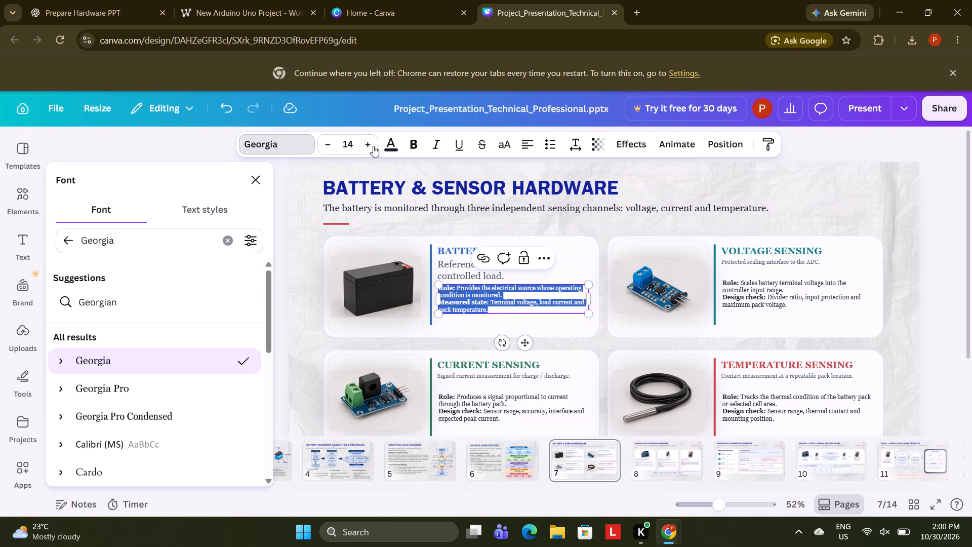
triple_click(372, 146)
left_click(372, 146)
left_click(372, 146)
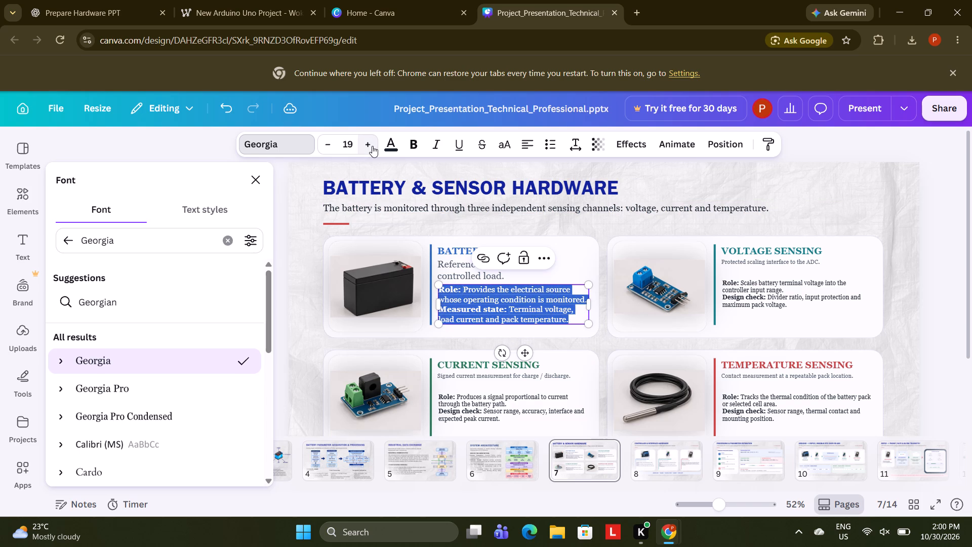
left_click(372, 146)
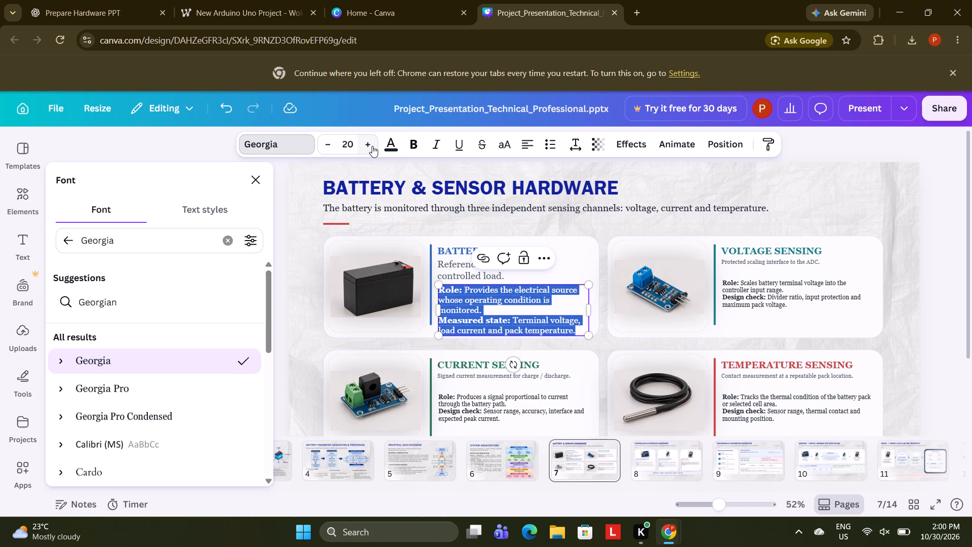
left_click(372, 146)
left_click(372, 146)
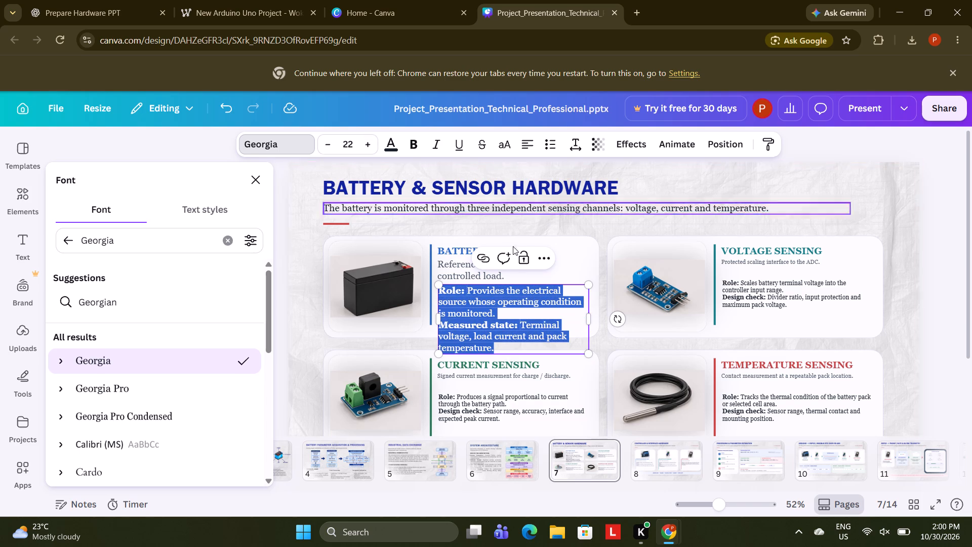
Delete the Battery Pack card's tagline and move the Role and Measured state text up directly beneath the heading, left-aligned with it.
left_click(446, 271)
key("BackSpace")
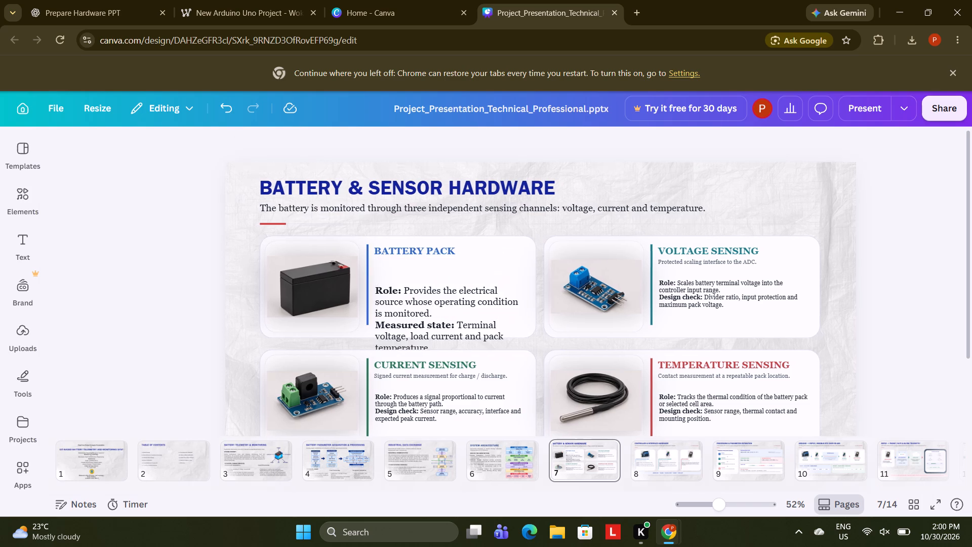
left_click_drag(427, 325, 423, 300)
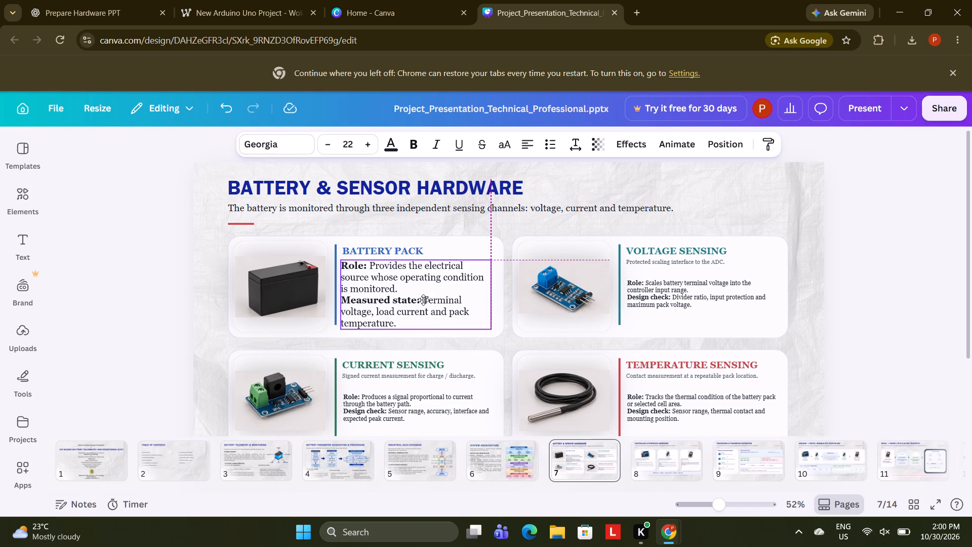
left_click_drag(423, 300, 427, 301)
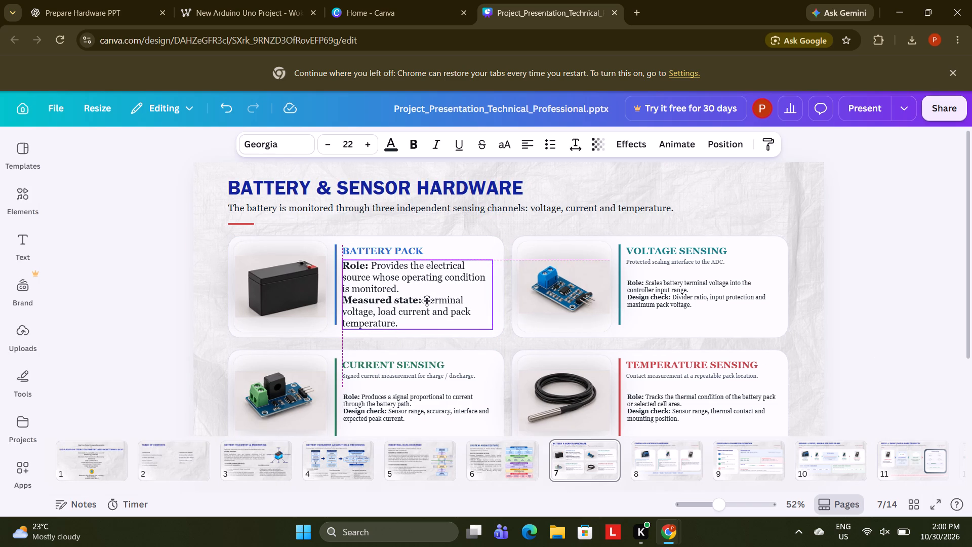
Delete the "Protected scaling interface to the ADC." tagline from the Voltage Sensing card.
left_click(678, 270)
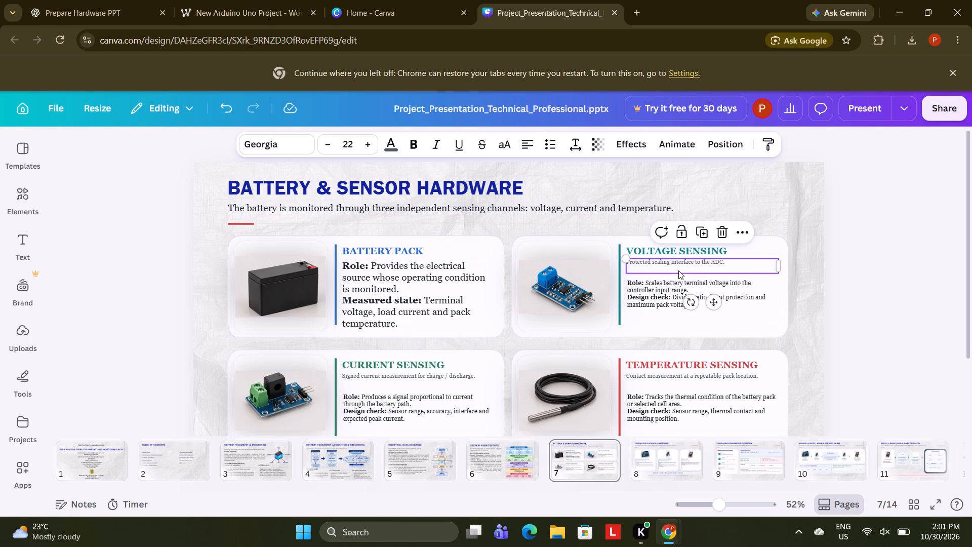
key("BackSpace")
Set the Voltage Sensing card's Role and Design check text to size 22 and move it up directly beneath the heading.
left_click(684, 293)
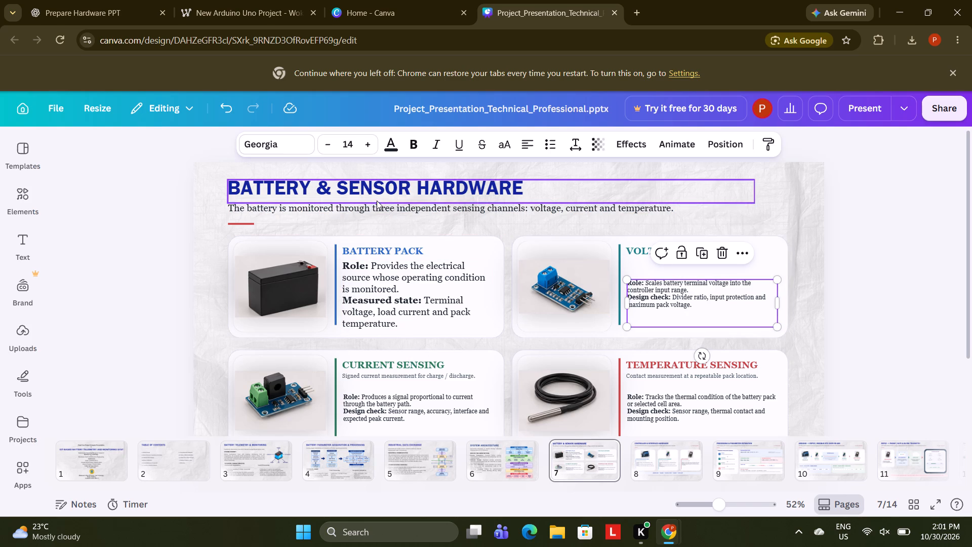
triple_click(370, 148)
triple_click(370, 148)
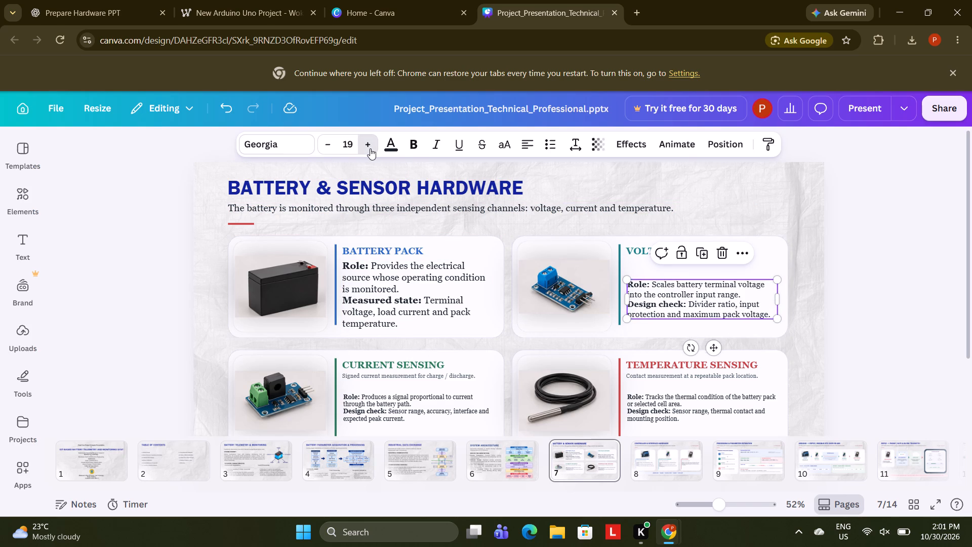
left_click(370, 148)
left_click(370, 148)
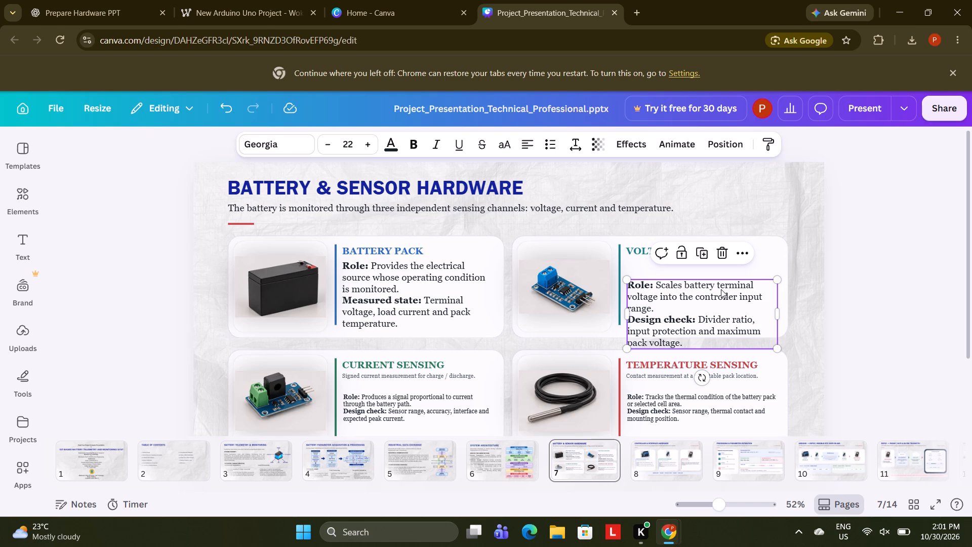
left_click_drag(744, 307, 744, 306)
left_click_drag(744, 306, 743, 289)
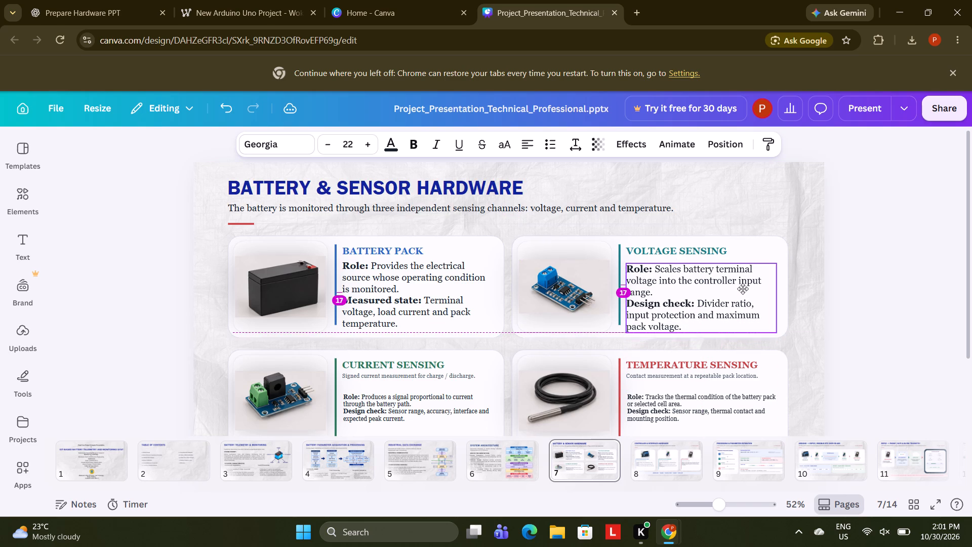
left_click_drag(743, 289, 743, 288)
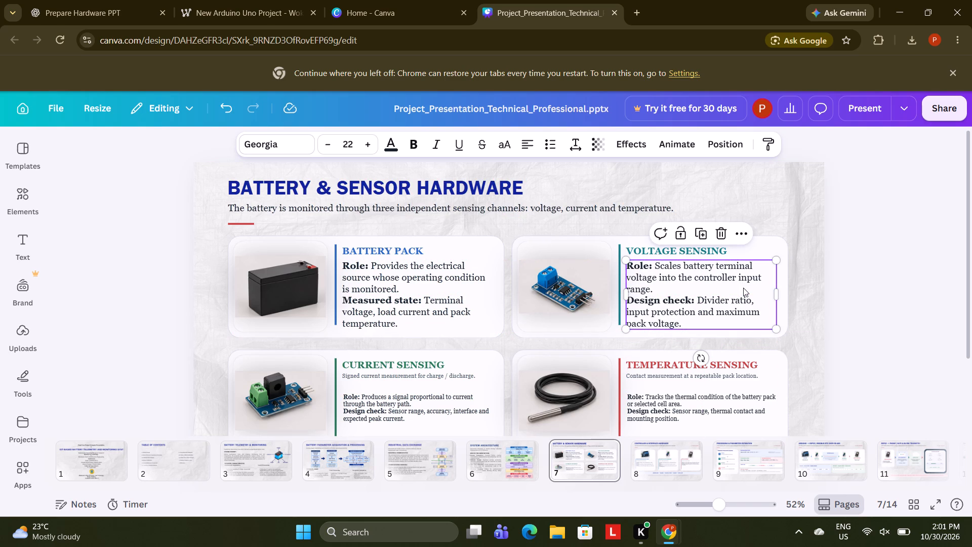
left_click(854, 270)
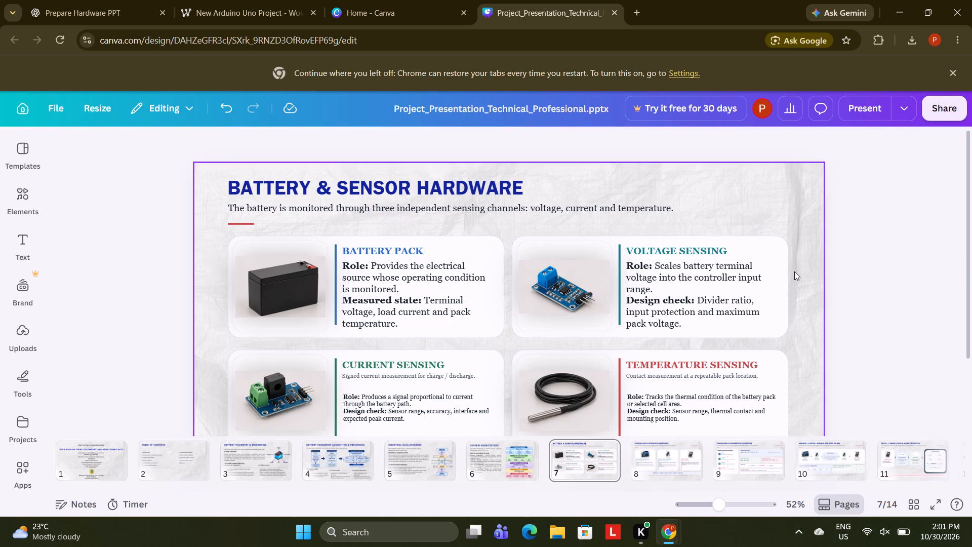
Delete the "Signed current measurement for charge / discharge." tagline from the Current Sensing card.
left_click_drag(970, 273, 971, 334)
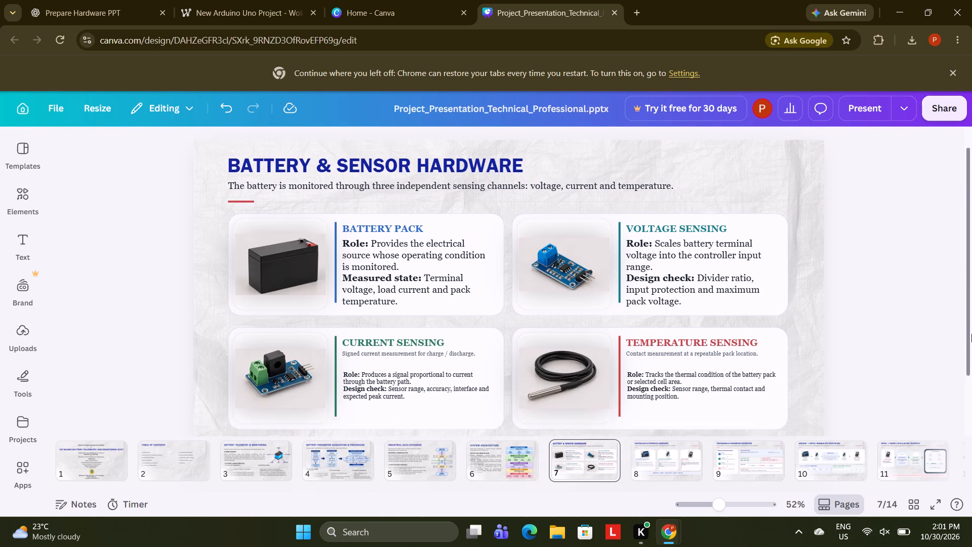
left_click_drag(971, 334, 971, 336)
left_click(379, 297)
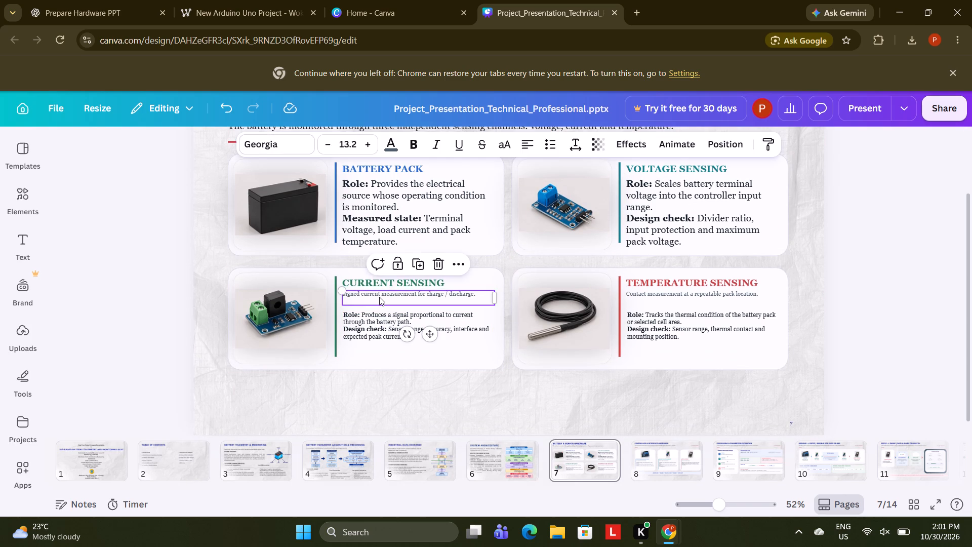
key("BackSpace")
Set the Current Sensing card's Role and Design check text to size 22 and move it up directly beneath the heading.
left_click(363, 324)
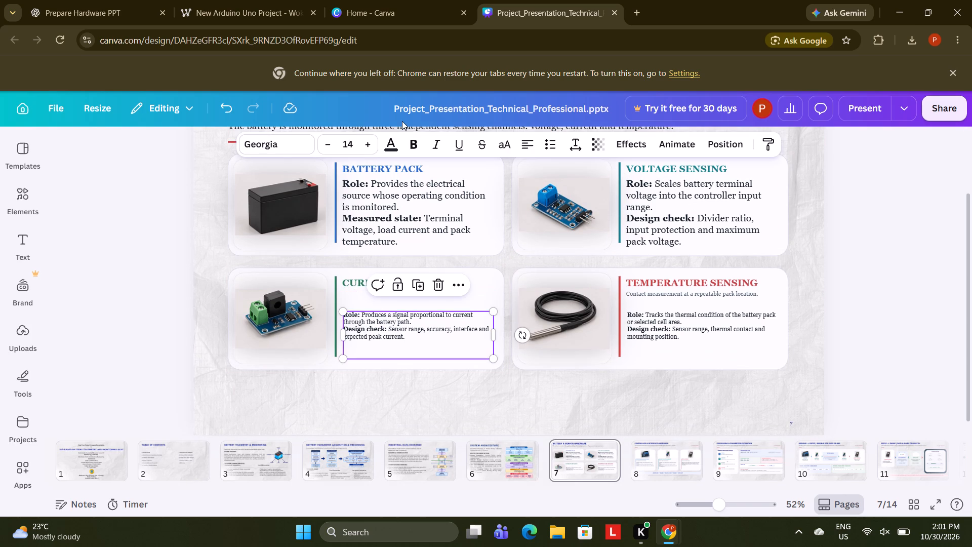
triple_click(376, 149)
triple_click(376, 149)
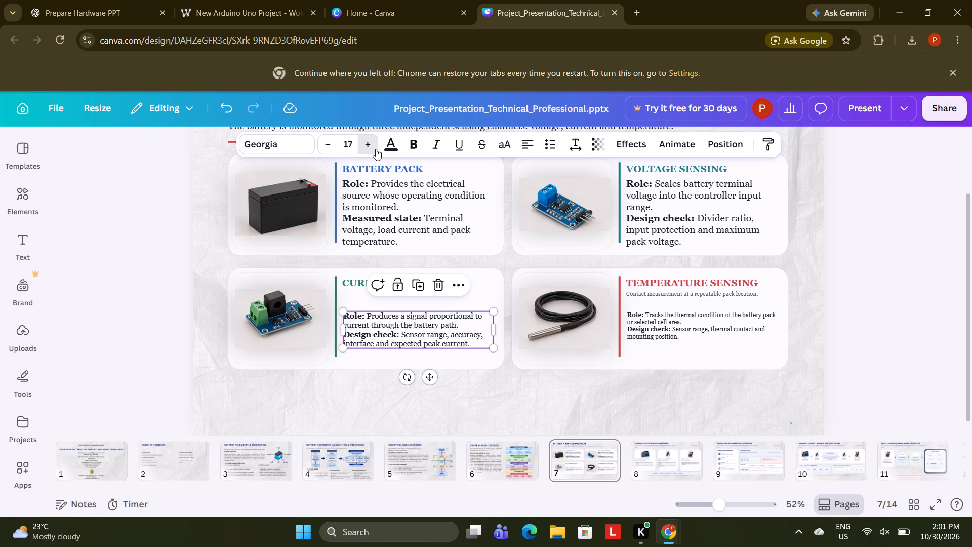
left_click(376, 149)
left_click(376, 149)
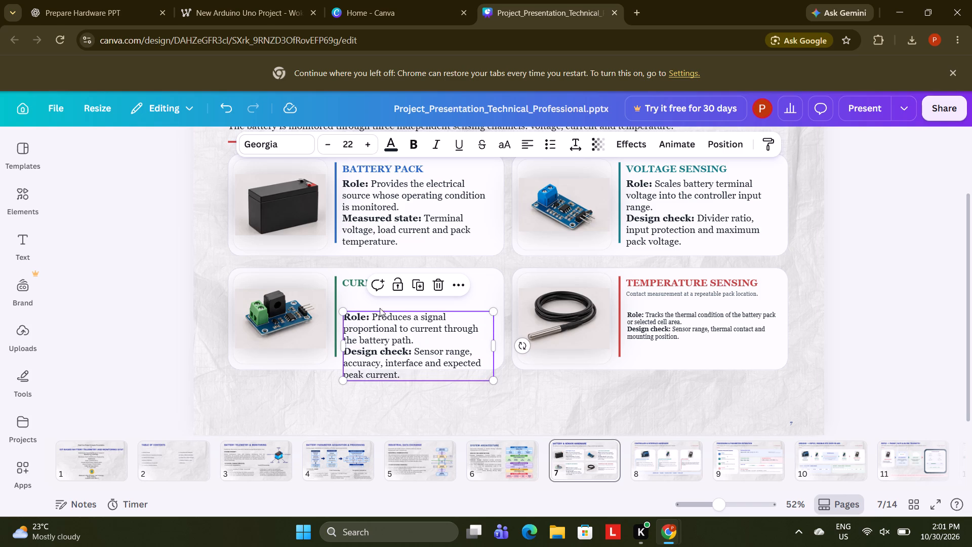
left_click_drag(398, 323, 396, 315)
left_click_drag(396, 315, 399, 303)
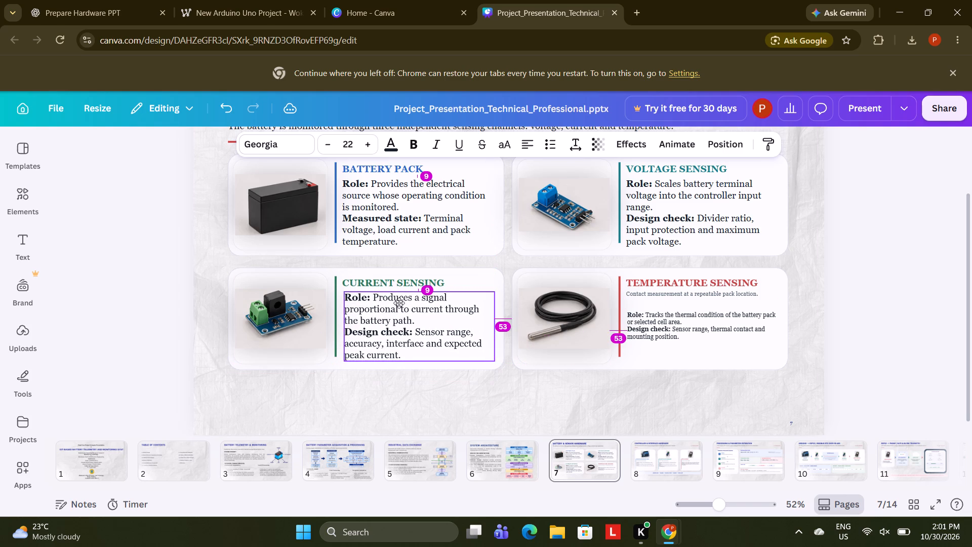
left_click_drag(399, 303, 398, 302)
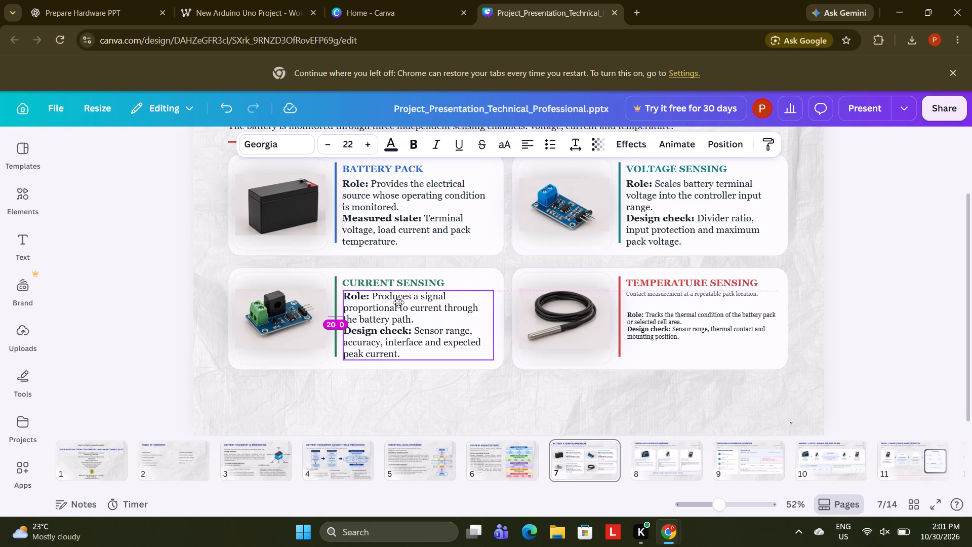
left_click_drag(398, 302, 397, 302)
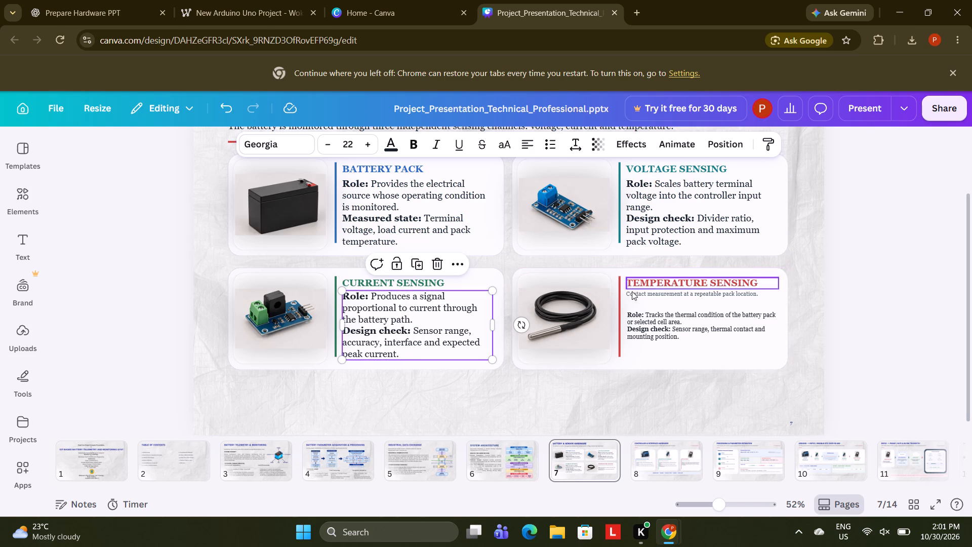
Delete the "Contact measurement at a repeatable pack location." tagline from the Temperature Sensing card.
left_click(634, 292)
key("BackSpace")
Set the Temperature Sensing card's Role and Design check text to size 22 and move it up directly beneath the heading.
left_click(677, 330)
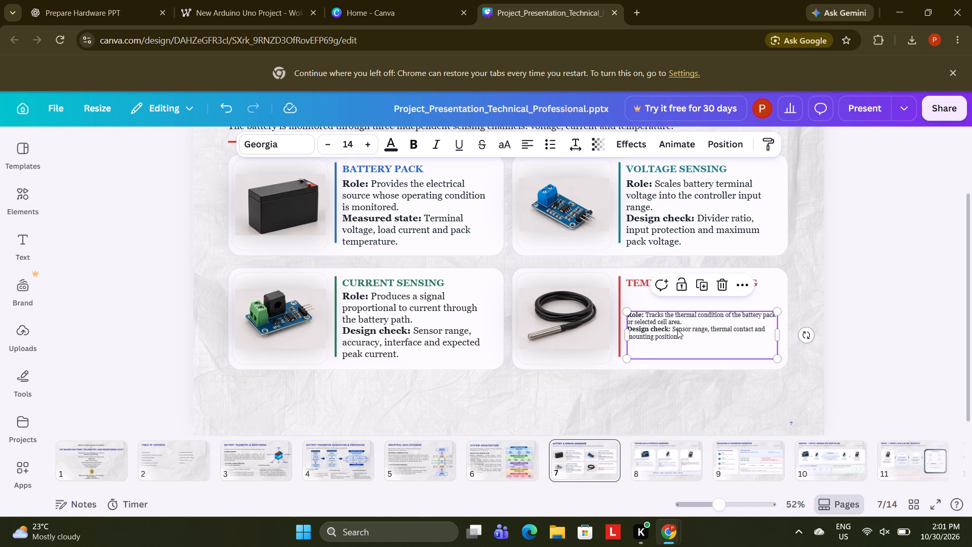
triple_click(367, 140)
left_click(367, 140)
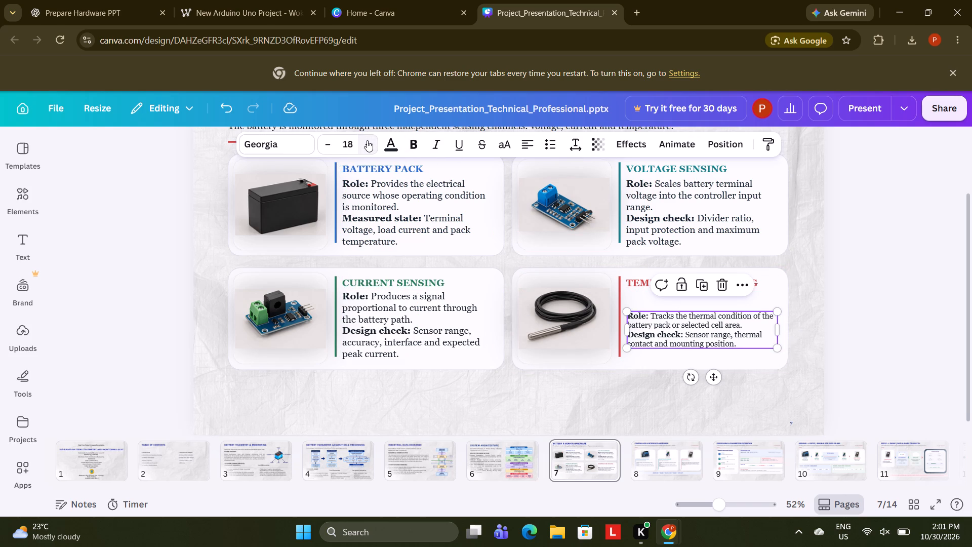
double_click(367, 140)
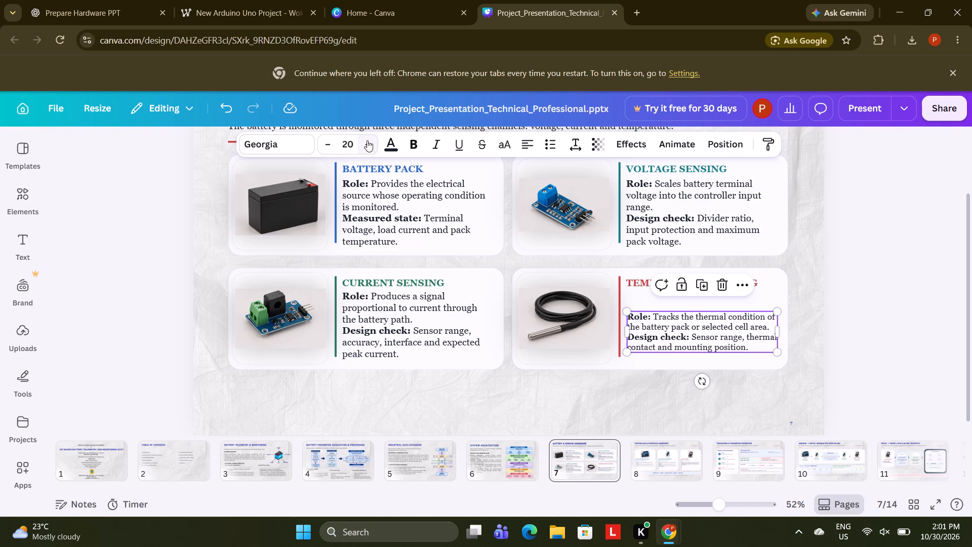
left_click(367, 140)
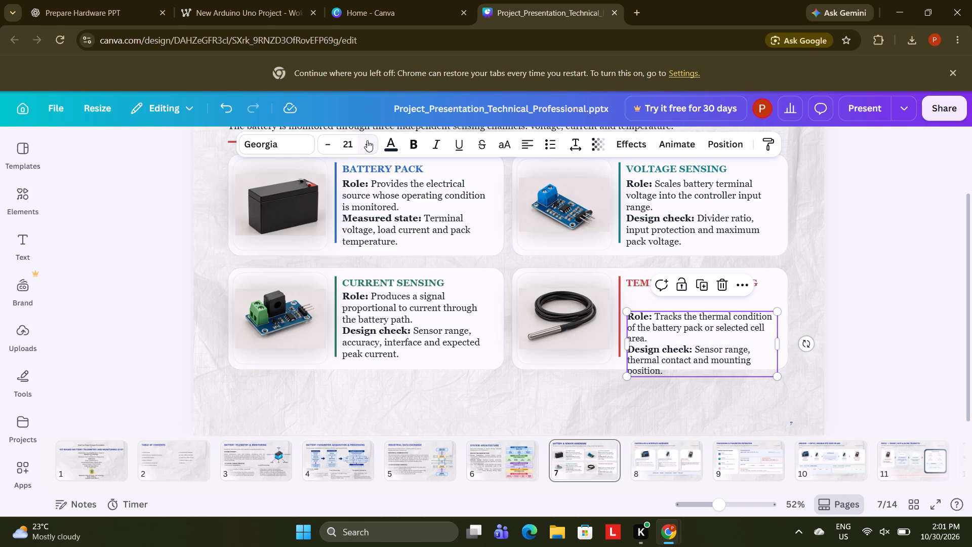
left_click(367, 140)
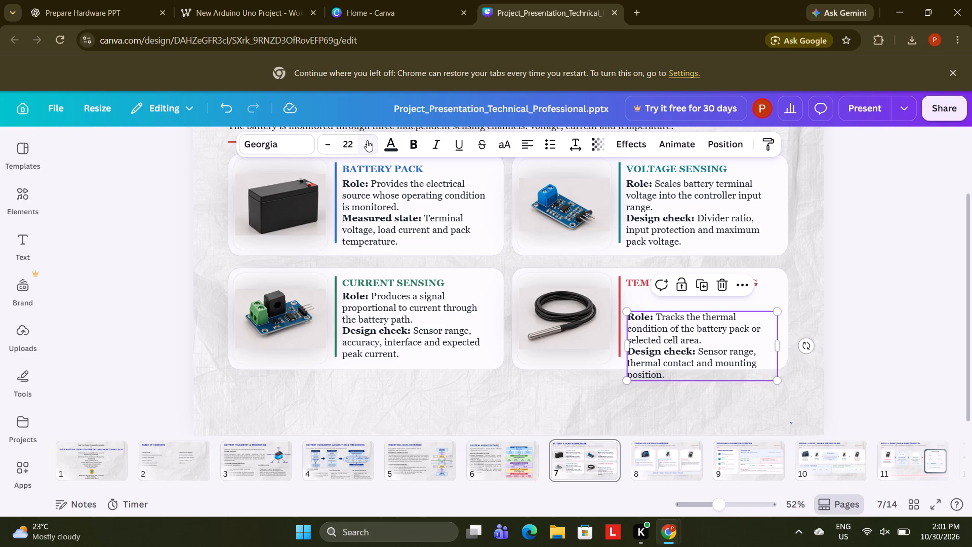
left_click_drag(664, 334, 664, 317)
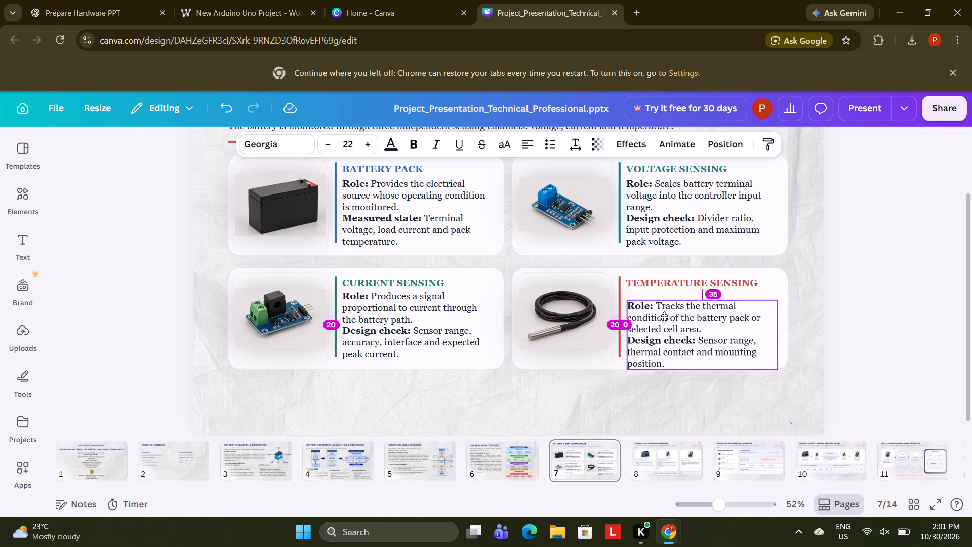
left_click_drag(664, 317, 664, 316)
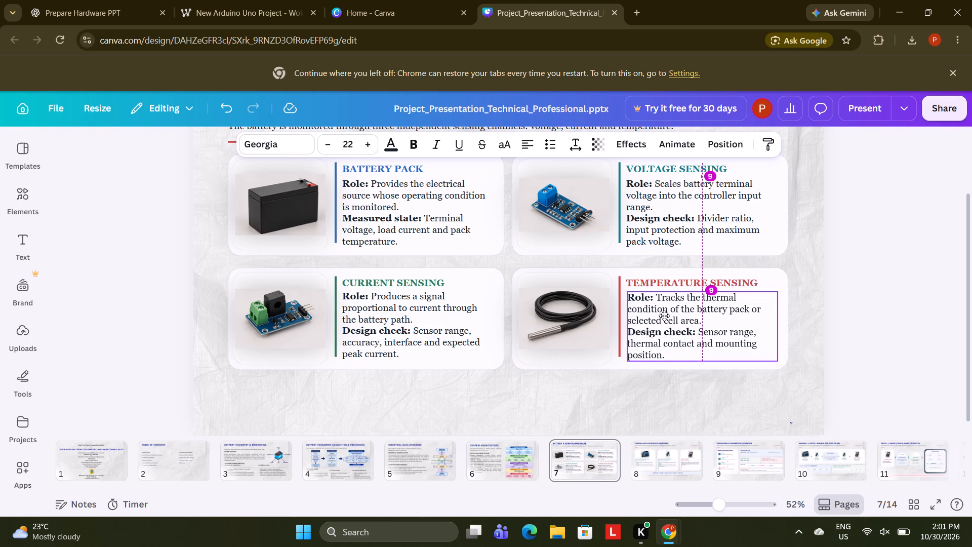
left_click_drag(664, 316, 663, 316)
left_click(872, 302)
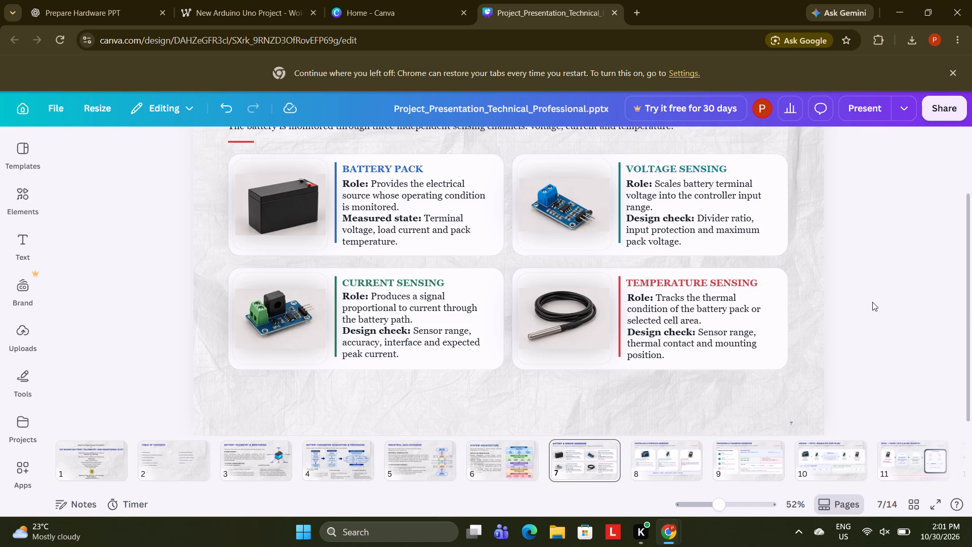
Set the transparency of the Voltage Sensing card's background shape to 60.
key("Up")
key("Up")
key("Up")
key("Up")
key("Up")
left_click_drag(971, 270, 971, 213)
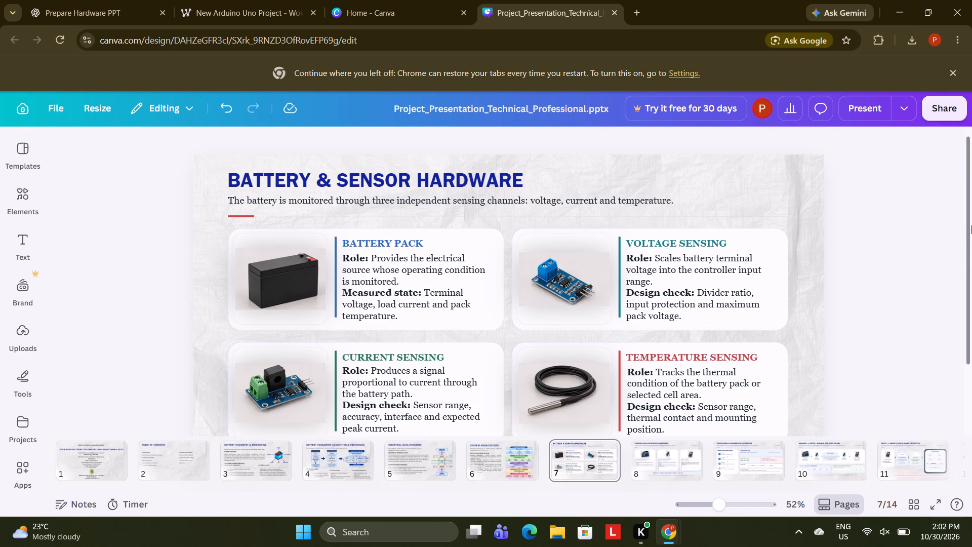
left_click_drag(970, 226, 967, 254)
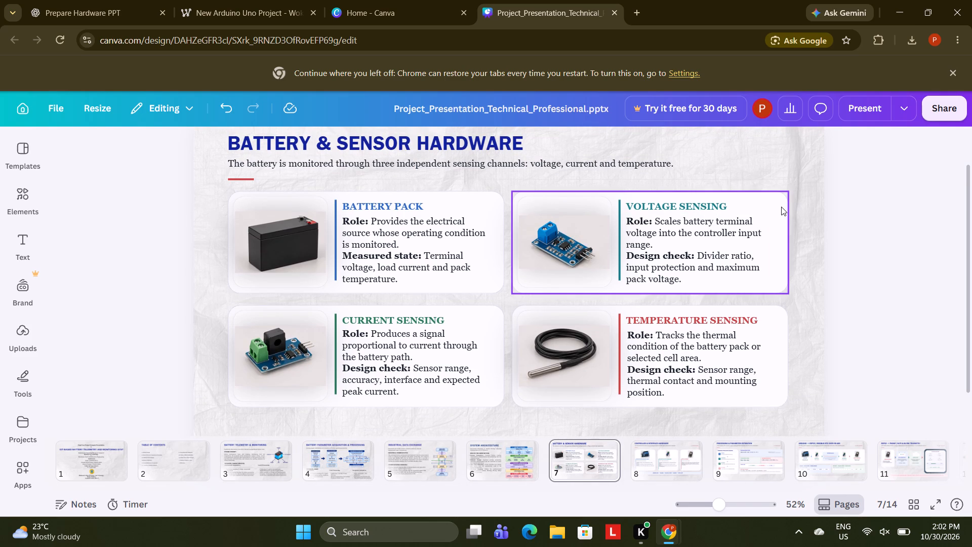
left_click(780, 207)
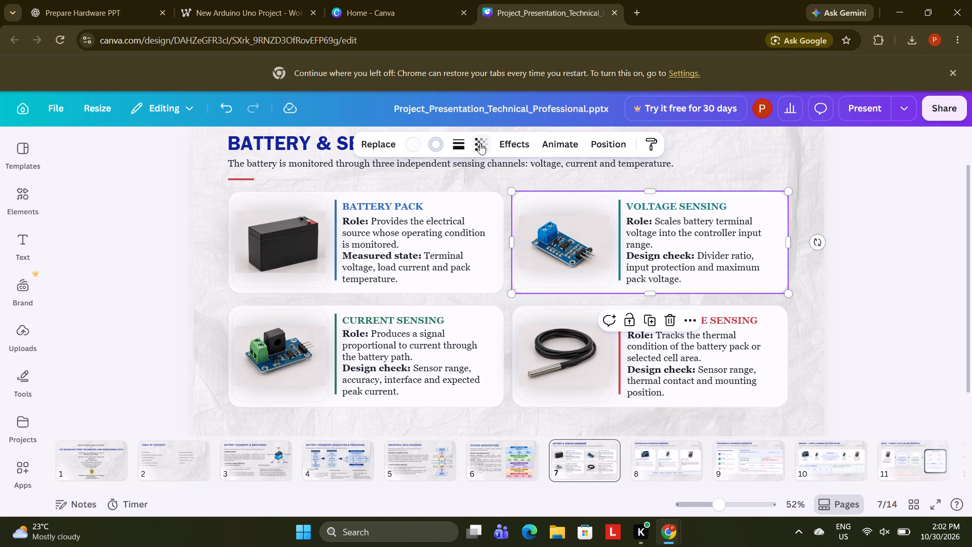
left_click(481, 143)
left_click(468, 198)
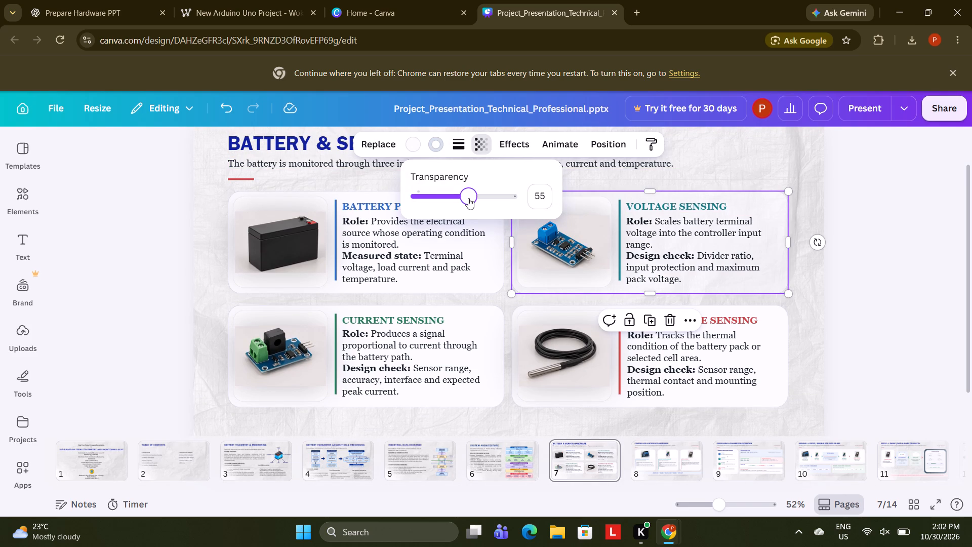
left_click(538, 200)
type("60")
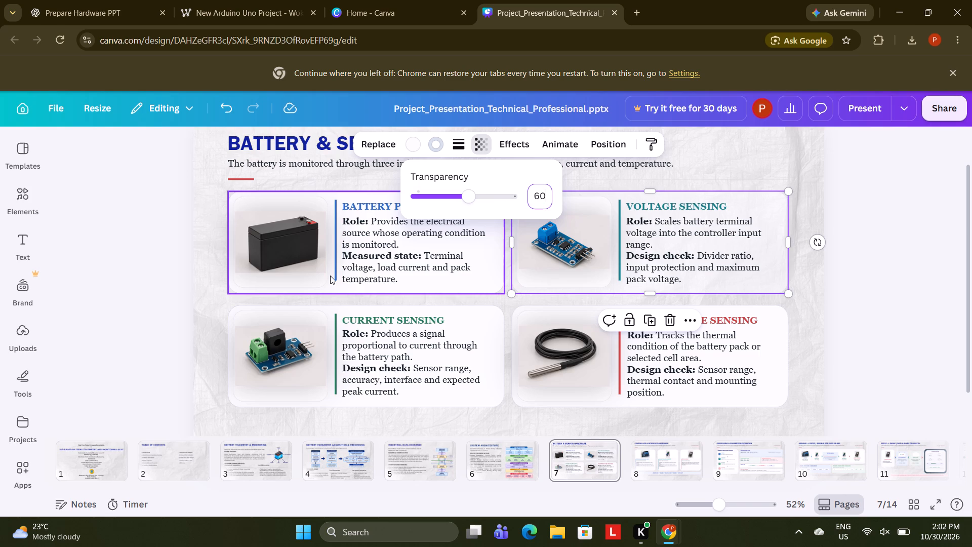
left_click(335, 287)
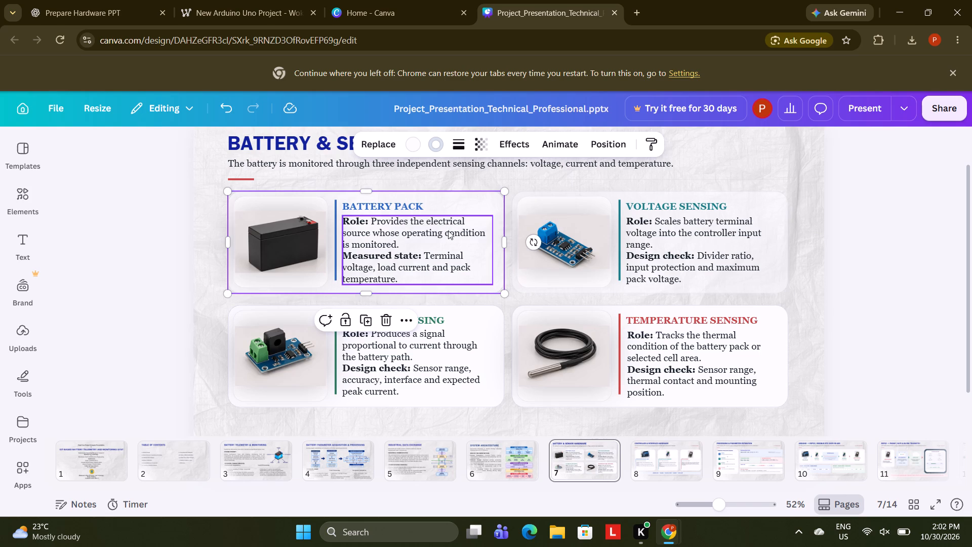
Set the transparency of the Current Sensing card's background shape to 60.
left_click(479, 403)
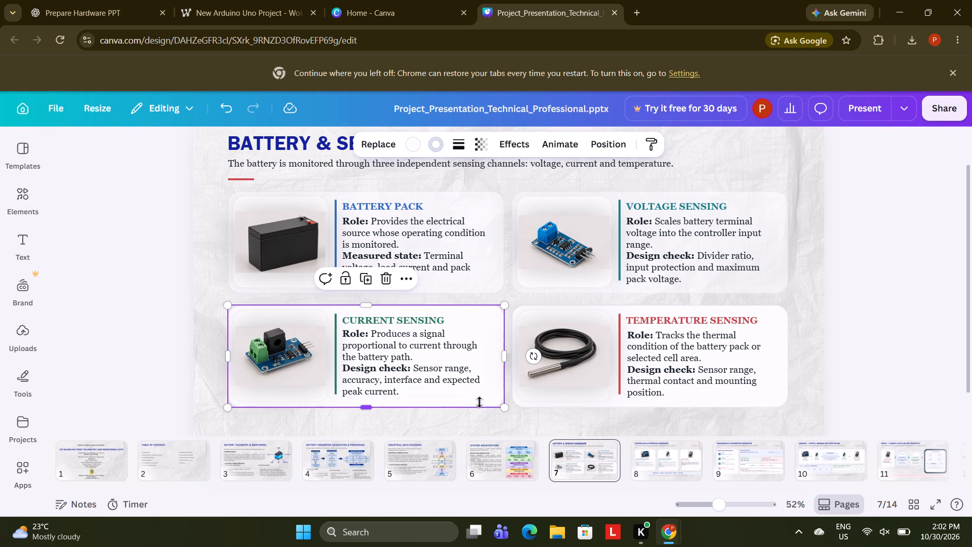
left_click(487, 142)
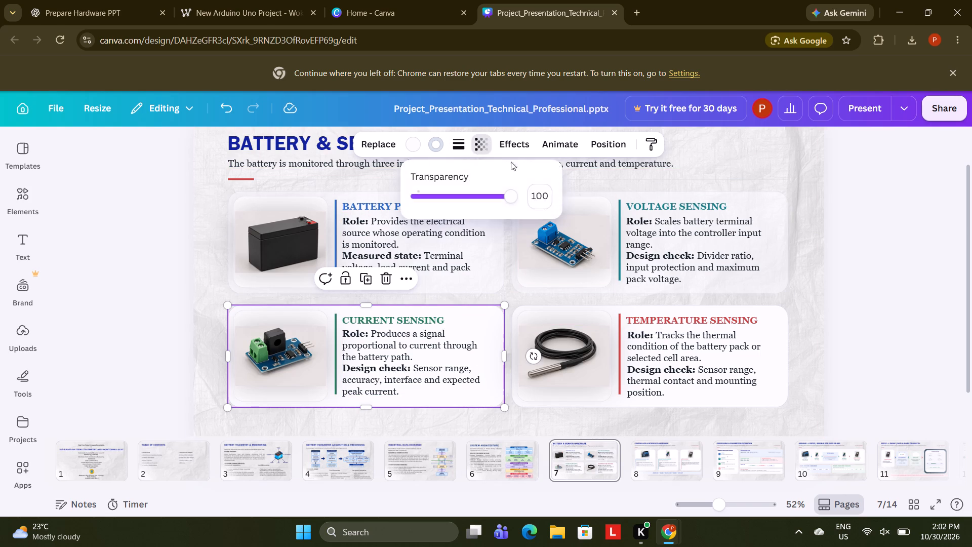
left_click(478, 197)
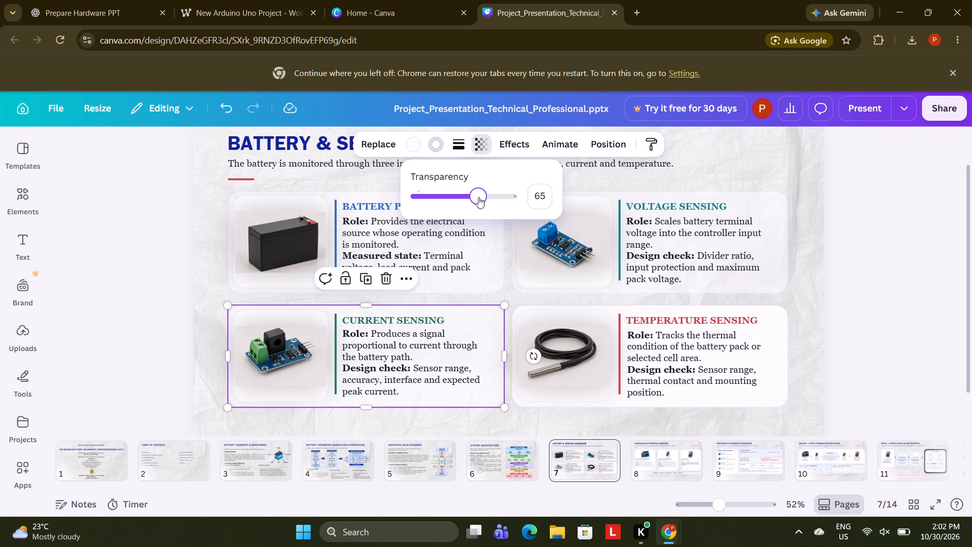
key("Left")
key("Left")
key("Left")
key("Left")
key("Left")
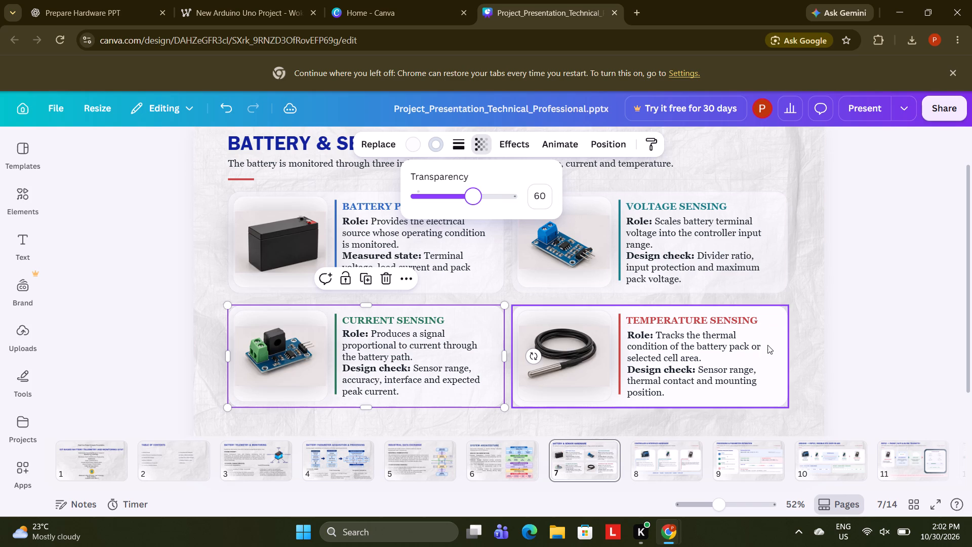
Set the transparency of the Temperature Sensing card's background shape to 60.
left_click(781, 342)
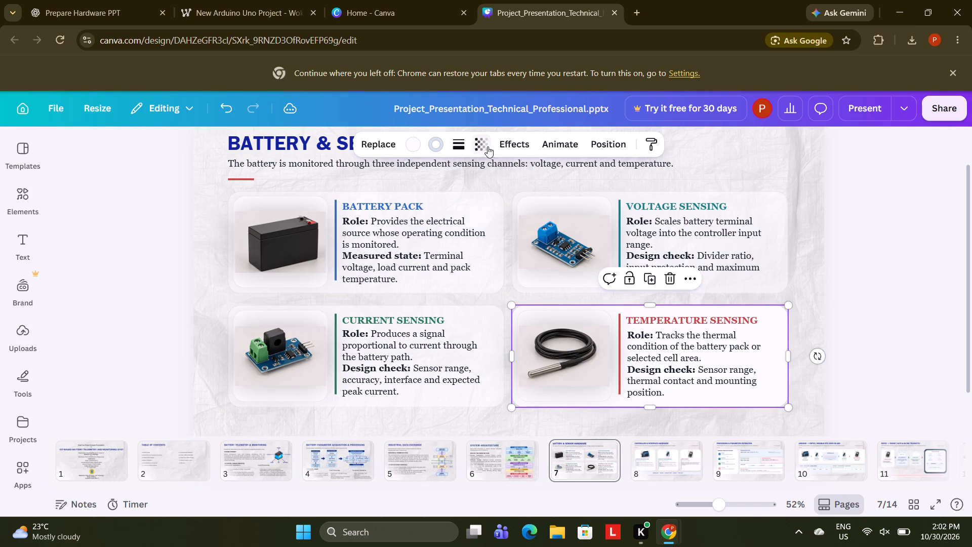
left_click(487, 146)
left_click(542, 196)
type("60")
key("Return")
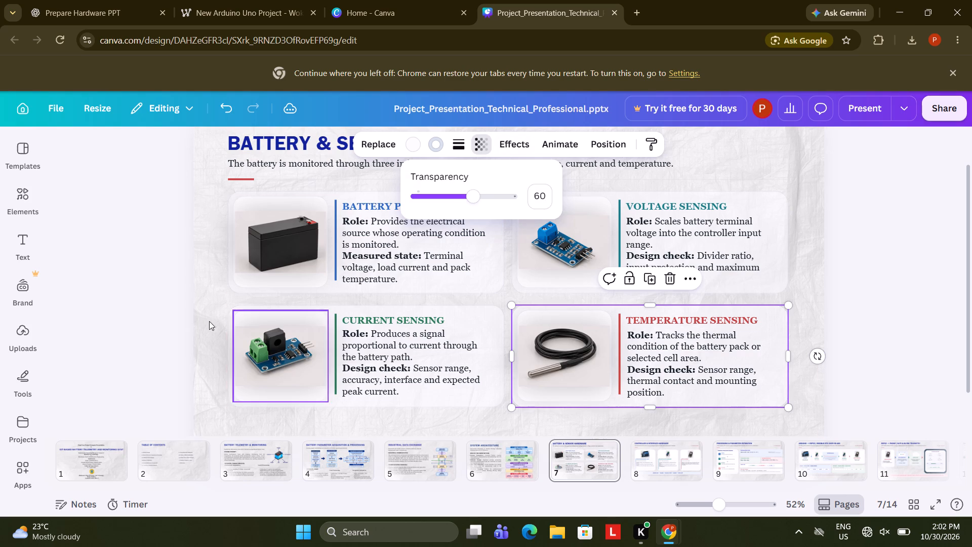
left_click(122, 284)
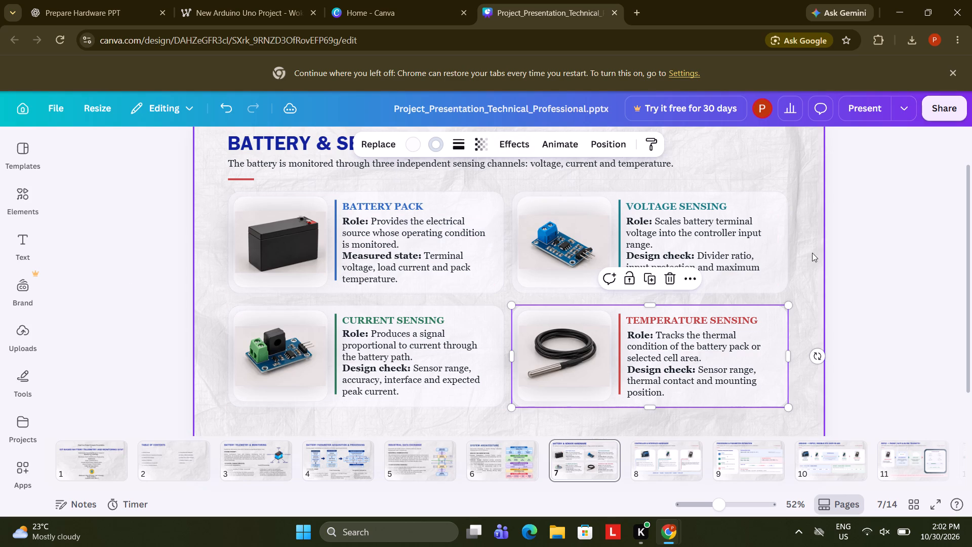
Set the stroke weight of the Voltage Sensing card's background shape to 2.
left_click(778, 236)
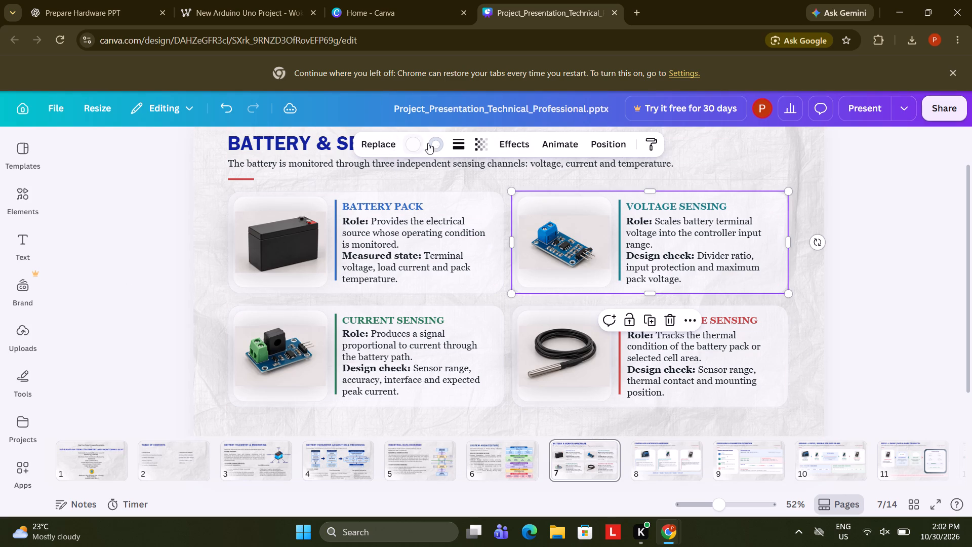
left_click(436, 142)
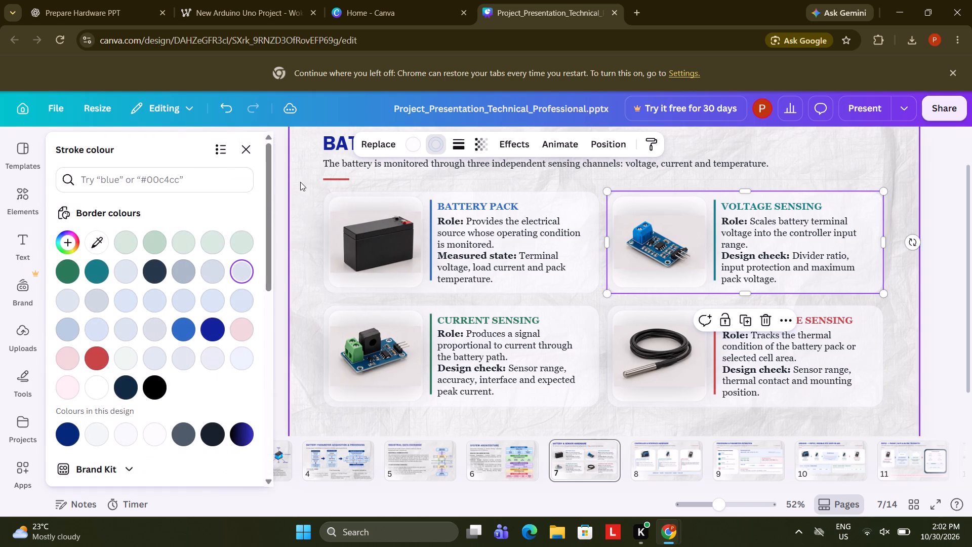
left_click(459, 143)
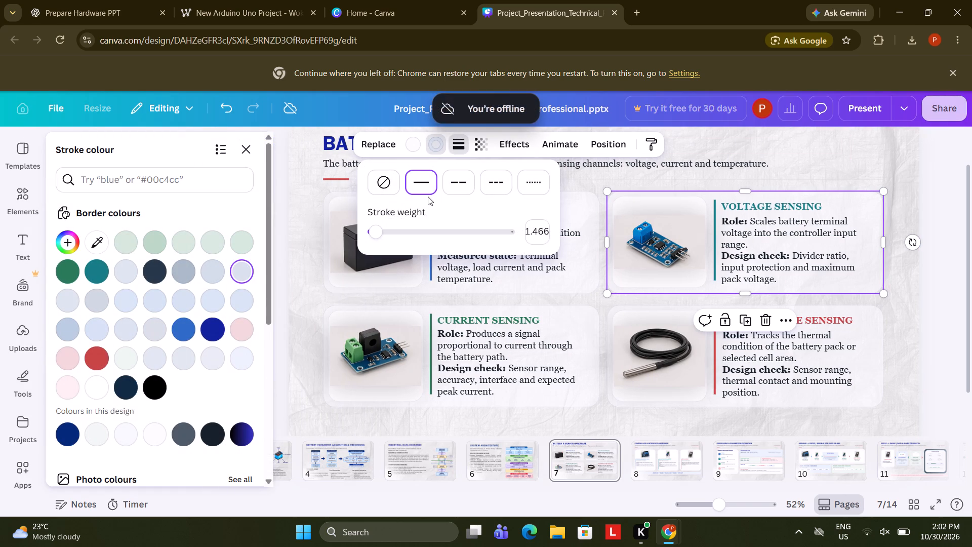
left_click(532, 228)
key("2")
key("Return")
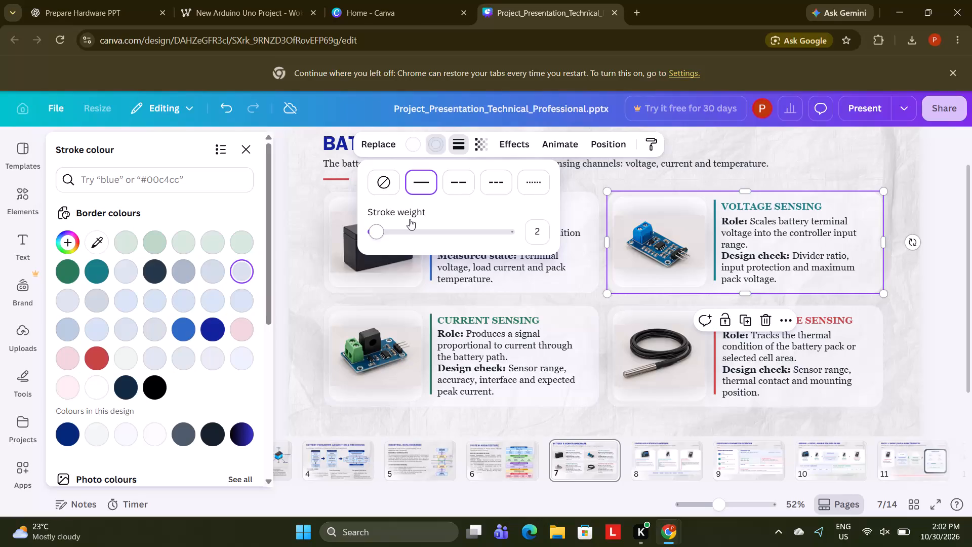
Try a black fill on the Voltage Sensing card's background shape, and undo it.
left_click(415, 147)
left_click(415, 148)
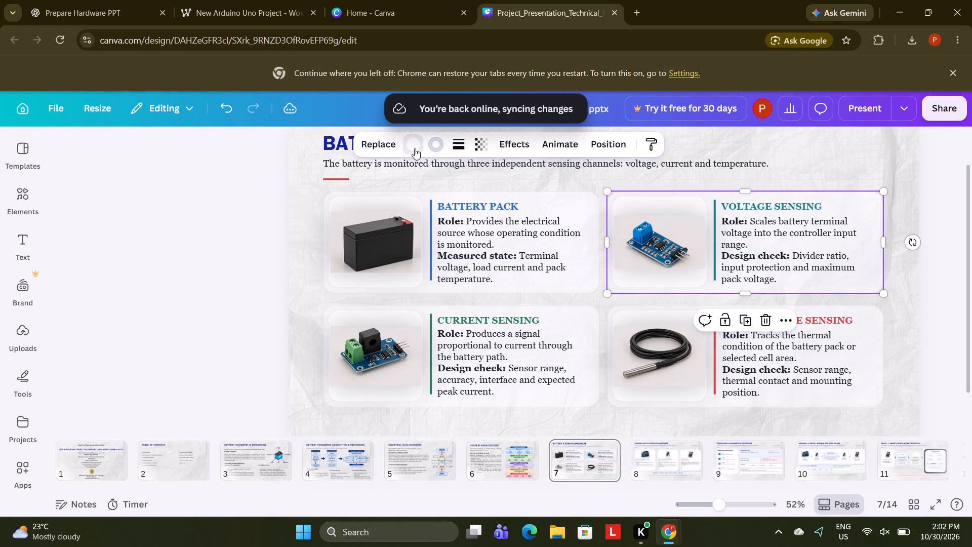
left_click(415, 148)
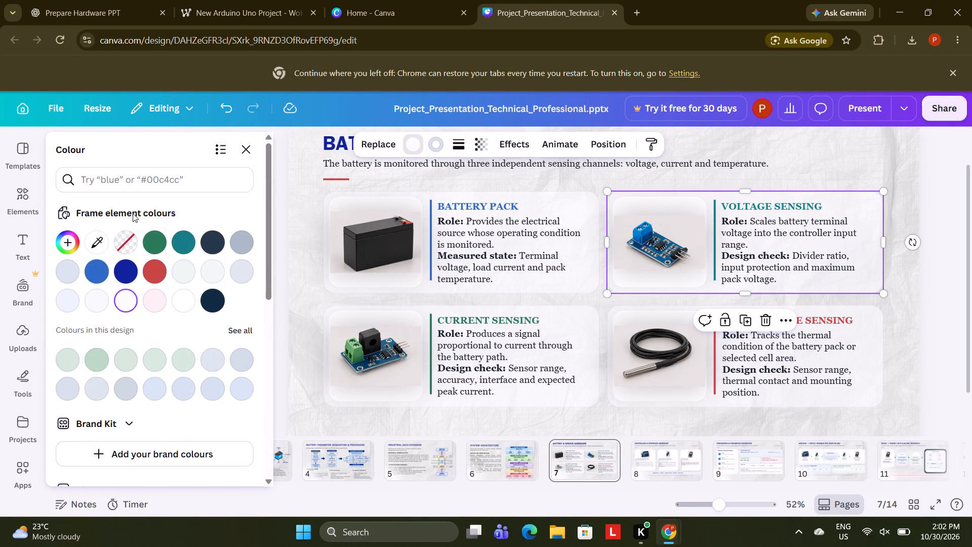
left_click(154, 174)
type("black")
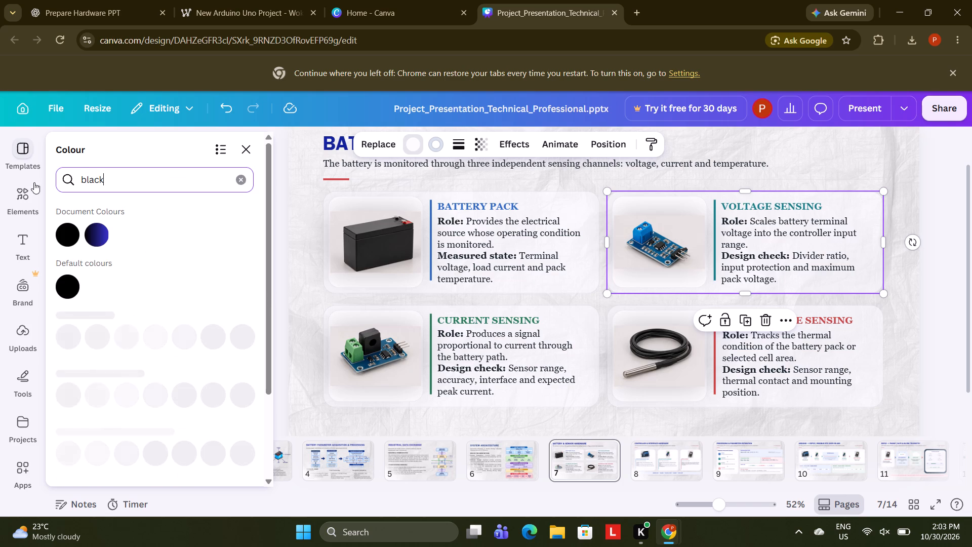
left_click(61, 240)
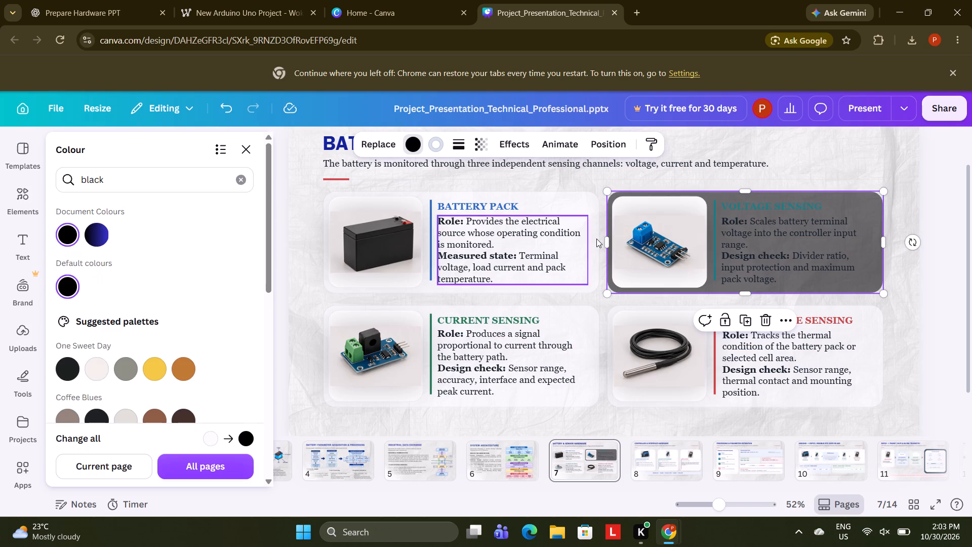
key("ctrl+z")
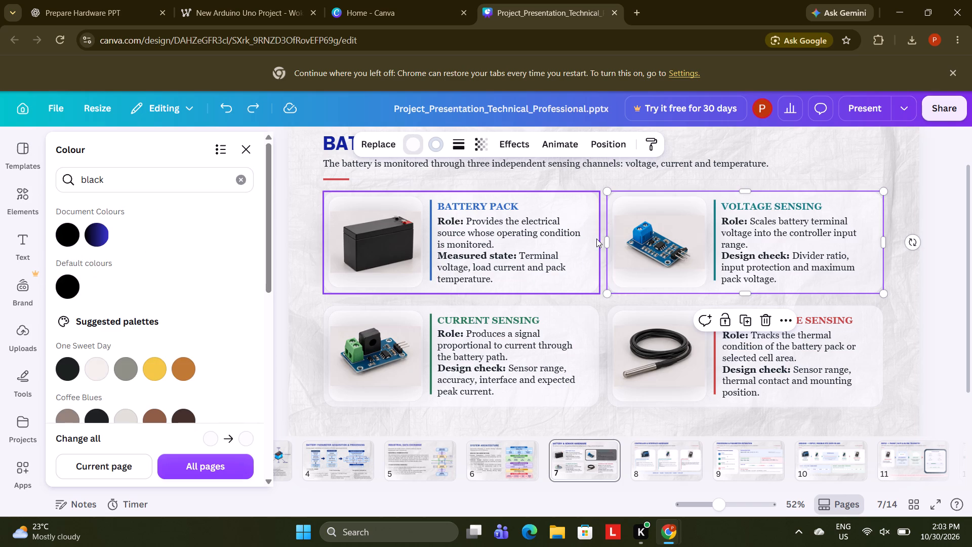
Set the stroke colour to black on the Voltage Sensing, Battery Pack, Current Sensing and Temperature Sensing cards.
left_click(438, 148)
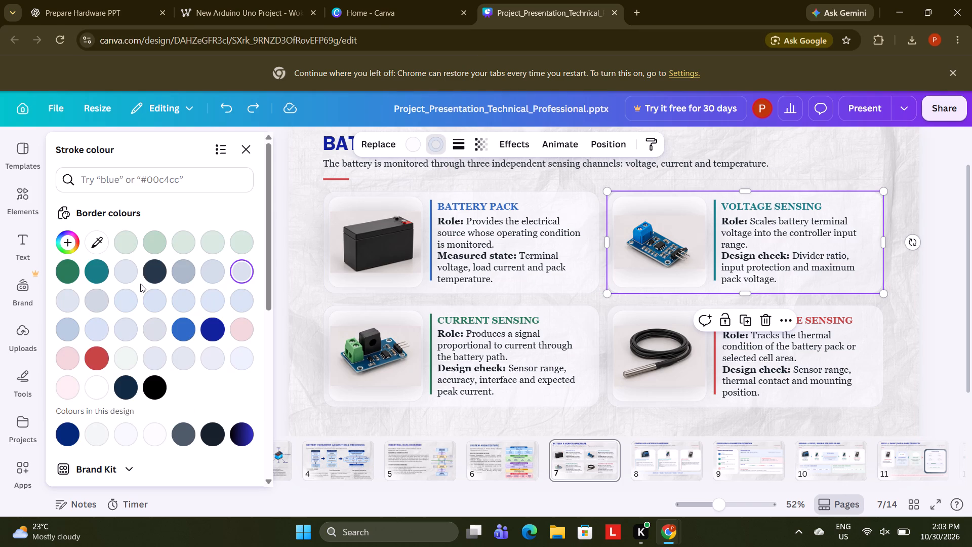
left_click(153, 377)
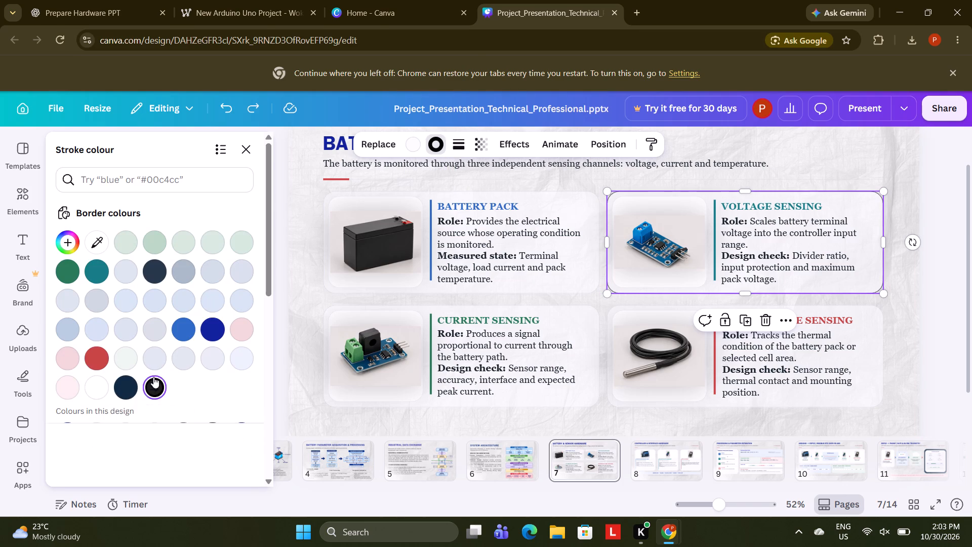
left_click(590, 247)
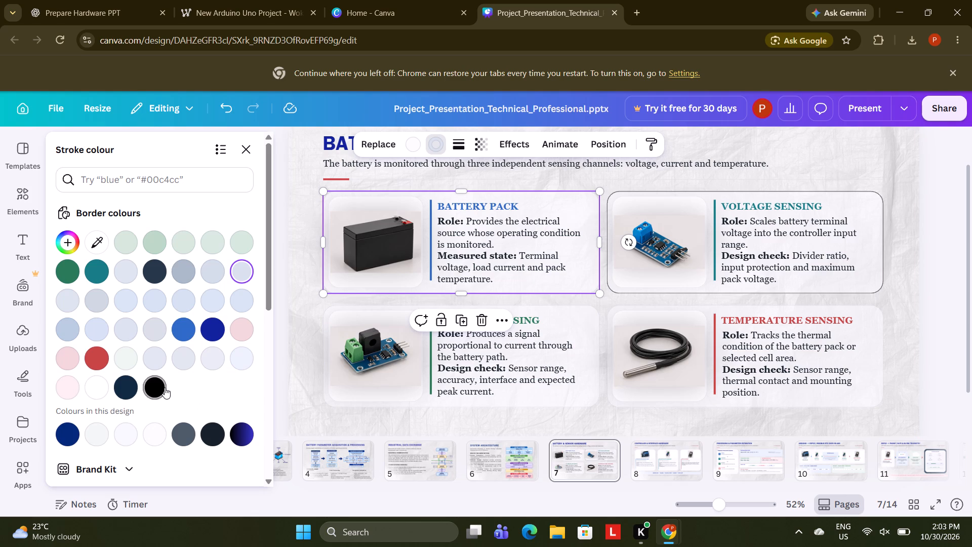
left_click(165, 387)
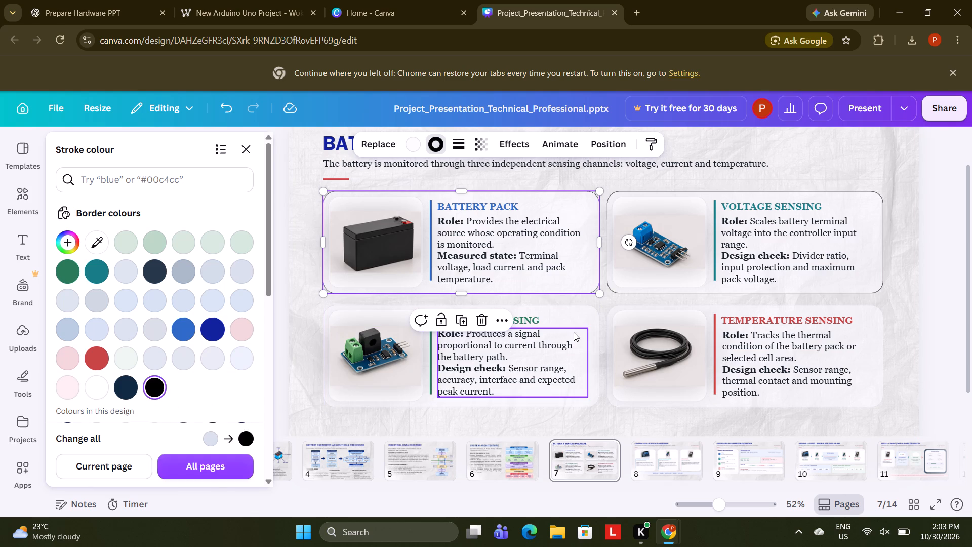
left_click(592, 311)
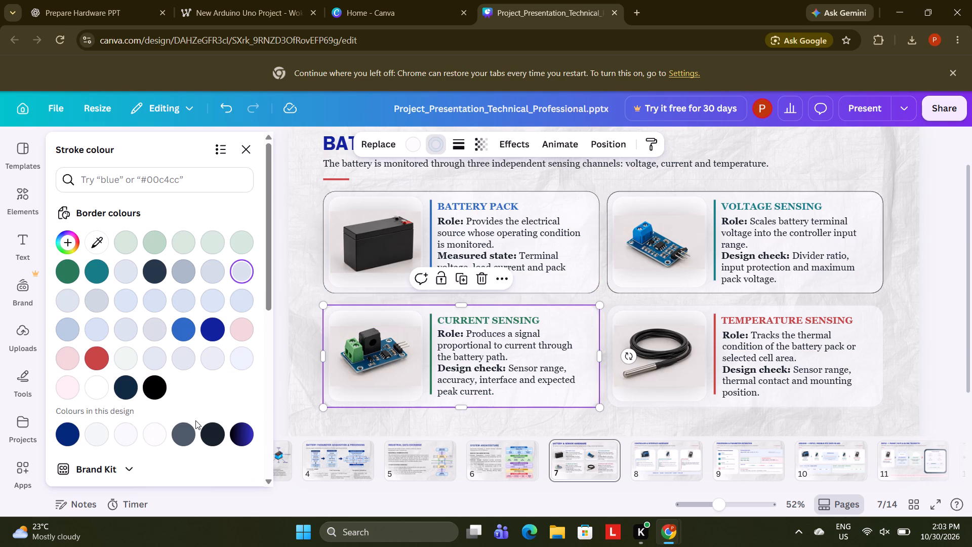
left_click(151, 380)
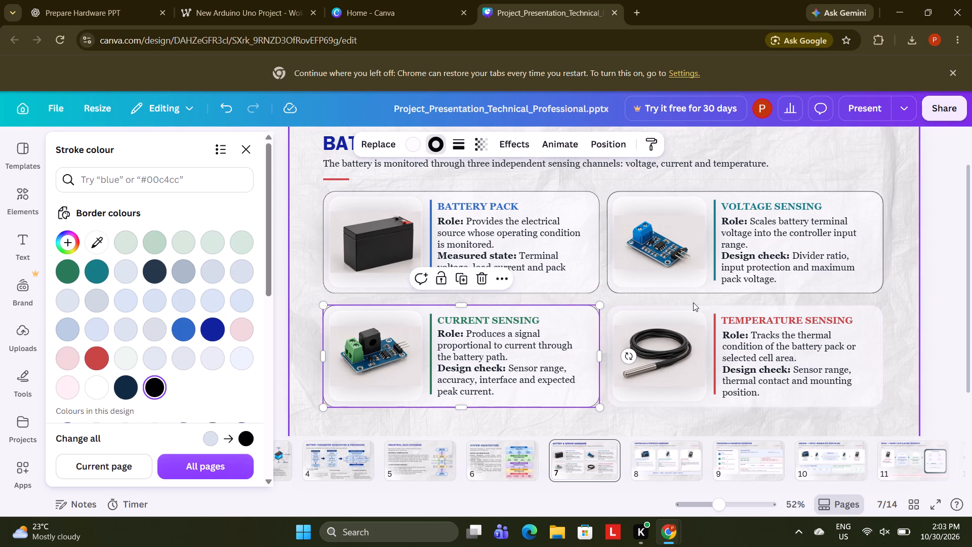
left_click(711, 309)
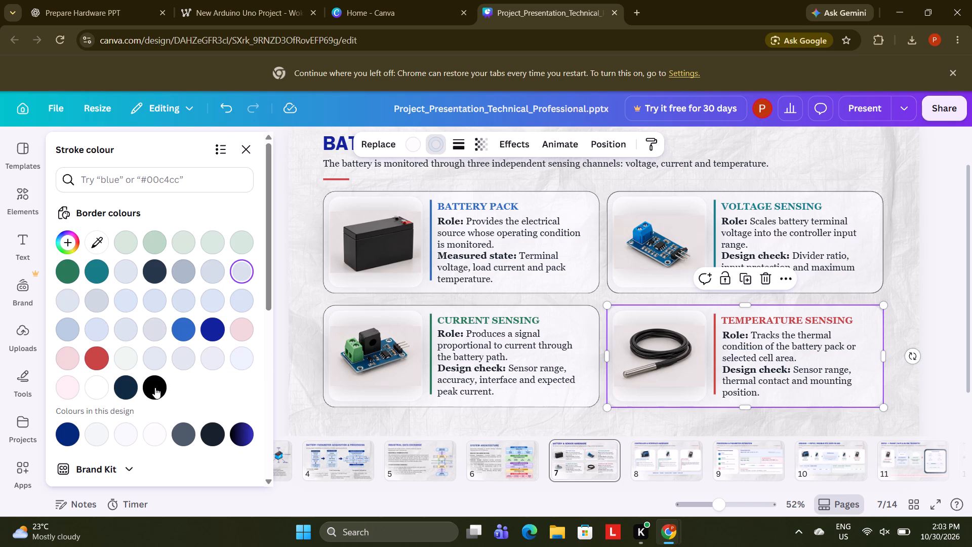
left_click(156, 385)
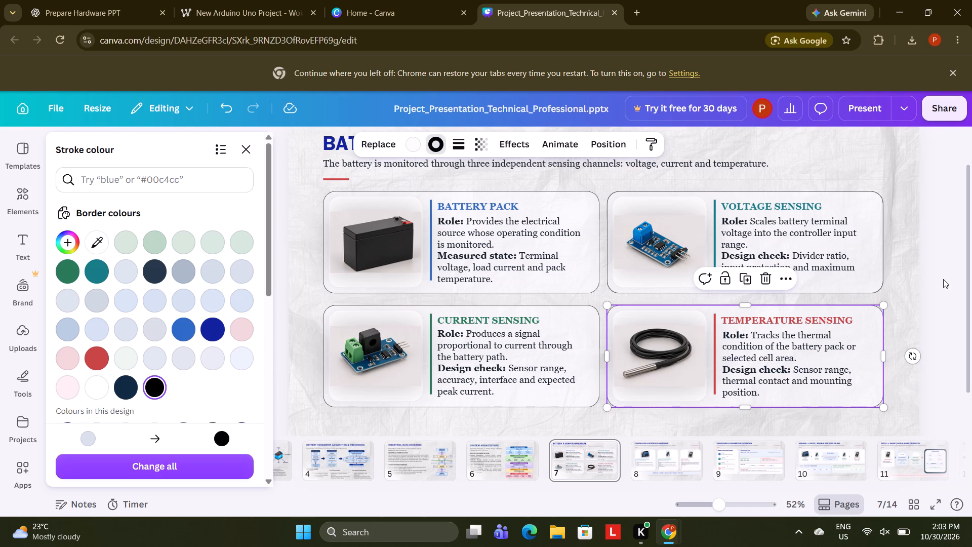
left_click(944, 277)
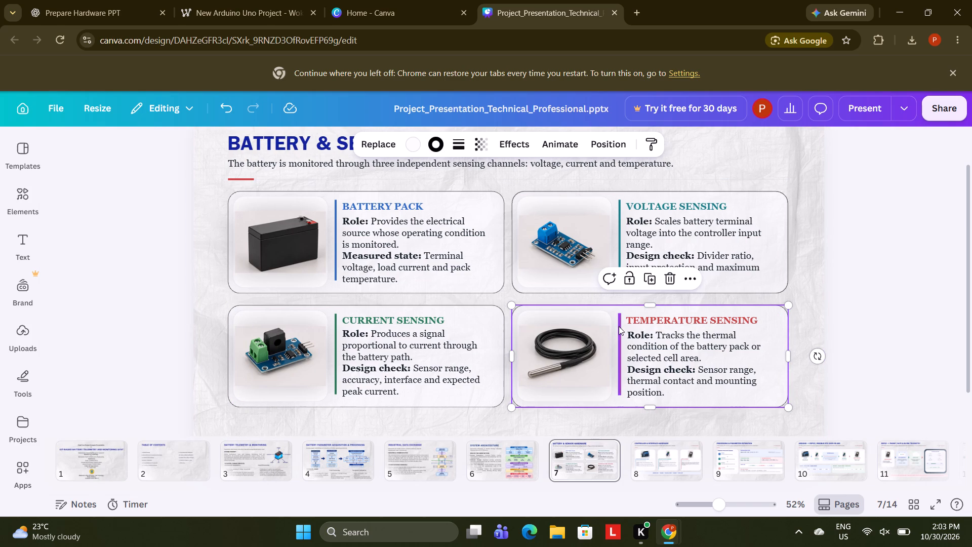
Check the heading font on slide 5 and set slide 7's Battery Pack heading to ITC Franklin Gothic LT.
left_click(499, 463)
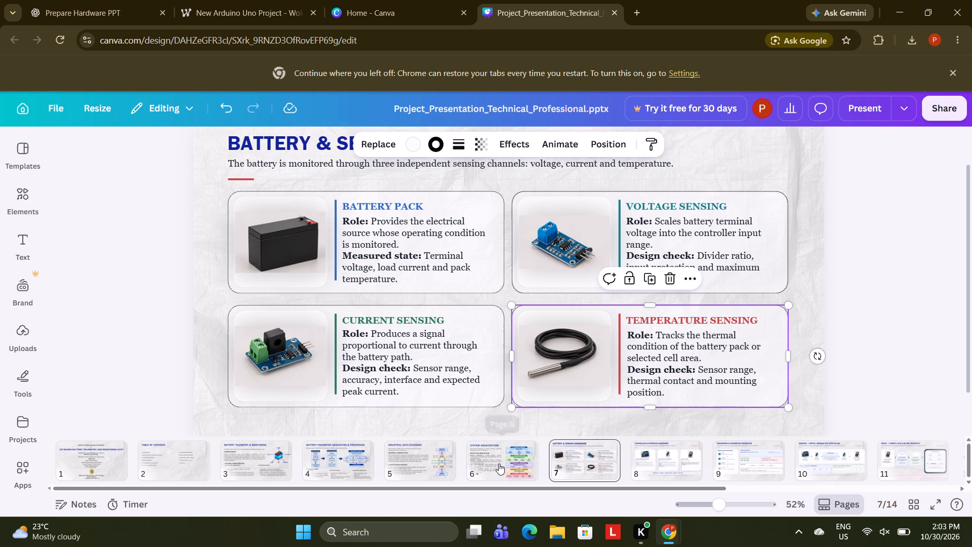
left_click(401, 461)
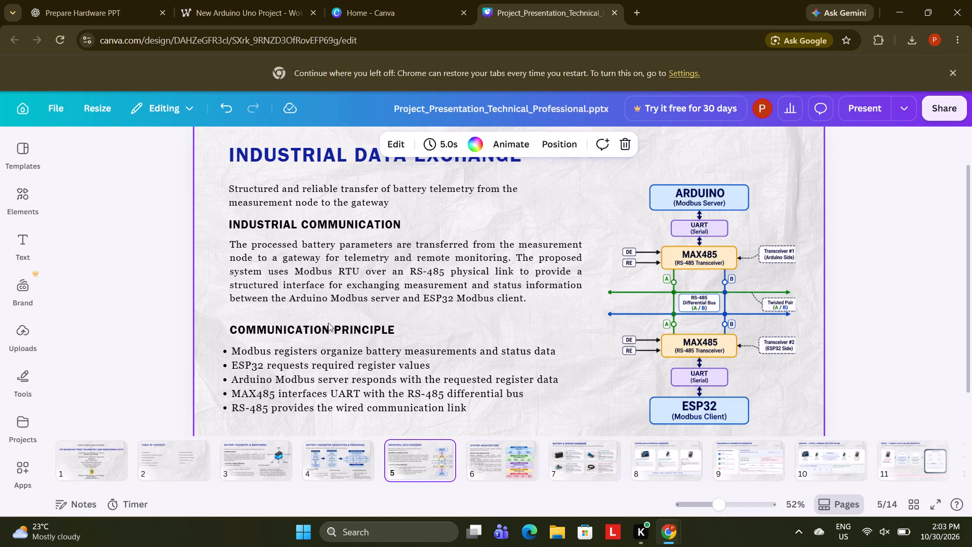
left_click(328, 329)
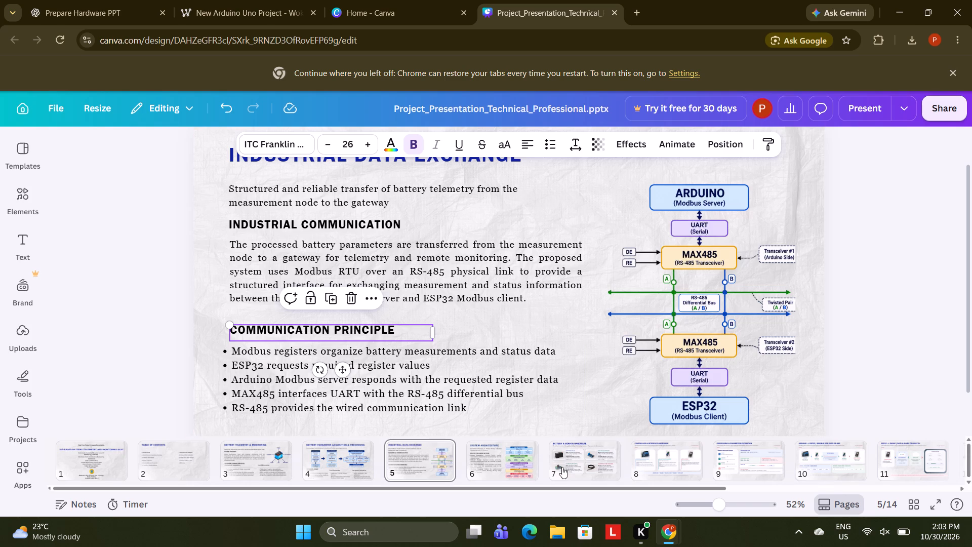
left_click(564, 470)
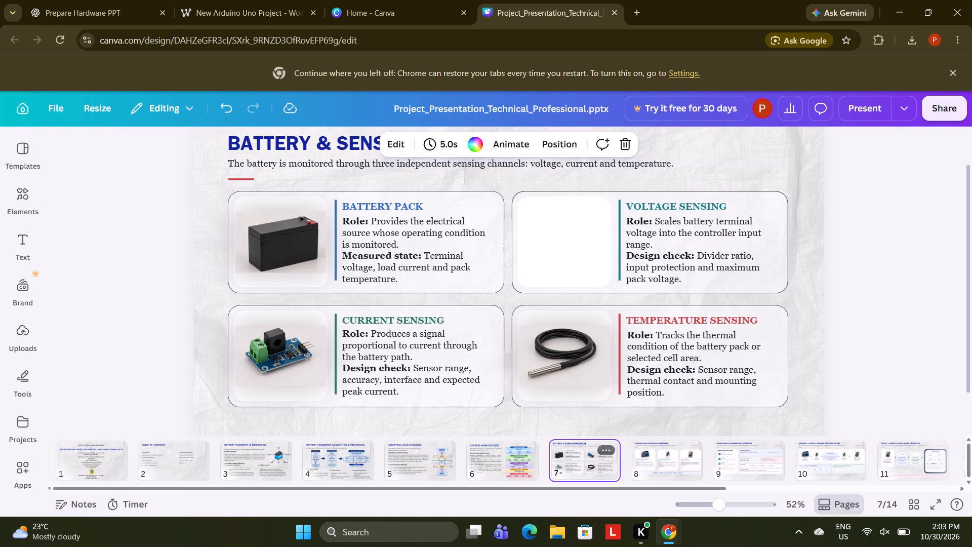
left_click(380, 208)
left_click(306, 147)
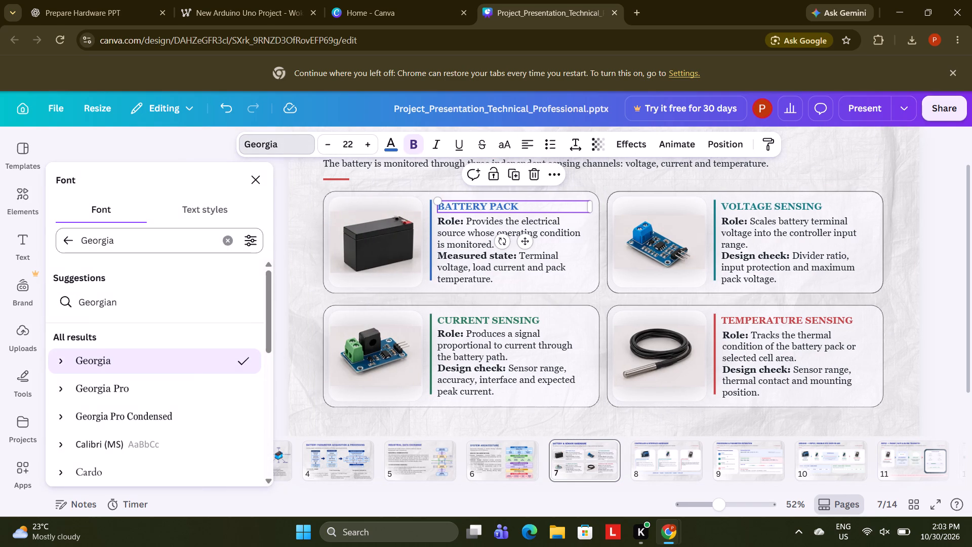
left_click(181, 240)
key("ctrl+a")
type("IT")
key("shift+c")
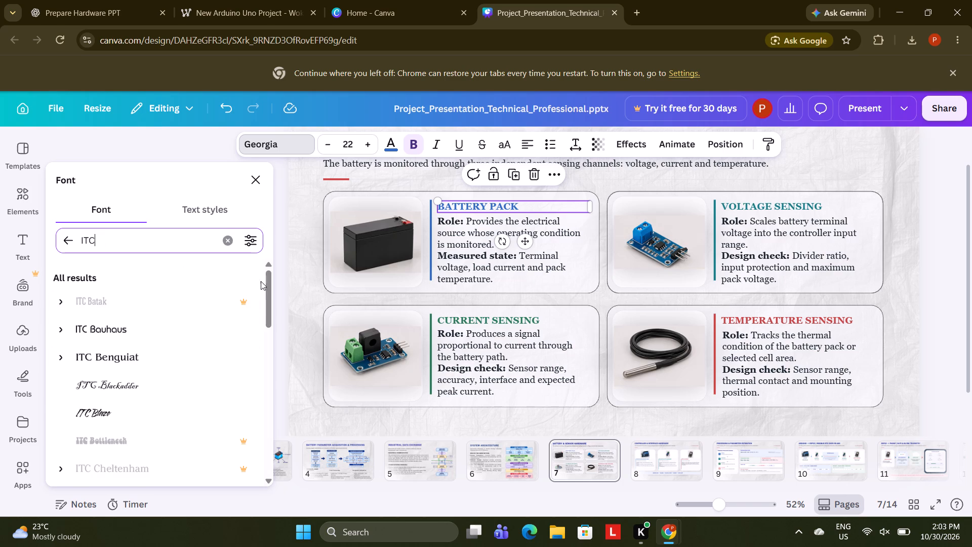
left_click_drag(267, 283, 290, 383)
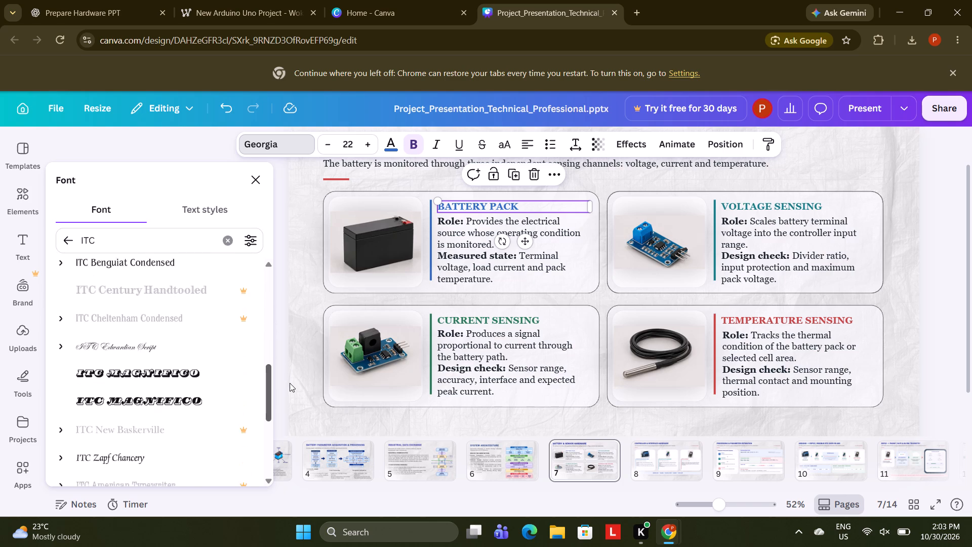
left_click_drag(290, 383, 286, 419)
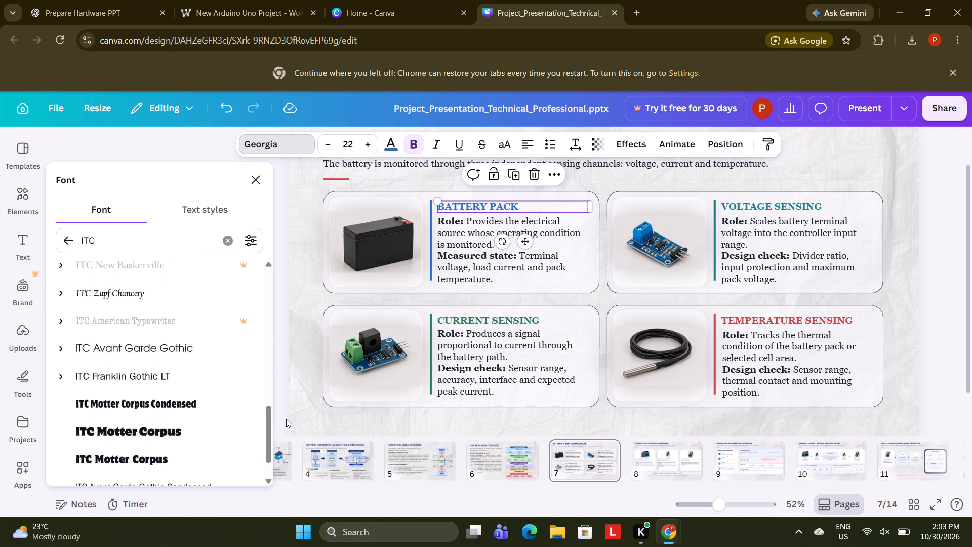
left_click(145, 366)
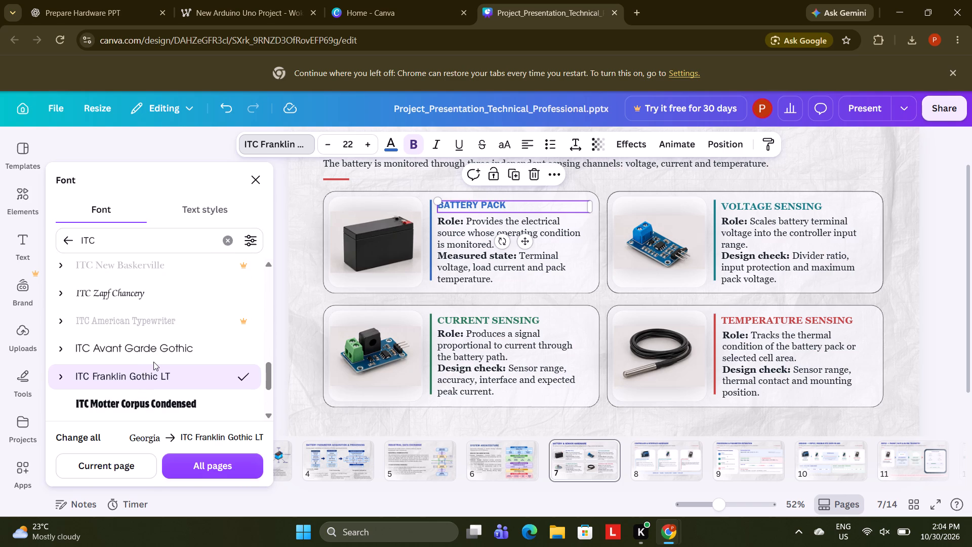
Set the Voltage Sensing, Current Sensing and Temperature Sensing headings to the ITC Franklin Gothic LT font.
left_click(779, 204)
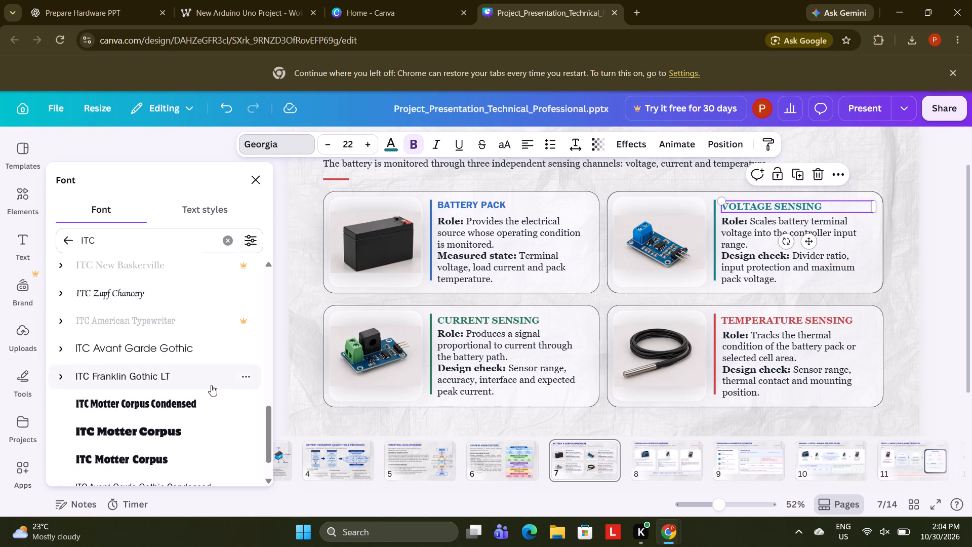
left_click(211, 385)
left_click(472, 317)
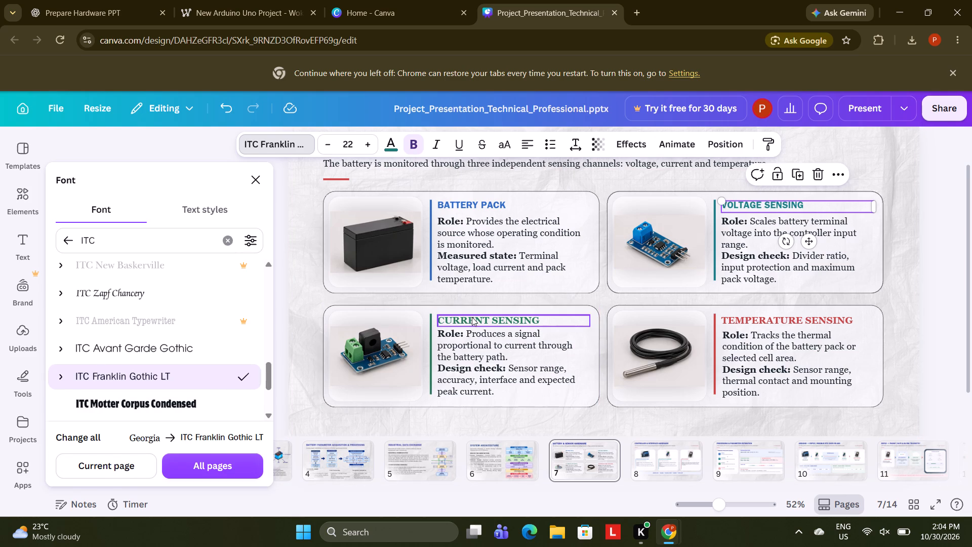
left_click(165, 377)
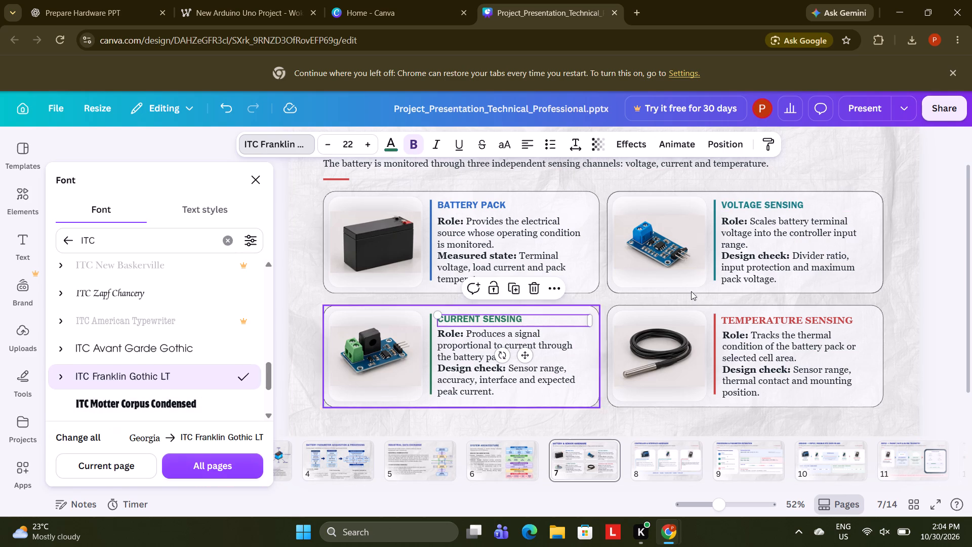
left_click(769, 320)
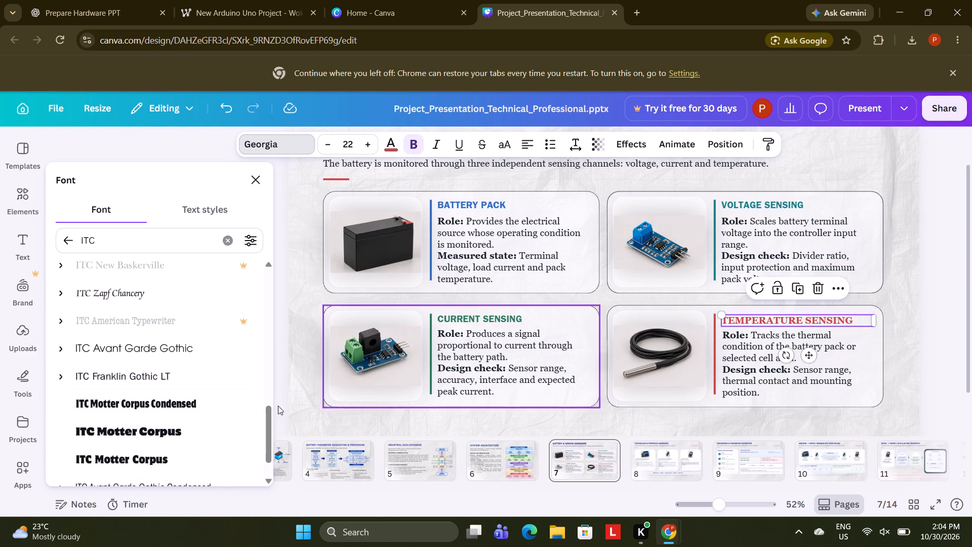
left_click(175, 380)
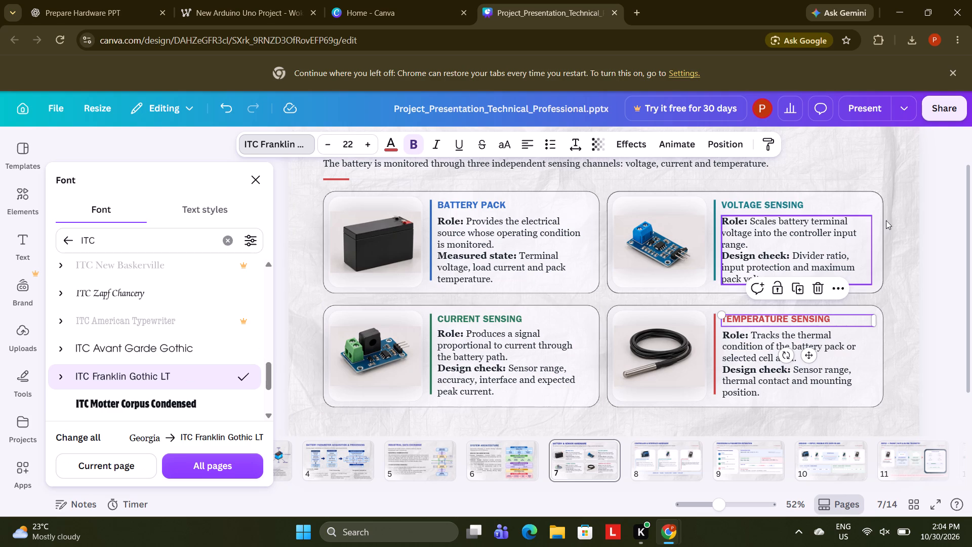
left_click(933, 212)
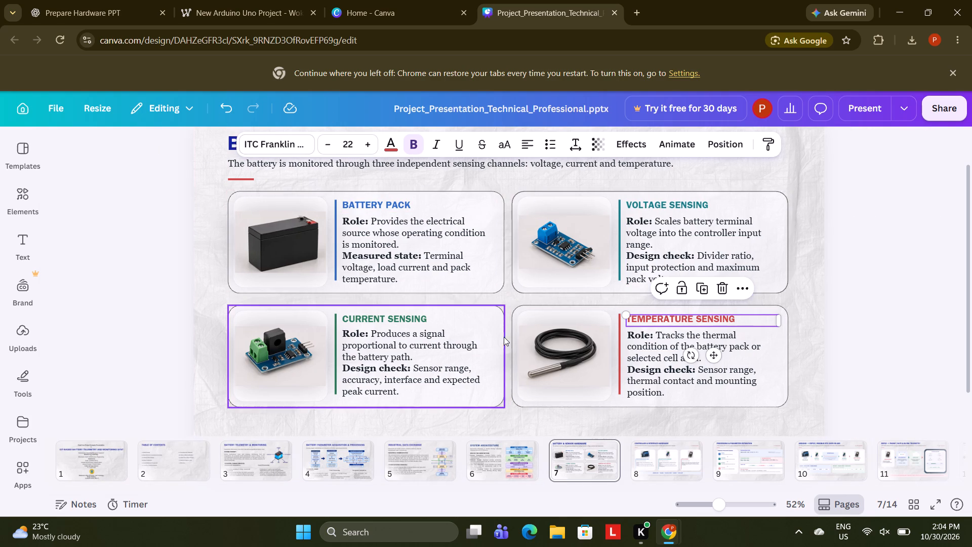
Nudge the Current Sensing card's Role and Design check text slightly down, level with the Temperature Sensing text.
left_click(377, 361)
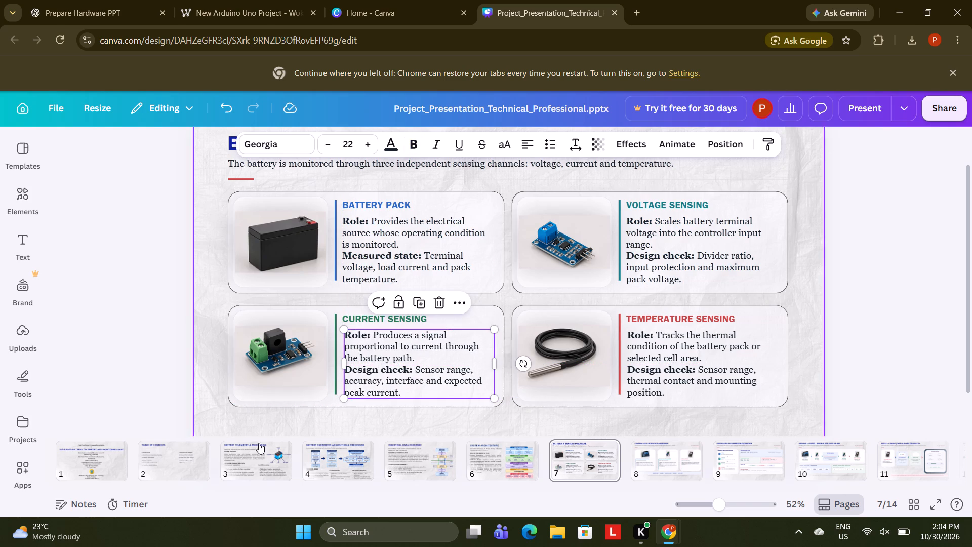
Nudge the Current Sensing card's Role and Design check text slightly left, in line with its heading and the Battery Pack text.
left_click(375, 375)
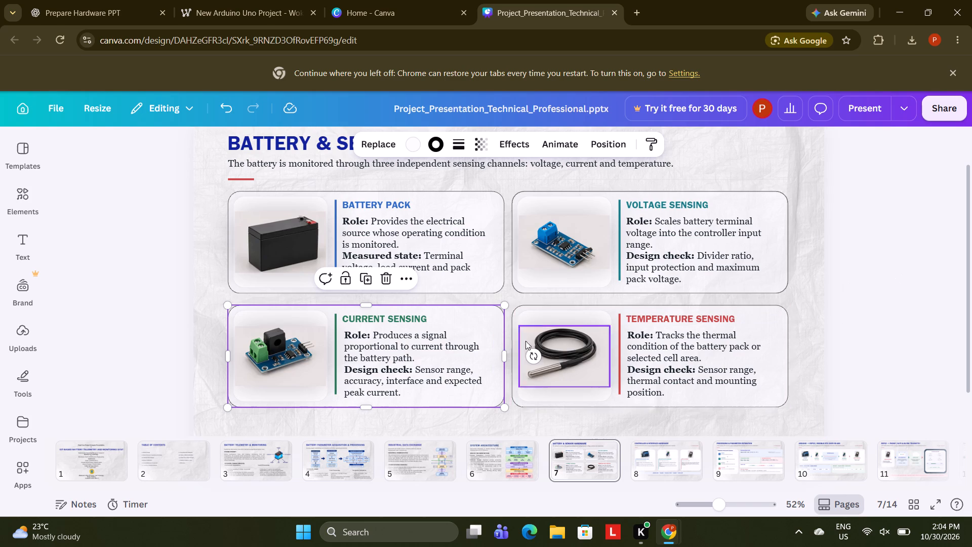
left_click(422, 361)
key("Left")
key("Left")
key("Left")
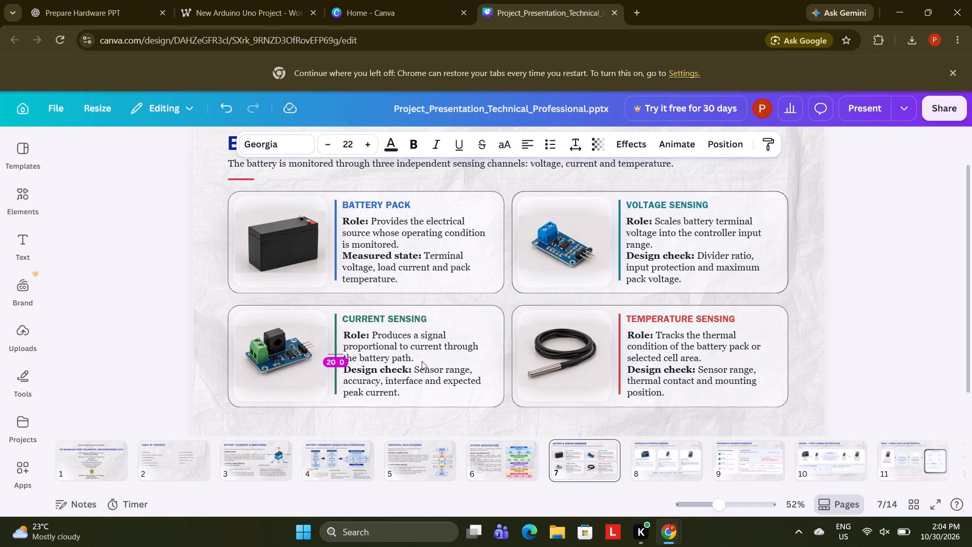
key("Left")
key("Left")
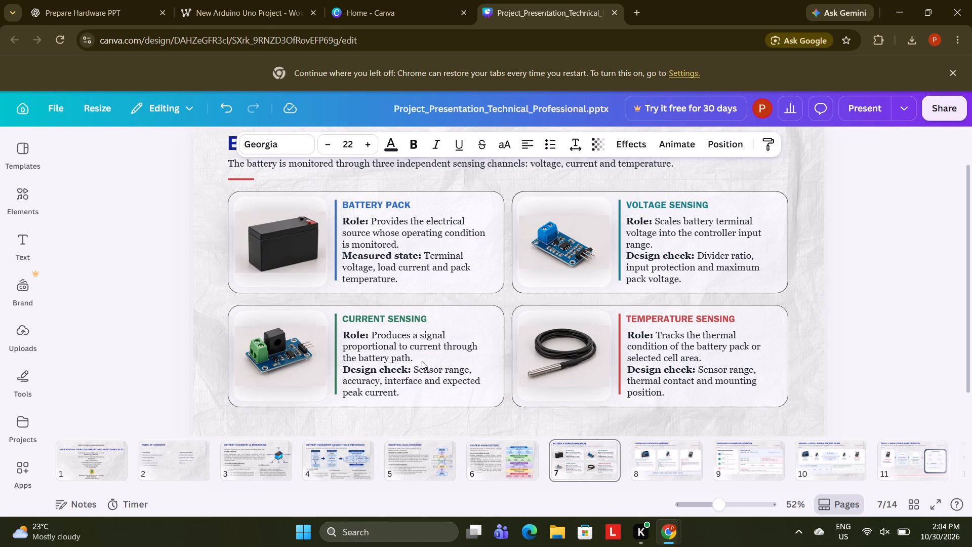
key("Left")
key("Left")
key("Left")
key("Right")
key("Right")
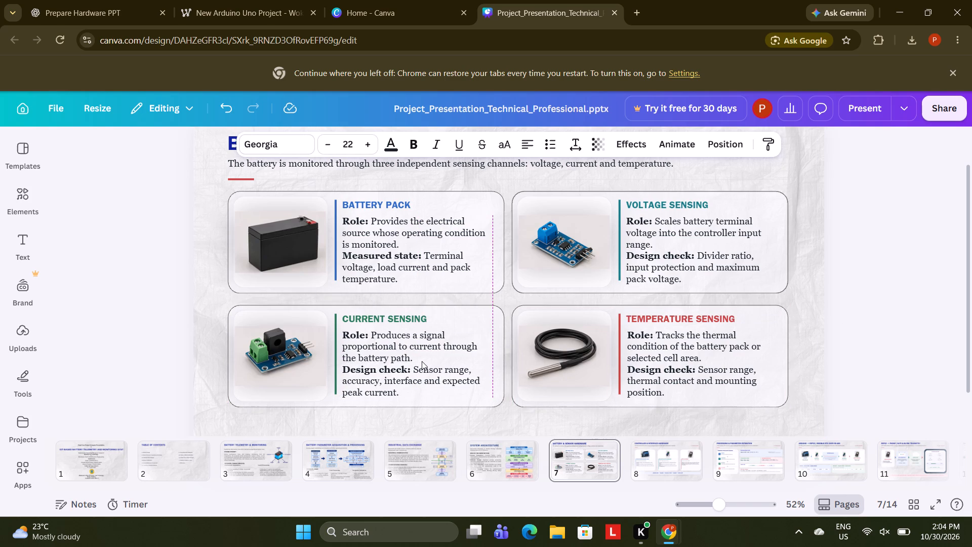
key("Right")
key("Right")
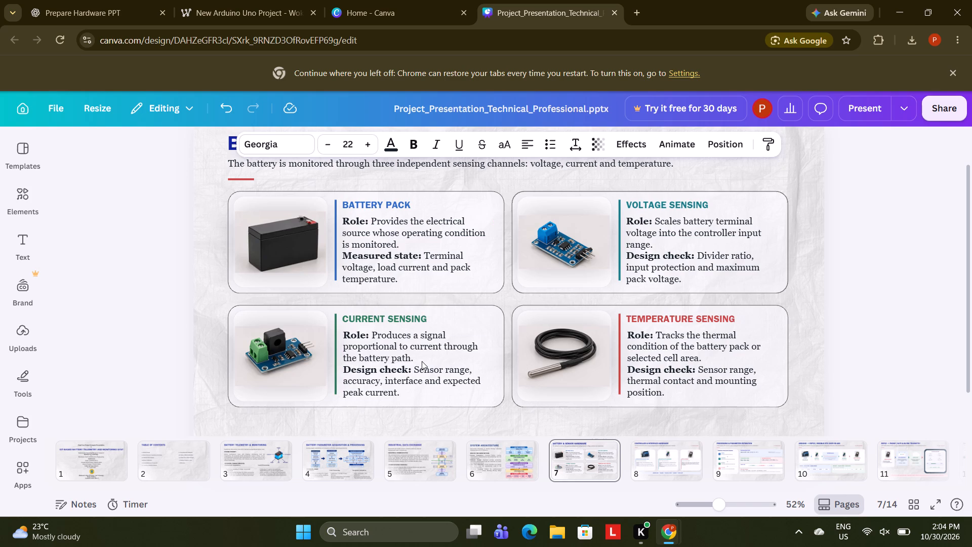
key("Right")
key("Left")
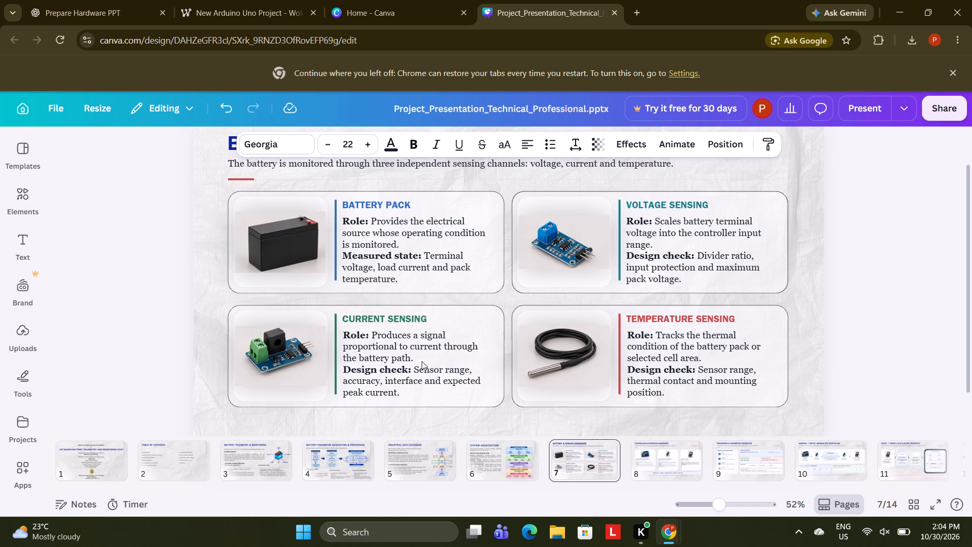
key("Left")
key("Left")
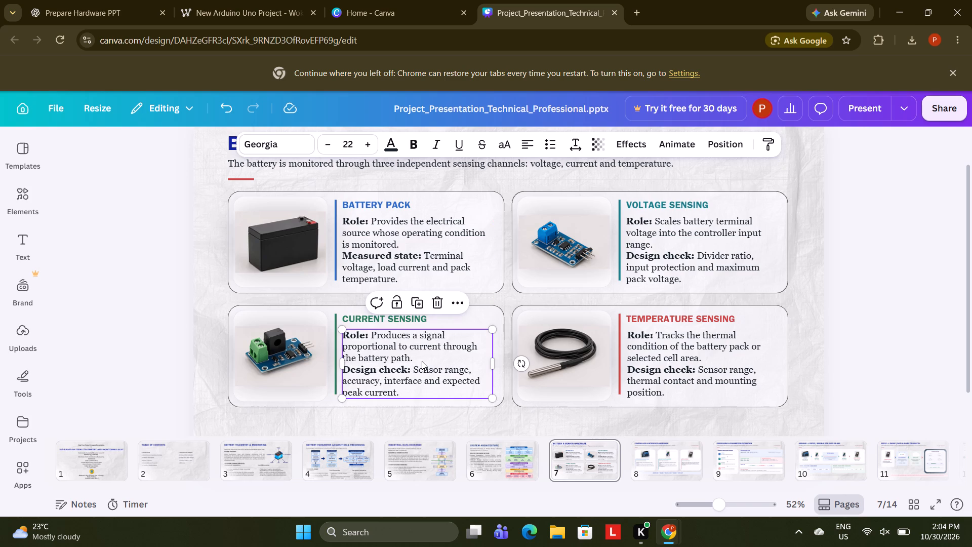
left_click(956, 253)
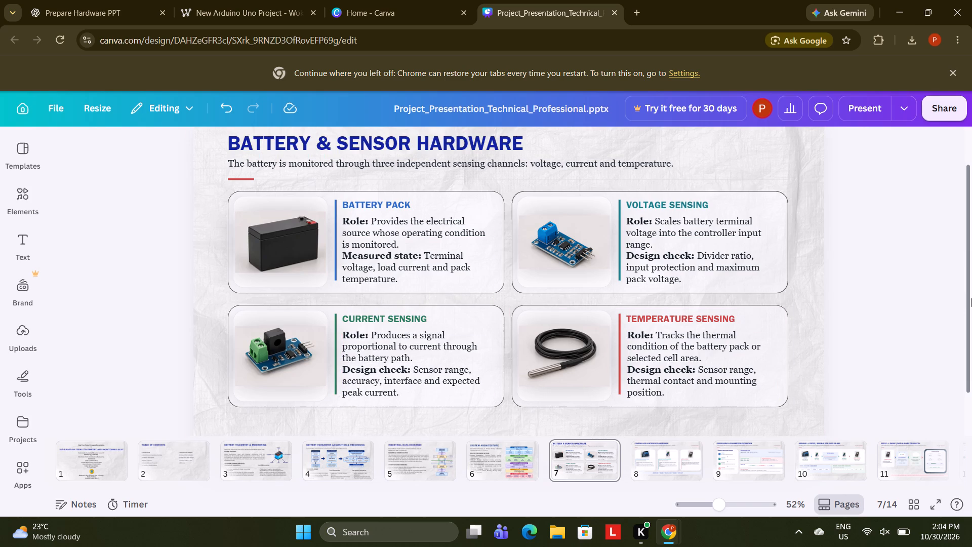
Set the Battery Pack heading's text colour to the slide title's blue, #12229d.
left_click_drag(971, 296, 971, 236)
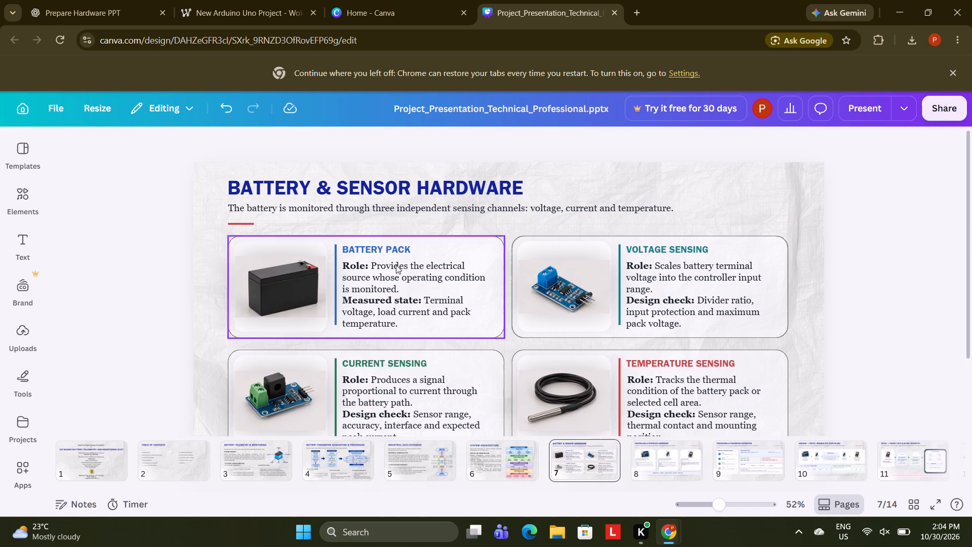
left_click(387, 245)
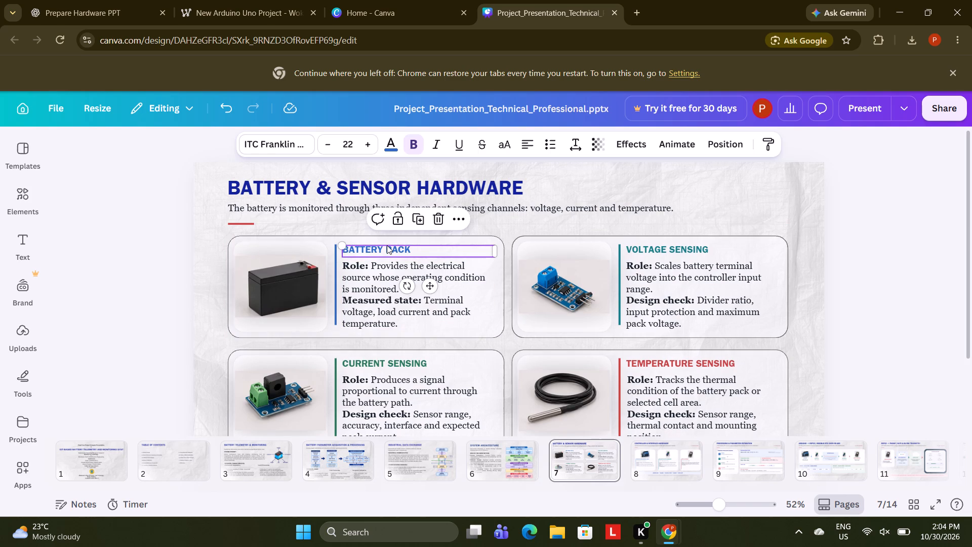
left_click(387, 245)
left_click(383, 145)
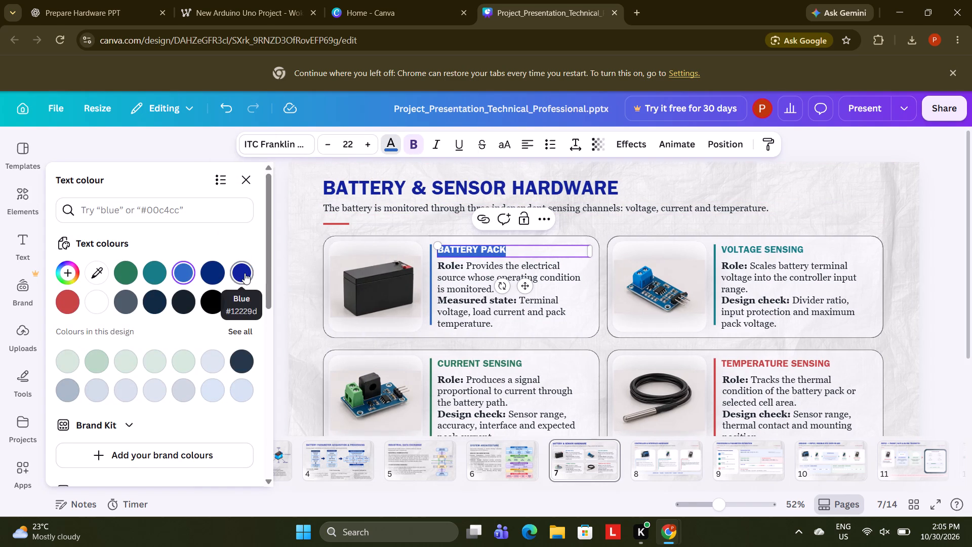
left_click(245, 273)
left_click(222, 270)
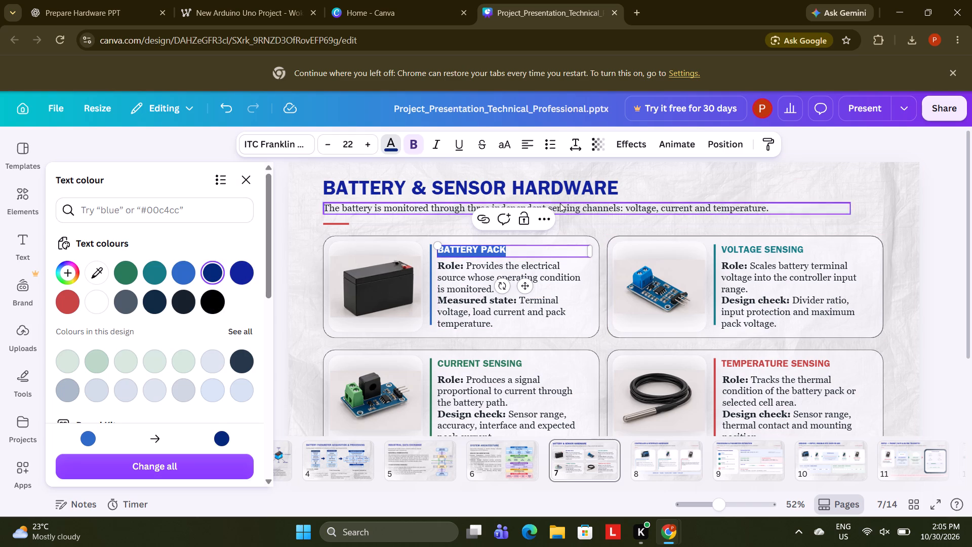
left_click(534, 185)
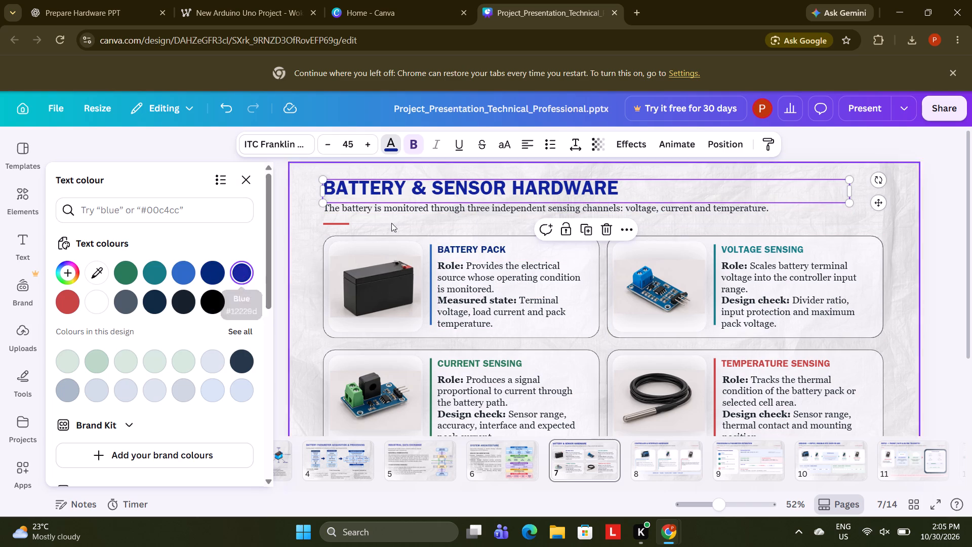
left_click(480, 251)
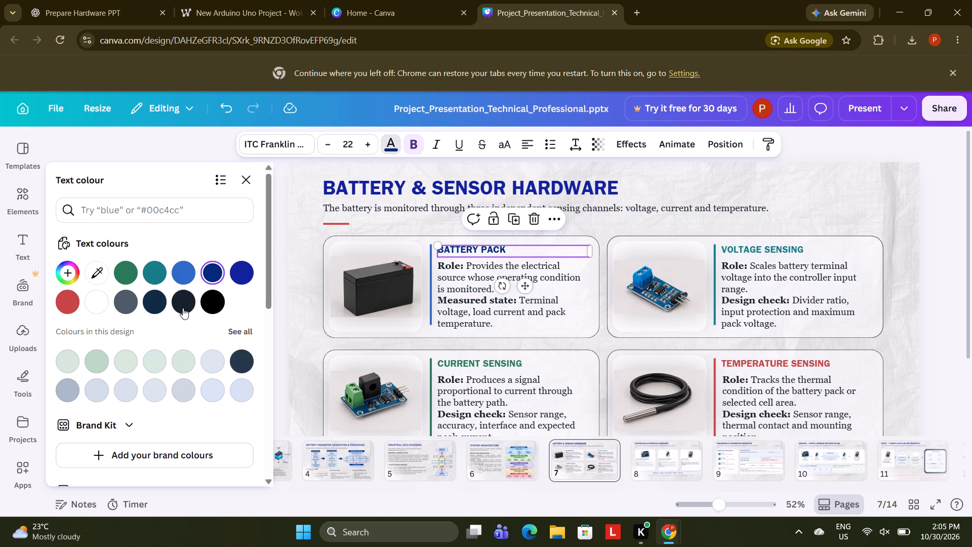
left_click(239, 281)
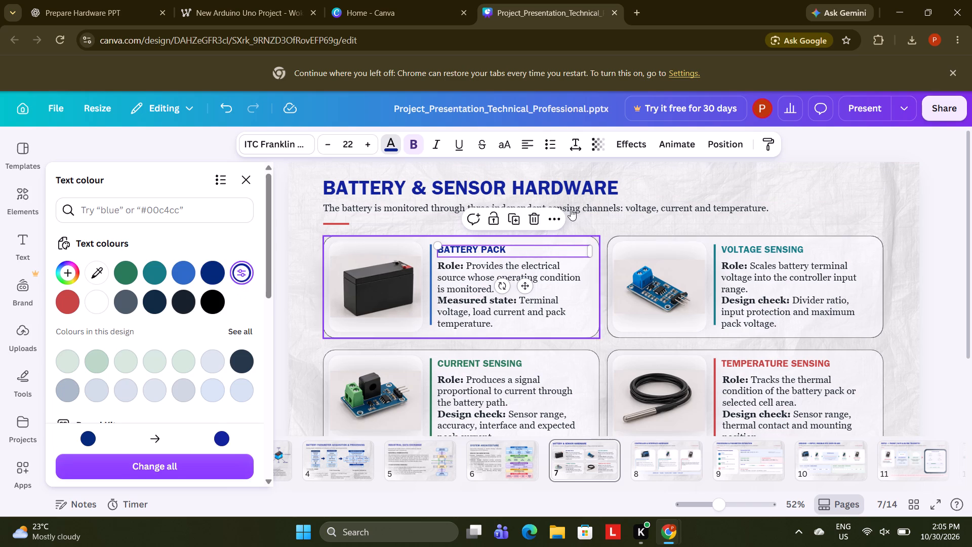
Set the Voltage Sensing, Current Sensing and Temperature Sensing headings to the same title blue, #12229d.
left_click(761, 246)
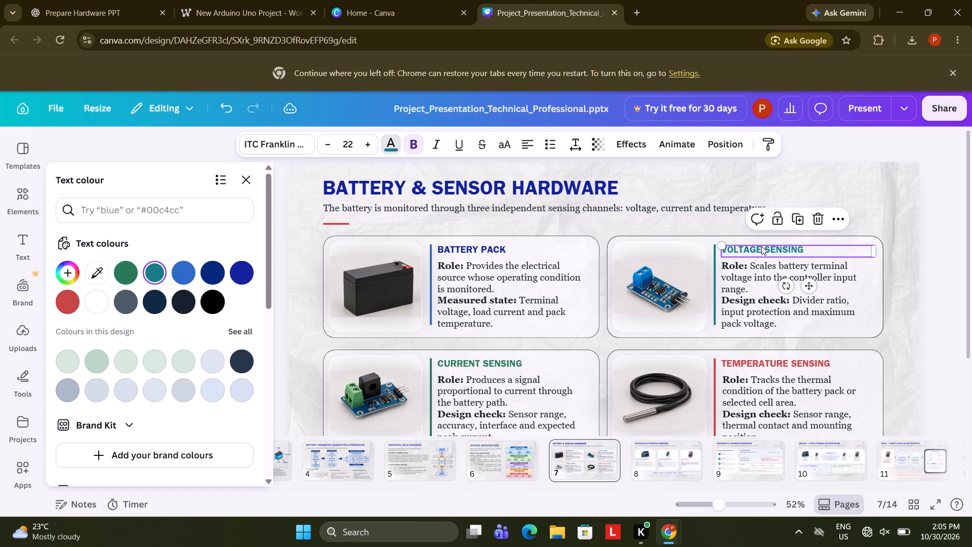
left_click(243, 264)
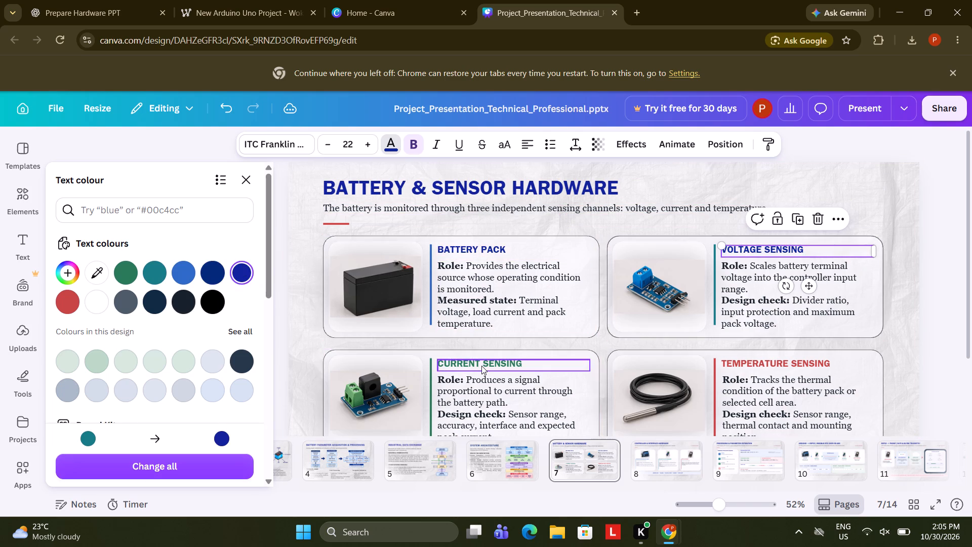
left_click(481, 366)
left_click(240, 273)
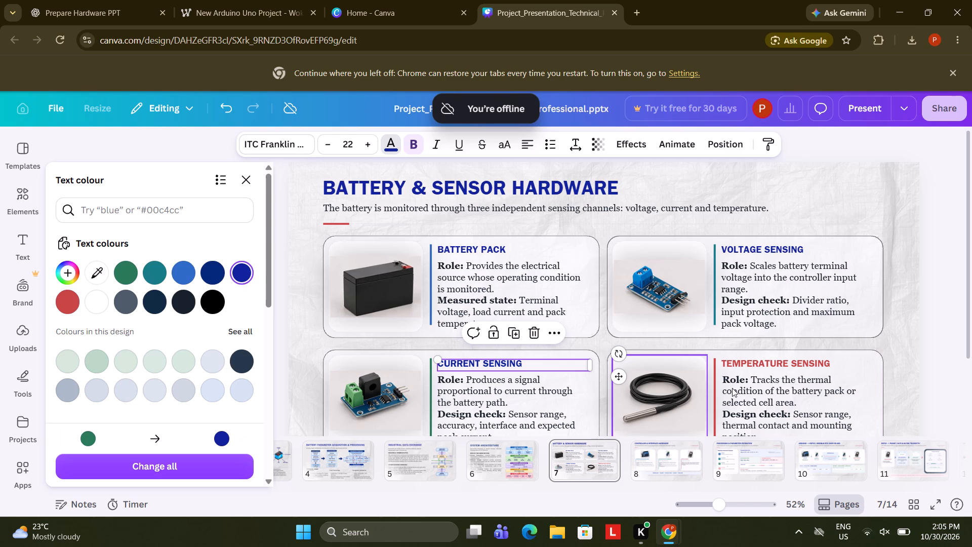
left_click(797, 362)
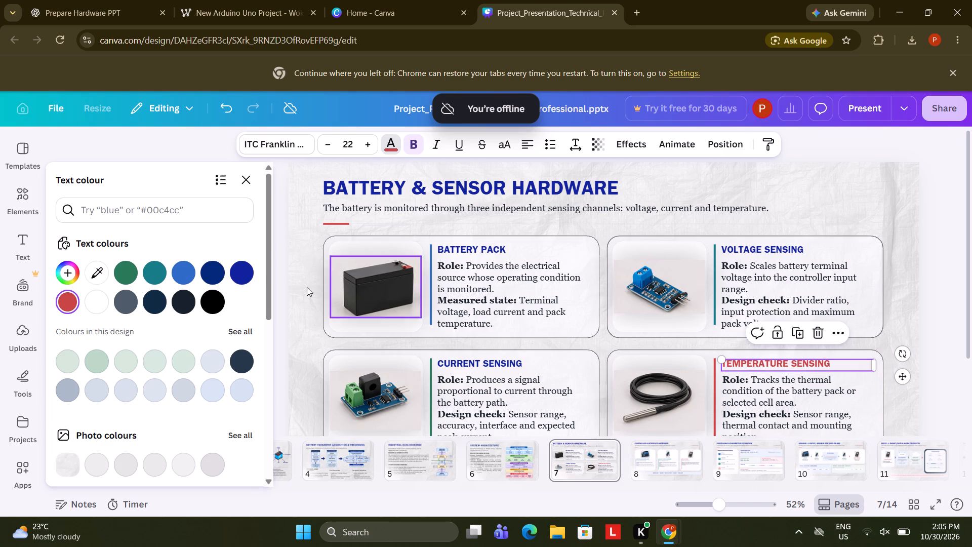
left_click(246, 275)
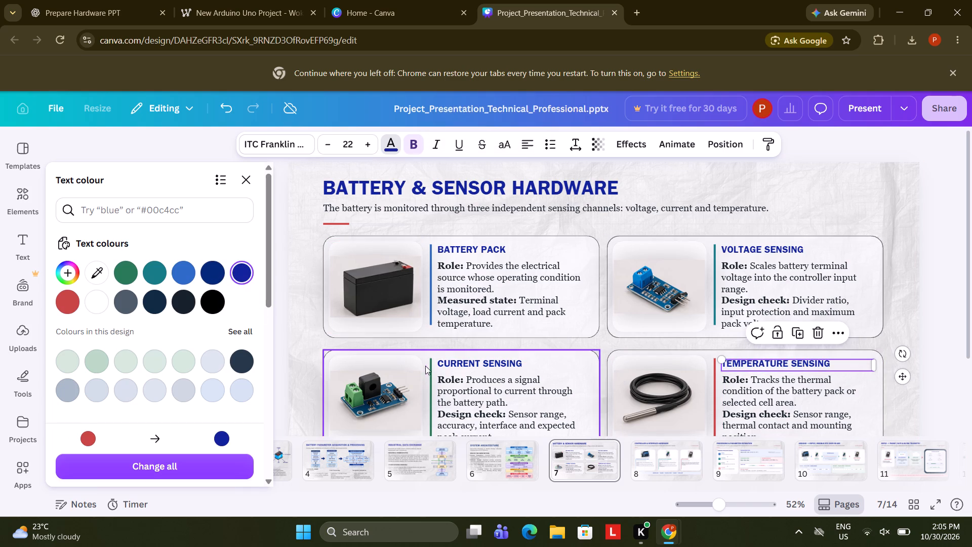
Search the colours for blue and apply the medium blue document colour to the Current Sensing and Battery Pack cards' vertical accent lines.
left_click(431, 365)
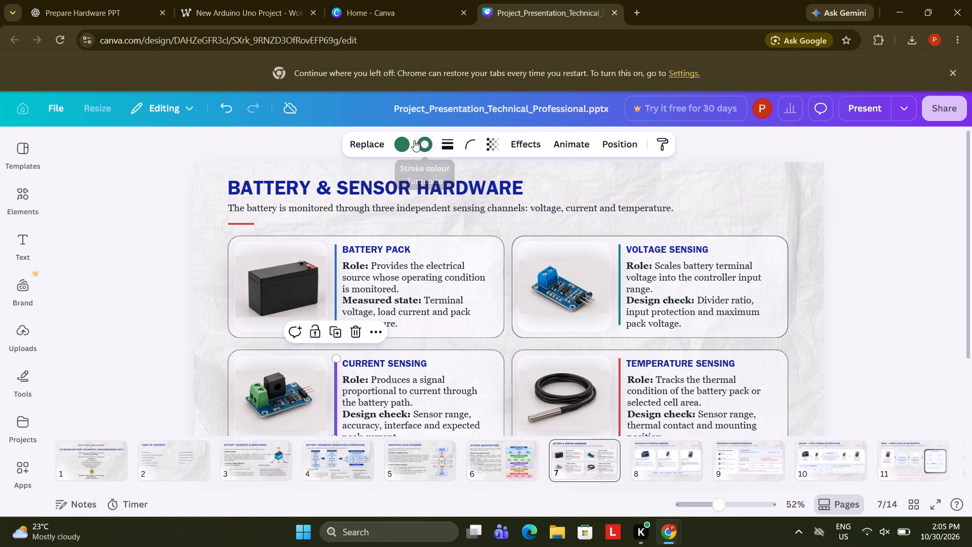
left_click(393, 140)
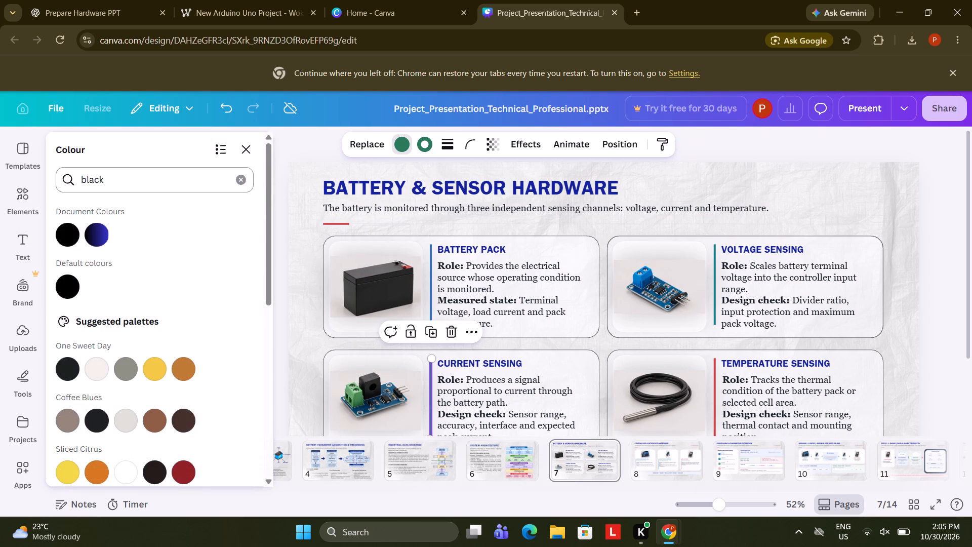
left_click(134, 184)
key("ctrl+a")
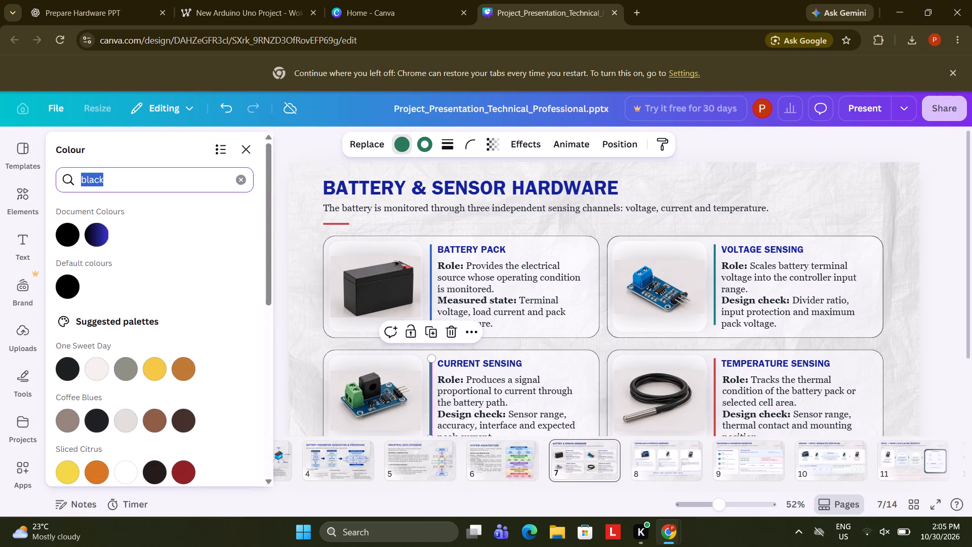
type("blue")
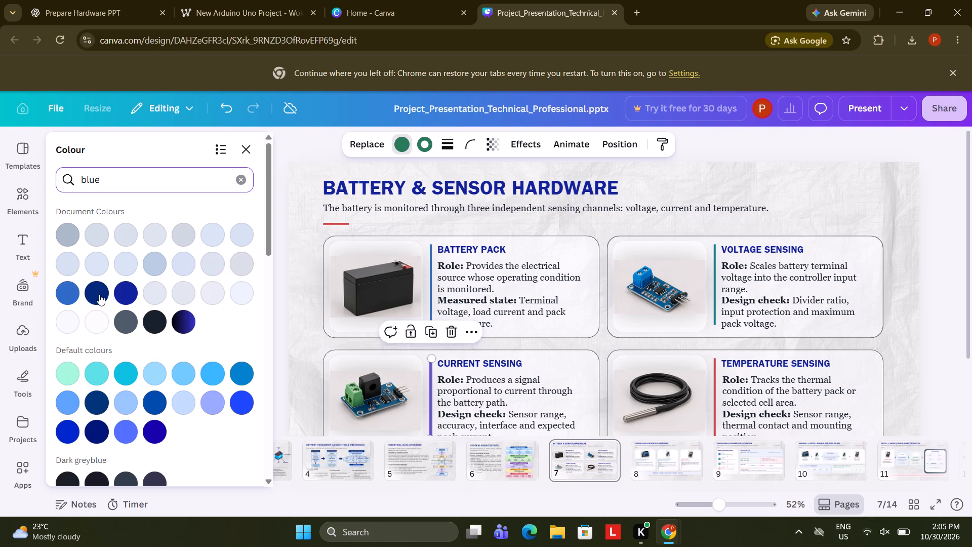
left_click(67, 294)
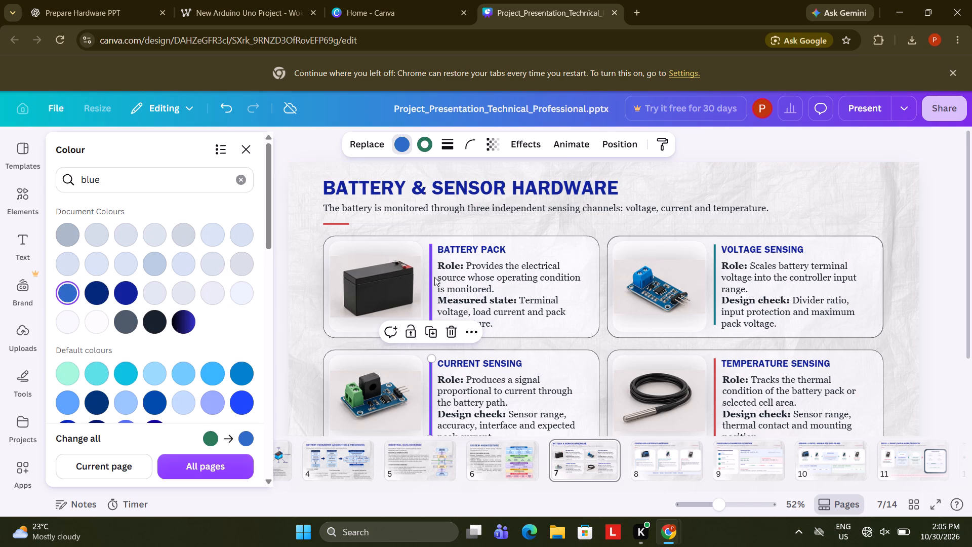
left_click(430, 275)
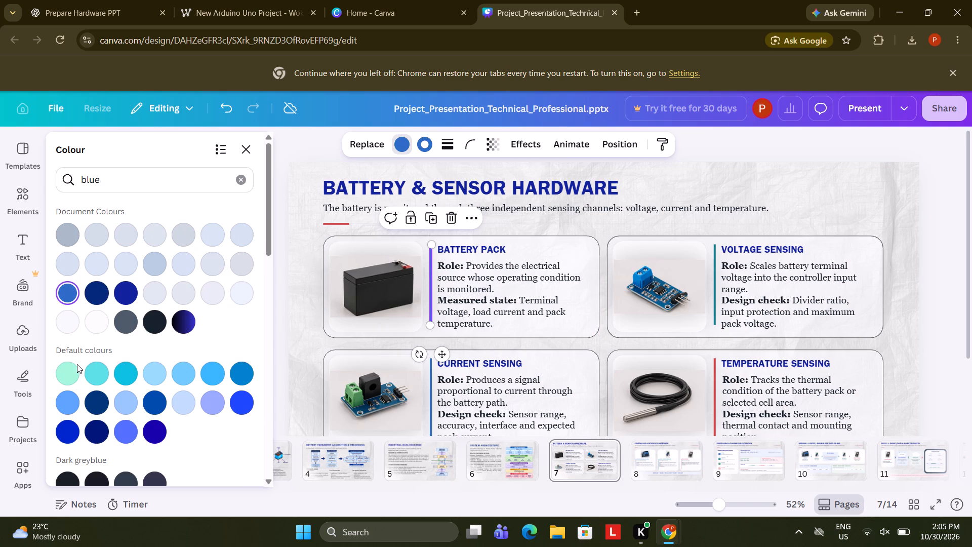
left_click(69, 294)
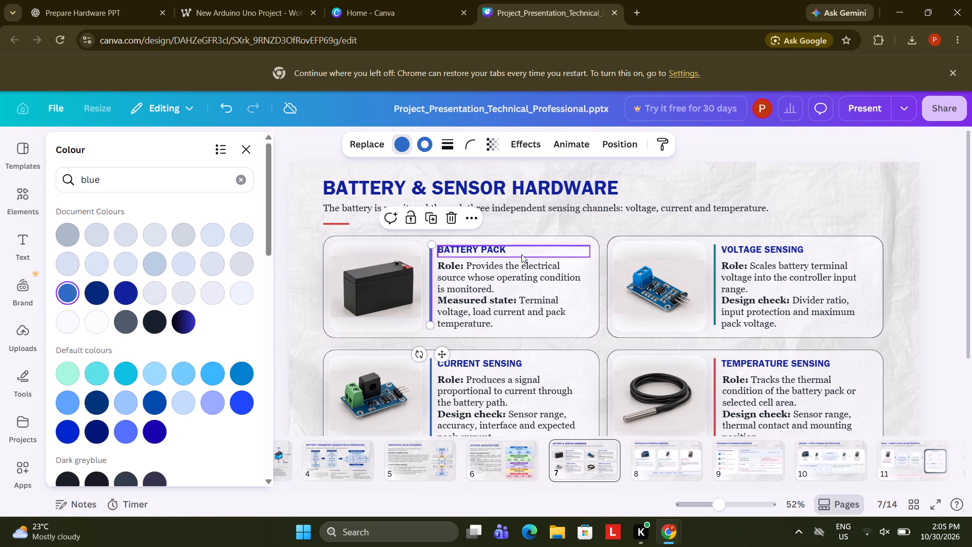
Set the vertical accent lines in the Voltage Sensing and Temperature Sensing cards to the same medium blue.
left_click(714, 263)
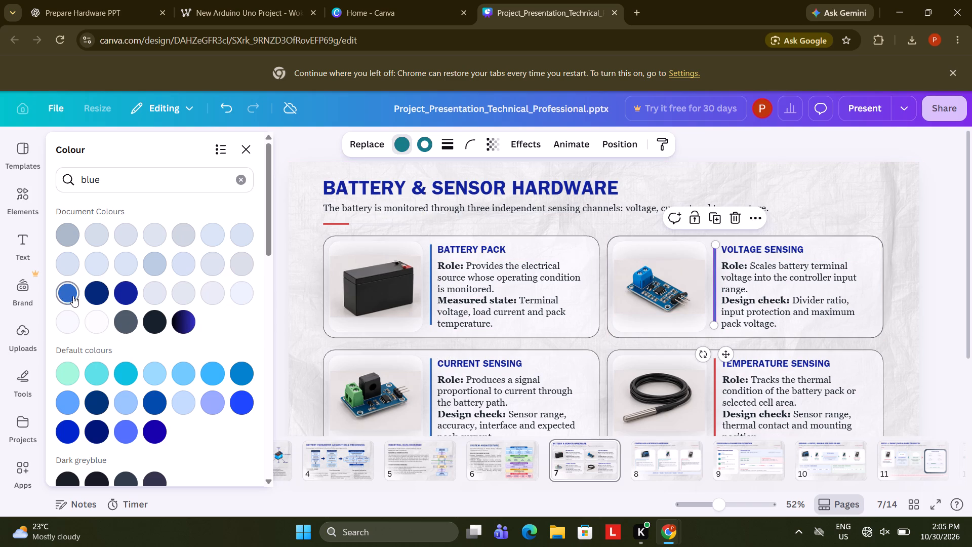
left_click(73, 296)
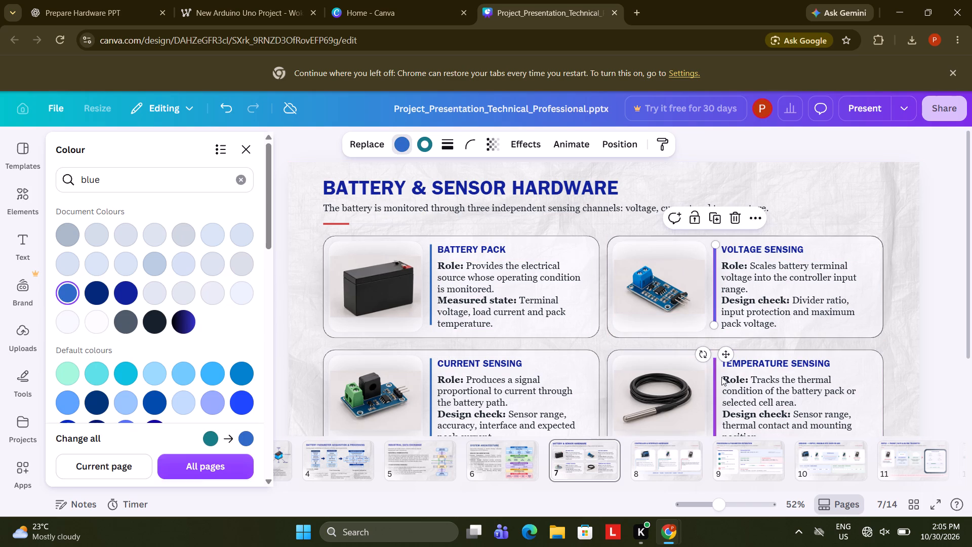
left_click(712, 373)
left_click(715, 374)
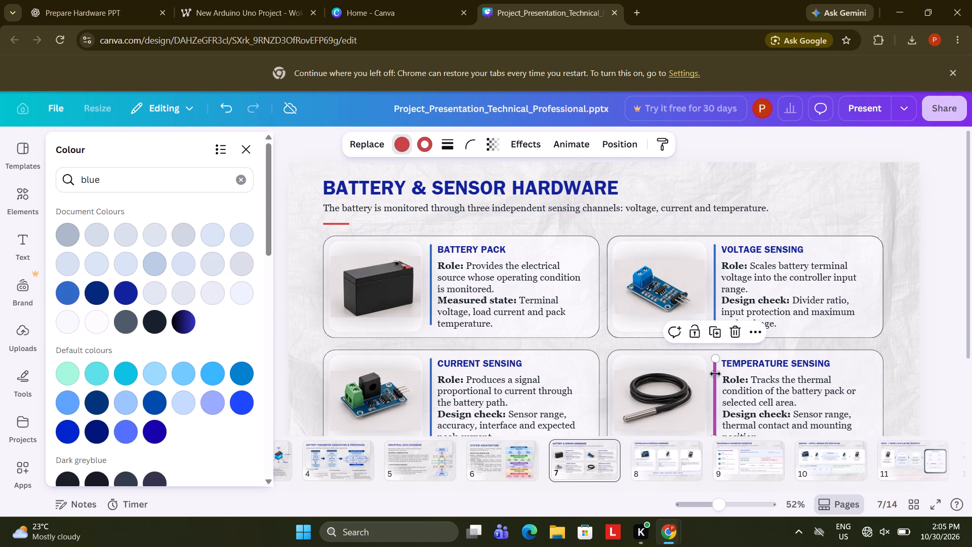
left_click(72, 289)
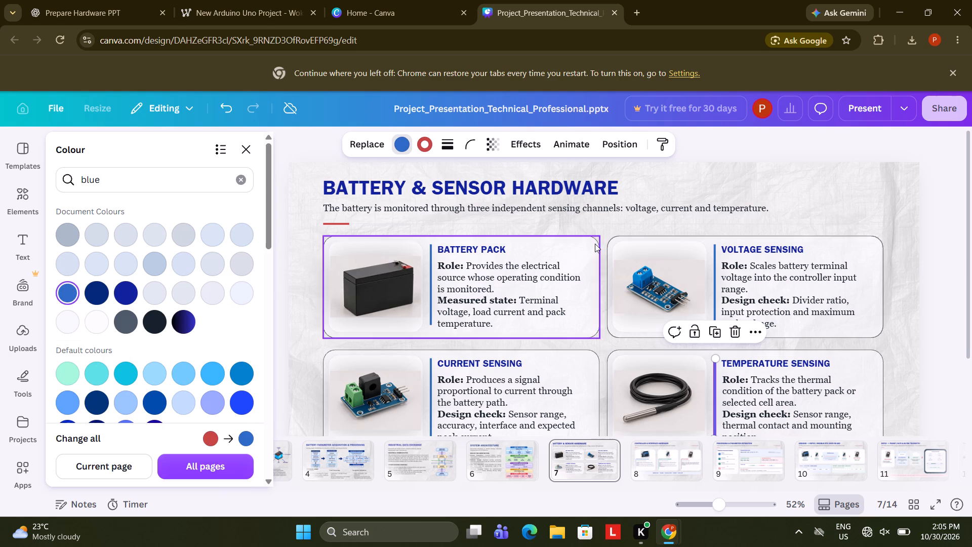
left_click(933, 214)
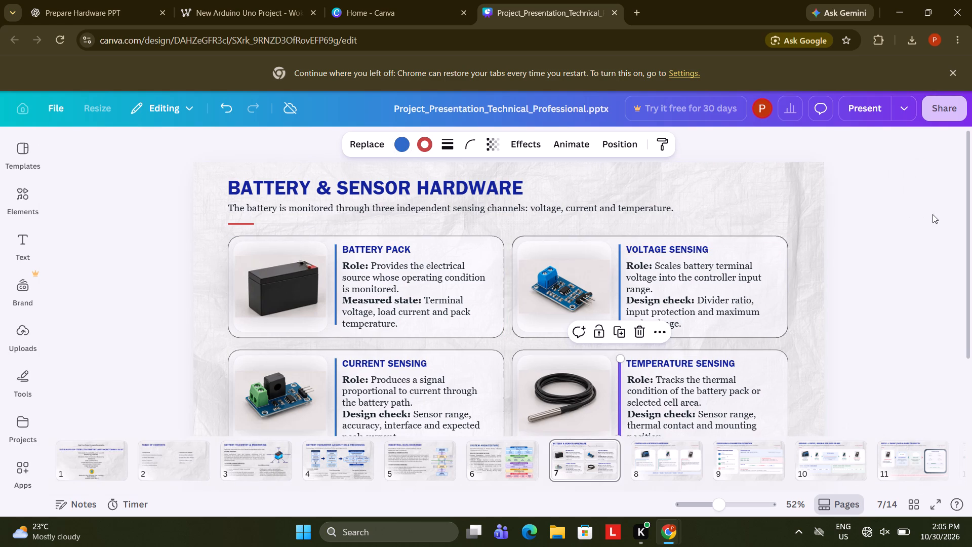
left_click(840, 303)
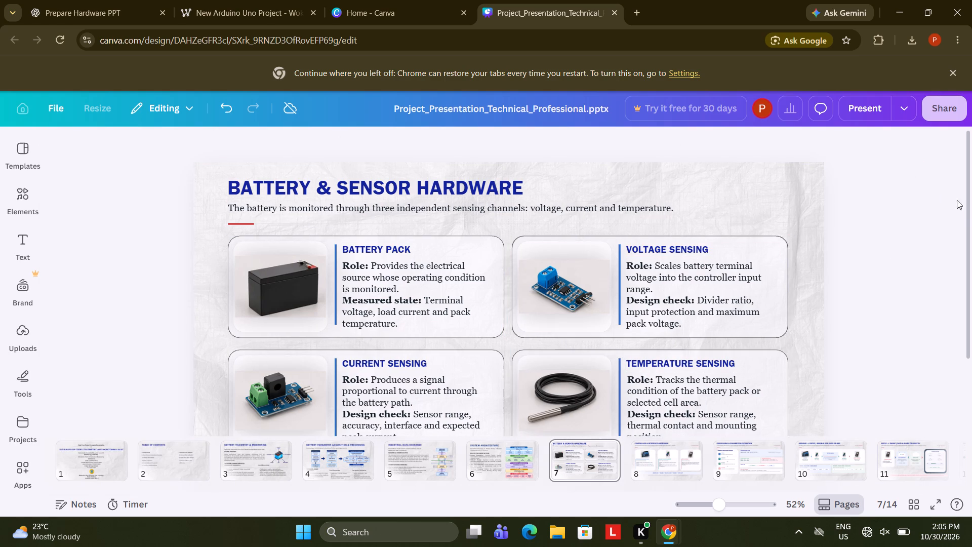
left_click_drag(971, 216, 968, 255)
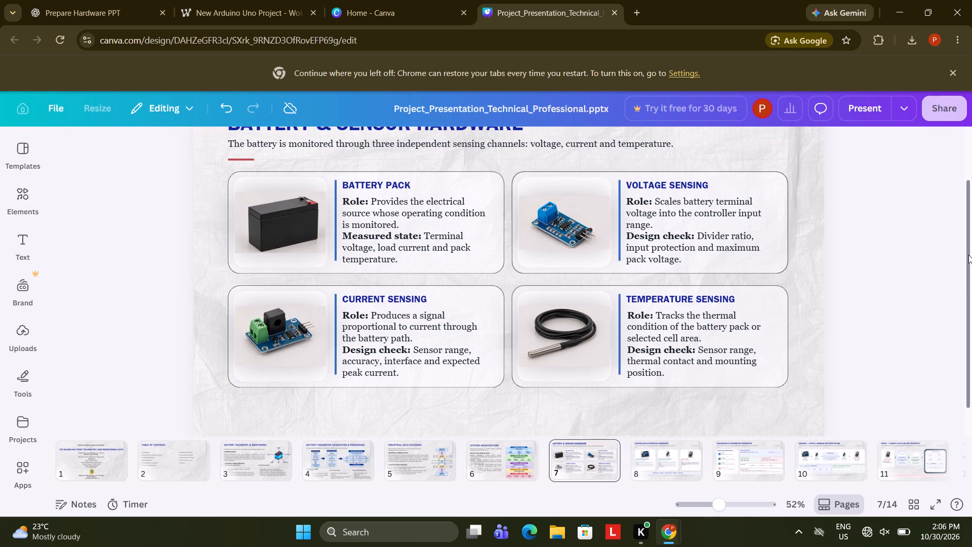
left_click_drag(968, 255, 971, 238)
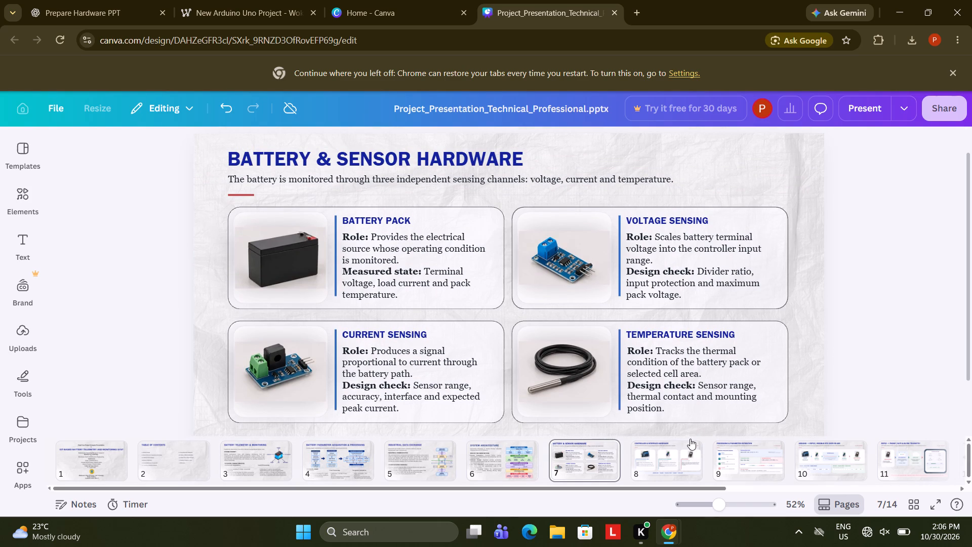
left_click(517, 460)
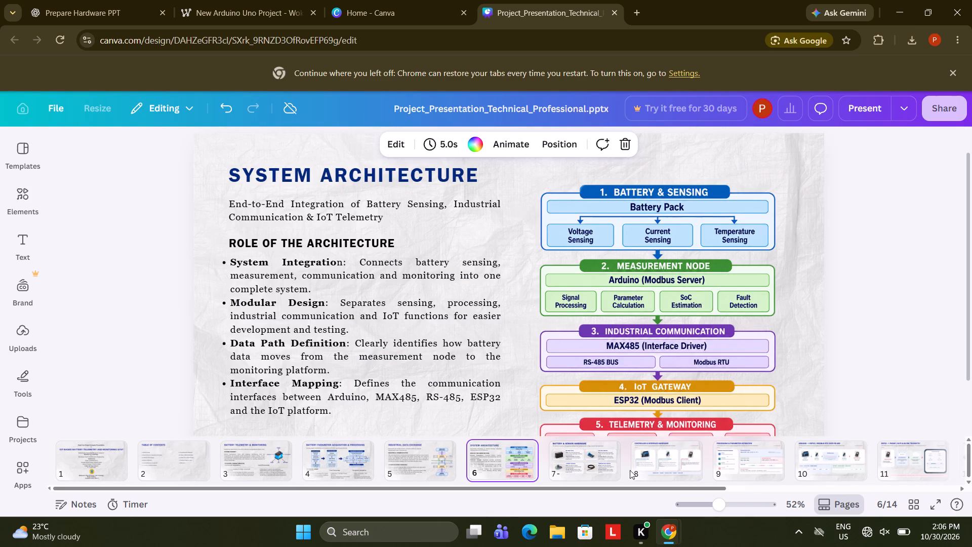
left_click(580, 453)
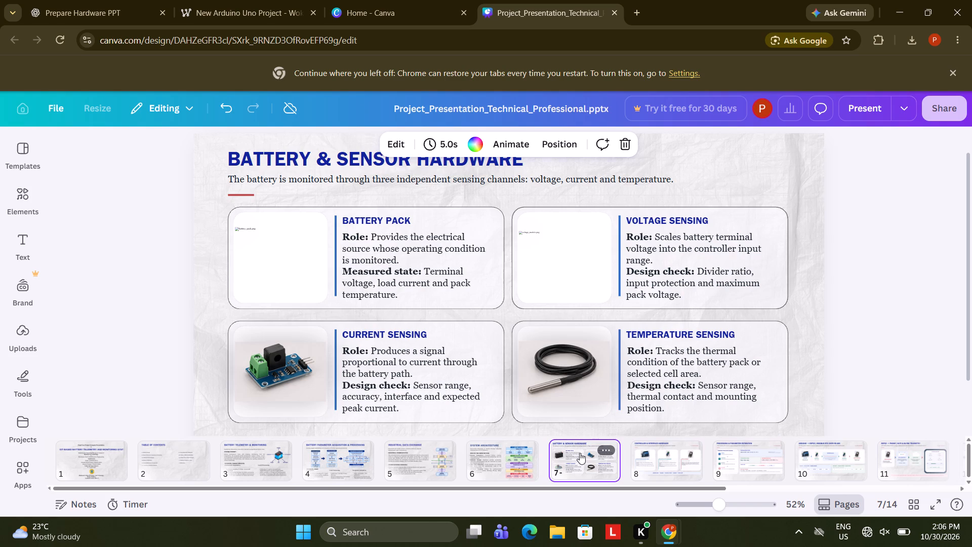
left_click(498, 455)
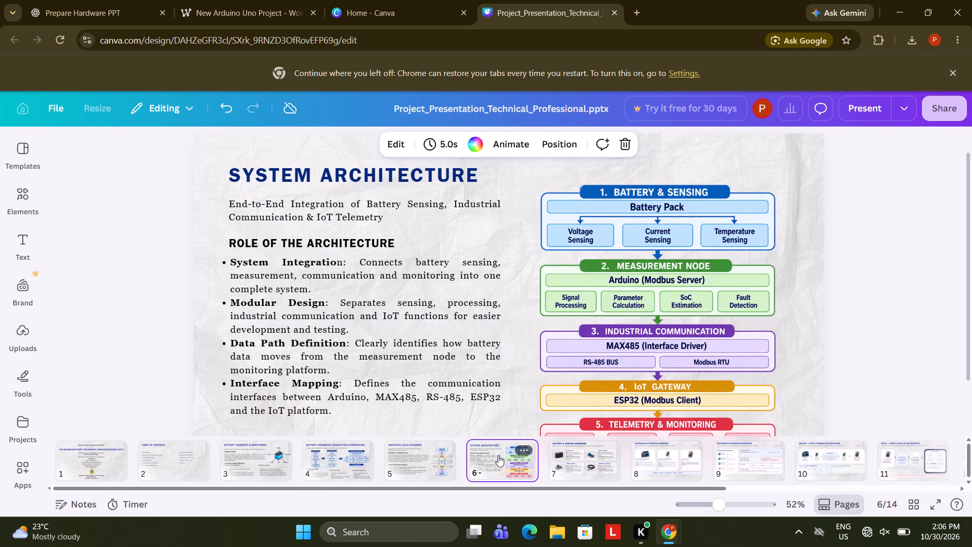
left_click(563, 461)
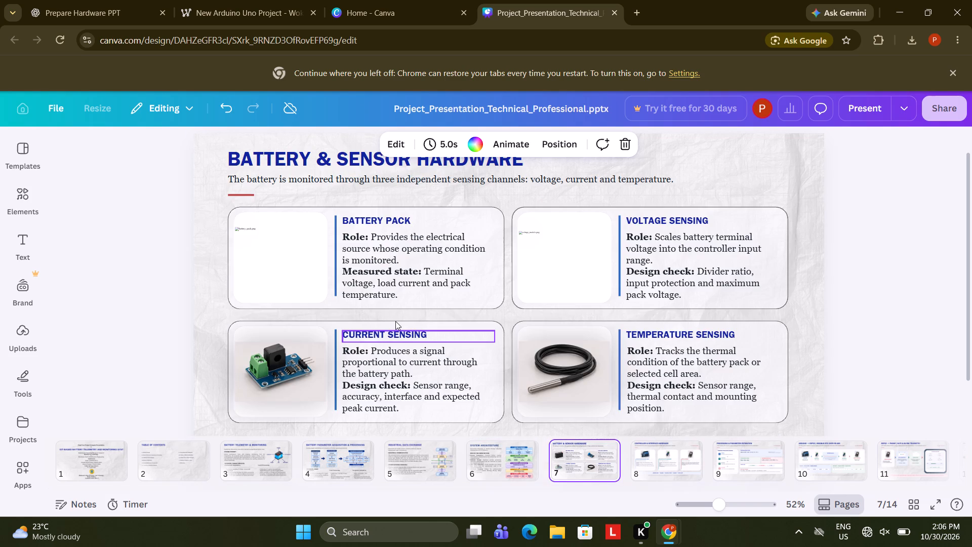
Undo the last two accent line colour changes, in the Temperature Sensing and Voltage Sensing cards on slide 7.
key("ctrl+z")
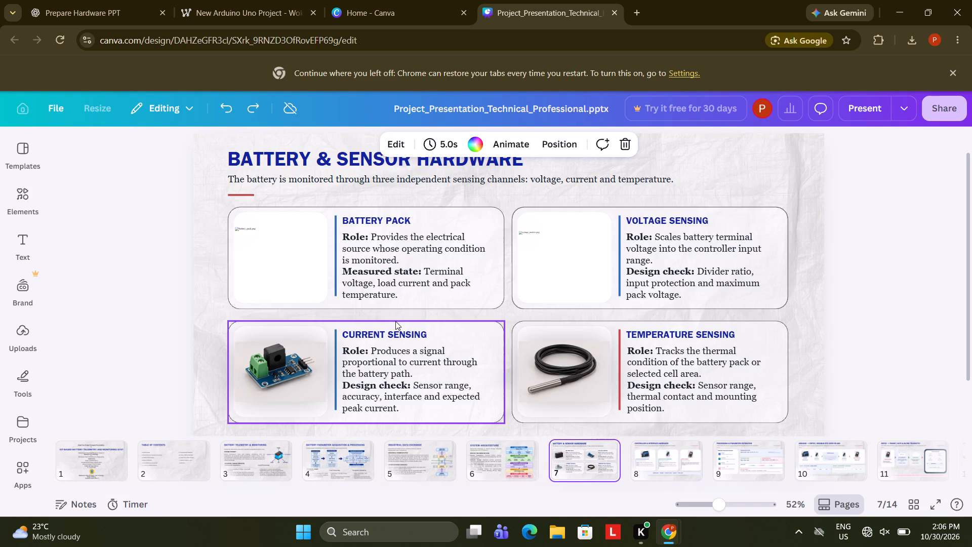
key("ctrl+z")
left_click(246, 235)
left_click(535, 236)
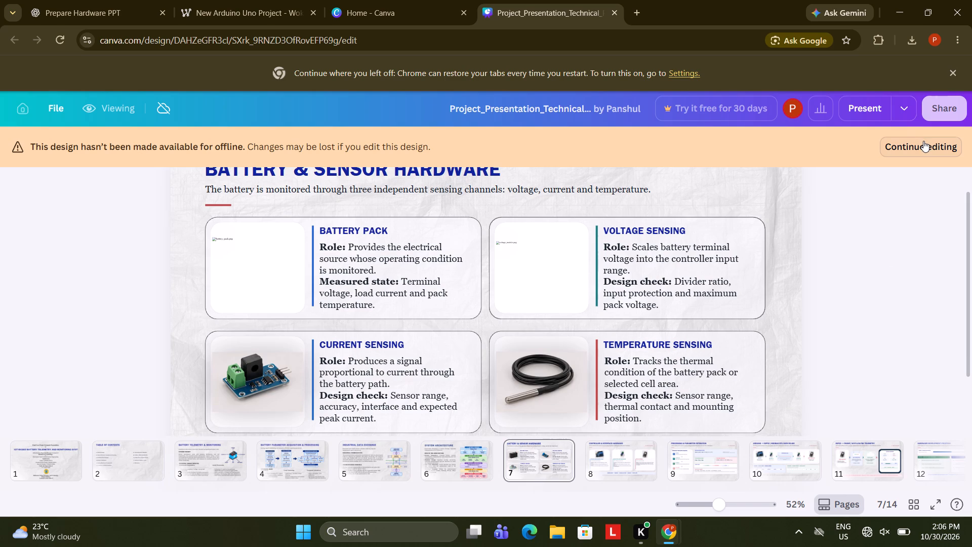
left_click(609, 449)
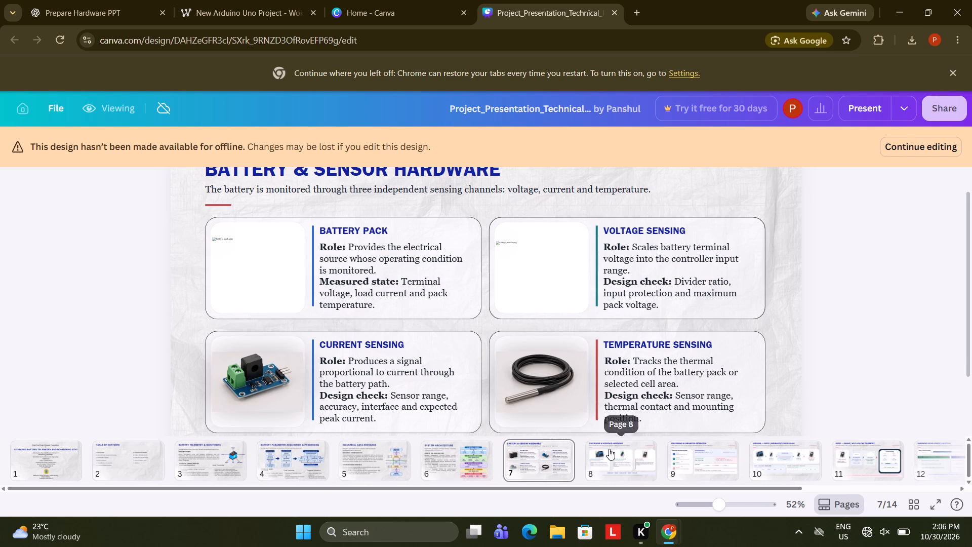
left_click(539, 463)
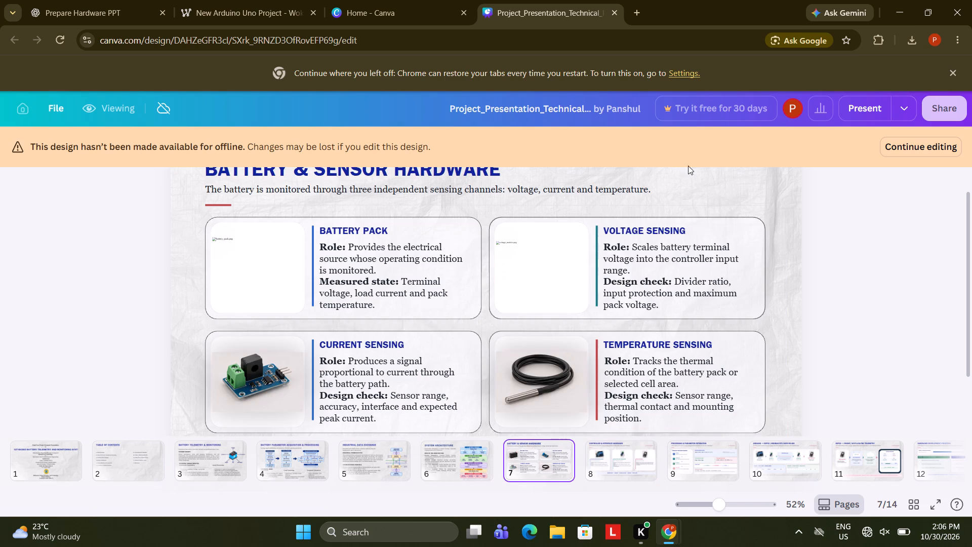
Reload the presentation page, retrying as needed, and open the network settings to get the design back online.
left_click(61, 42)
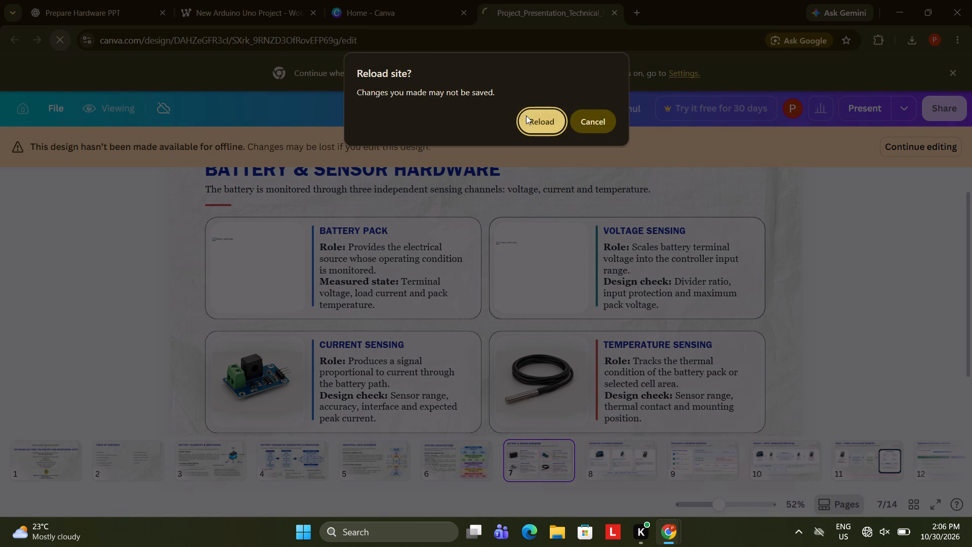
left_click(527, 115)
left_click(311, 357)
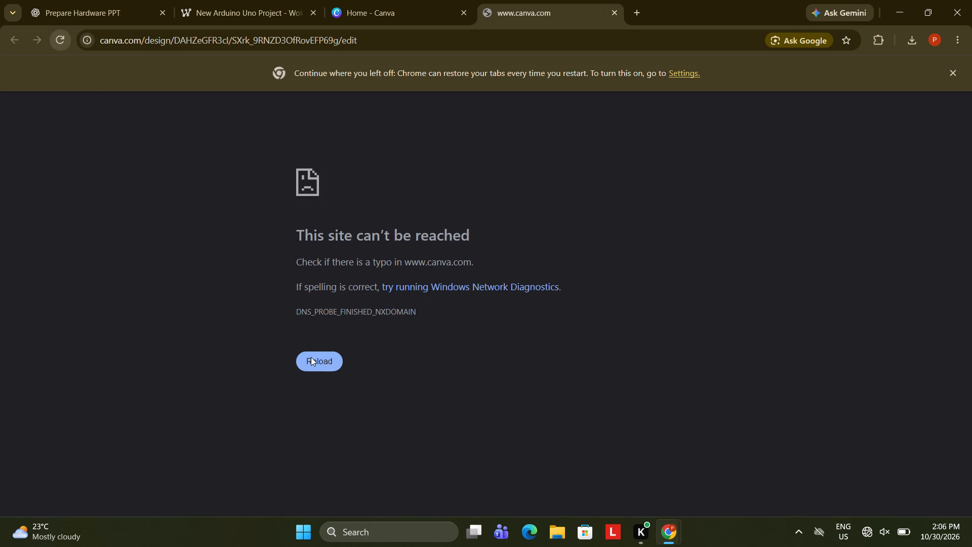
triple_click(311, 357)
triple_click(311, 357)
triple_click(311, 357)
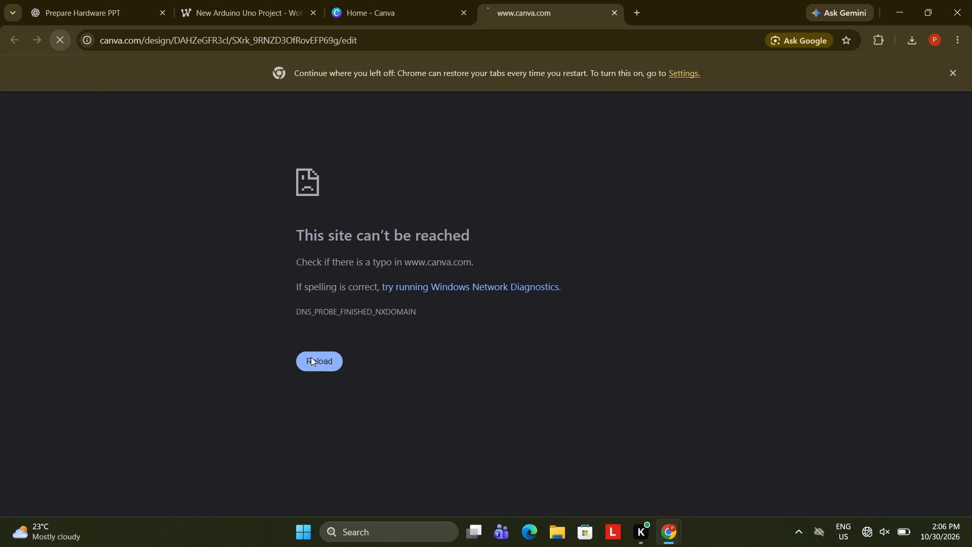
triple_click(311, 357)
left_click(311, 357)
triple_click(311, 357)
triple_click(311, 357)
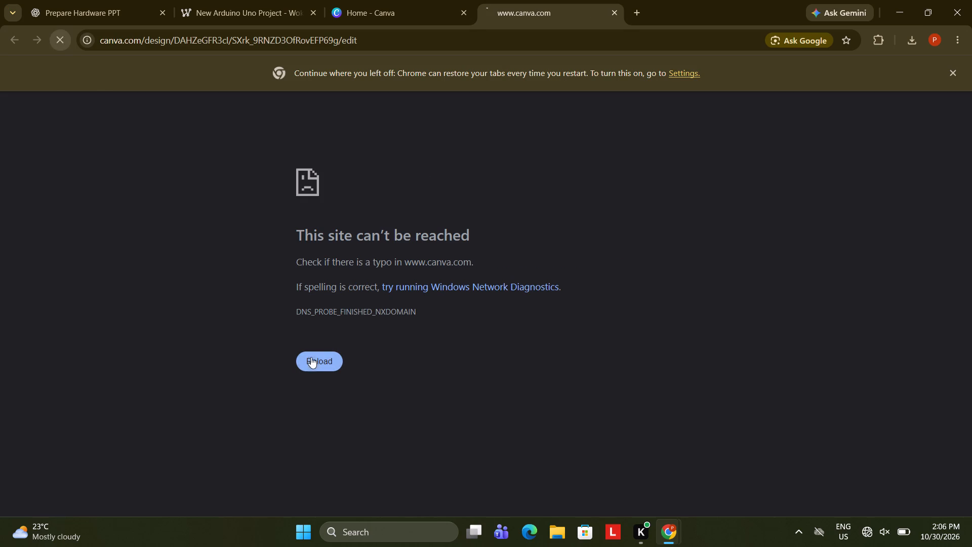
triple_click(311, 357)
triple_click(311, 357)
triple_click(311, 357)
triple_click(311, 357)
triple_click(311, 357)
left_click(859, 530)
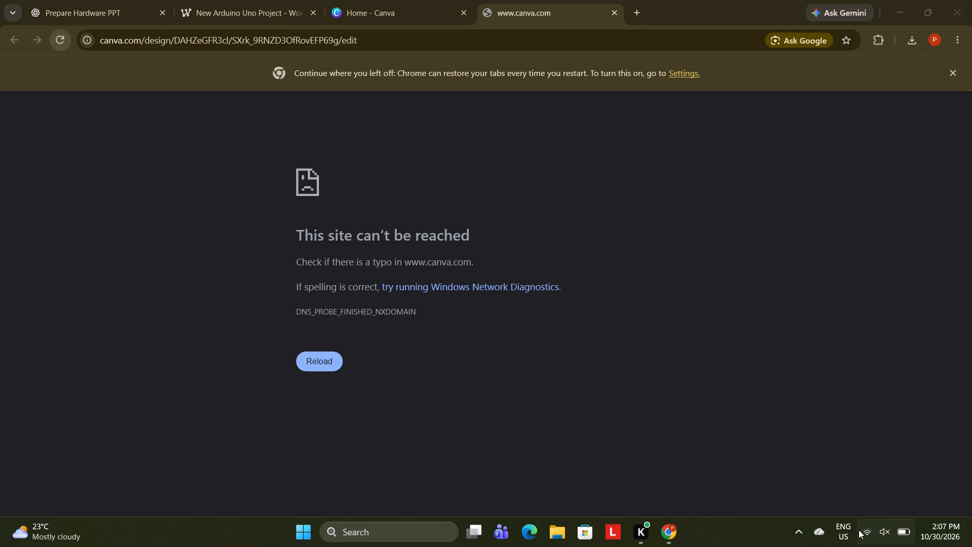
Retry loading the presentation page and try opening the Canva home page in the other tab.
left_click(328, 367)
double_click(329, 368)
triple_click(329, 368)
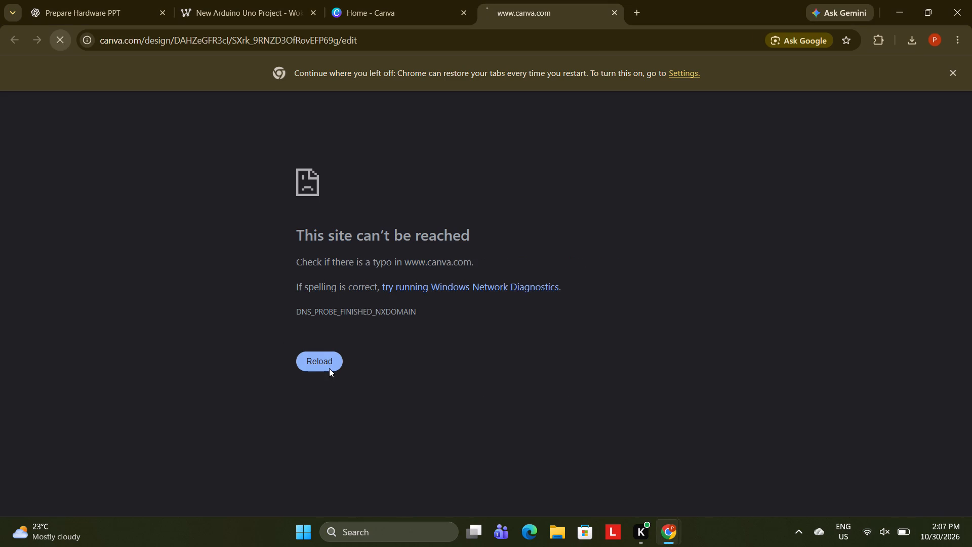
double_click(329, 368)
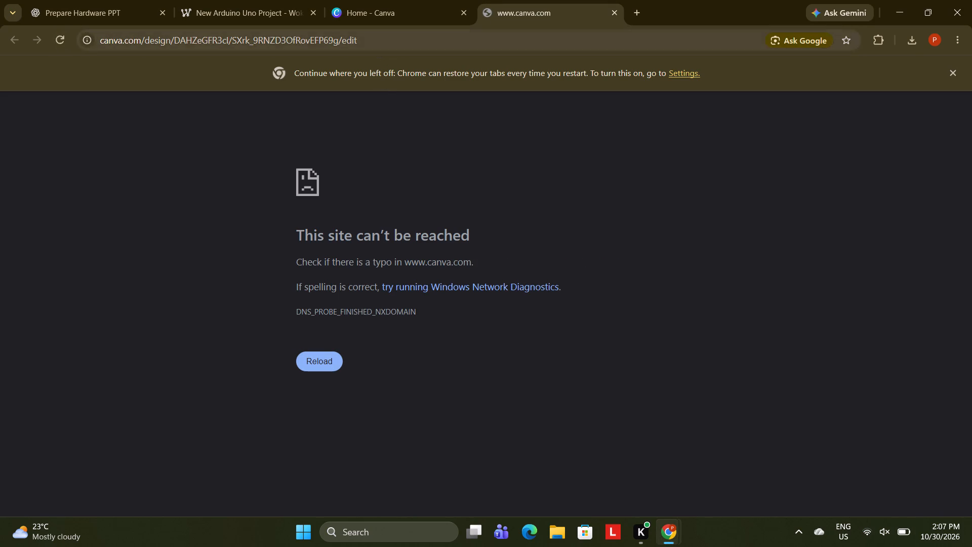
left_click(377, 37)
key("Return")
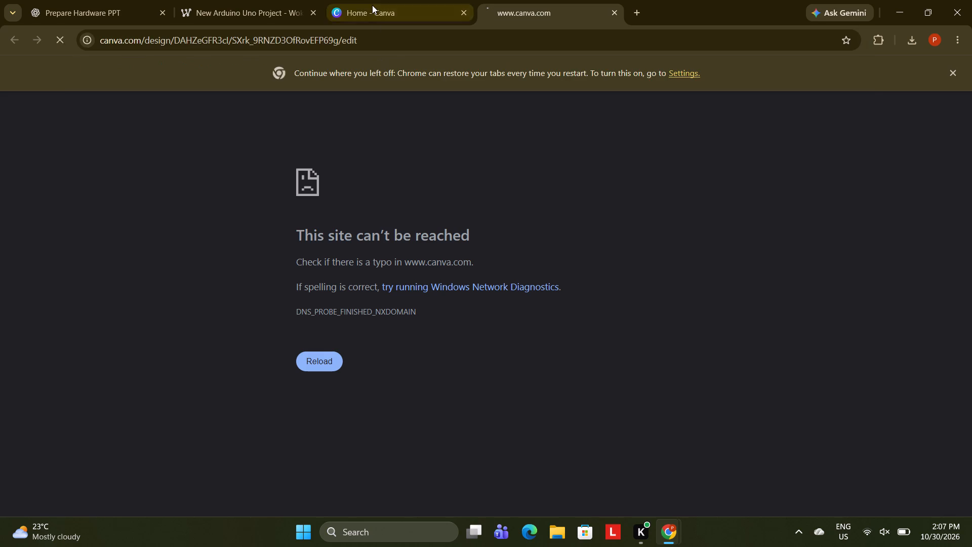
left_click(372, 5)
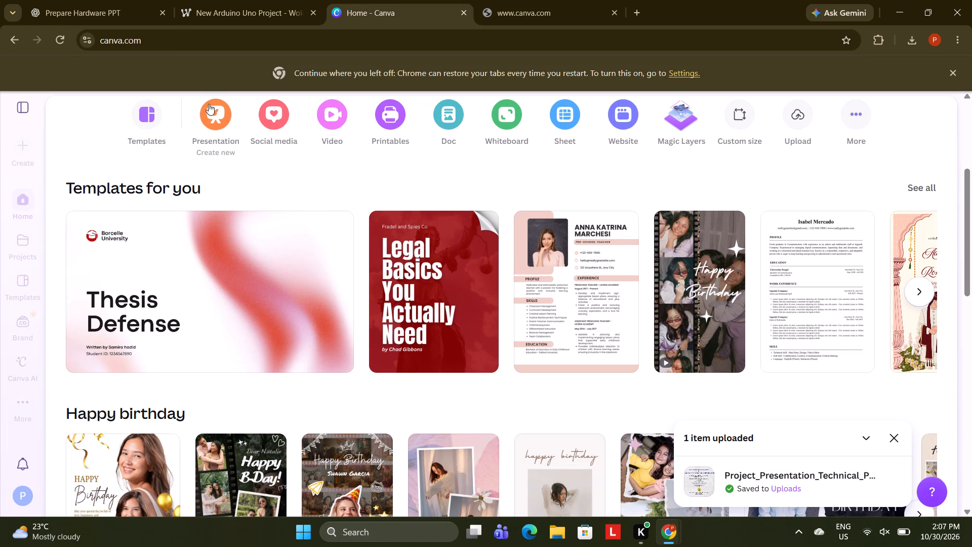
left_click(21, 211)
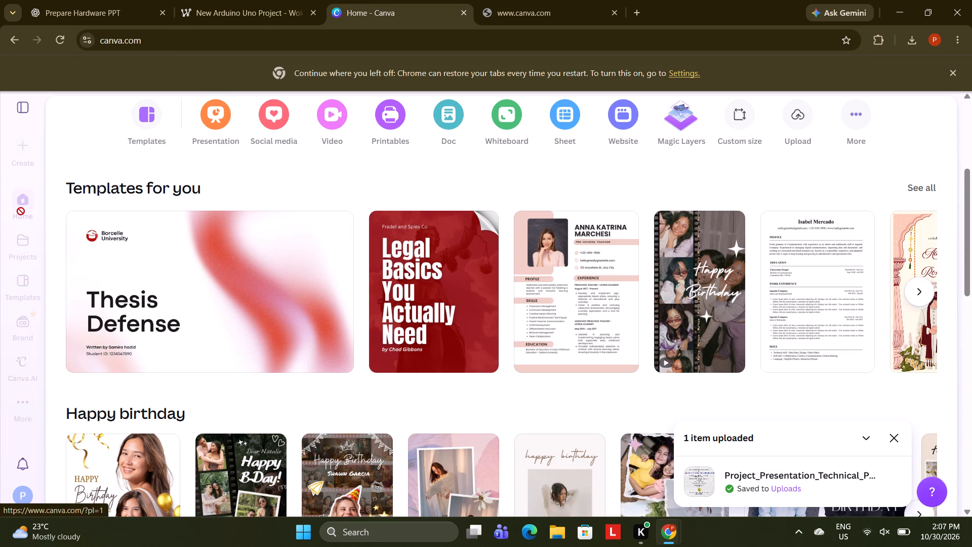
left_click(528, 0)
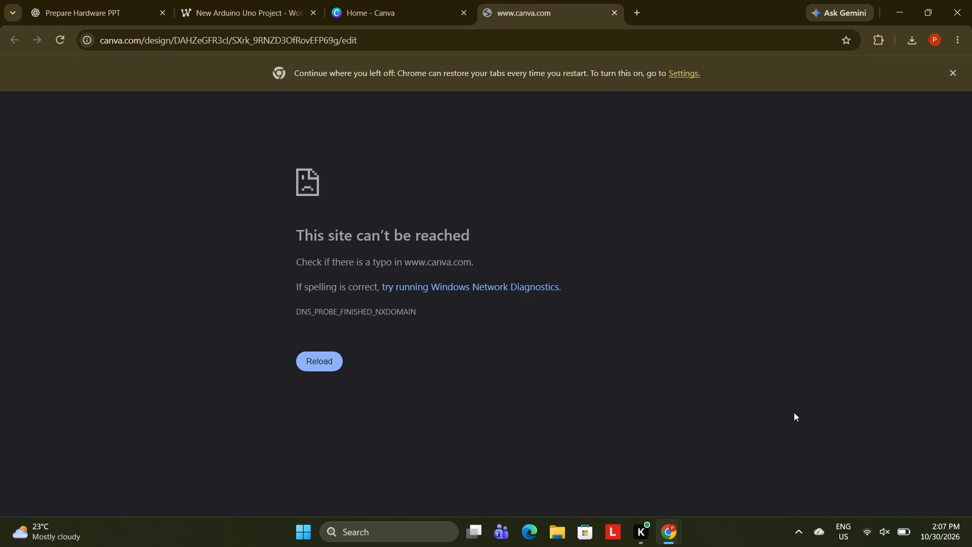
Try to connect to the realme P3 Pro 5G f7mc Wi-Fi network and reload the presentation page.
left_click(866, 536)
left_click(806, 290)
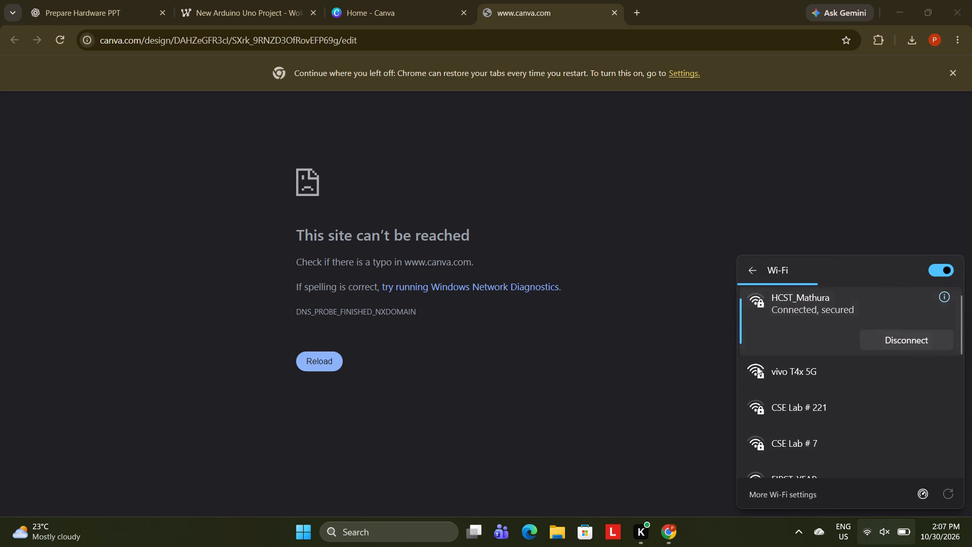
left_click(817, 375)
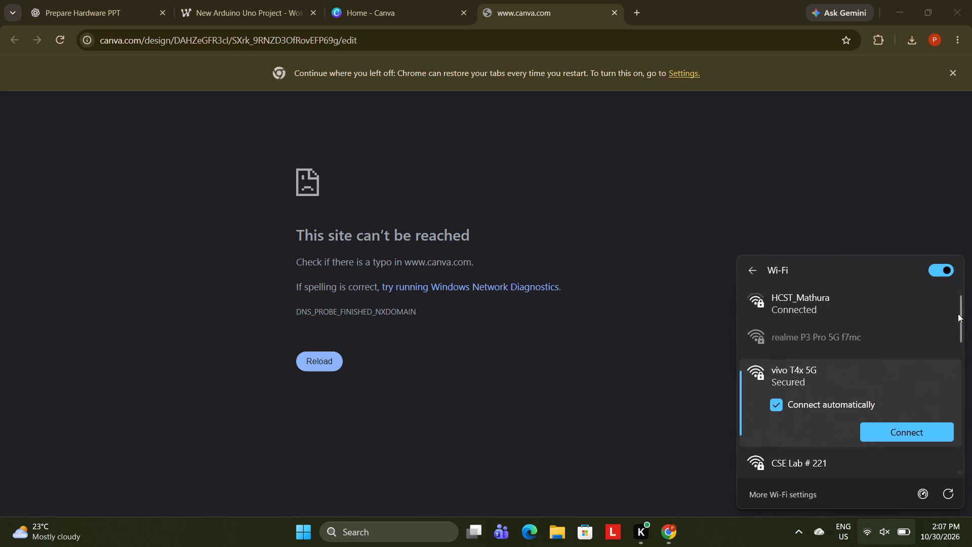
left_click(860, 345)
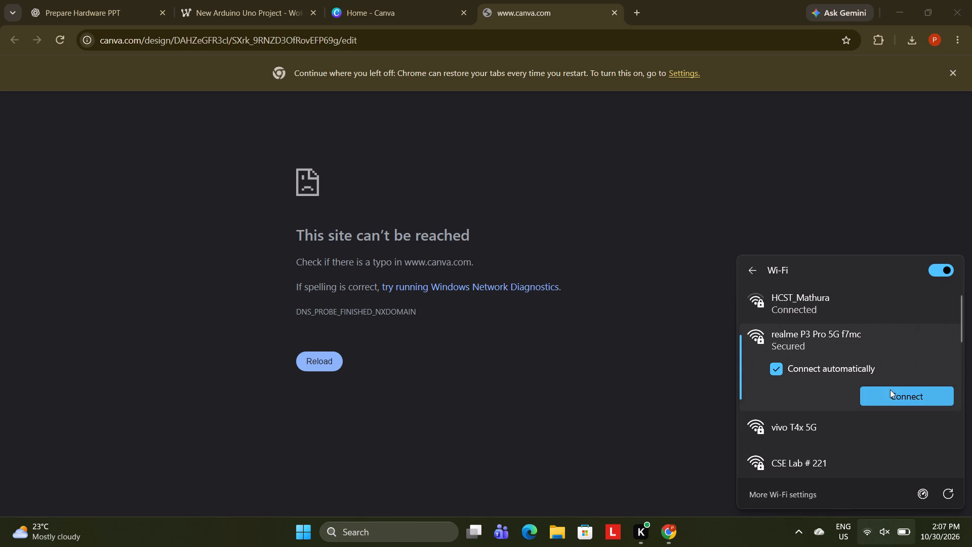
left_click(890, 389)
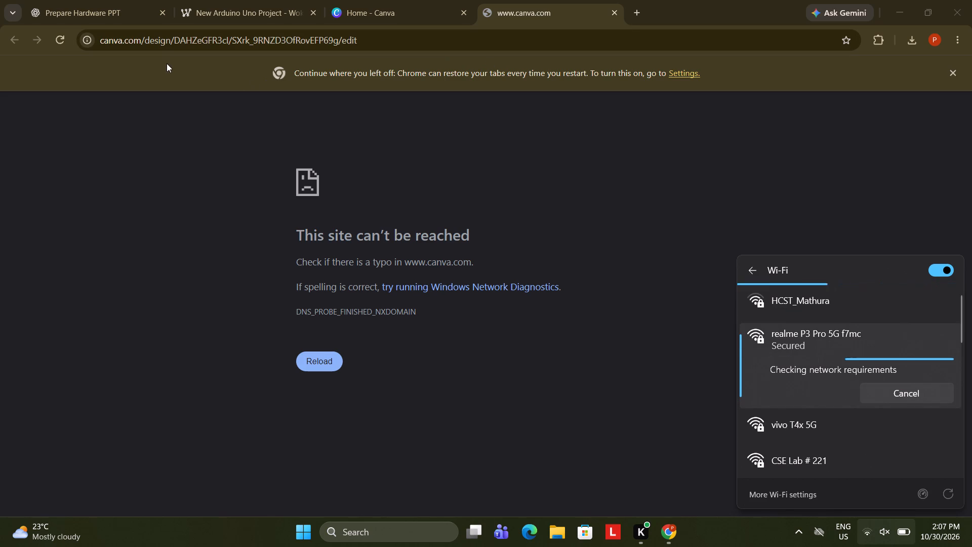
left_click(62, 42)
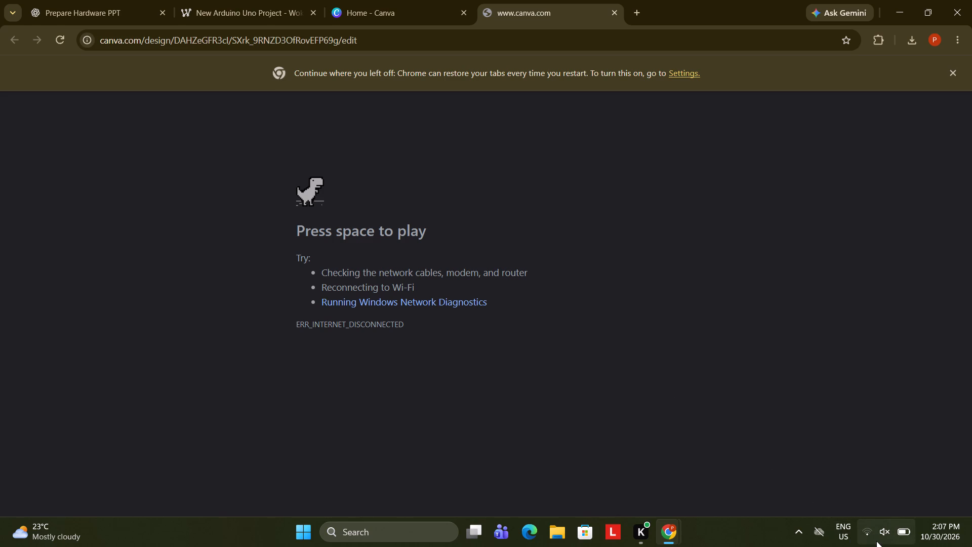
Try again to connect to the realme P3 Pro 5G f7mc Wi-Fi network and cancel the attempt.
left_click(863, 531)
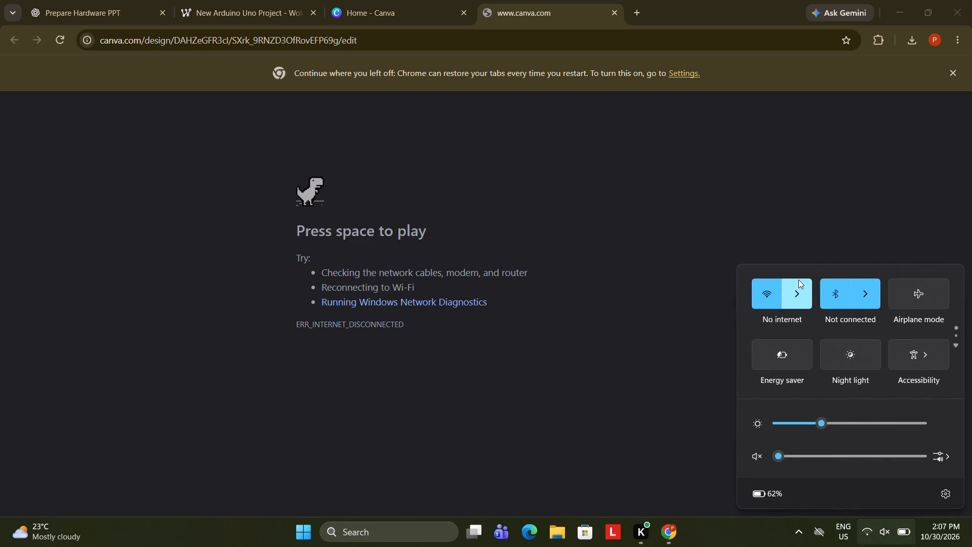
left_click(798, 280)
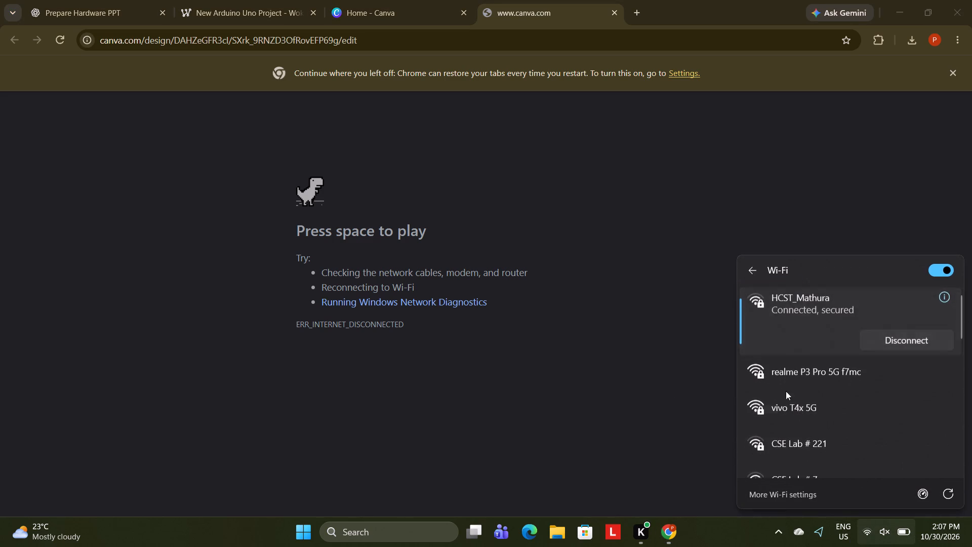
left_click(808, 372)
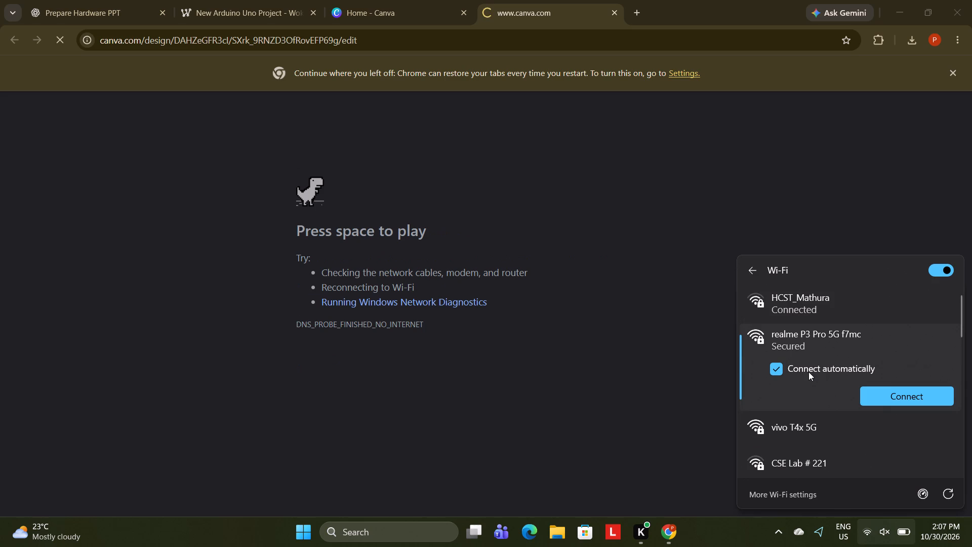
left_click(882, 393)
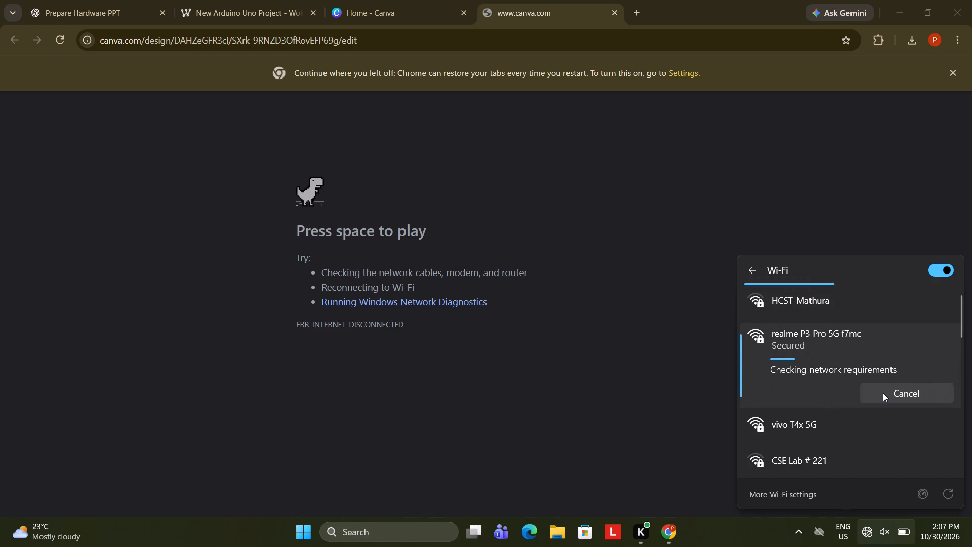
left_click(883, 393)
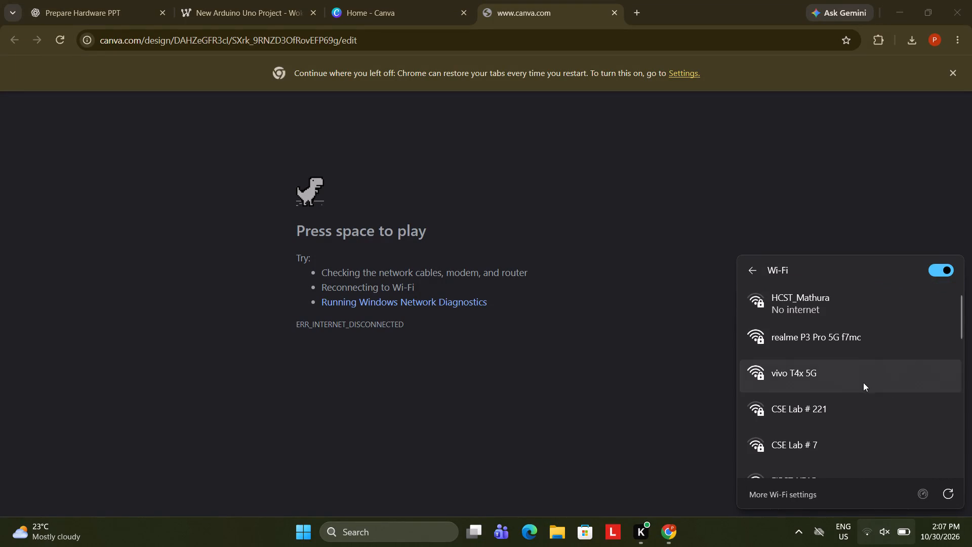
Disconnect from the HCST_Mathura Wi-Fi network and connect to realme P3 Pro 5G f7mc to bring the presentation back online.
left_click(832, 317)
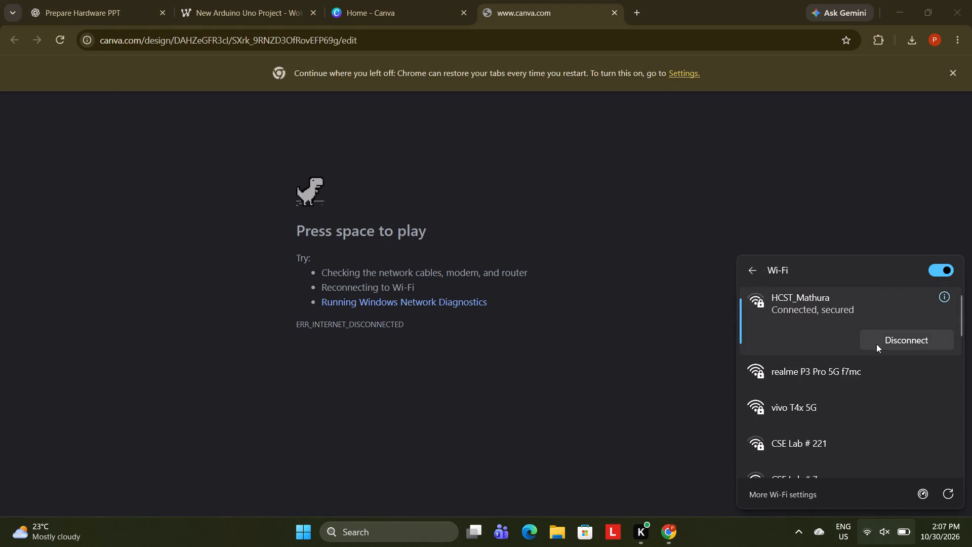
left_click(894, 338)
left_click(795, 403)
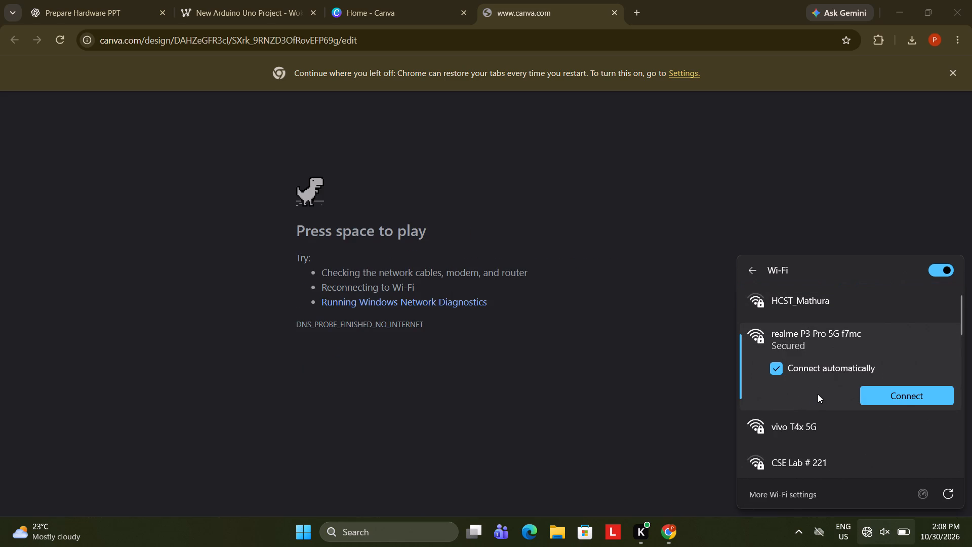
left_click(897, 394)
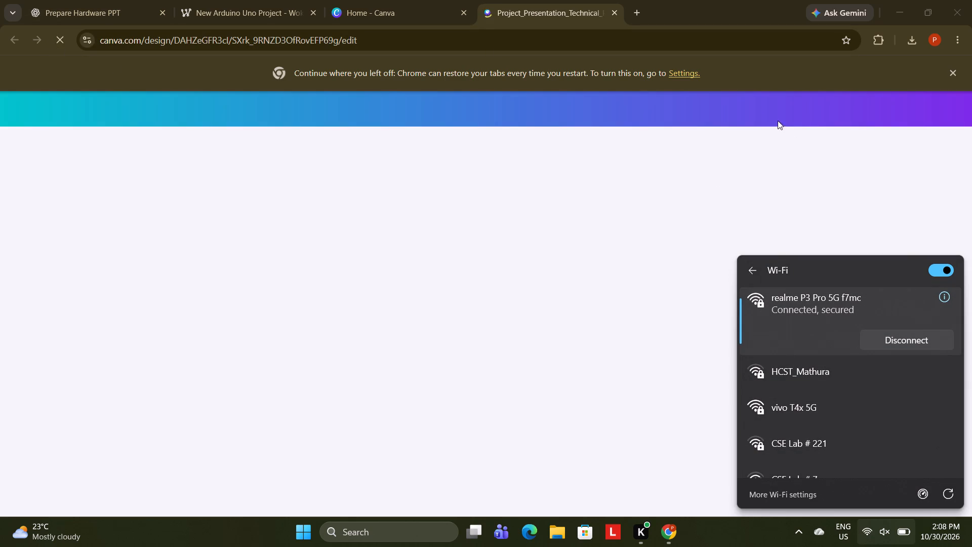
left_click(753, 78)
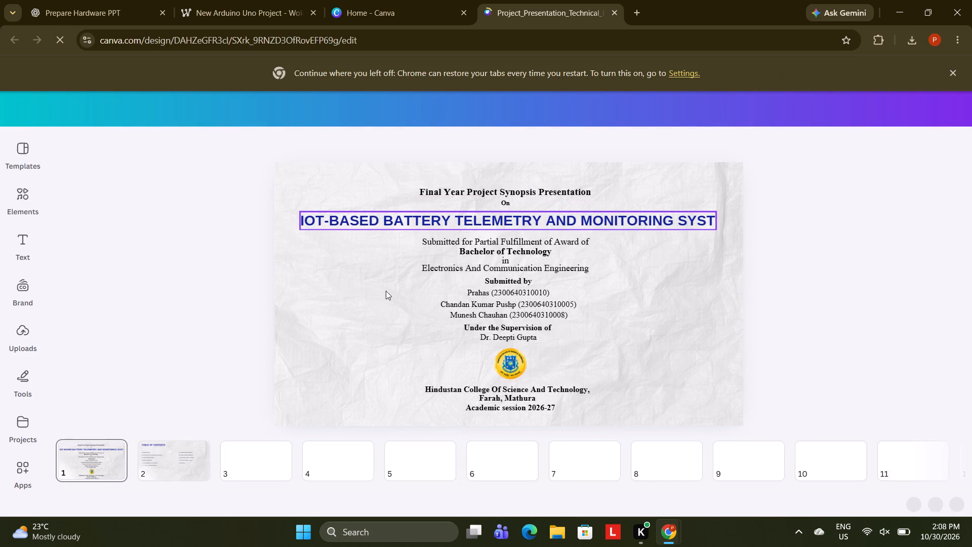
Open slide 8, Controller & Interface Hardware, in the reloaded presentation.
left_click(659, 465)
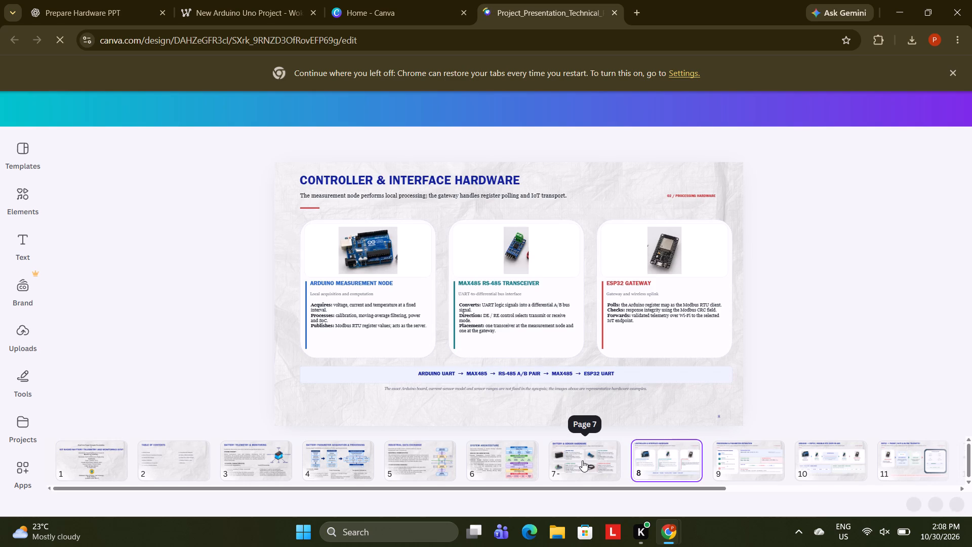
On slide 7, set the Battery Pack, Voltage Sensing and Current Sensing headings' text colour to the title blue, #12229d.
left_click(582, 460)
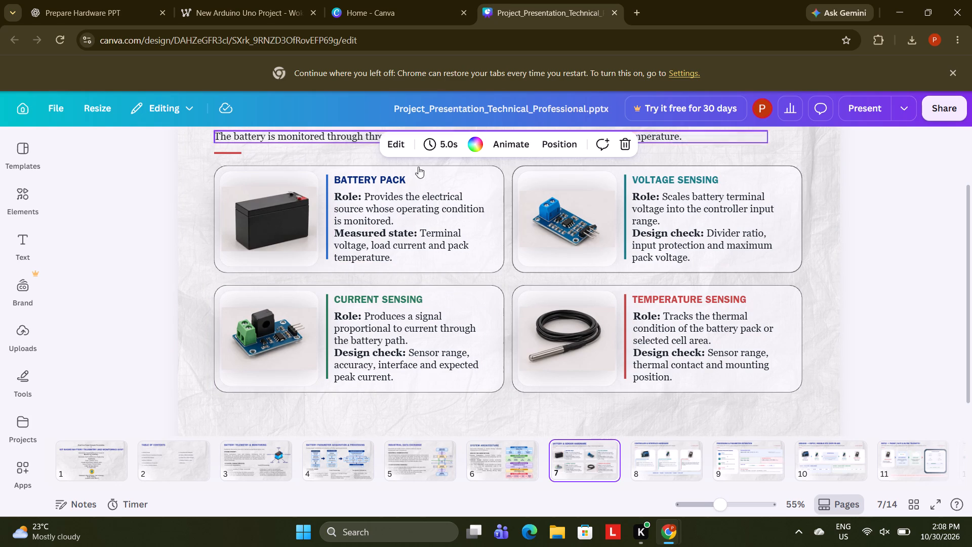
left_click(376, 179)
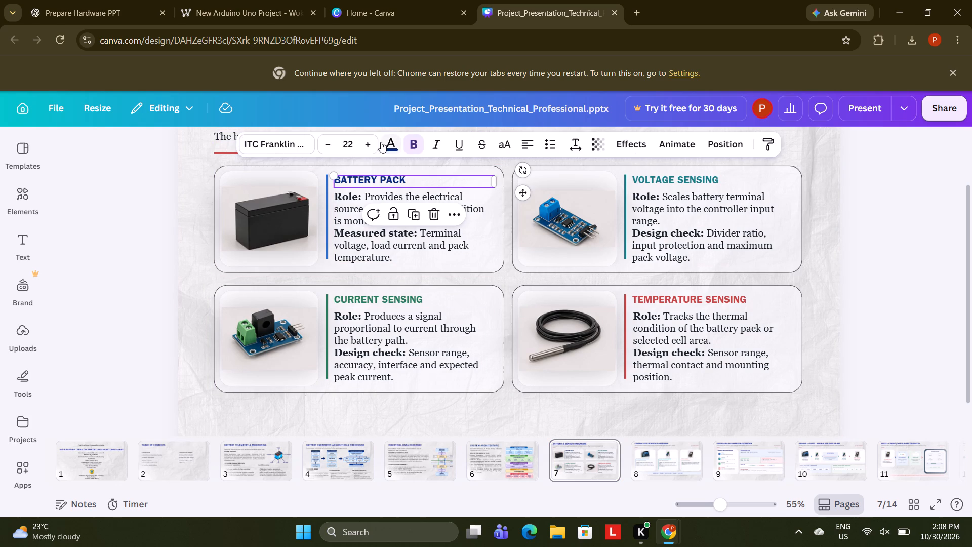
left_click(391, 142)
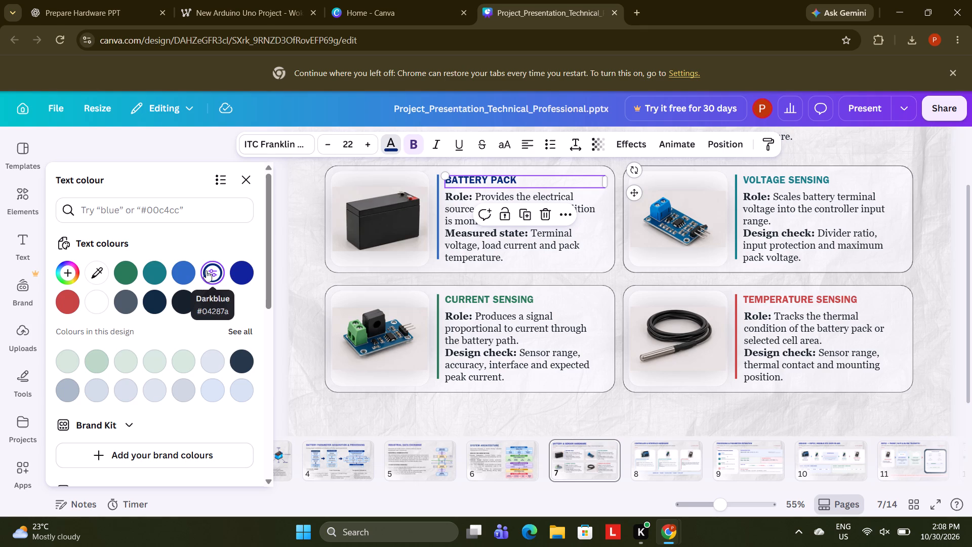
left_click(243, 260)
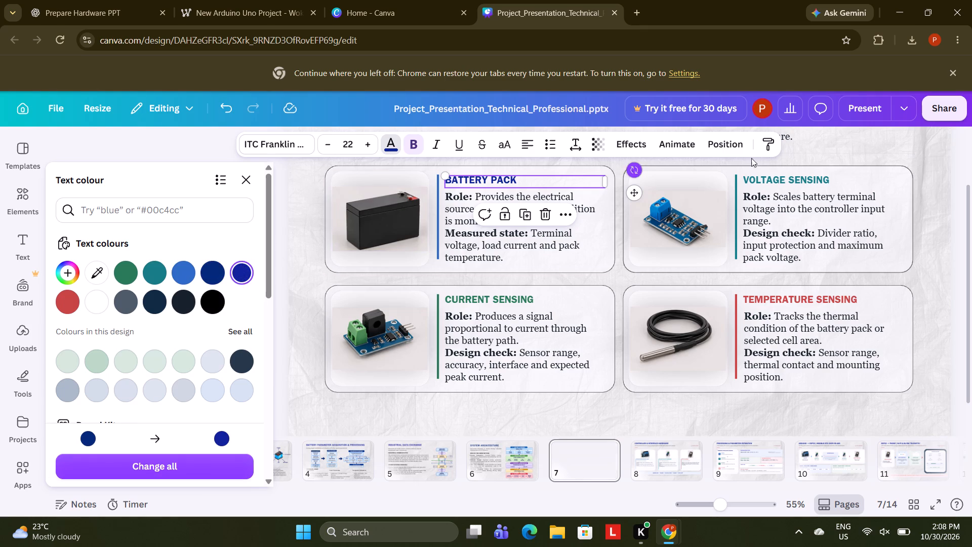
left_click(779, 178)
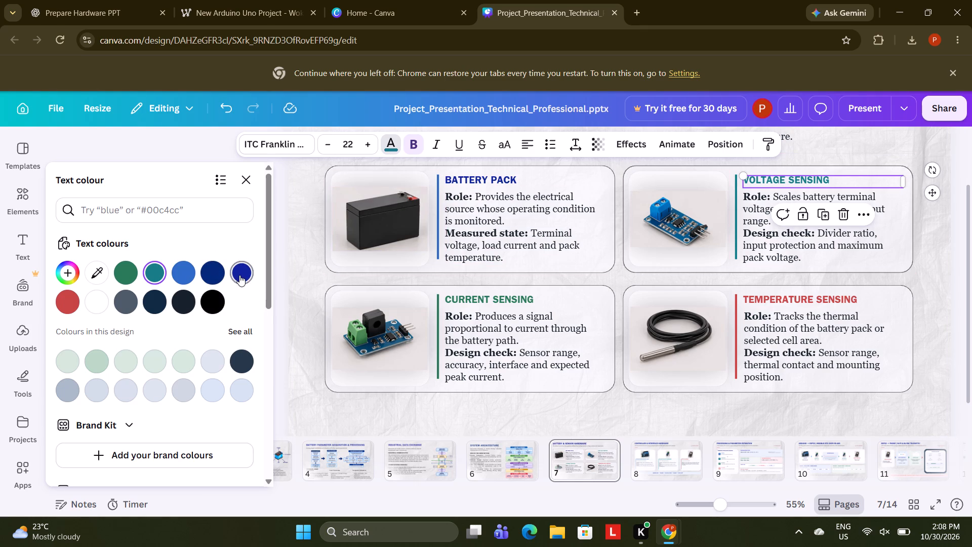
left_click(240, 275)
left_click(479, 293)
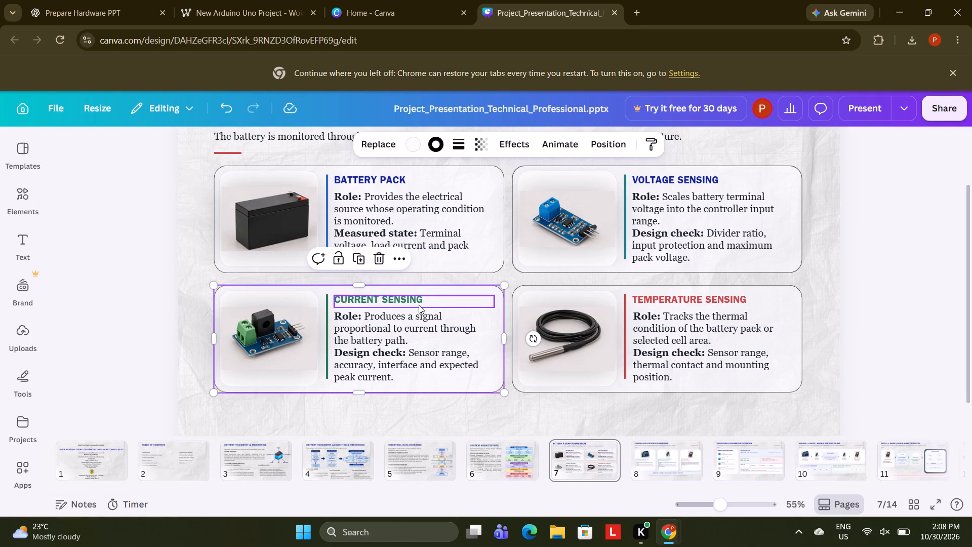
left_click(393, 300)
left_click(388, 144)
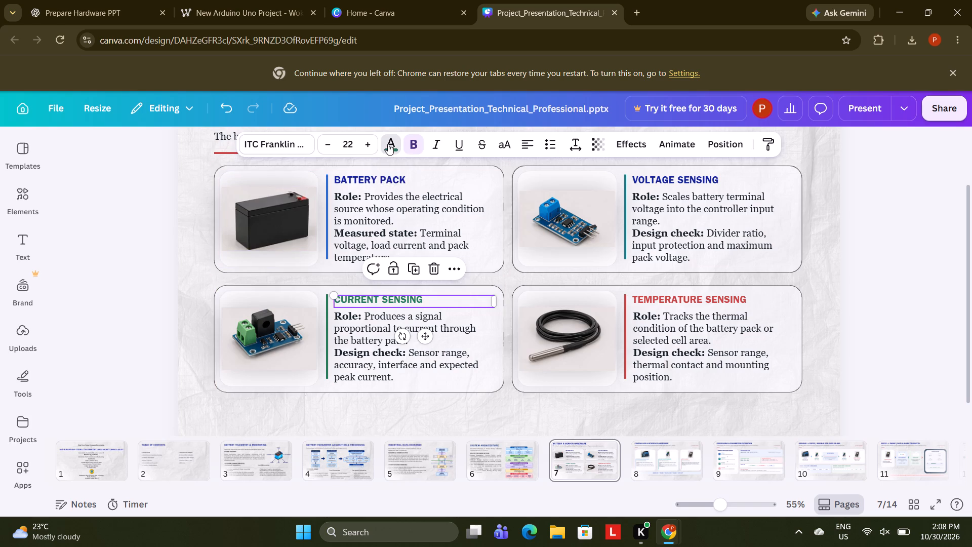
left_click(247, 266)
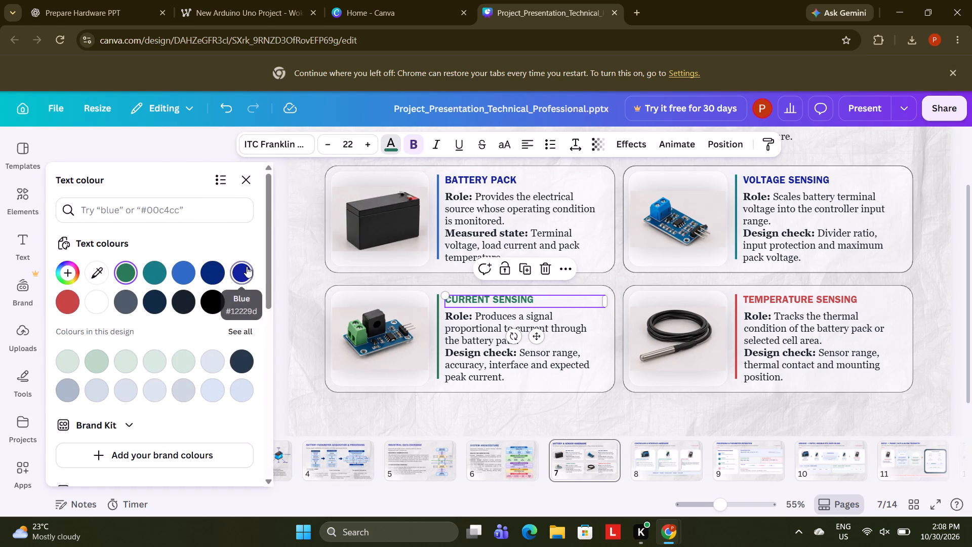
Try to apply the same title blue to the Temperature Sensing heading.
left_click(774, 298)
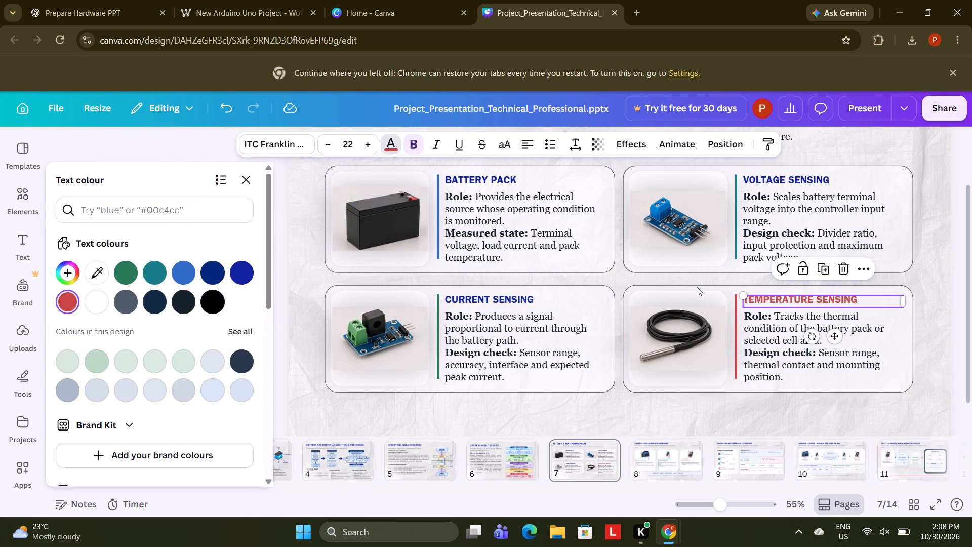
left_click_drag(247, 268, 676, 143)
Set the vertical accent line in the Voltage Sensing card to blue, #12229d.
left_click(735, 191)
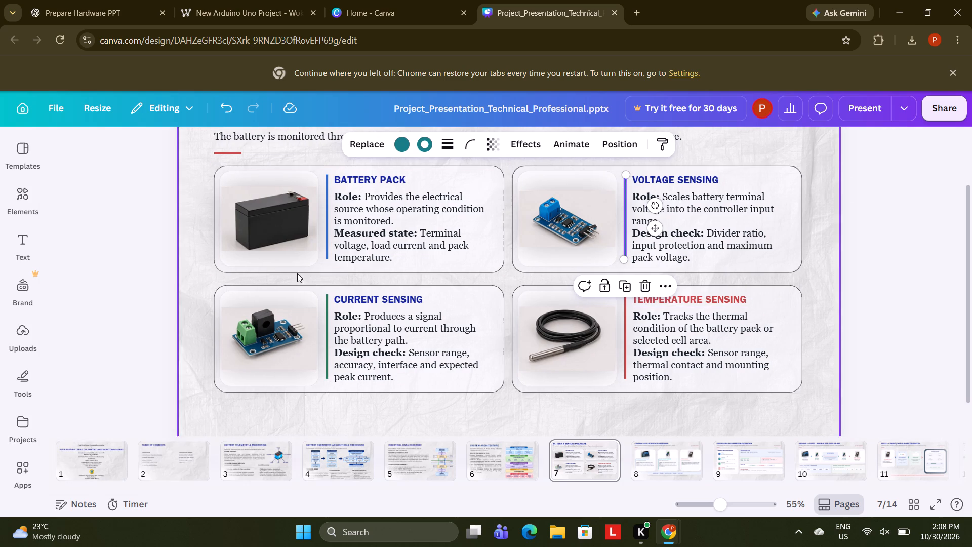
left_click(403, 148)
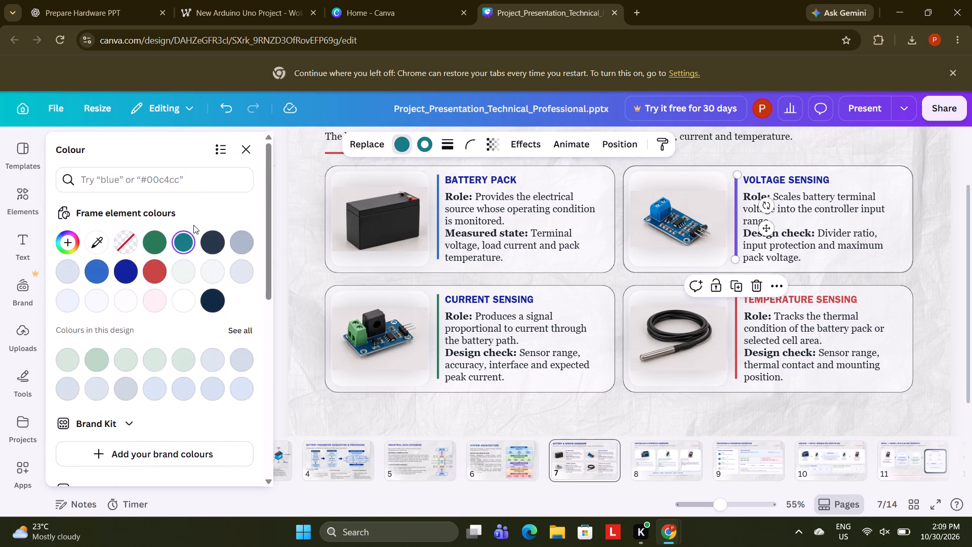
left_click(132, 262)
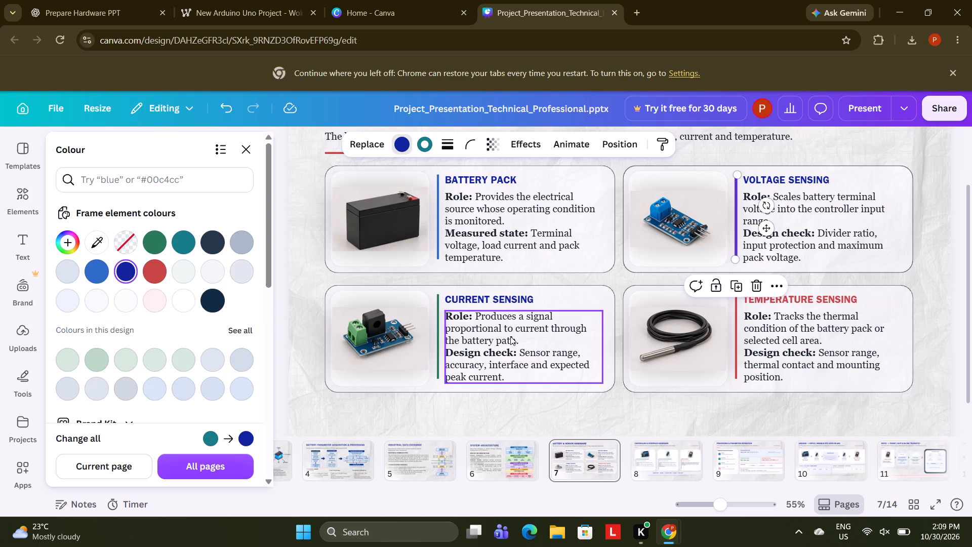
Set the vertical accent lines in the Current Sensing and Temperature Sensing cards to the document's medium blue.
left_click(438, 325)
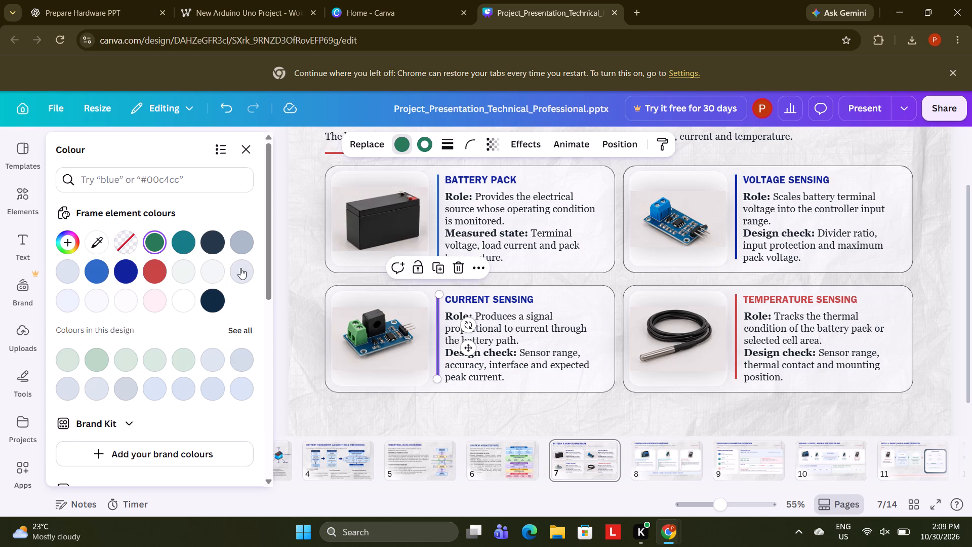
left_click(83, 271)
left_click(99, 278)
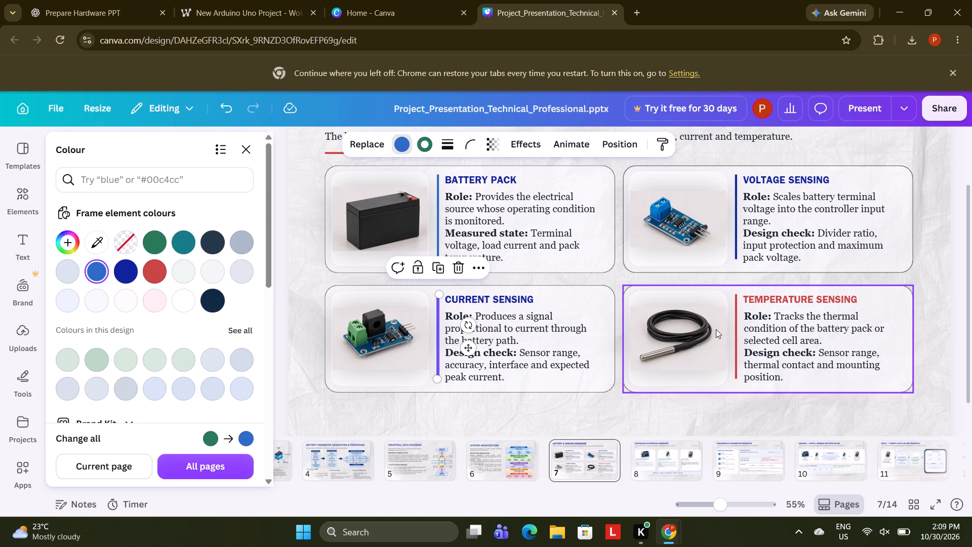
left_click(735, 318)
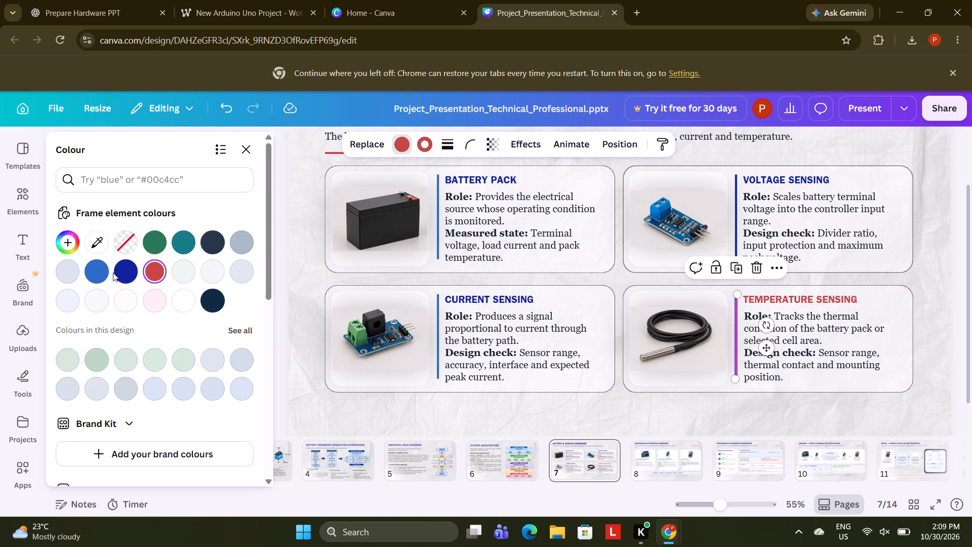
left_click(97, 272)
Set the Temperature Sensing heading's text colour to the title blue.
left_click(797, 298)
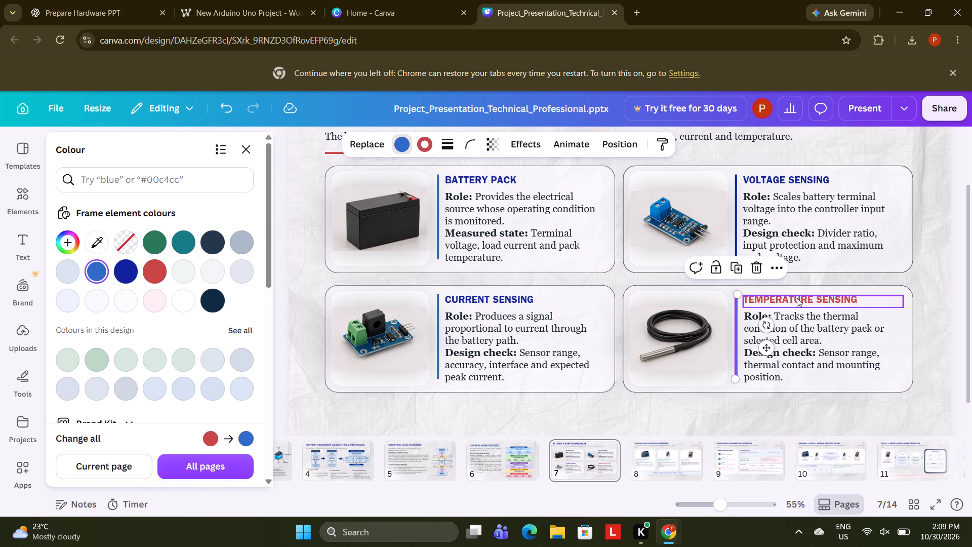
left_click(666, 297)
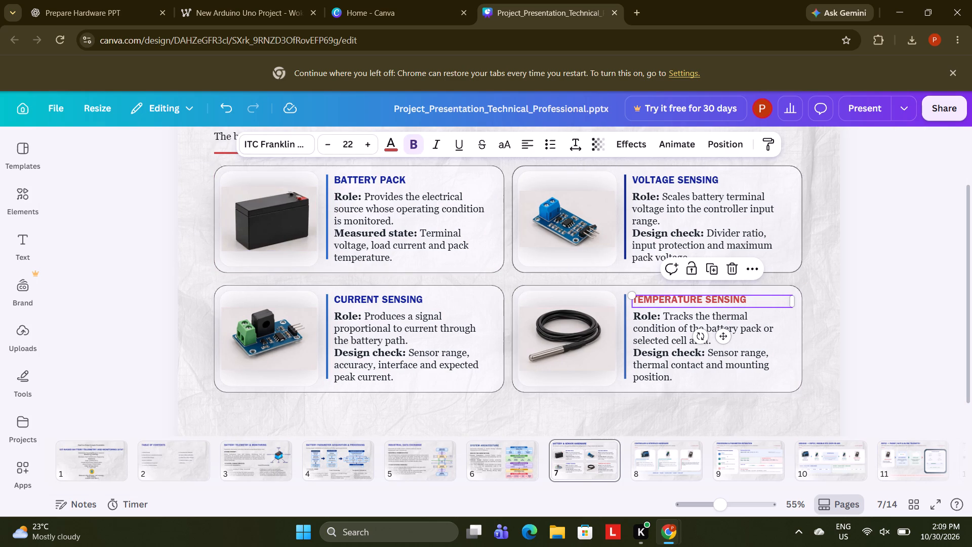
left_click(396, 146)
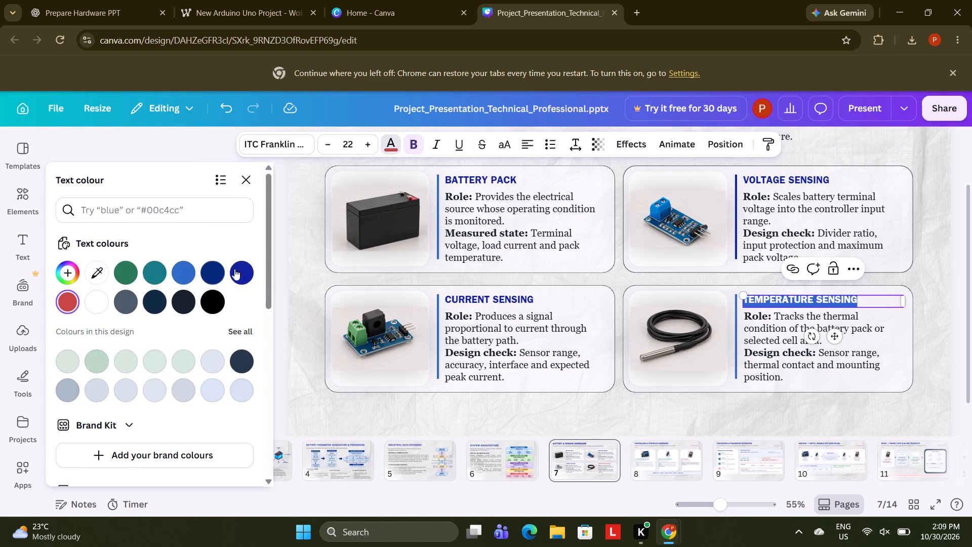
left_click(246, 267)
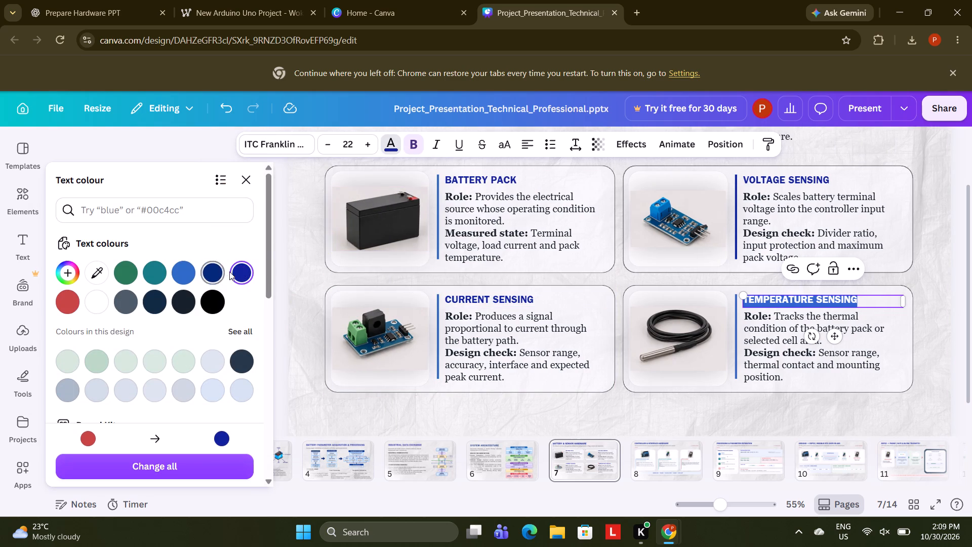
left_click(305, 278)
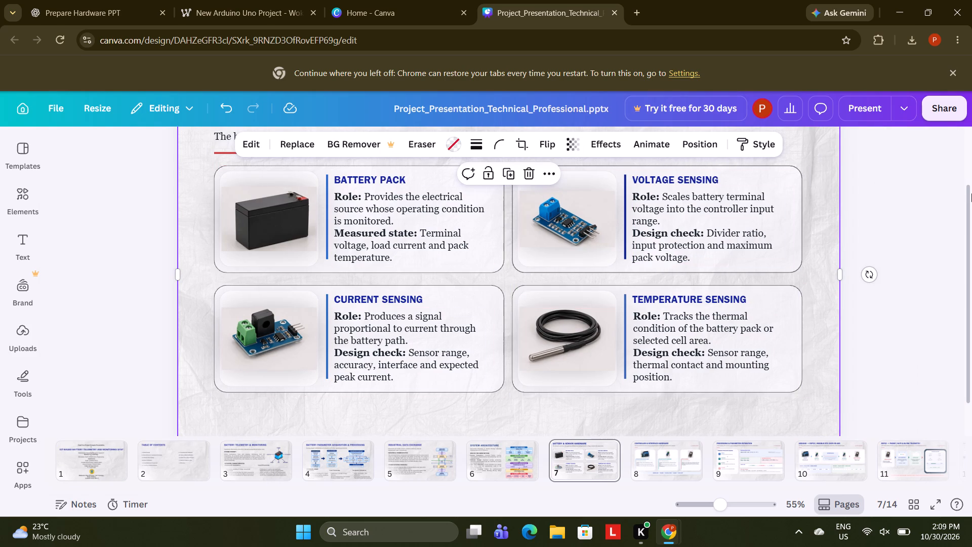
Set the short accent line beneath slide 7's subtitle to the same dark blue as the title.
left_click_drag(971, 194, 971, 134)
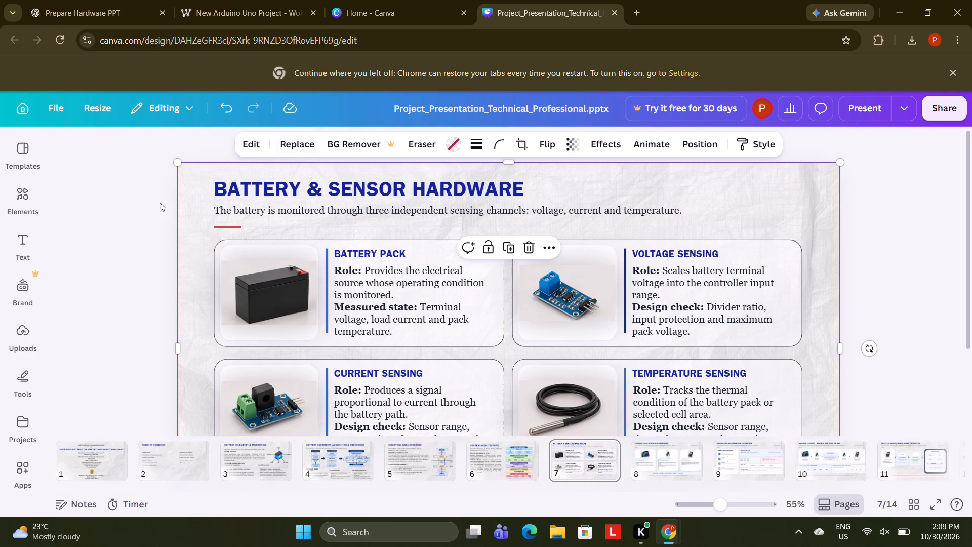
left_click(242, 194)
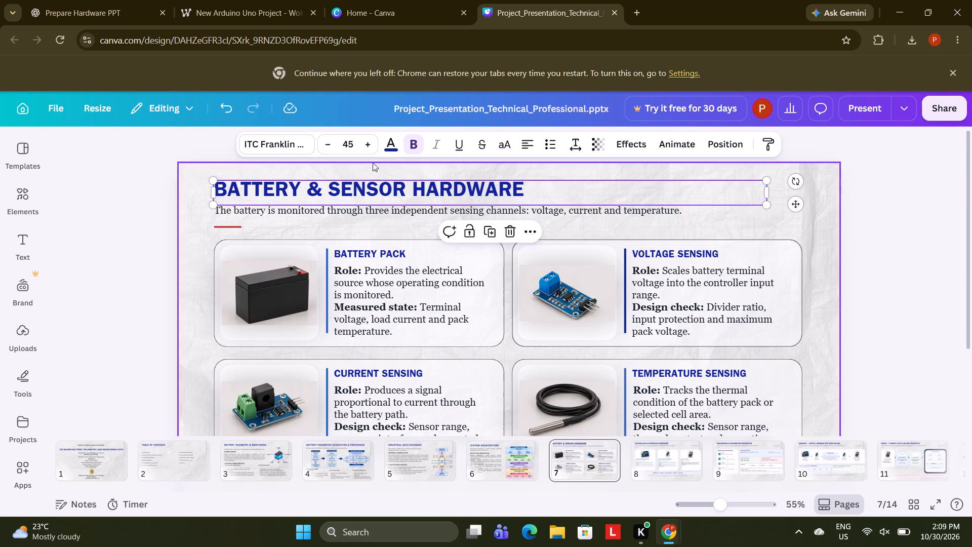
left_click(396, 144)
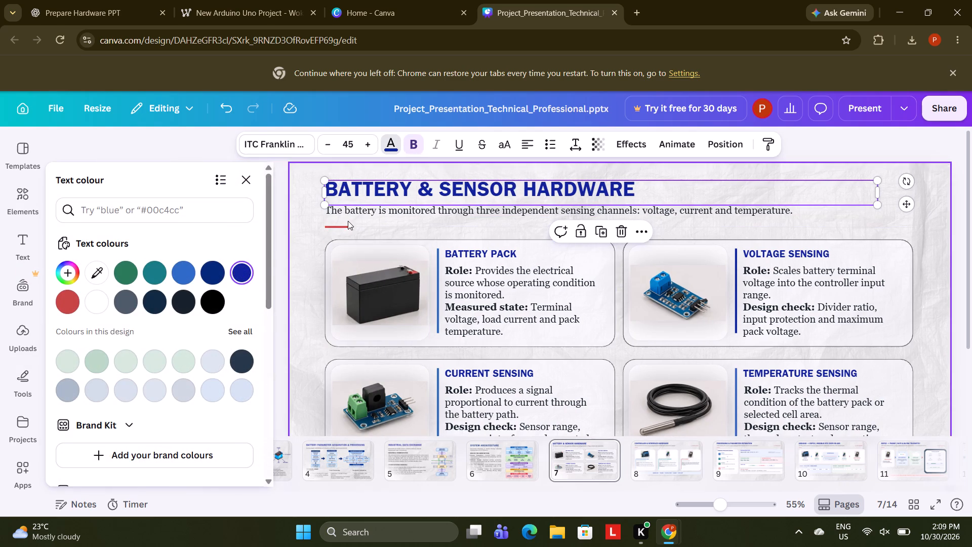
left_click(336, 227)
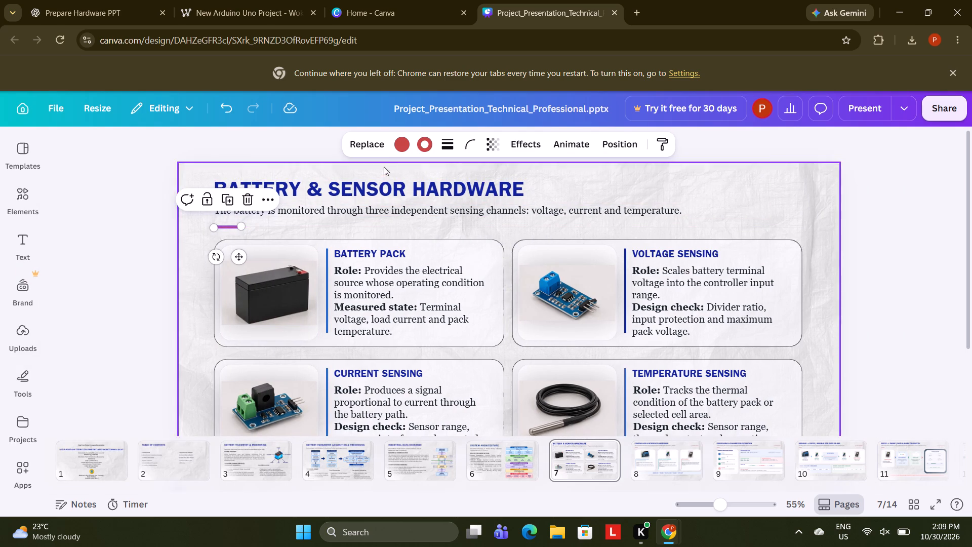
left_click(401, 148)
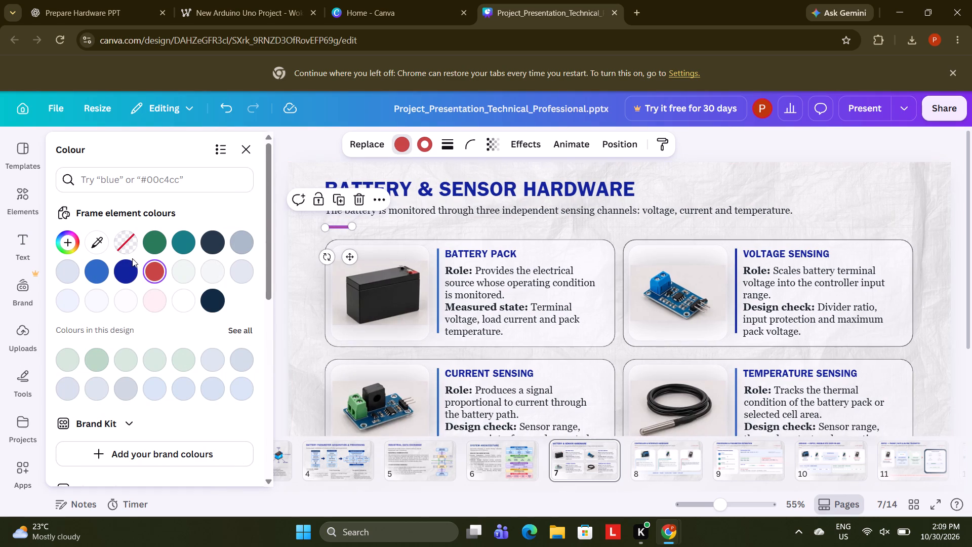
left_click(122, 275)
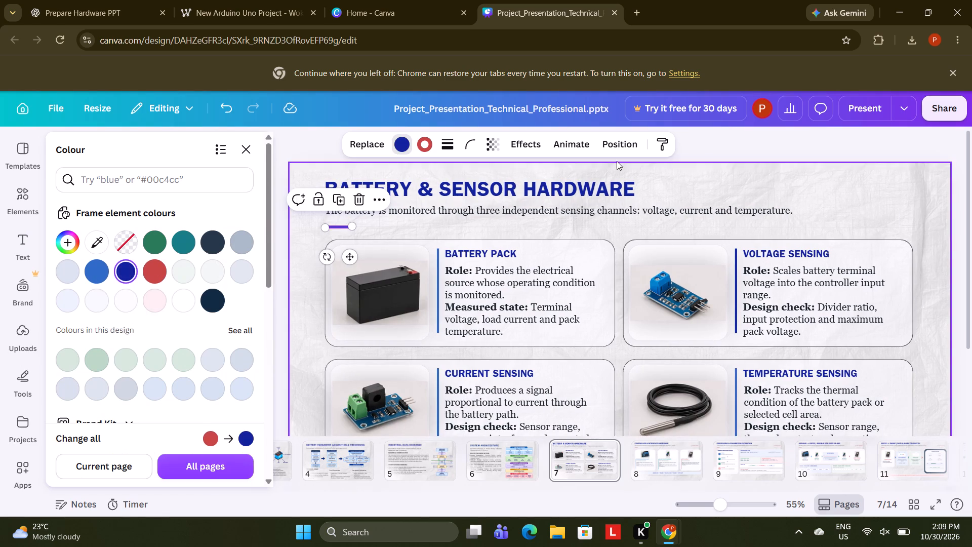
left_click(888, 151)
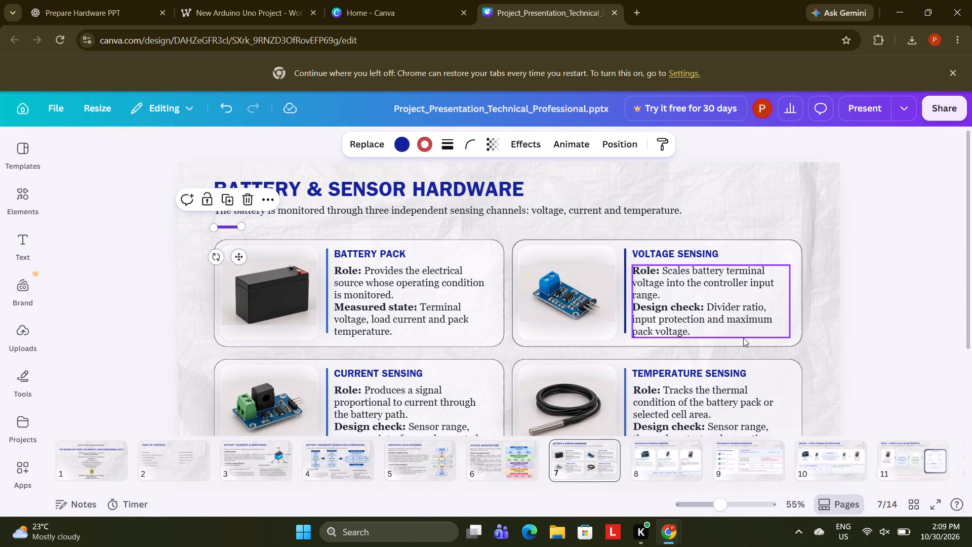
On slide 8, delete the small red "02 / PROCESSING HARDWARE" label.
left_click(696, 479)
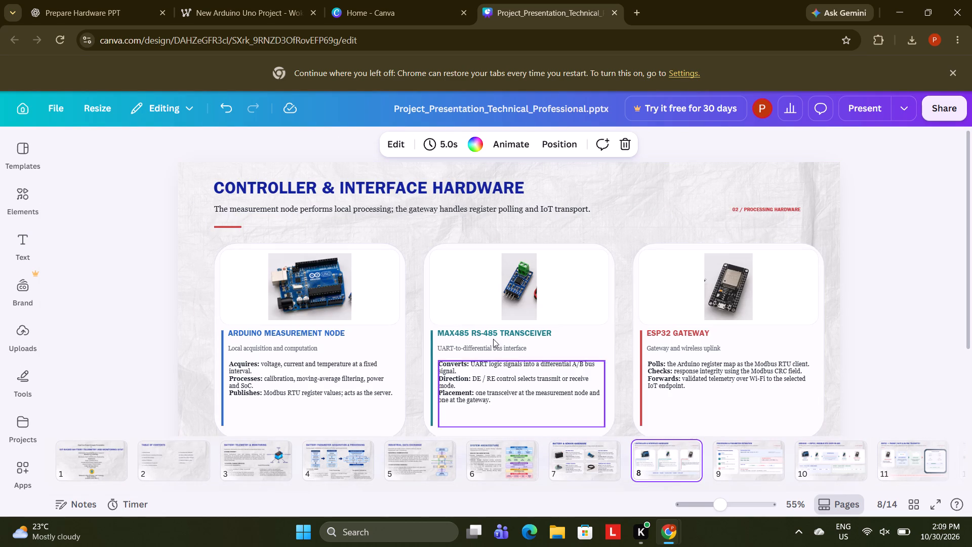
left_click(742, 209)
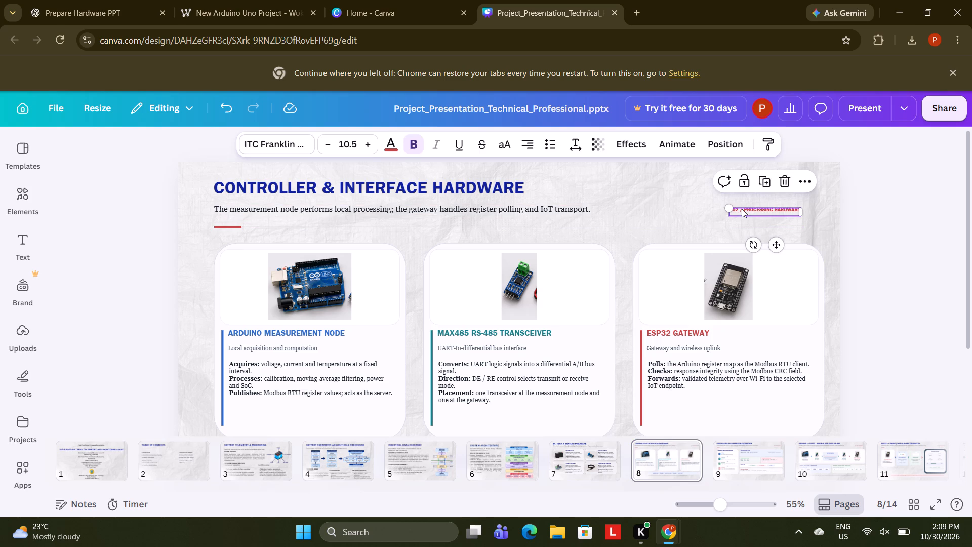
key("BackSpace")
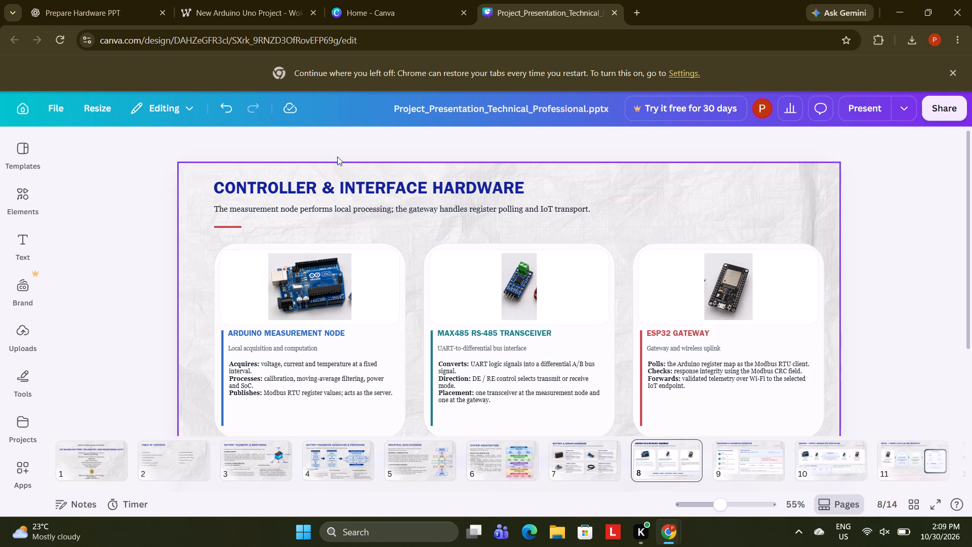
Set the font size of slide 8's "Controller & Interface Hardware" title to 45.
left_click(344, 183)
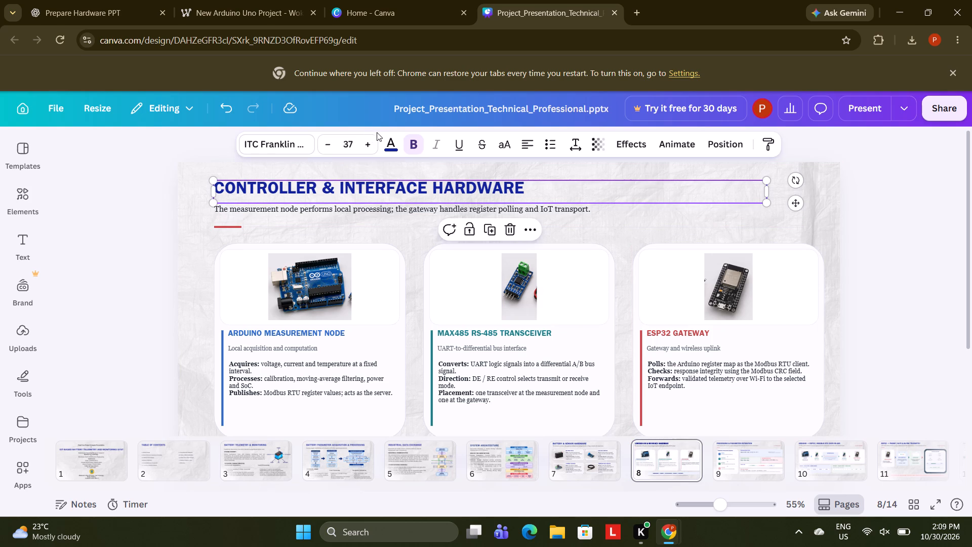
triple_click(366, 144)
triple_click(366, 144)
left_click(366, 144)
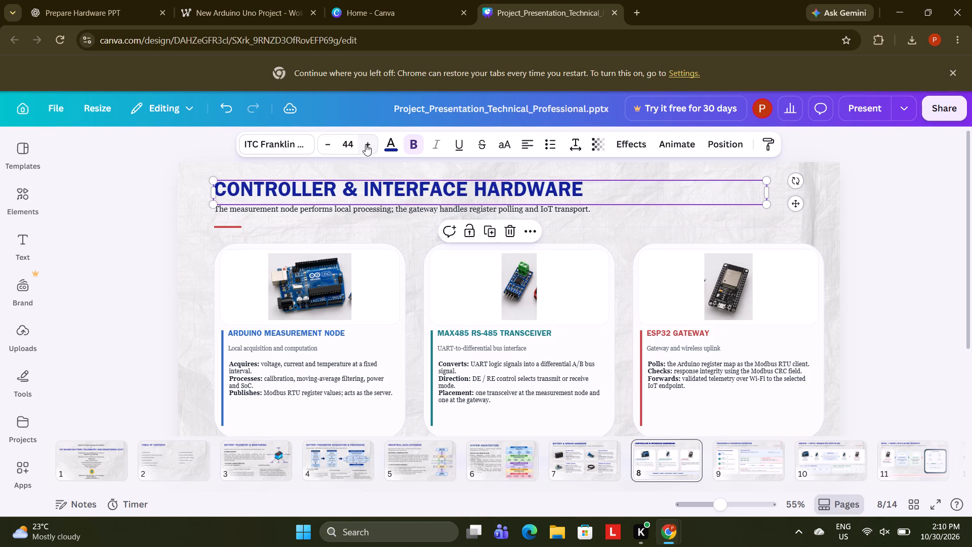
left_click(366, 144)
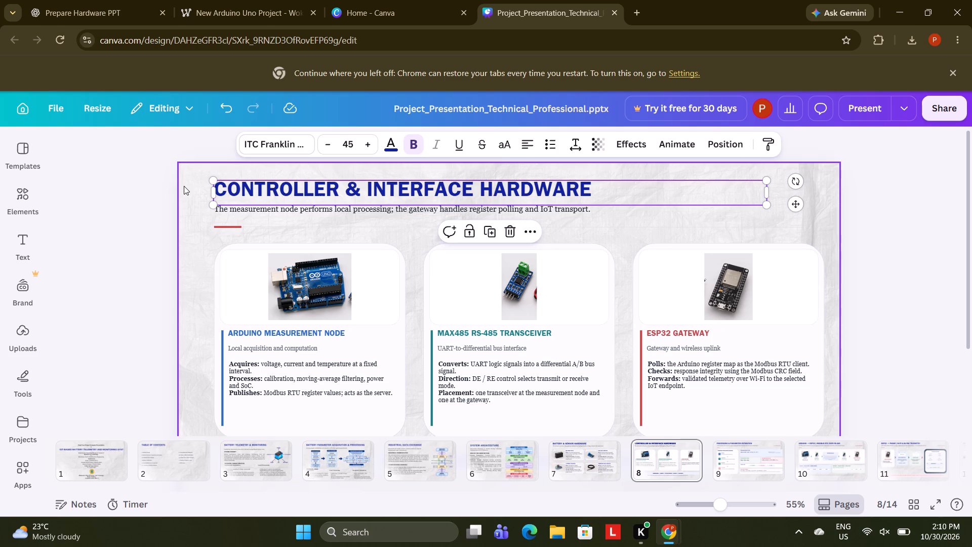
left_click(185, 187)
Set the font size of the subtitle sentence below slide 8's title to 22.
left_click(236, 204)
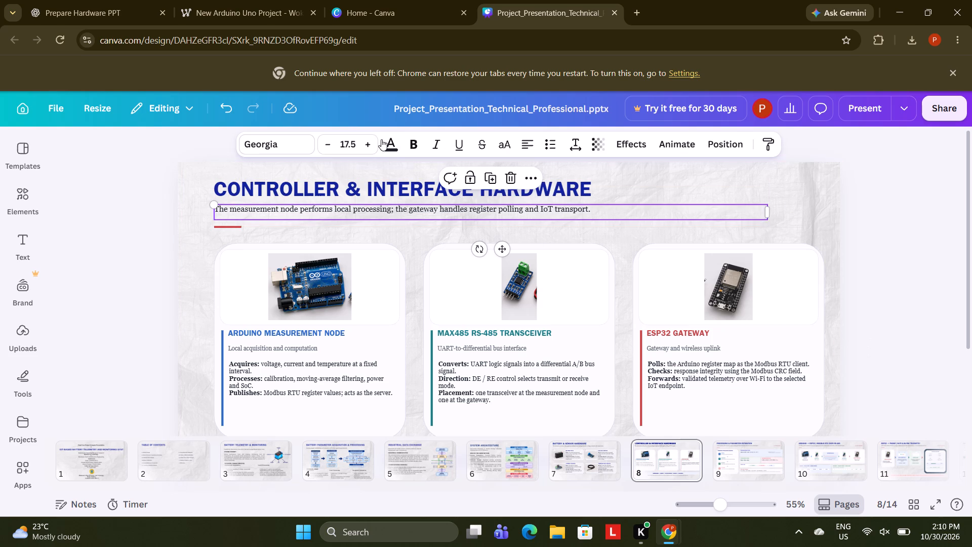
triple_click(369, 149)
double_click(369, 149)
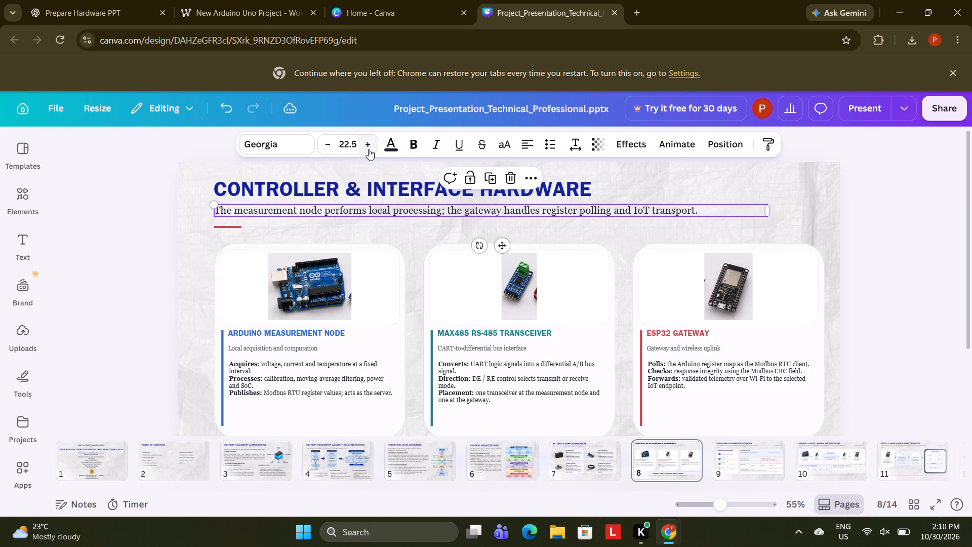
left_click(355, 144)
key("2")
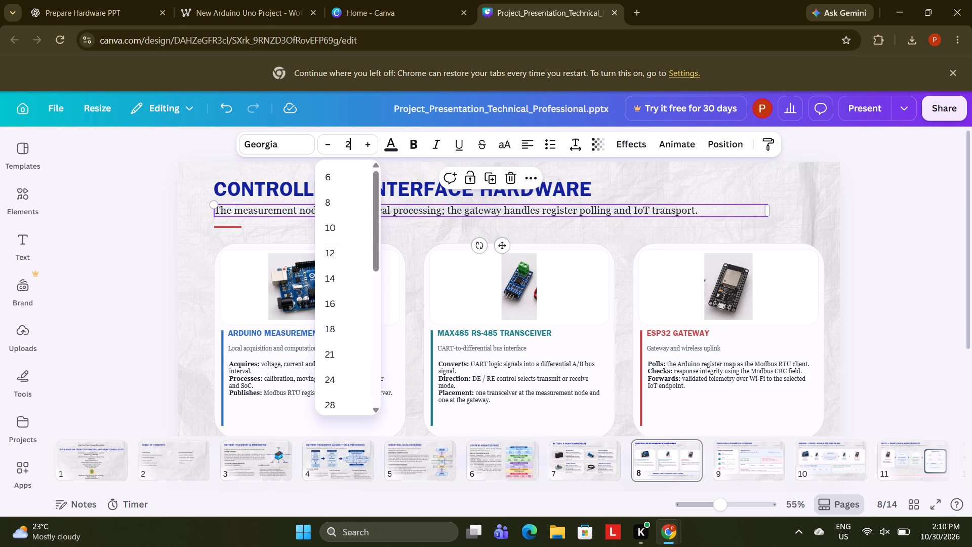
key("Return")
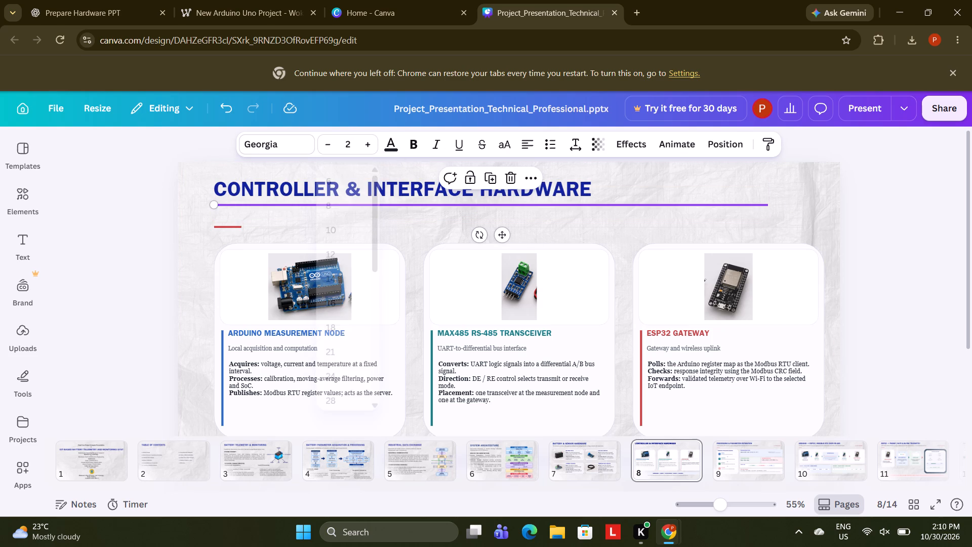
left_click(355, 144)
type("22")
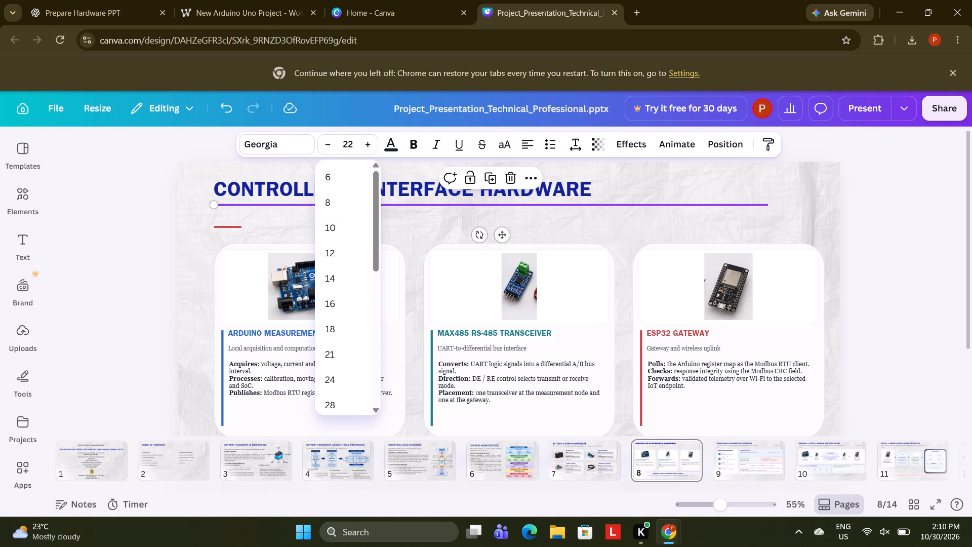
key("backslash")
key("Return")
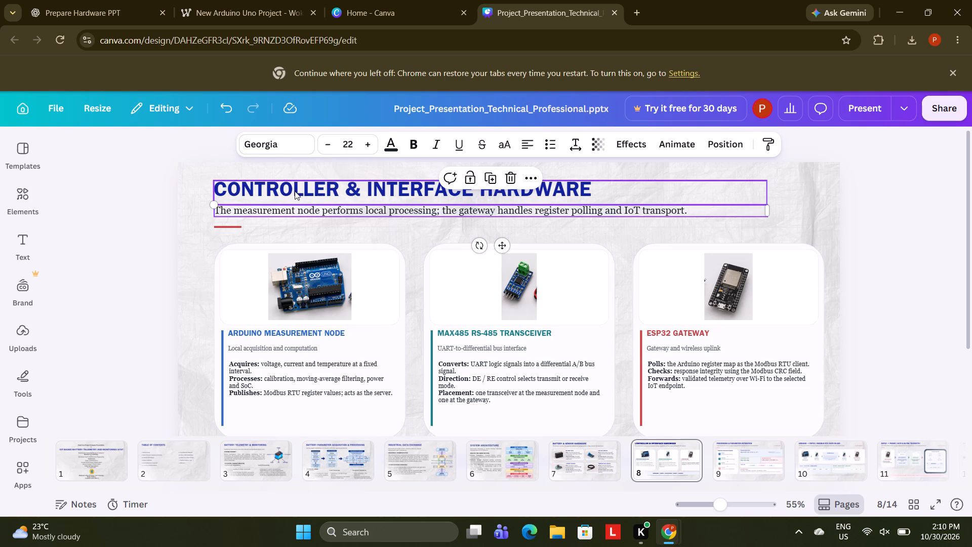
Set the short accent line beneath slide 8's subtitle to the title's dark blue.
left_click(231, 225)
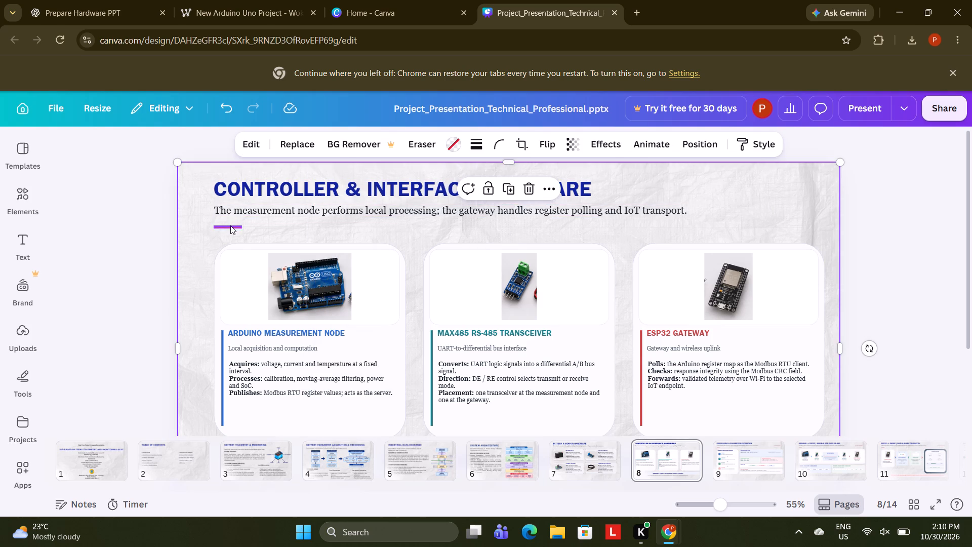
left_click(230, 225)
left_click(368, 145)
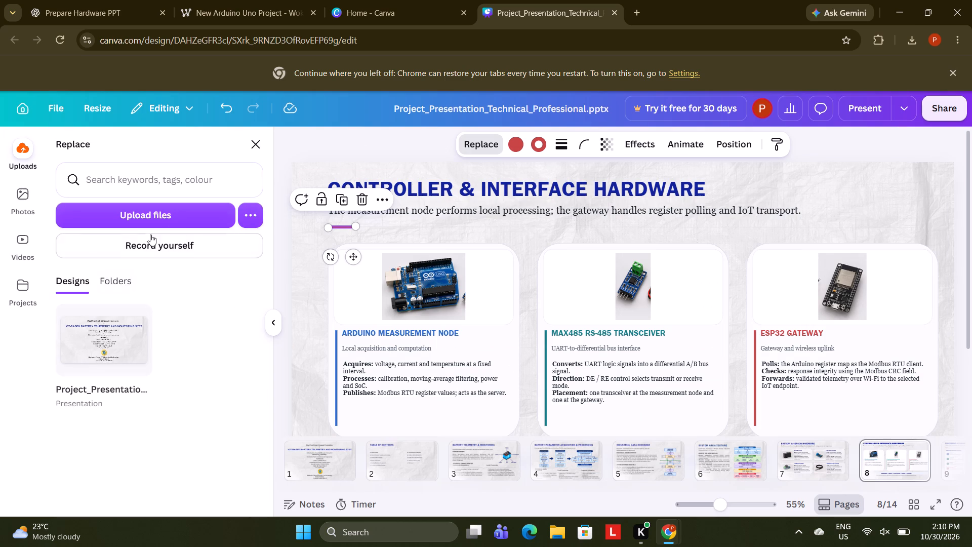
left_click(506, 147)
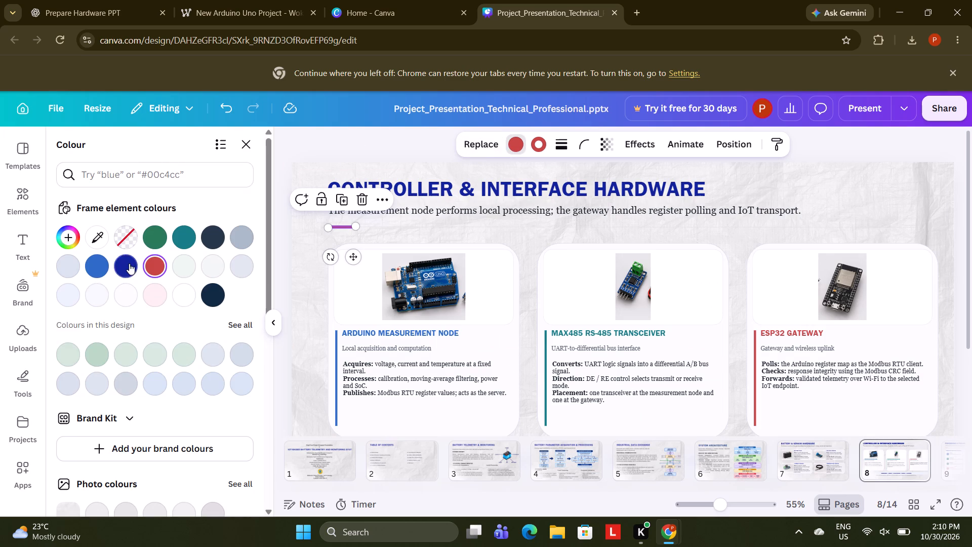
left_click(131, 263)
left_click(355, 150)
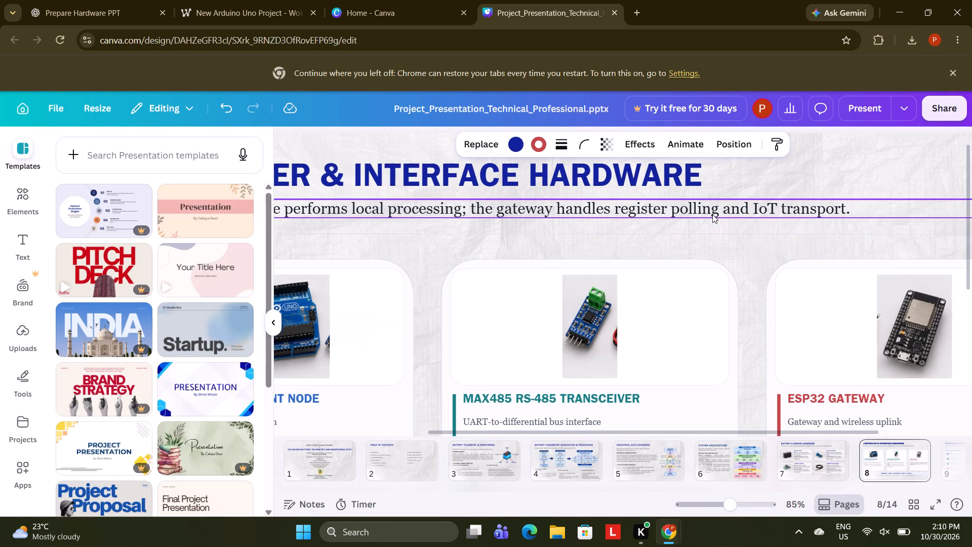
left_click(271, 323)
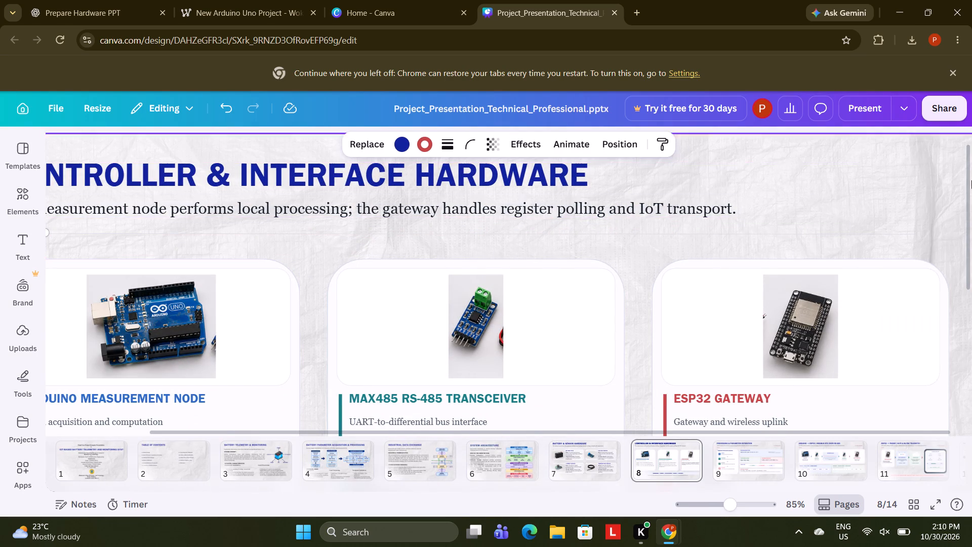
Widen the MAX485 transceiver photo on slide 8 by adjusting both its side edges, keeping the board within the frame.
left_click_drag(971, 183, 971, 226)
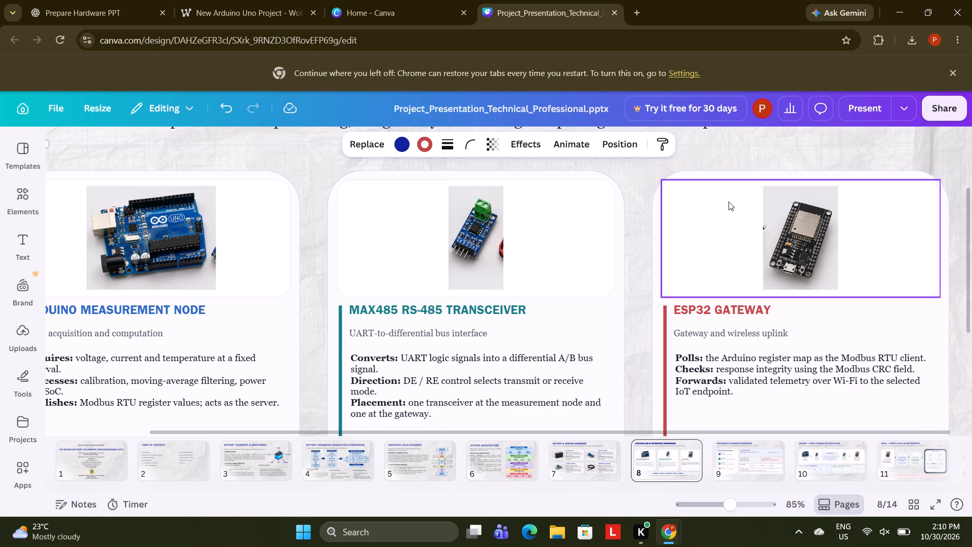
left_click(476, 228)
left_click_drag(452, 240, 390, 244)
left_click_drag(508, 235, 554, 234)
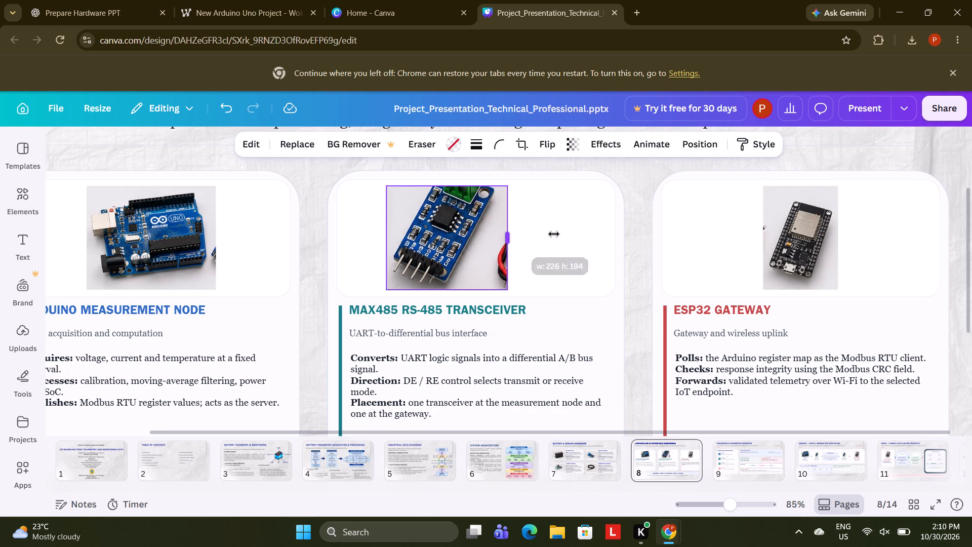
left_click_drag(554, 234, 482, 235)
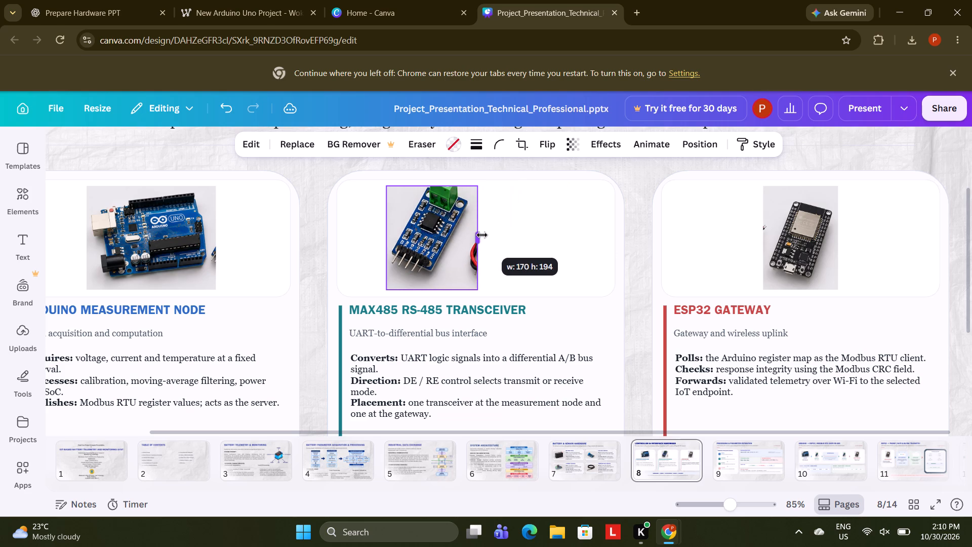
left_click_drag(482, 235, 464, 231)
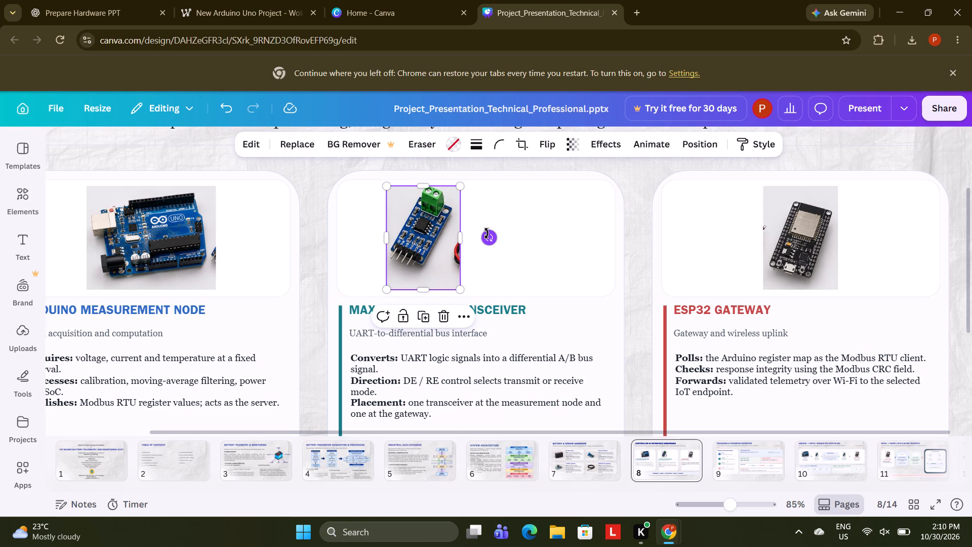
Rotate the MAX485 transceiver photo clockwise by 90°.
left_click_drag(487, 233, 425, 336)
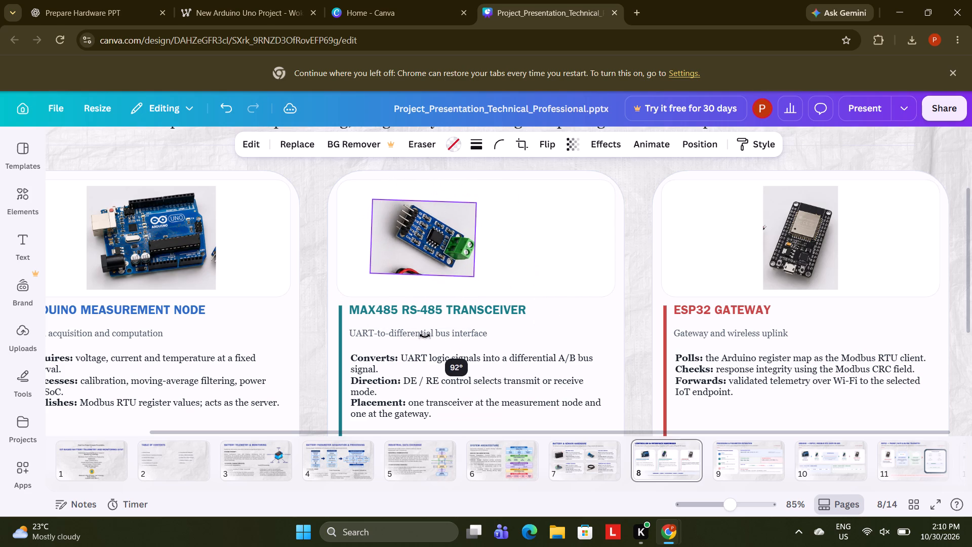
left_click_drag(425, 336, 428, 337)
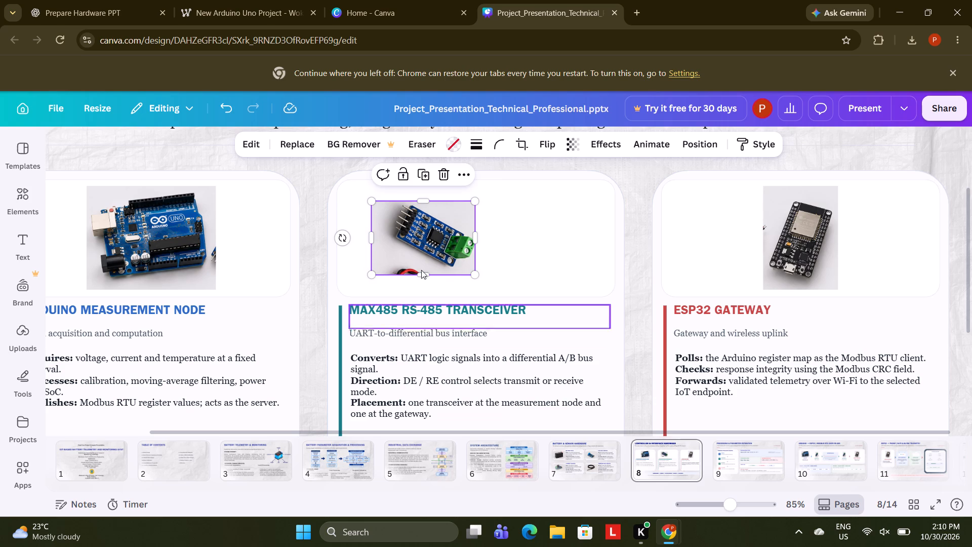
Move the MAX485 transceiver photo to about the horizontal middle of its image frame on slide 8.
left_click_drag(431, 233, 503, 230)
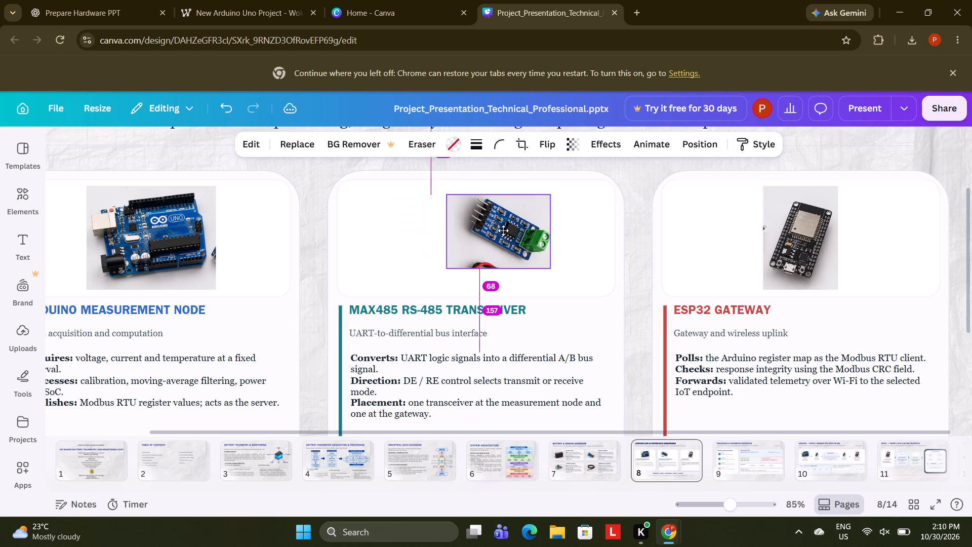
left_click_drag(503, 230, 490, 232)
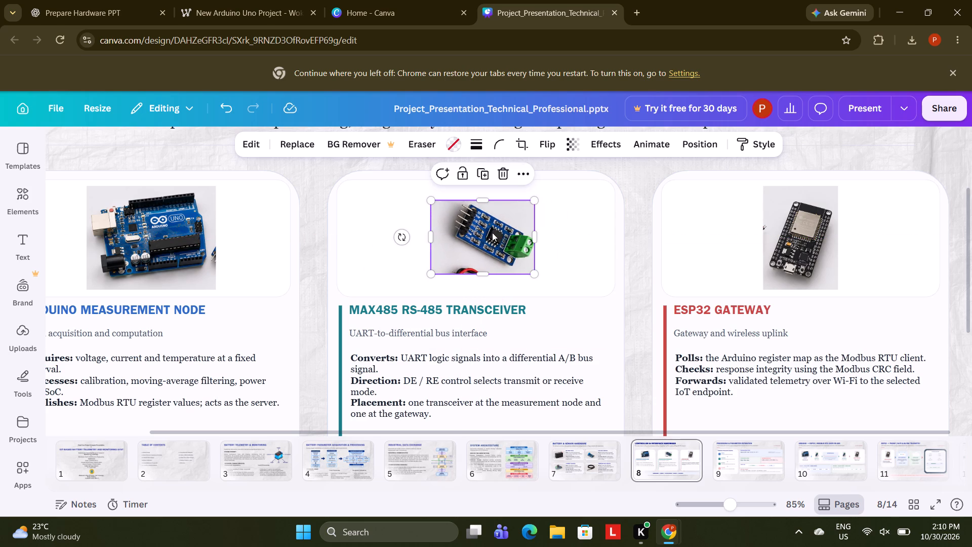
Rotate the MAX485 transceiver photo by half a turn so its green terminal block faces left and the photo's edges are level.
left_click_drag(401, 239, 429, 194)
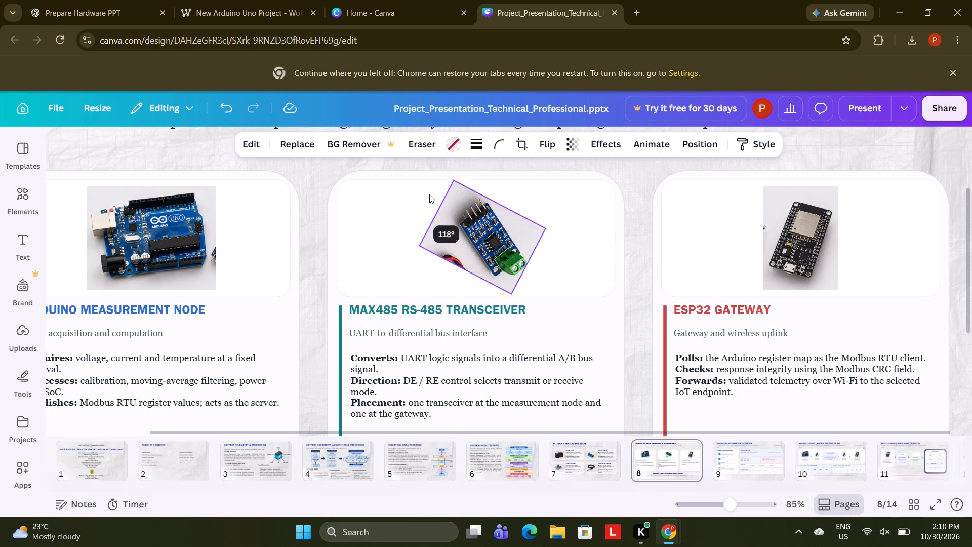
left_click_drag(429, 194, 497, 236)
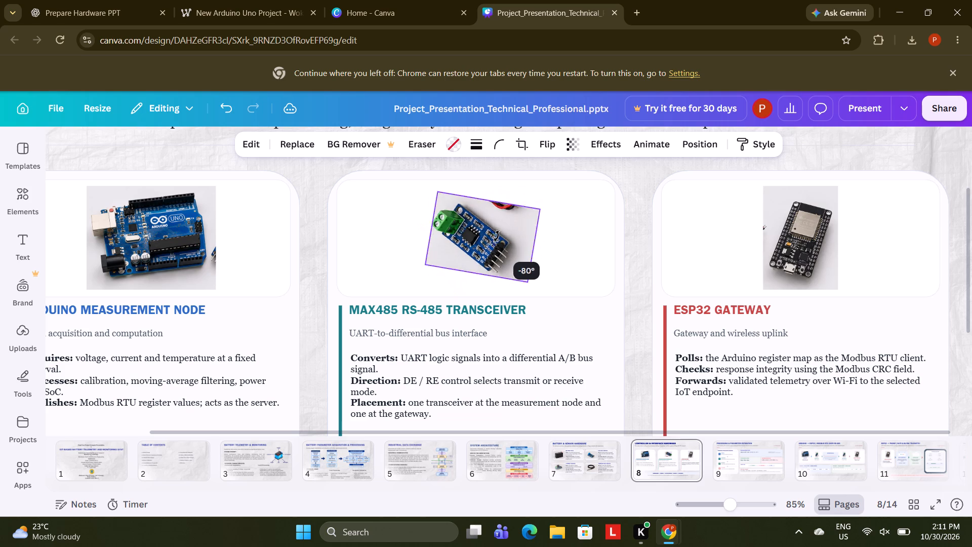
left_click_drag(497, 236, 493, 236)
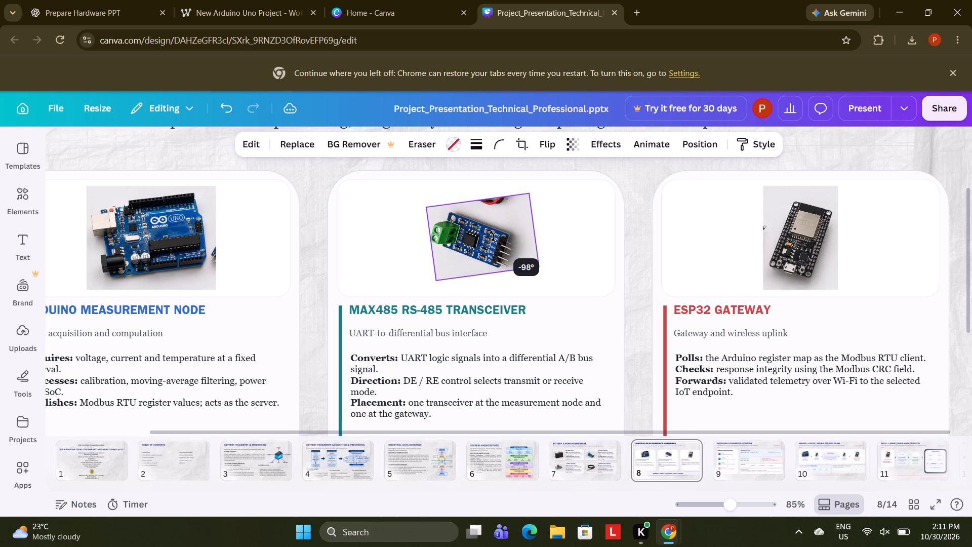
left_click_drag(493, 236, 493, 237)
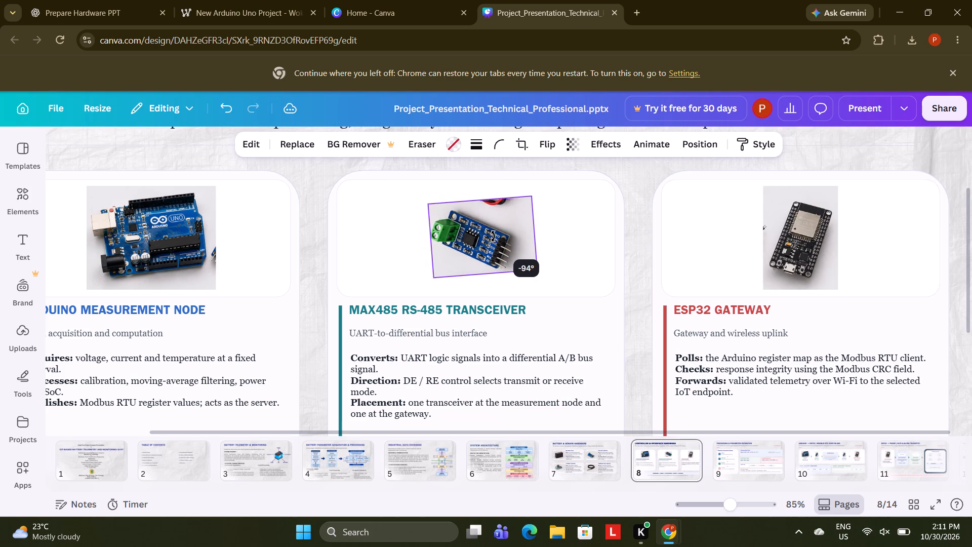
left_click_drag(493, 237, 489, 239)
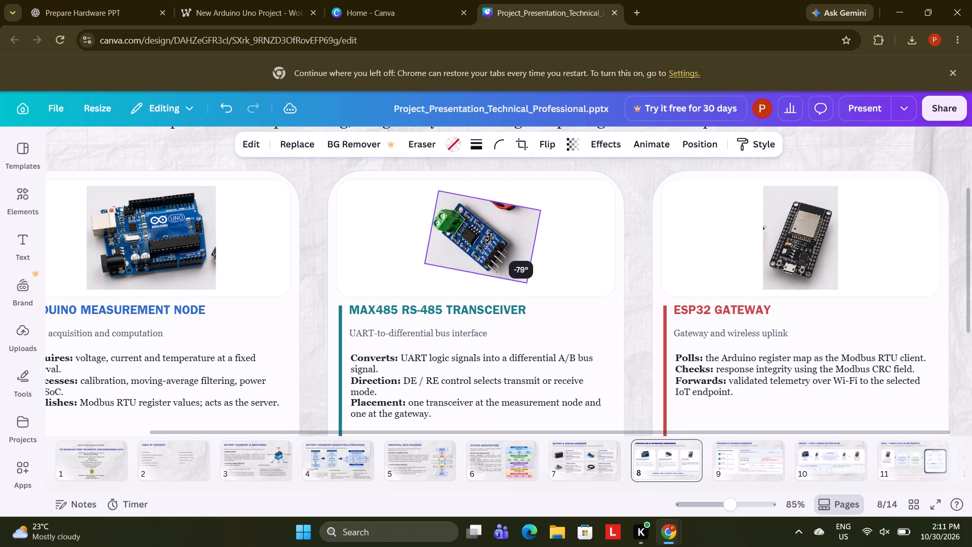
left_click_drag(489, 239, 489, 237)
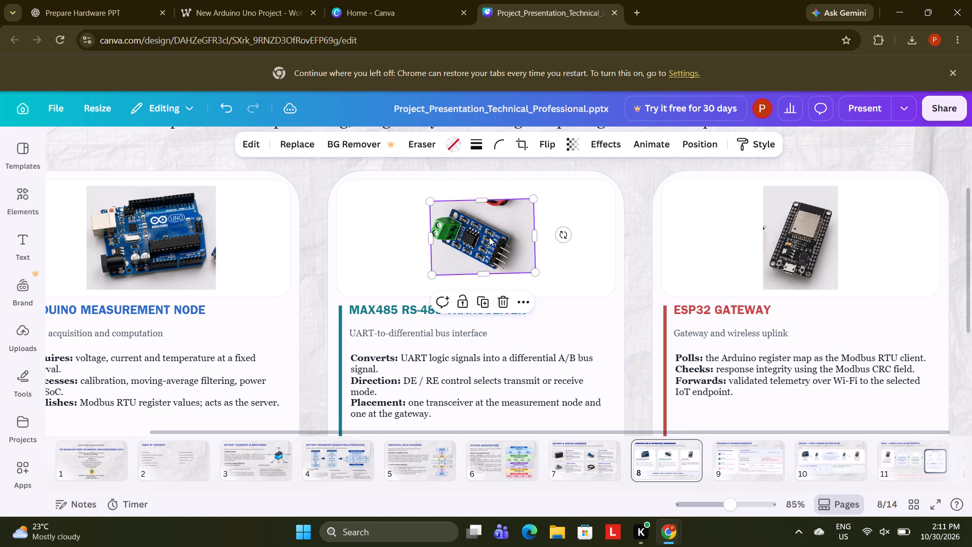
left_click(513, 301)
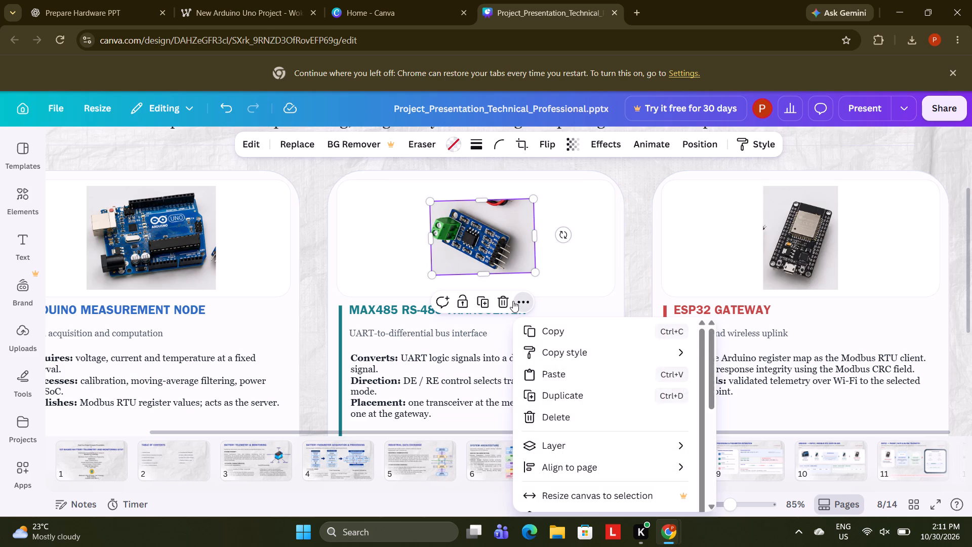
left_click(562, 237)
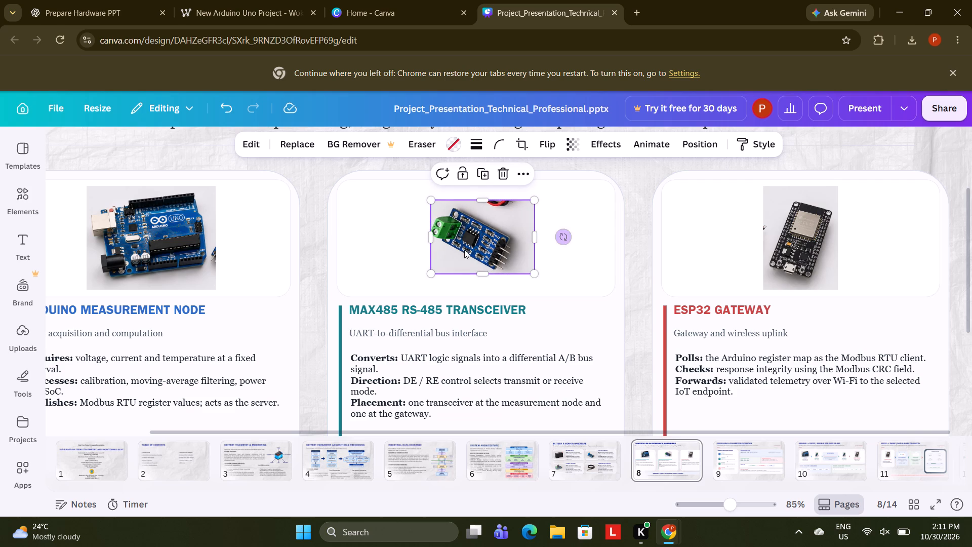
Enlarge the MAX485 transceiver photo proportionally and centre it within its image frame.
left_click_drag(534, 274, 590, 275)
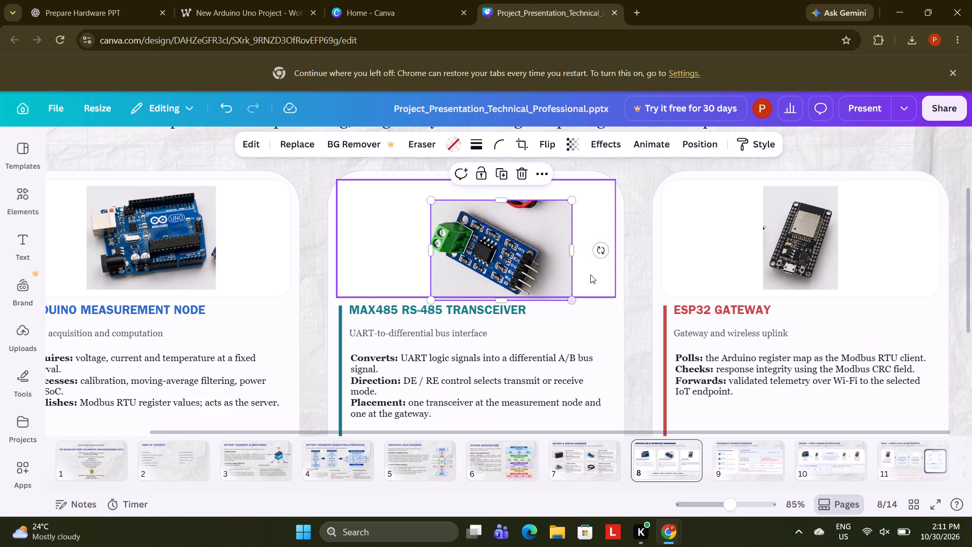
left_click_drag(536, 243, 514, 232)
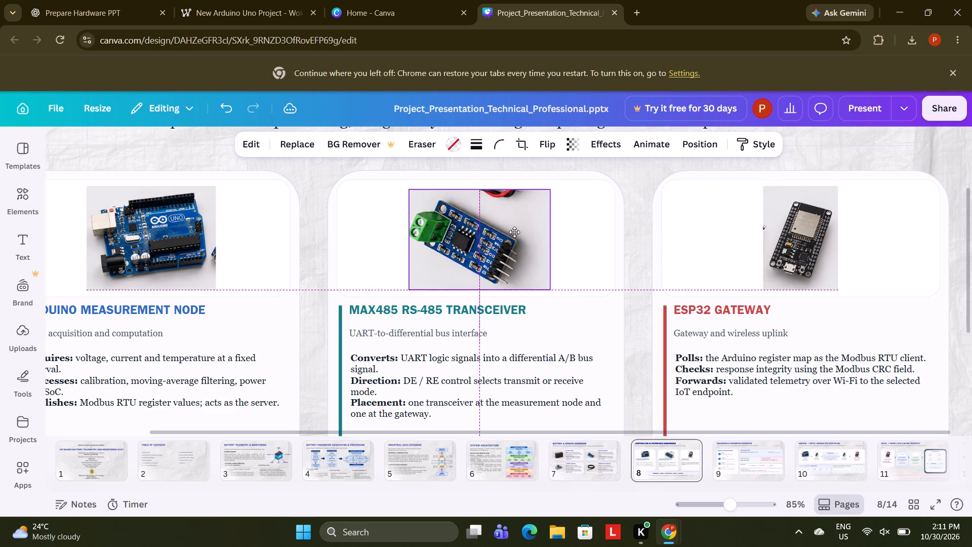
left_click_drag(514, 232, 513, 229)
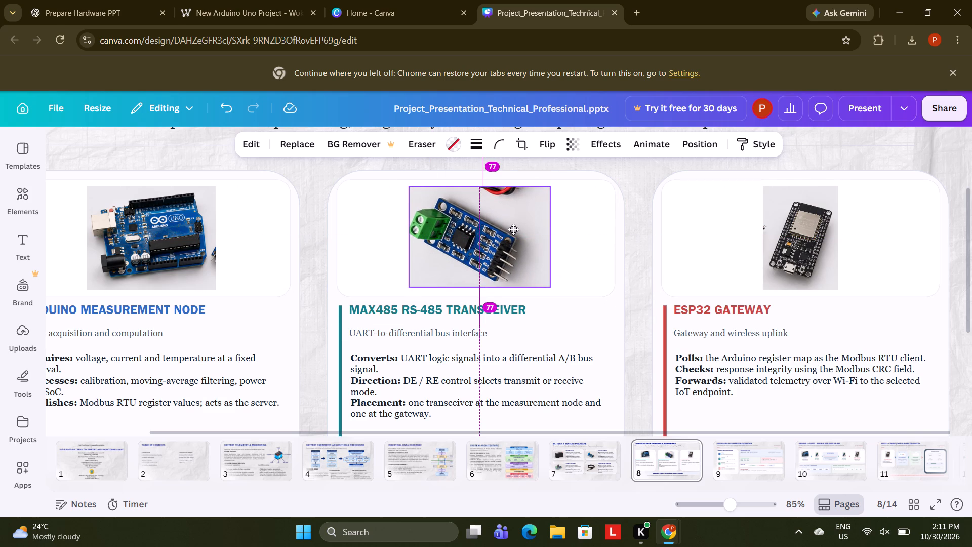
left_click_drag(513, 229, 513, 231)
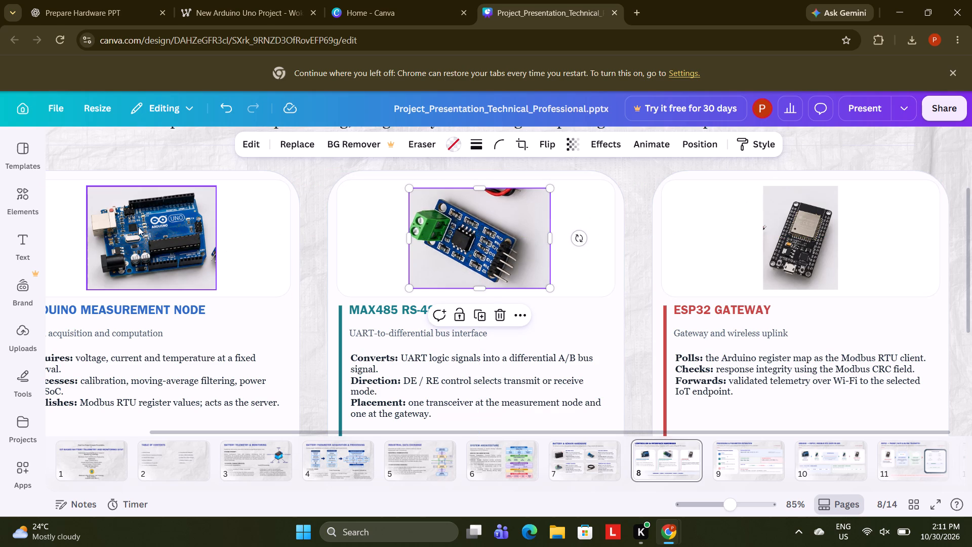
Enlarge the MAX485 transceiver photo from opposite corners to about 218 by 307, filling the full height of its image frame.
left_click(115, 223)
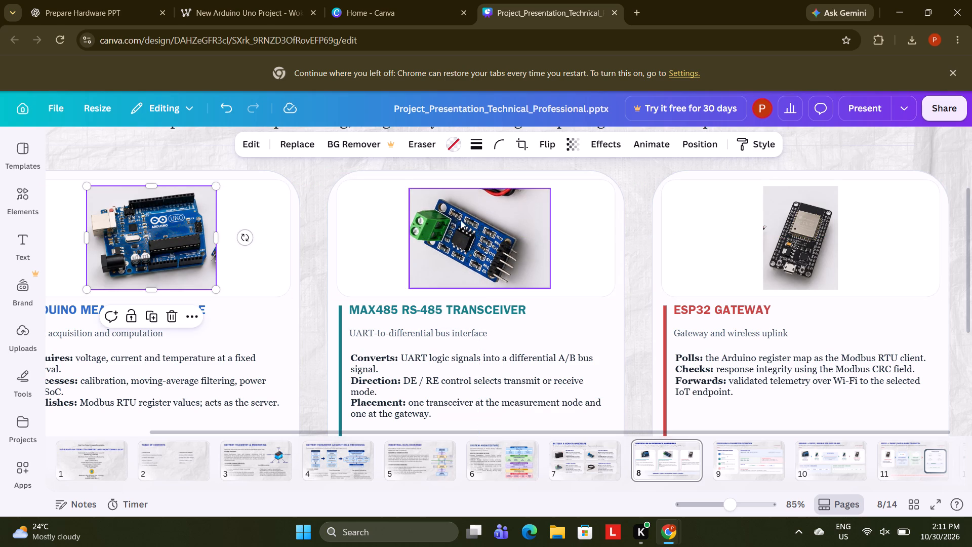
left_click(451, 223)
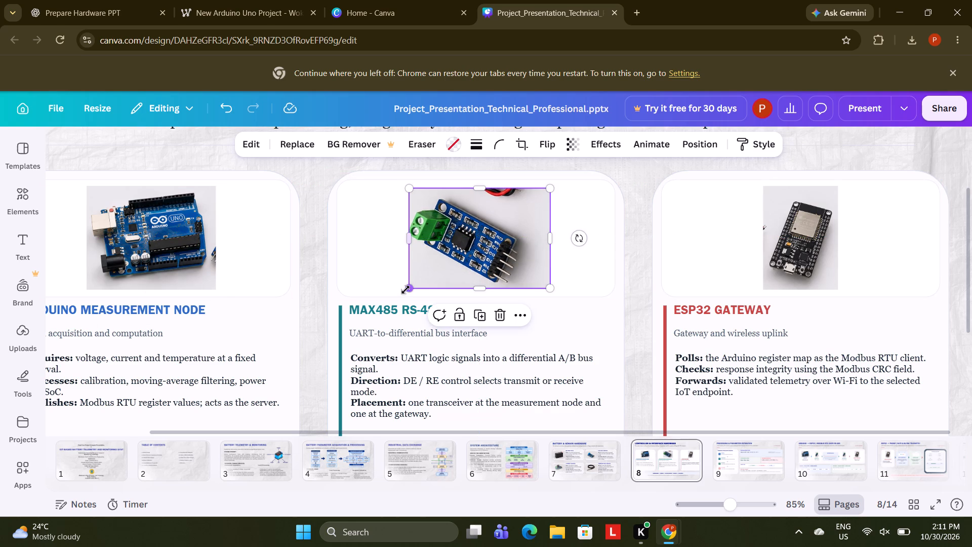
left_click_drag(407, 287, 402, 290)
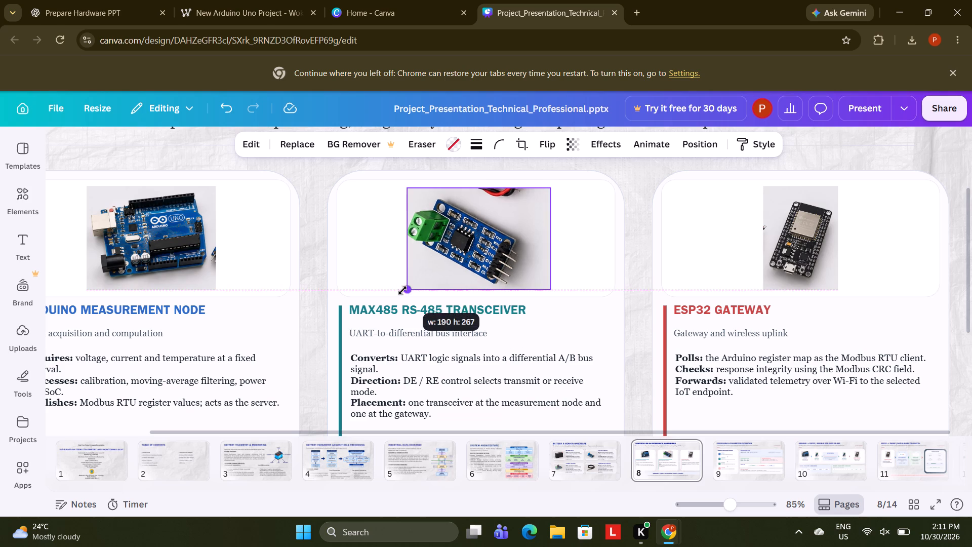
left_click_drag(402, 290, 399, 294)
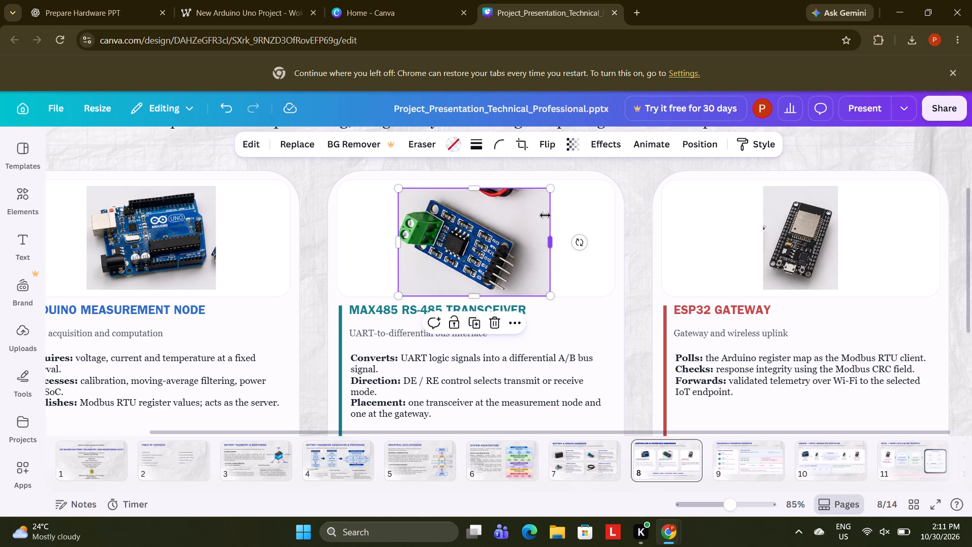
left_click_drag(549, 184, 557, 179)
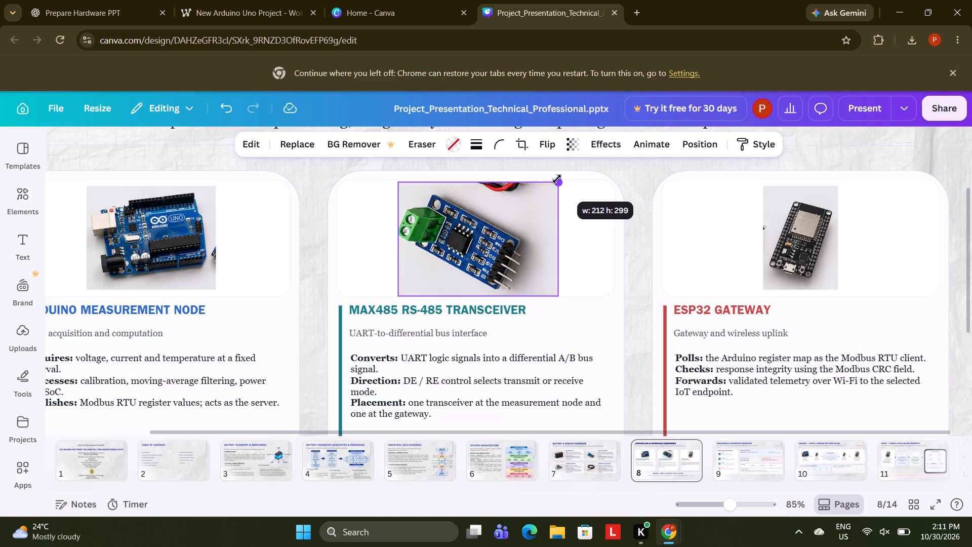
left_click_drag(557, 179, 557, 172)
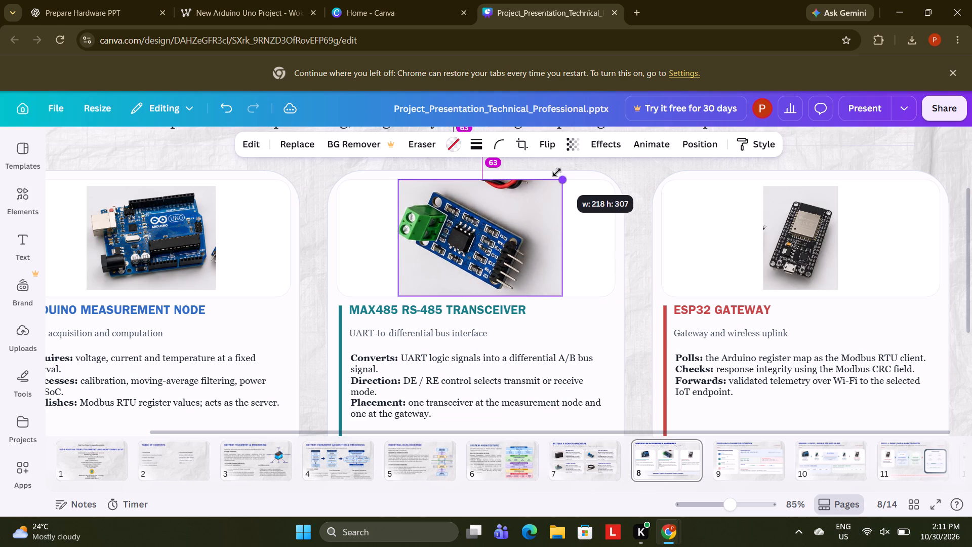
left_click_drag(557, 172, 556, 174)
left_click(370, 223)
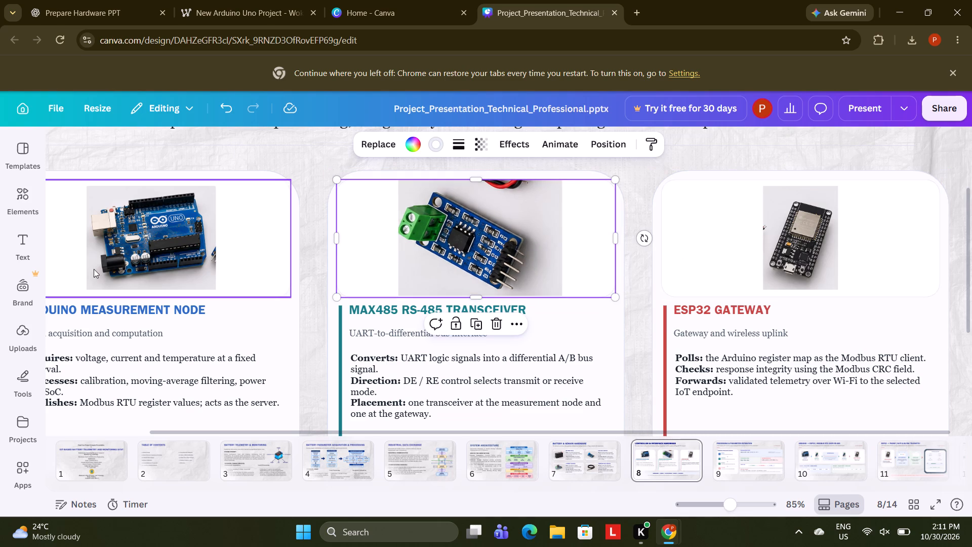
Enlarge the Arduino board photo on slide 8 from opposite corners until it fills the height of its image frame.
left_click(119, 243)
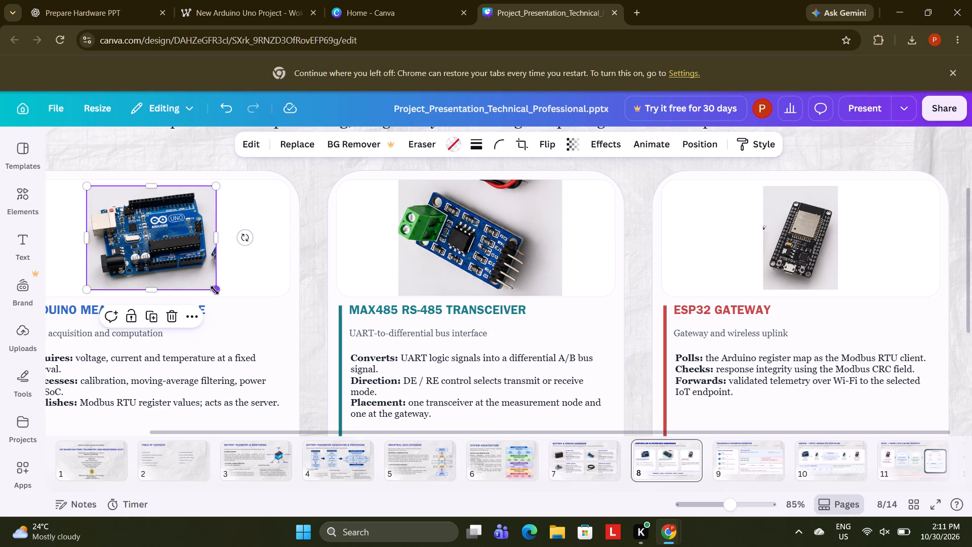
left_click_drag(215, 290, 219, 296)
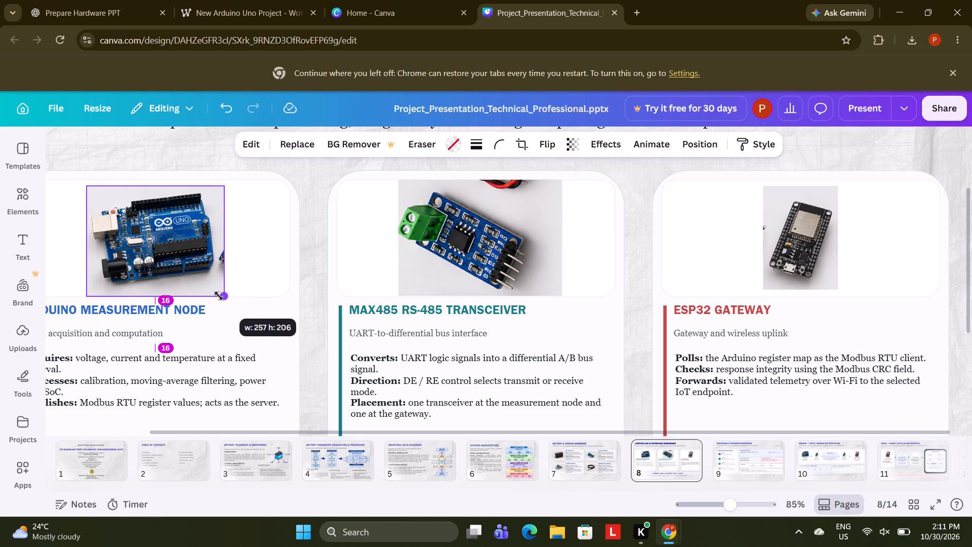
left_click_drag(219, 296, 219, 296)
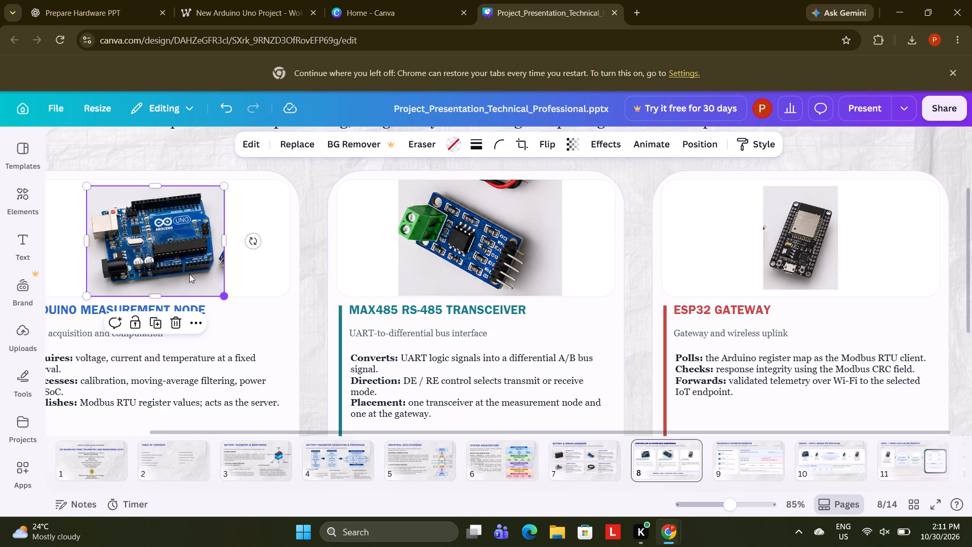
left_click_drag(85, 185, 82, 184)
left_click_drag(82, 184, 79, 179)
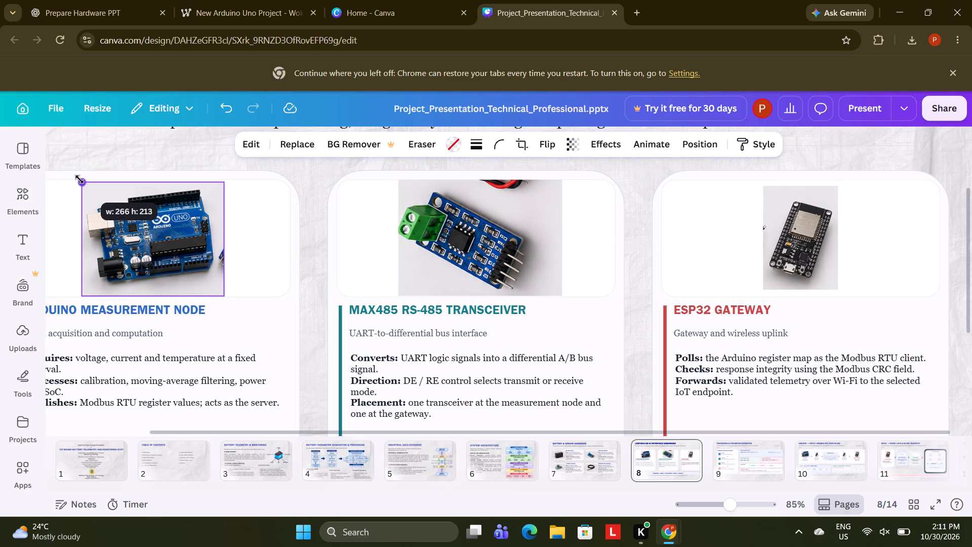
left_click_drag(79, 179, 79, 179)
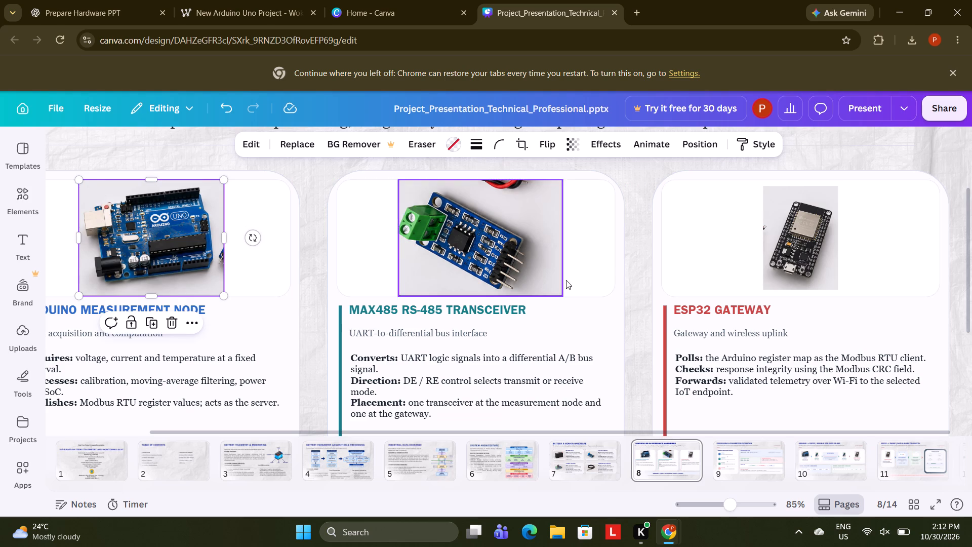
Rotate the ESP32 gateway photo clockwise by 90° so the board lies horizontally in its frame.
left_click(800, 258)
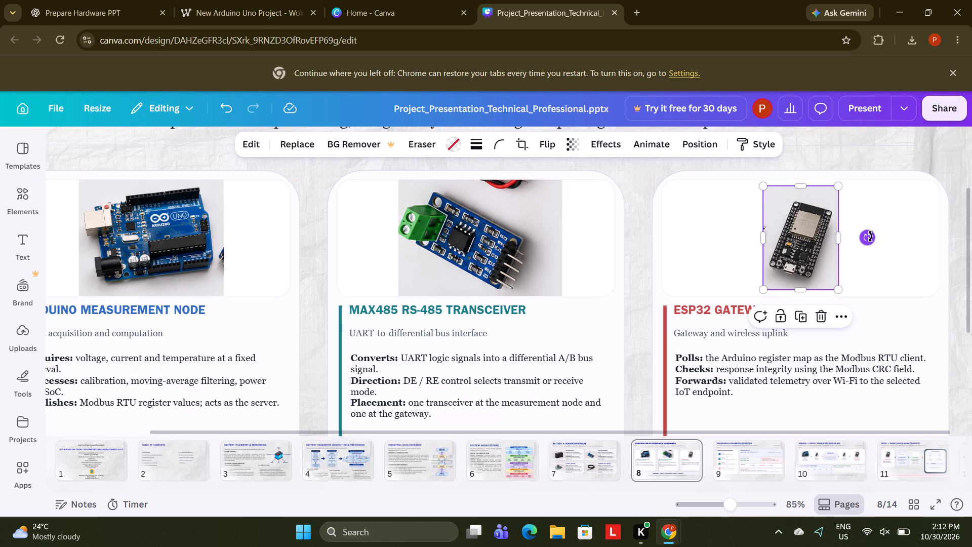
left_click_drag(870, 237, 788, 218)
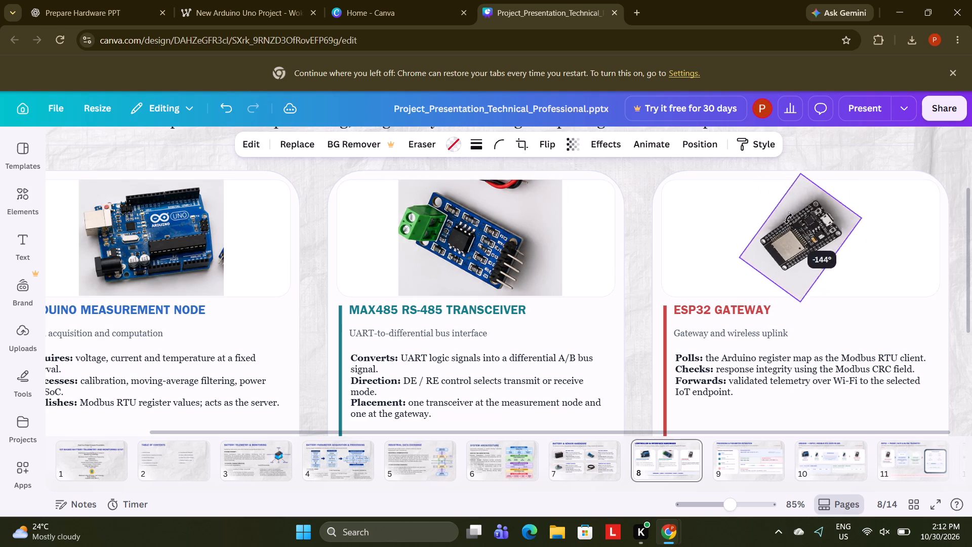
left_click_drag(788, 218, 820, 309)
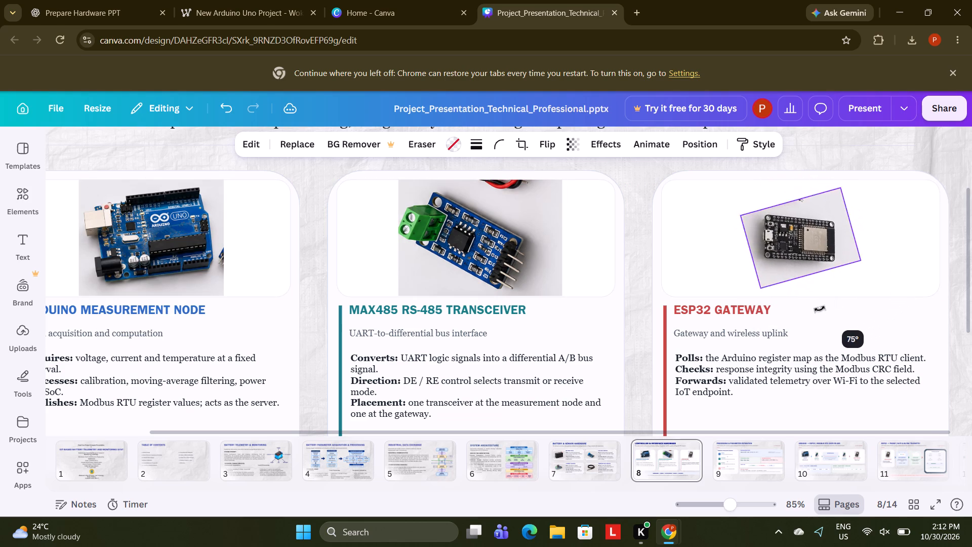
left_click_drag(820, 309, 802, 310)
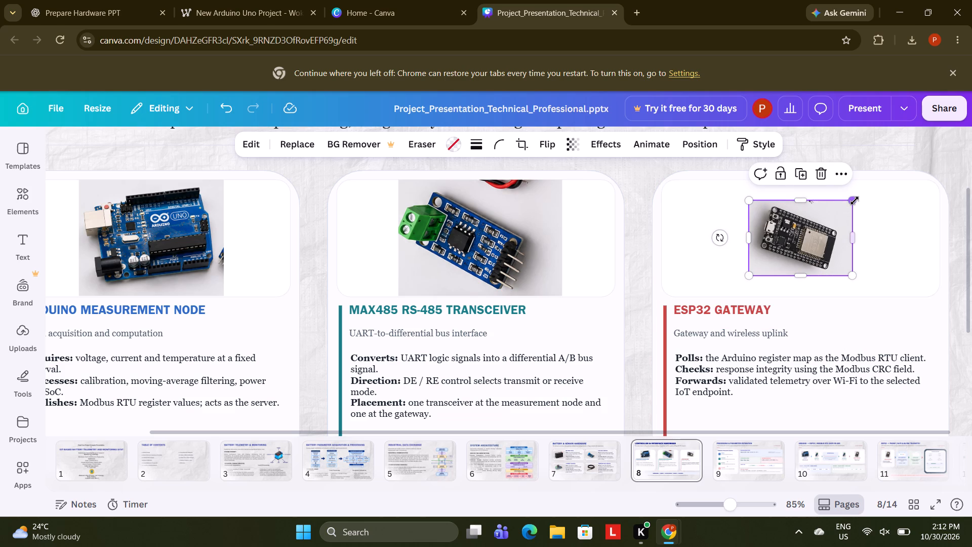
Enlarge the ESP32 gateway photo from opposite corners to about 218 by 300, filling the height of its image frame.
left_click_drag(855, 201, 873, 181)
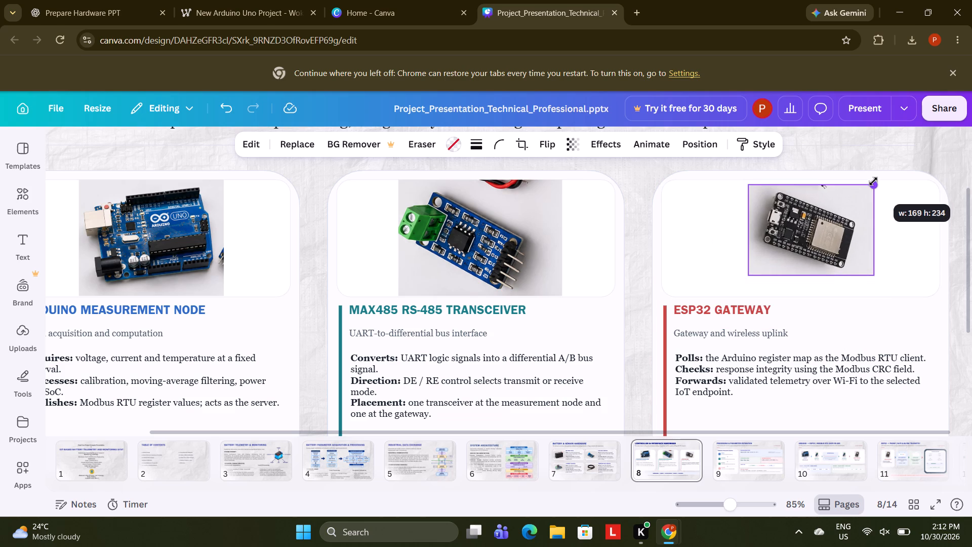
left_click_drag(873, 181, 875, 175)
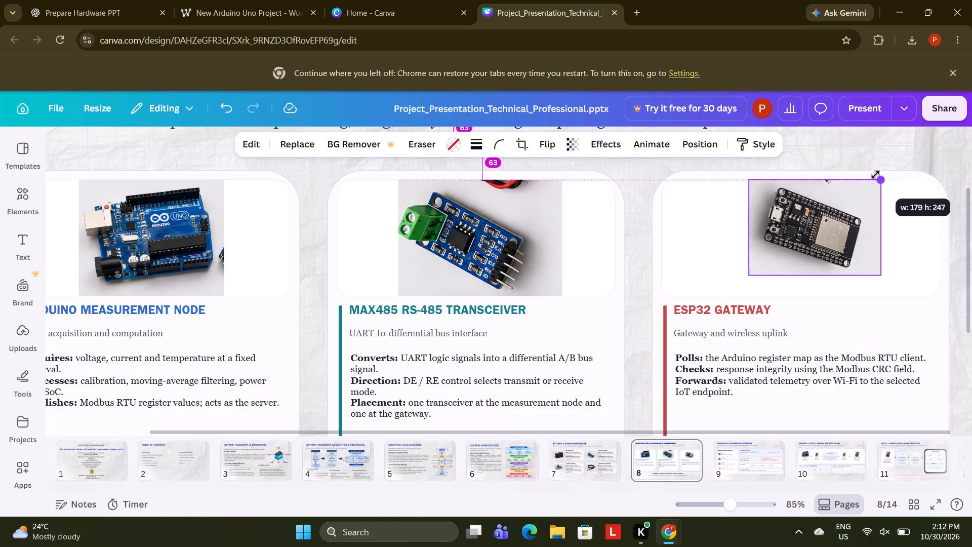
left_click_drag(875, 175, 875, 176)
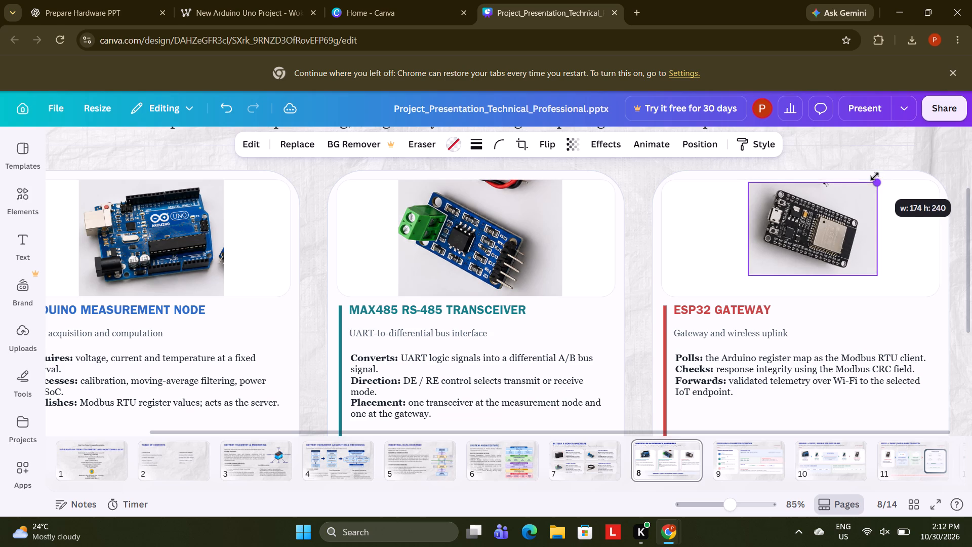
left_click_drag(875, 176, 876, 176)
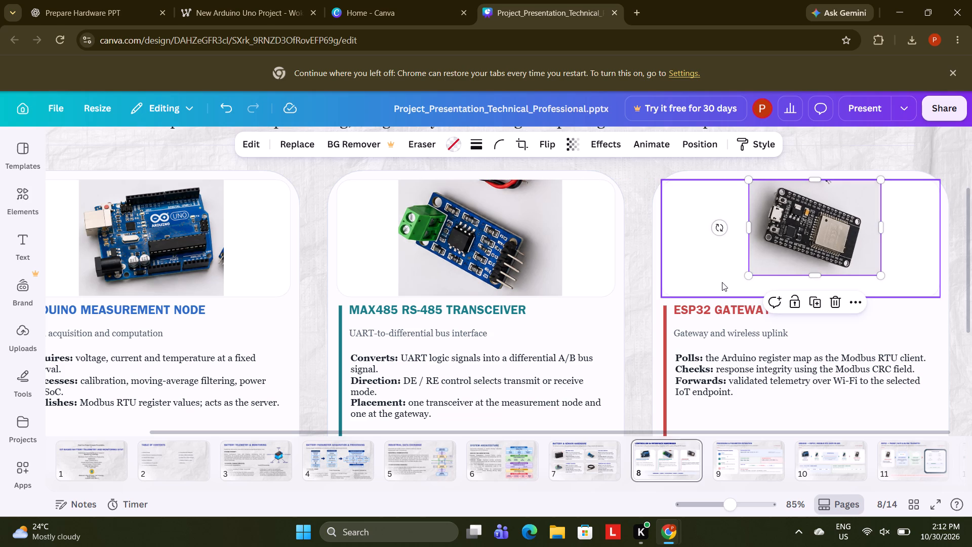
left_click_drag(747, 273, 725, 286)
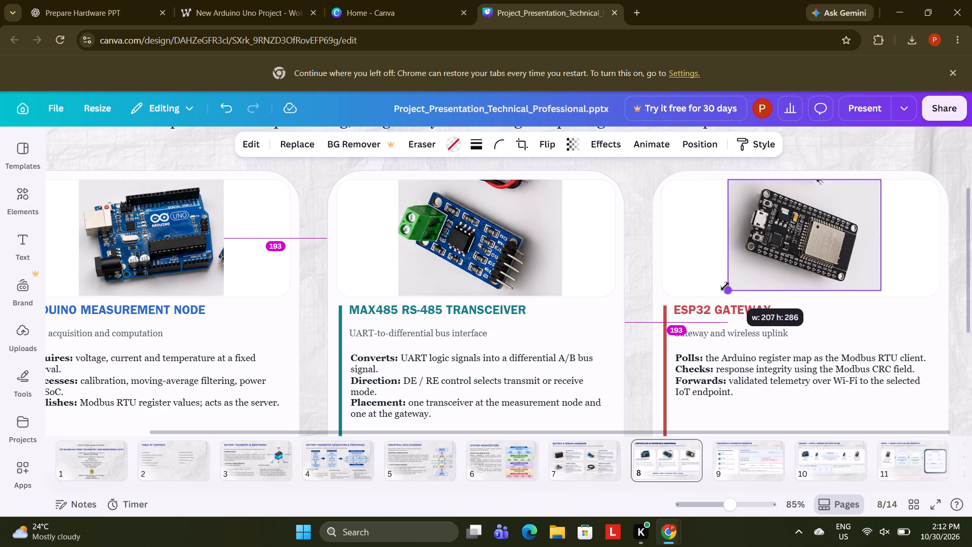
left_click_drag(725, 286, 721, 296)
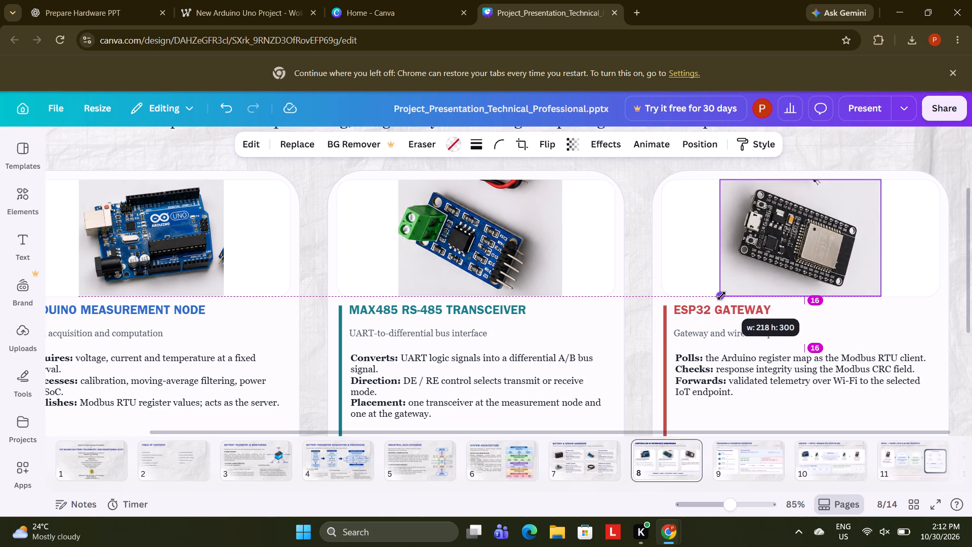
left_click_drag(721, 296, 721, 295)
left_click(688, 265)
left_click(777, 279)
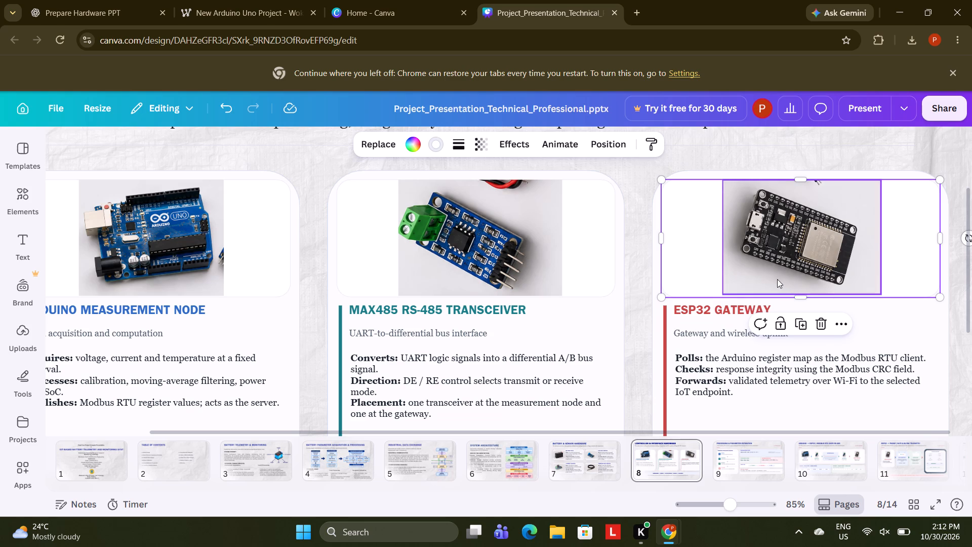
left_click(721, 294)
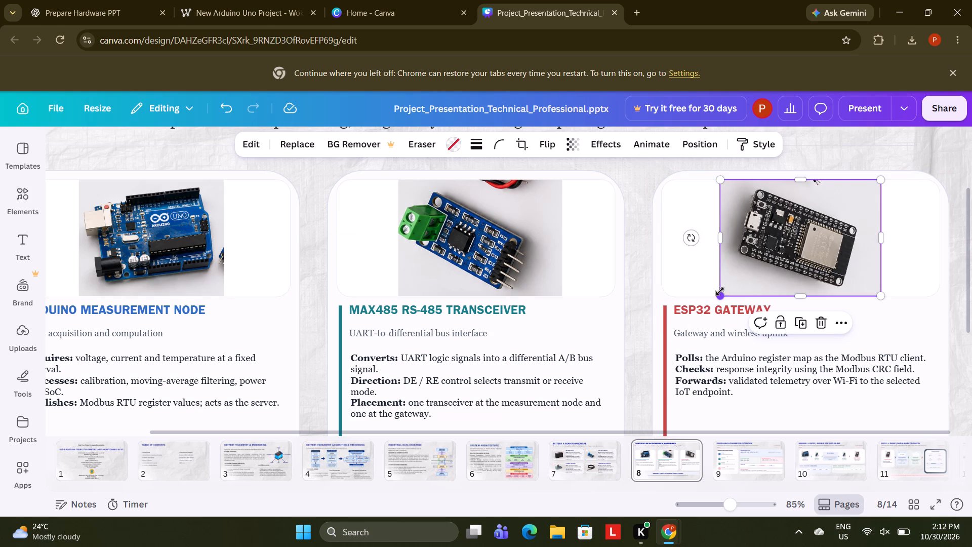
Widen the ESP32 gateway photo slightly from its sides and centre it within its image frame.
left_click_drag(721, 237, 659, 238)
left_click_drag(884, 235, 938, 234)
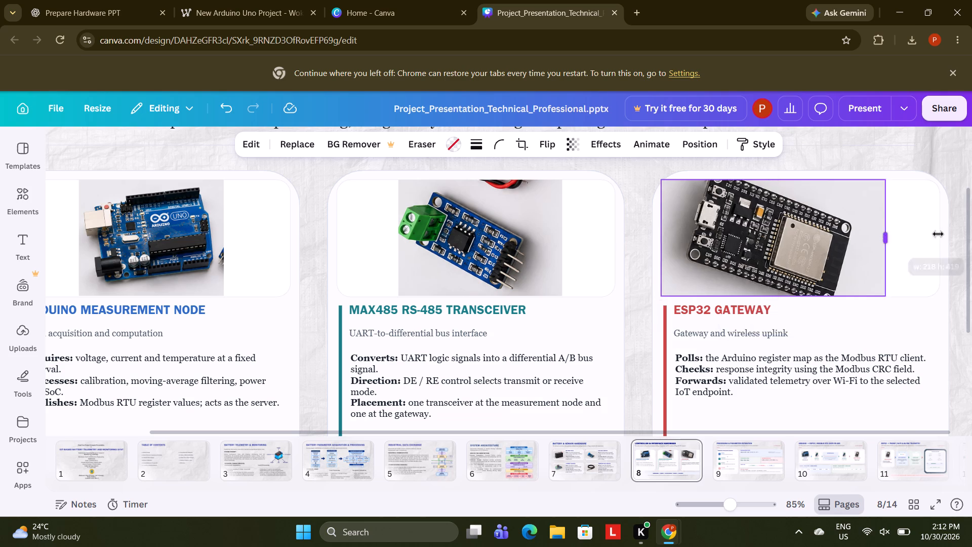
left_click_drag(938, 234, 933, 251)
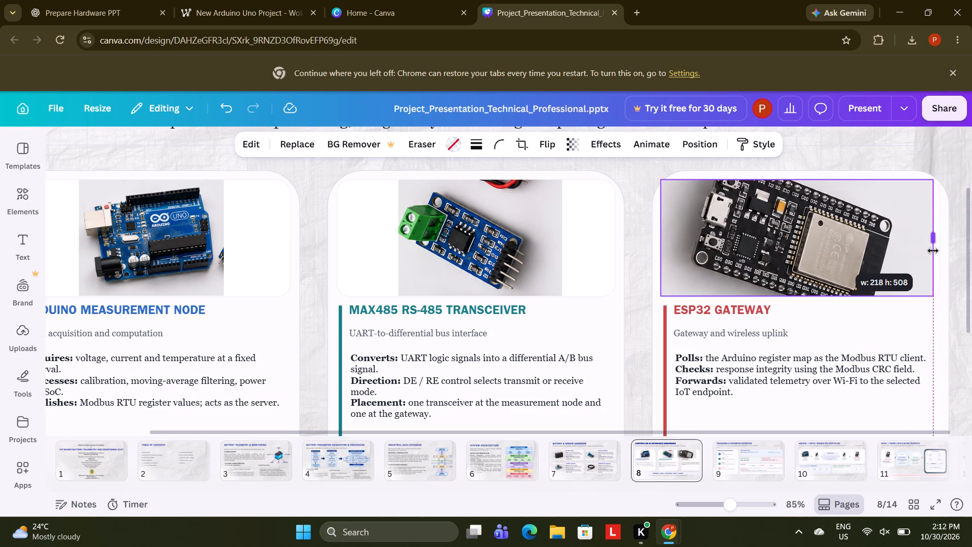
left_click_drag(933, 251, 910, 242)
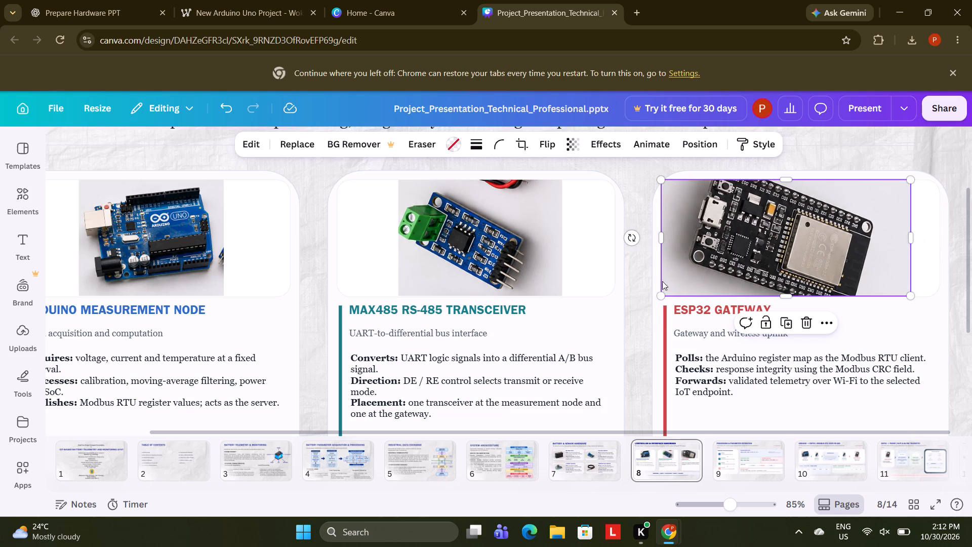
left_click_drag(661, 237, 733, 225)
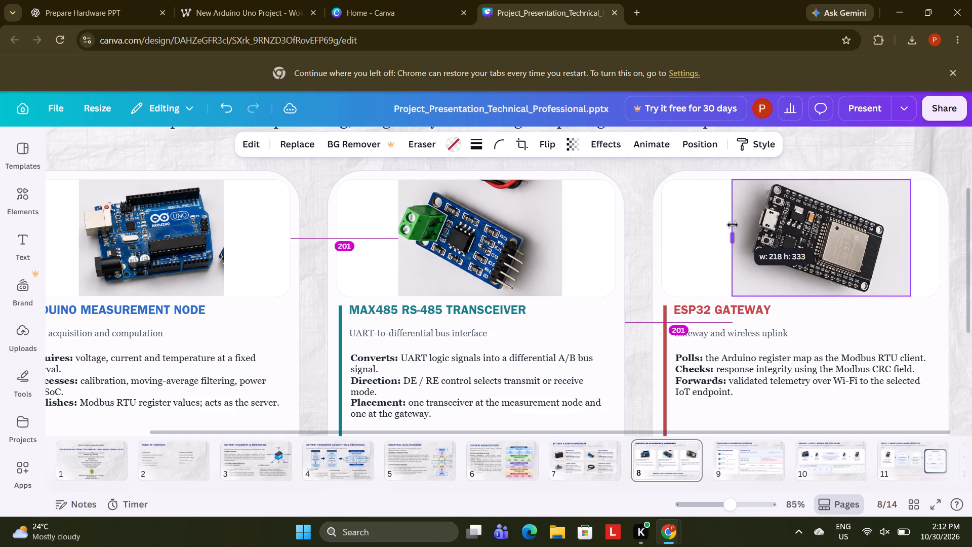
left_click_drag(733, 225, 729, 226)
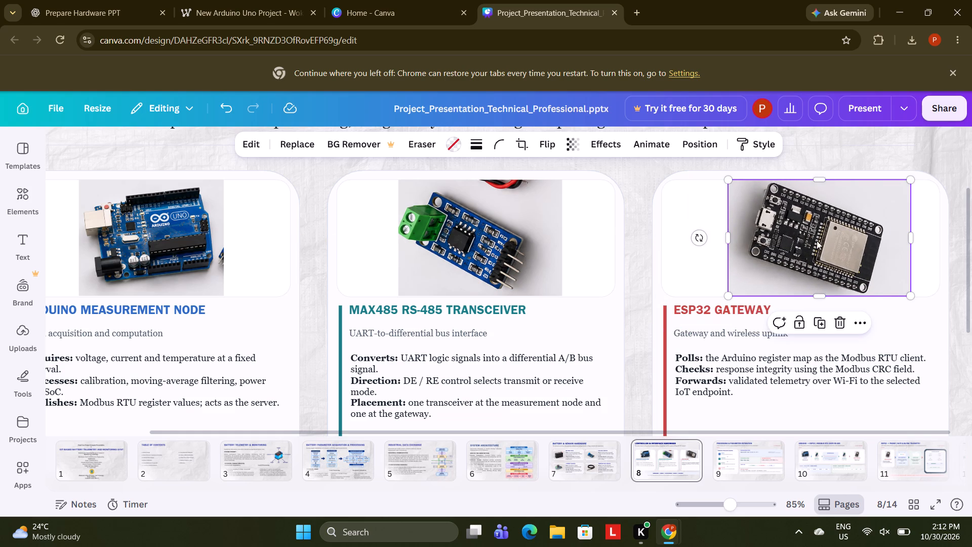
left_click_drag(814, 241, 798, 242)
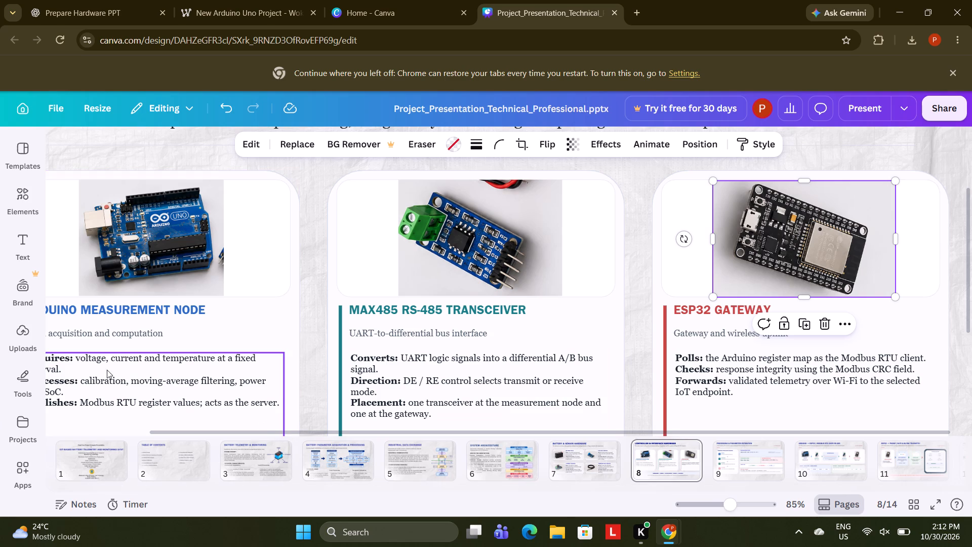
Widen the Arduino board photo on its USB-connector side and shift it towards the centre of its image frame.
left_click_drag(196, 435, 129, 433)
left_click(219, 265)
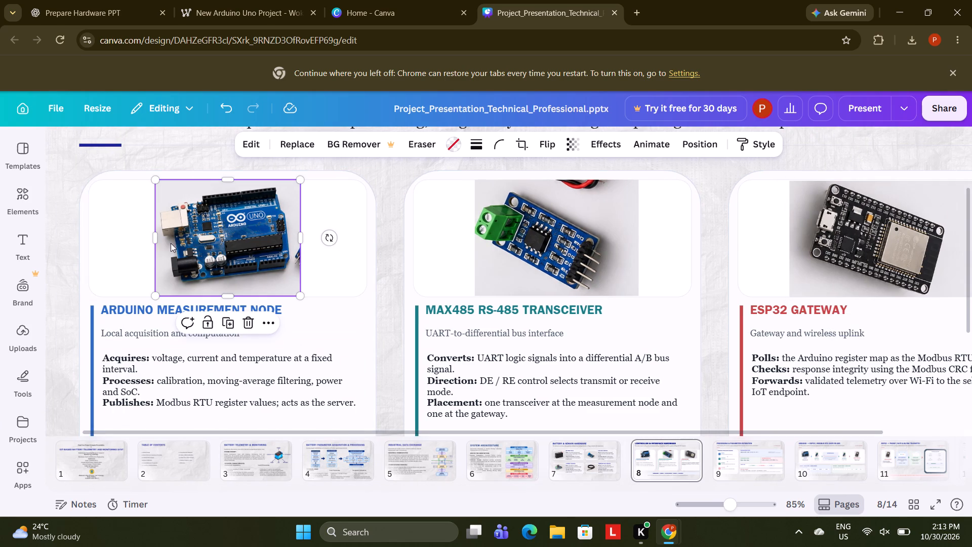
left_click_drag(154, 238, 140, 238)
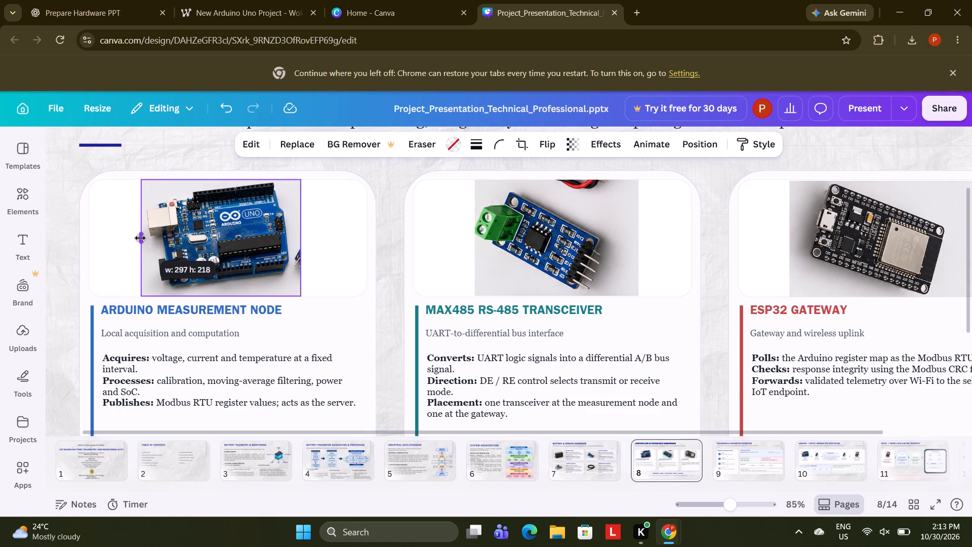
left_click_drag(140, 238, 121, 239)
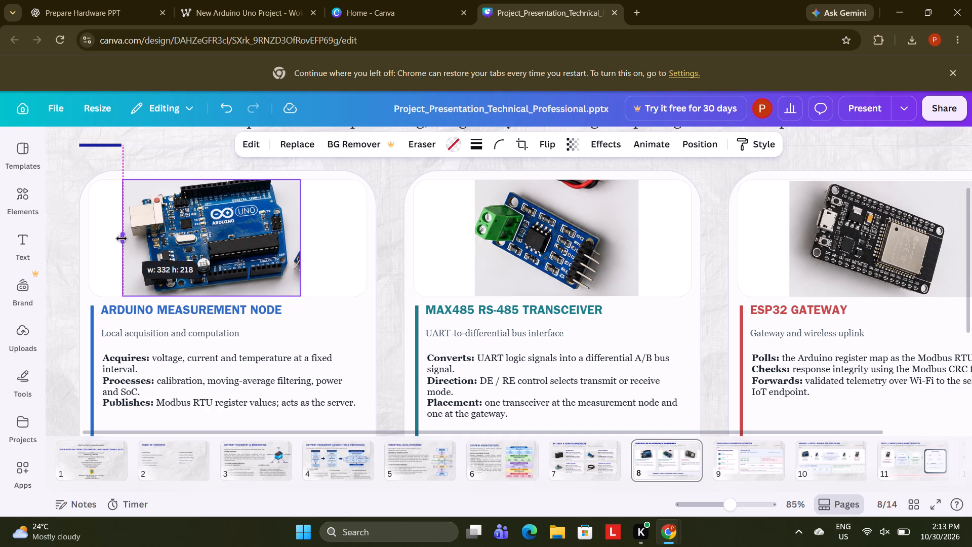
left_click_drag(121, 239, 131, 238)
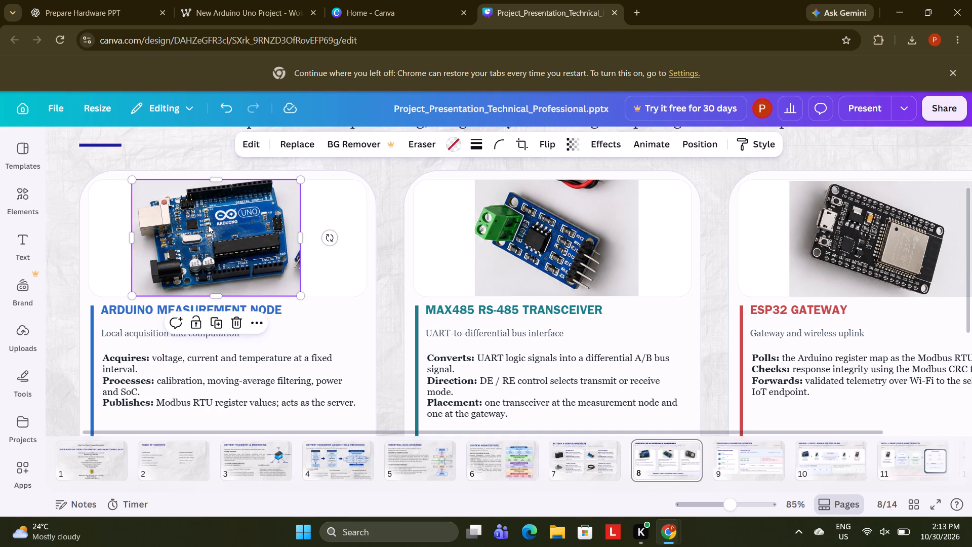
left_click(269, 236)
left_click_drag(286, 237, 296, 237)
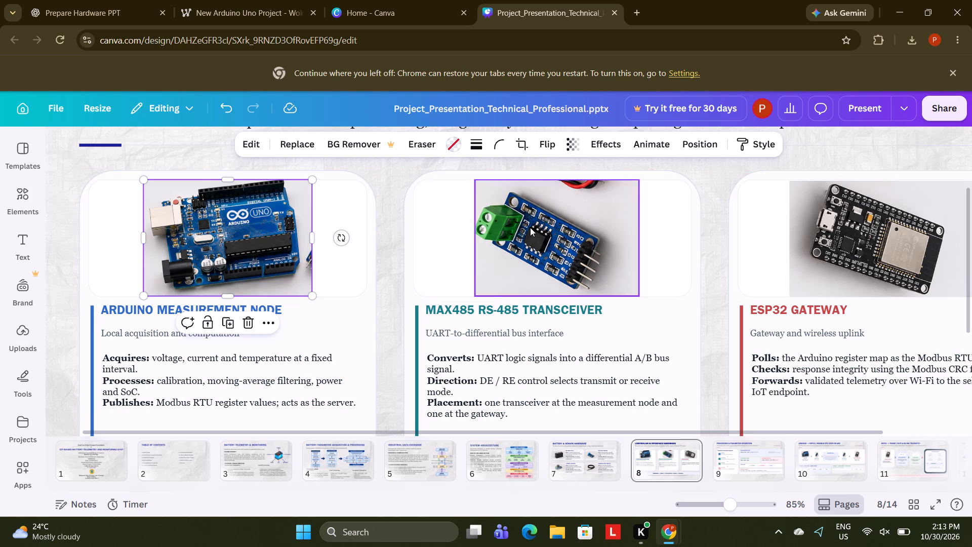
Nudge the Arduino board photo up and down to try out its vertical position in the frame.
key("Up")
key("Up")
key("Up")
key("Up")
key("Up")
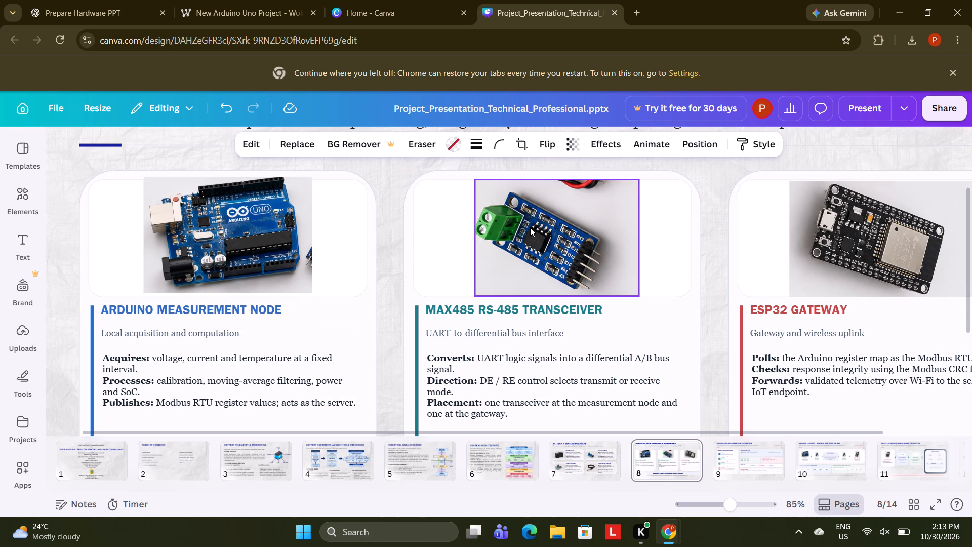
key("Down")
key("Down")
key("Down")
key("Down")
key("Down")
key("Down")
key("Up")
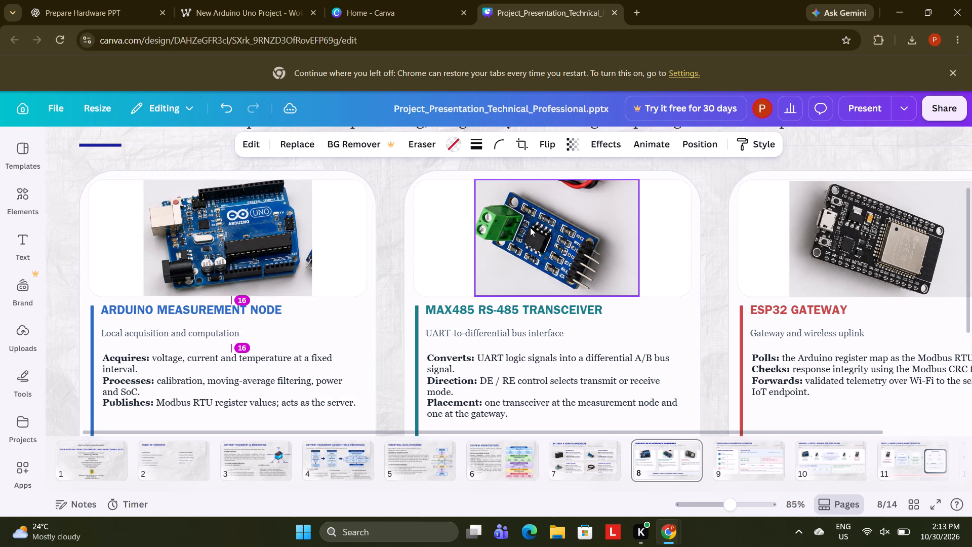
Fine-tune the Arduino board photo's position so it is centred over its card and level with the MAX485 photo's top and bottom edges.
left_click_drag(230, 218, 233, 220)
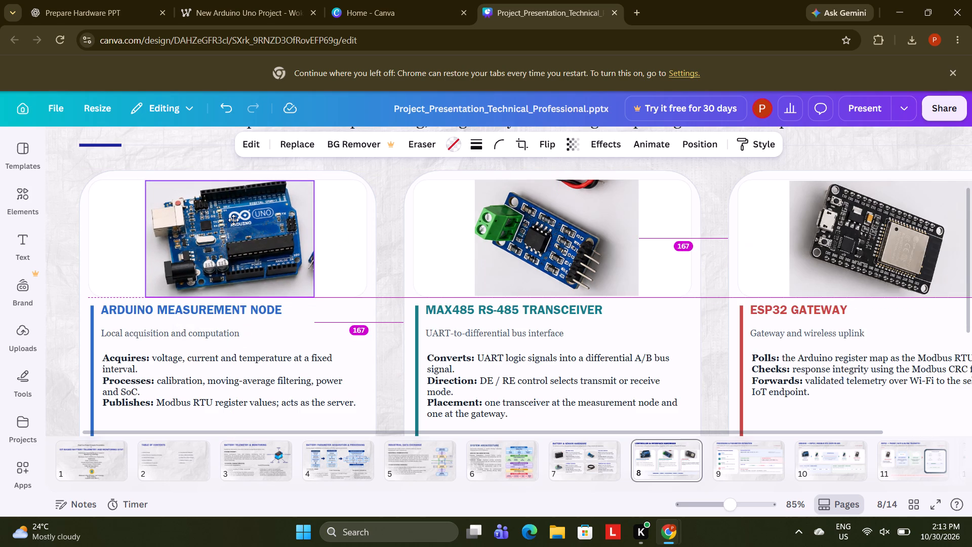
left_click_drag(233, 220, 236, 218)
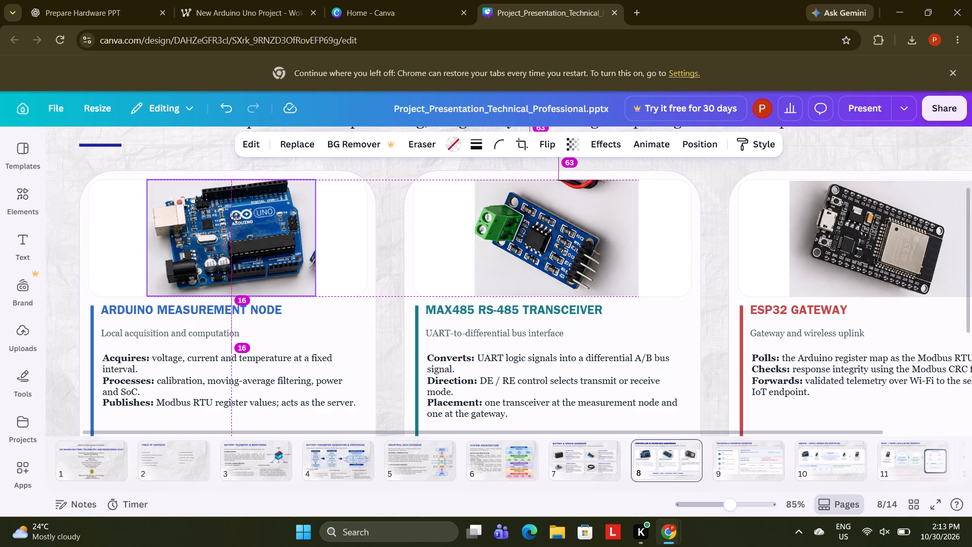
left_click_drag(236, 218, 235, 217)
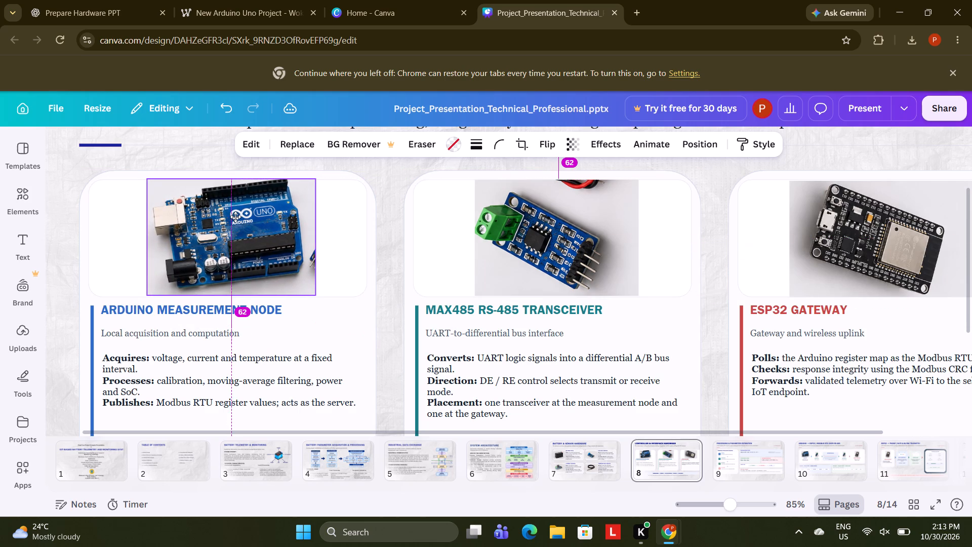
left_click_drag(235, 217, 235, 218)
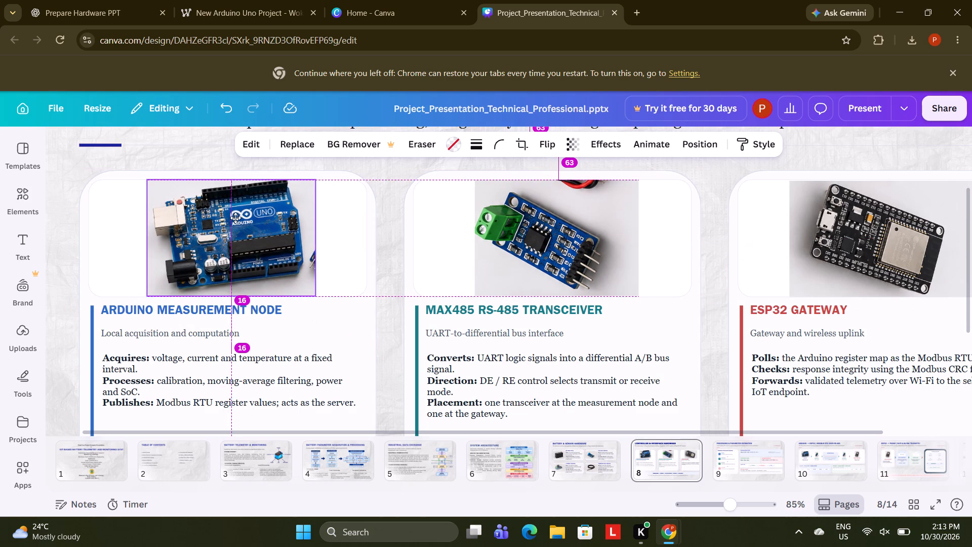
left_click_drag(235, 218, 232, 218)
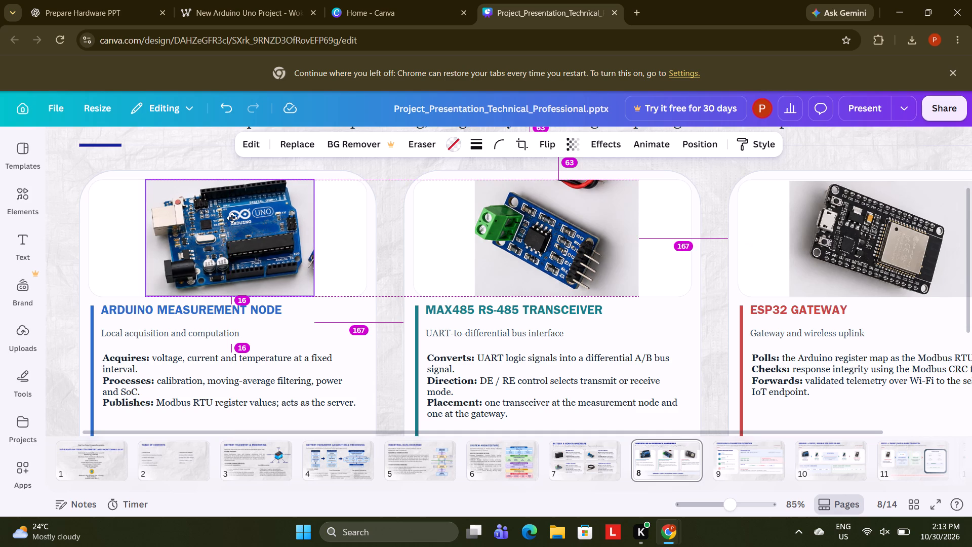
left_click_drag(232, 218, 235, 218)
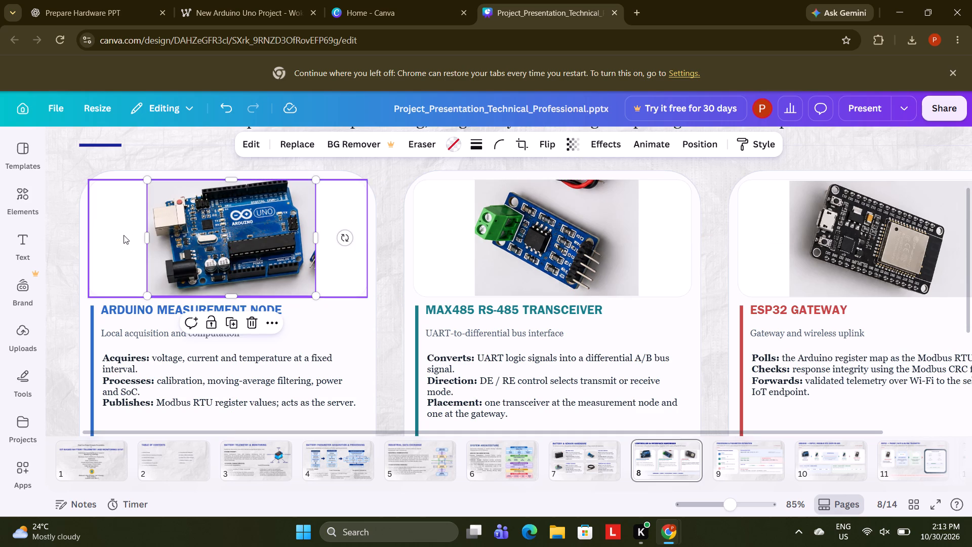
Set the transparency of the white image frame behind the Arduino board photo to 60.
left_click(123, 236)
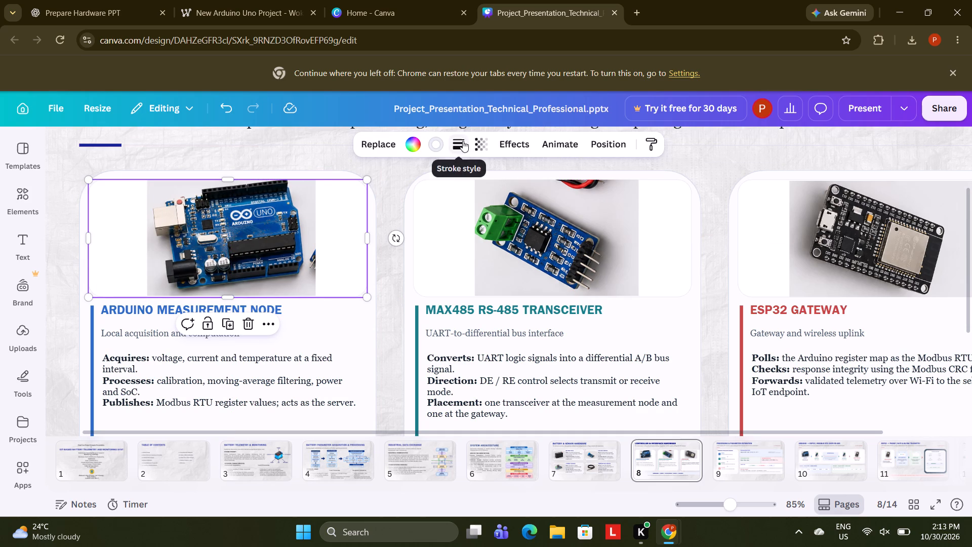
left_click(323, 256)
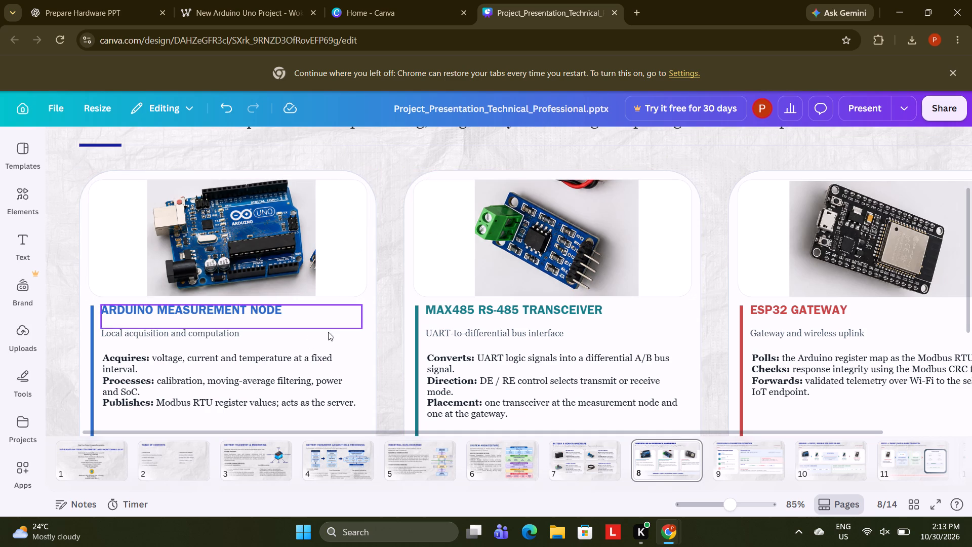
left_click(333, 248)
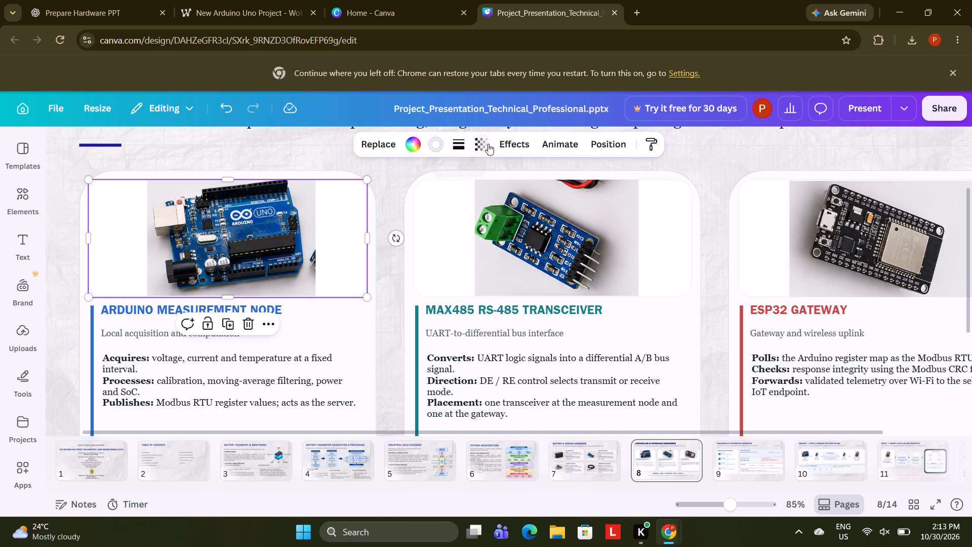
left_click(488, 144)
left_click(472, 198)
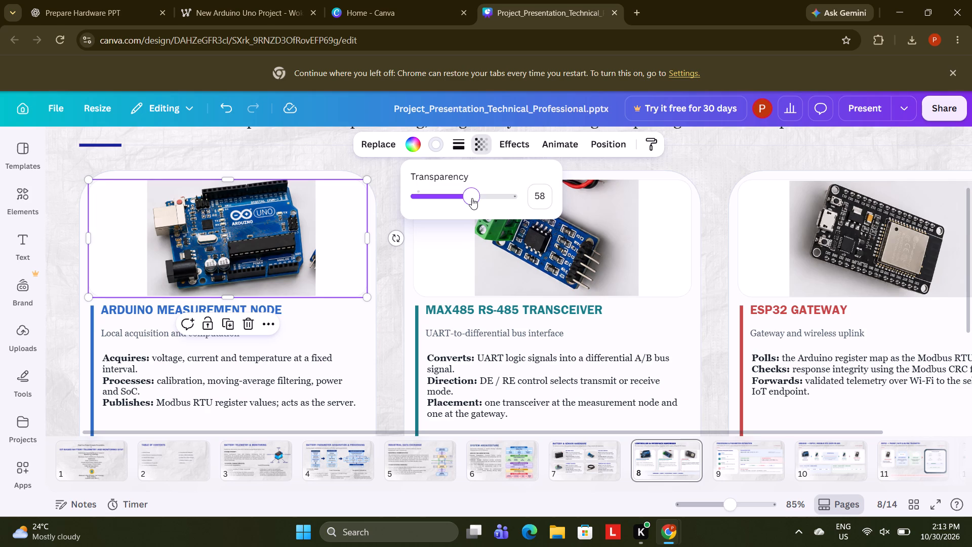
key("Right")
key("Right")
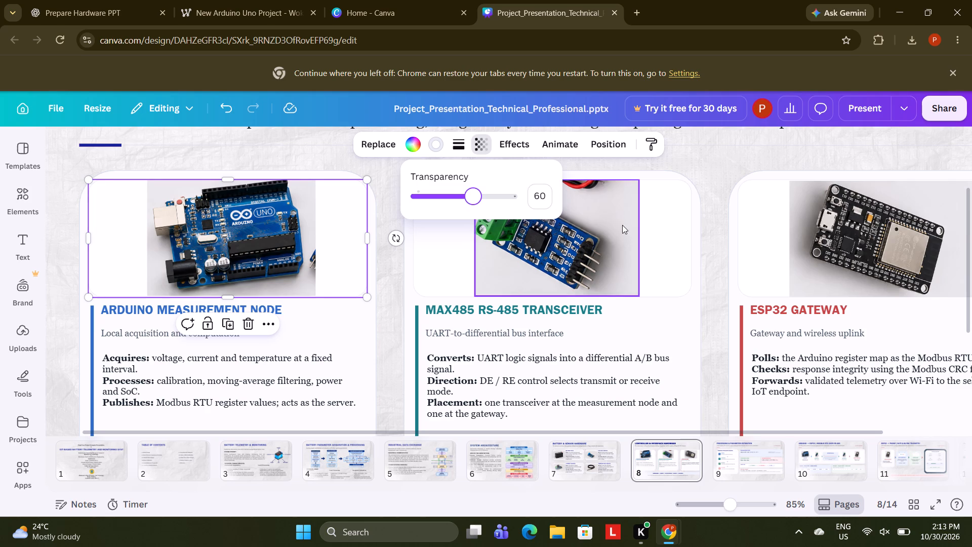
Set the transparency of the white image frame behind the MAX485 transceiver photo to 60.
left_click(664, 226)
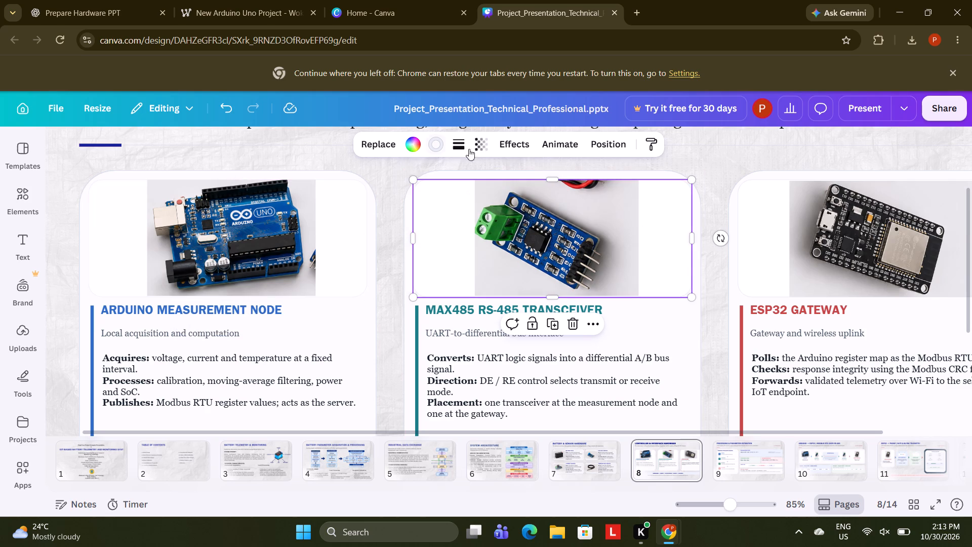
left_click(485, 150)
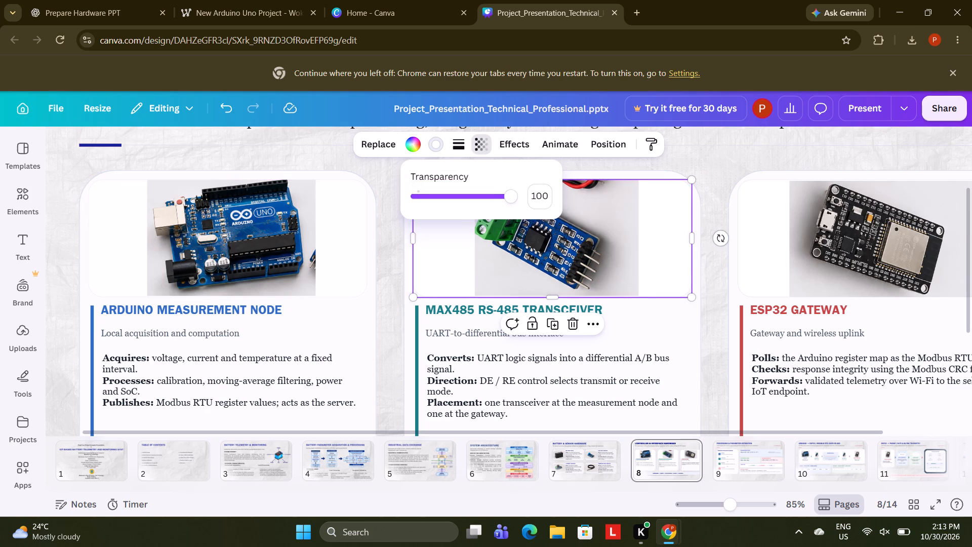
left_click(539, 196)
type("60")
key("Return")
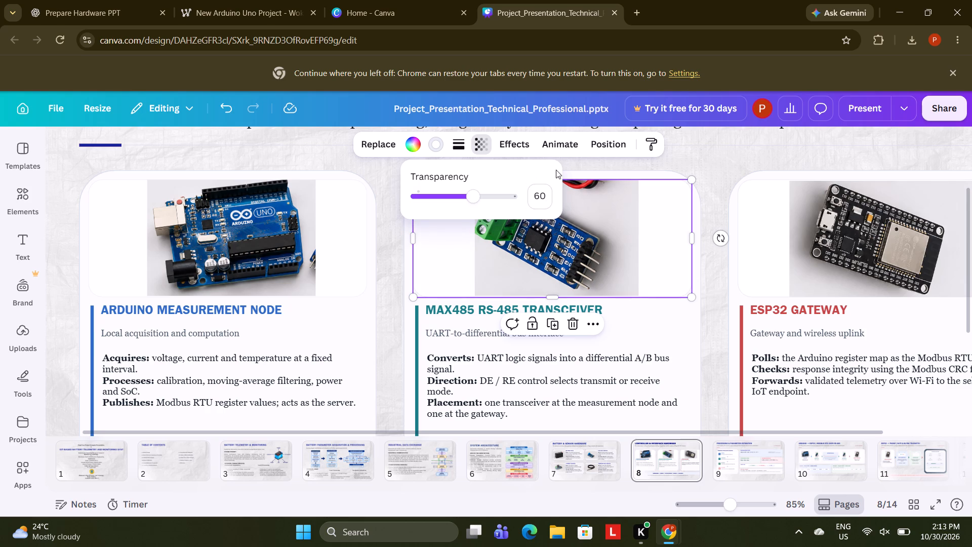
Set the transparency of the white image frame behind the ESP32 board photo to 60.
left_click(769, 216)
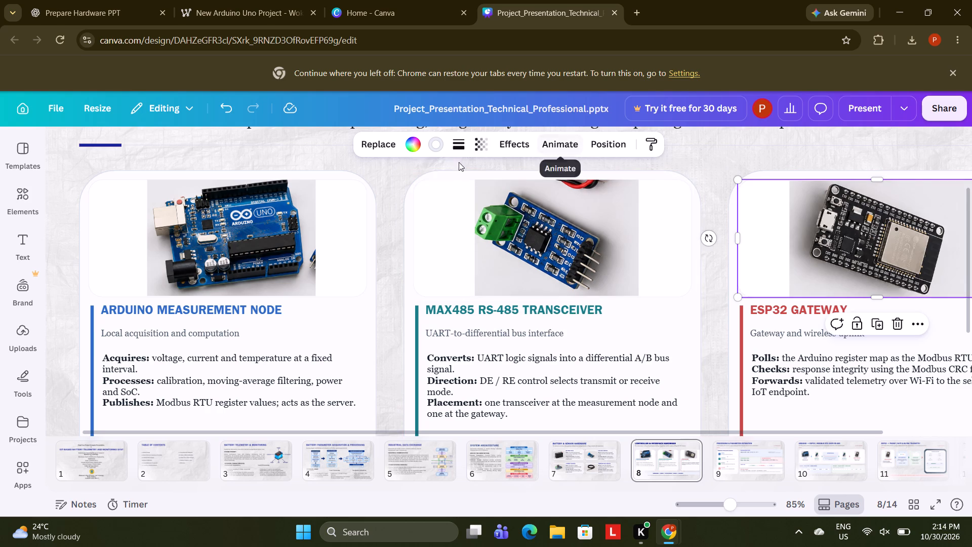
left_click(489, 144)
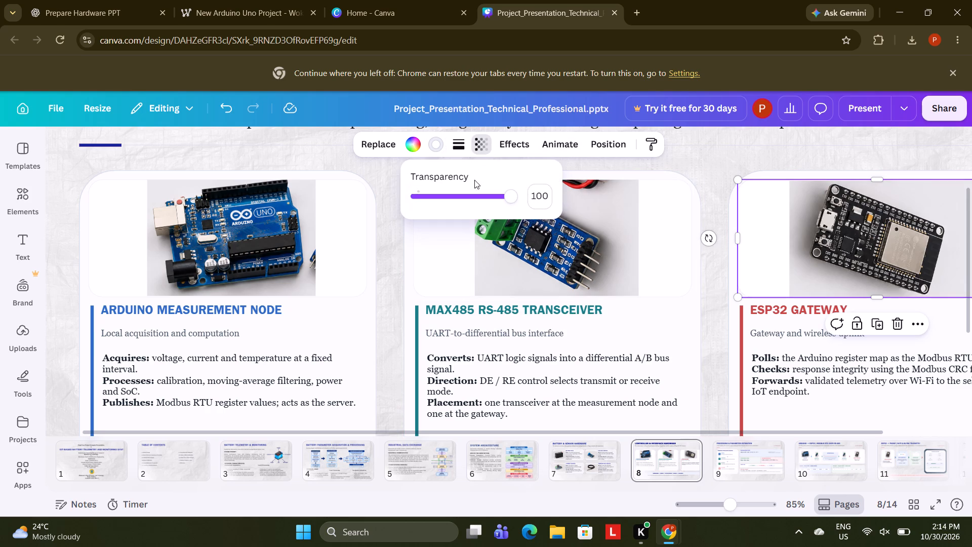
left_click(552, 191)
key("6")
key("0")
key("Return")
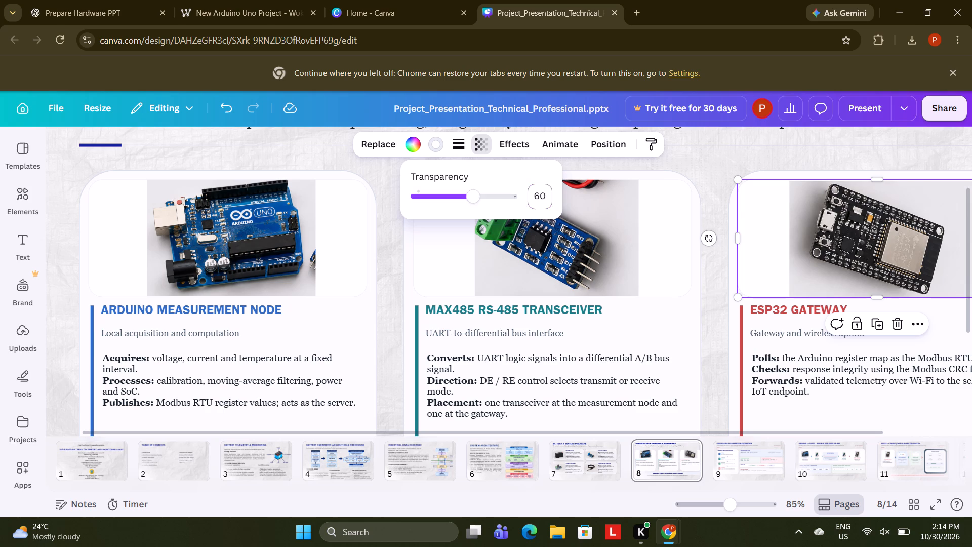
Set the transparency of the rounded Arduino Measurement Node card background to 60.
left_click(364, 318)
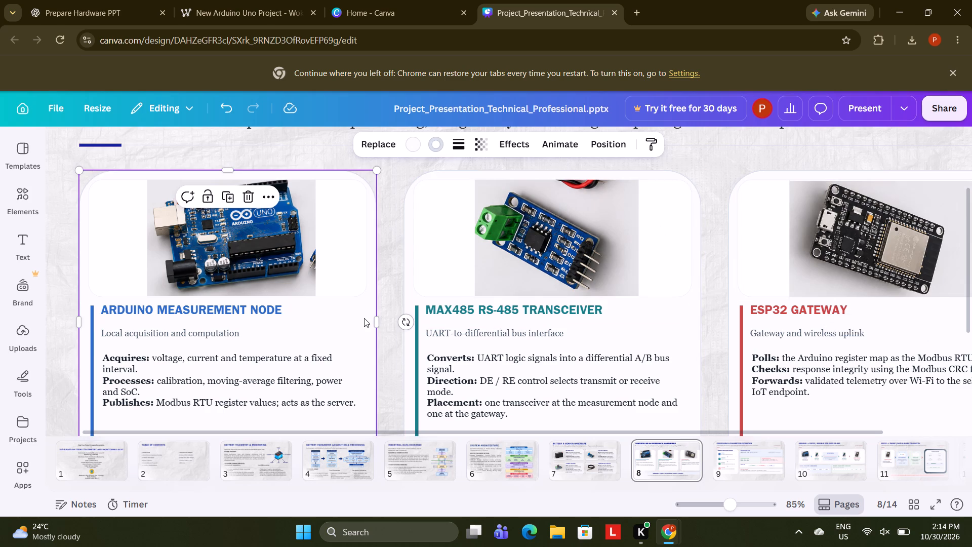
left_click(483, 146)
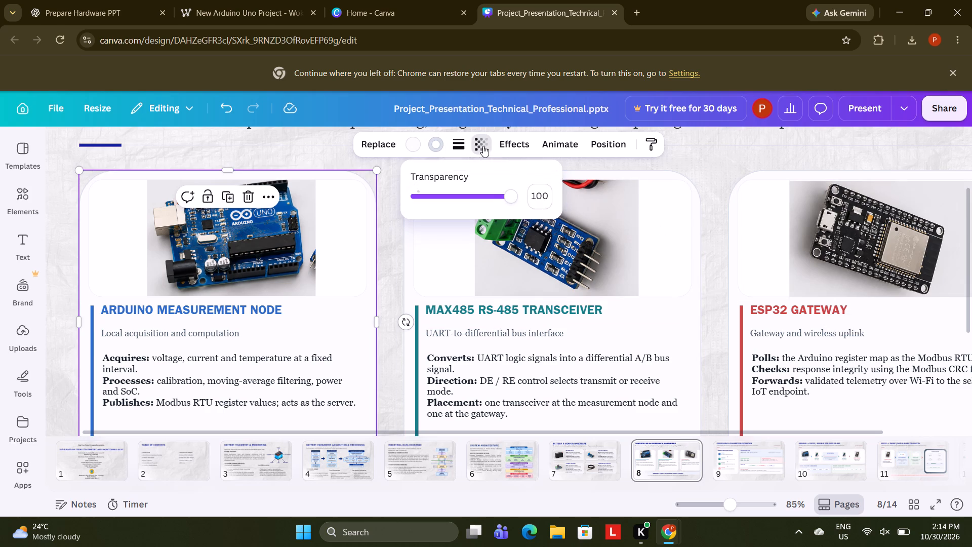
left_click(540, 196)
type("60")
key("Return")
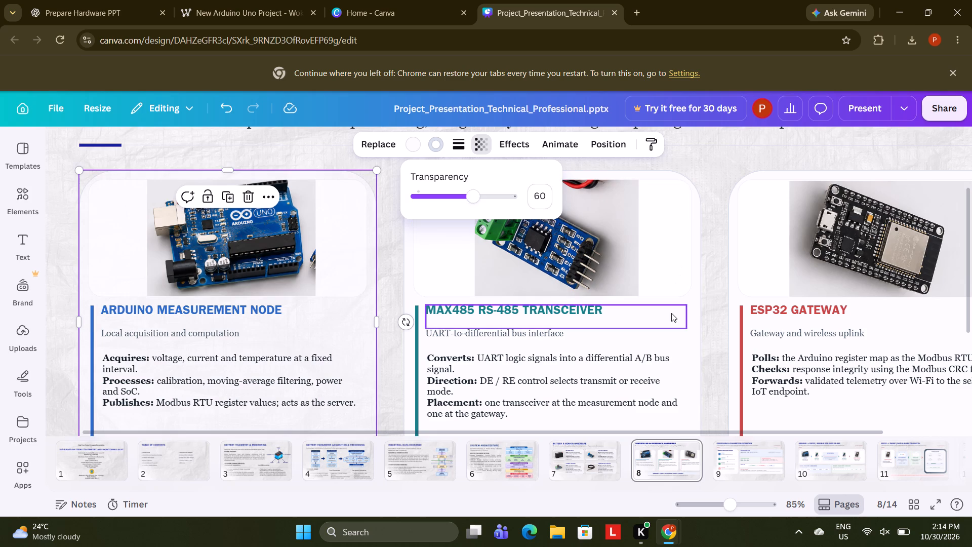
Set the transparency of the rounded MAX485 RS-485 Transceiver card background to 60.
left_click(688, 312)
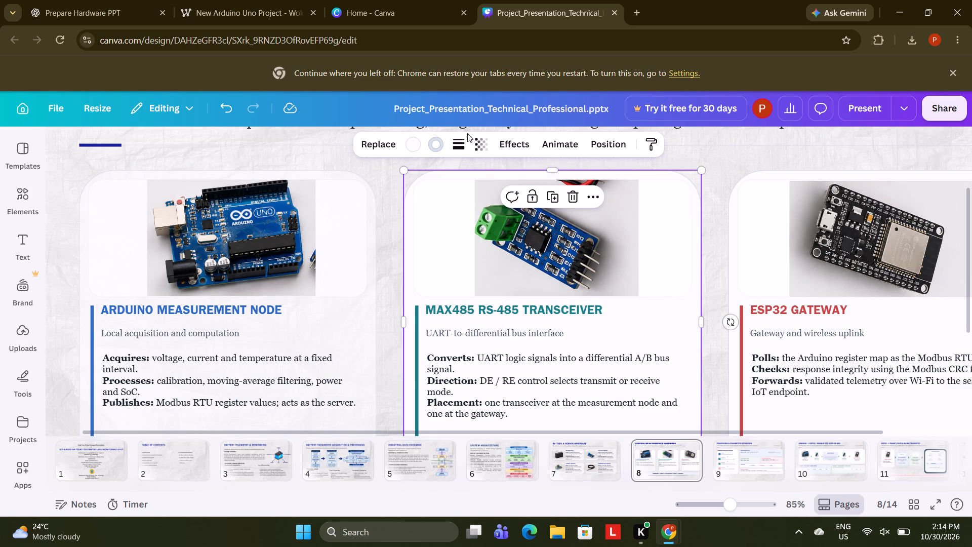
left_click(489, 149)
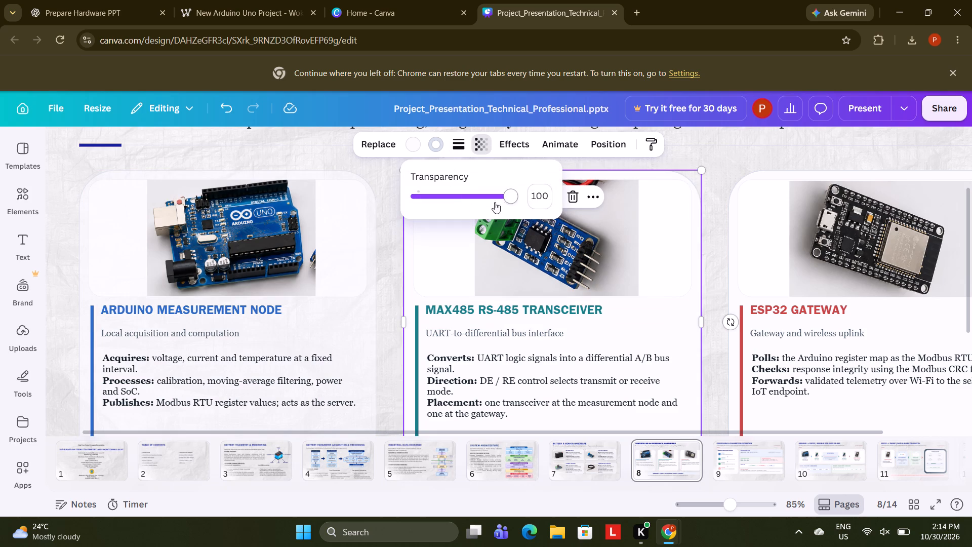
left_click(546, 193)
type("600")
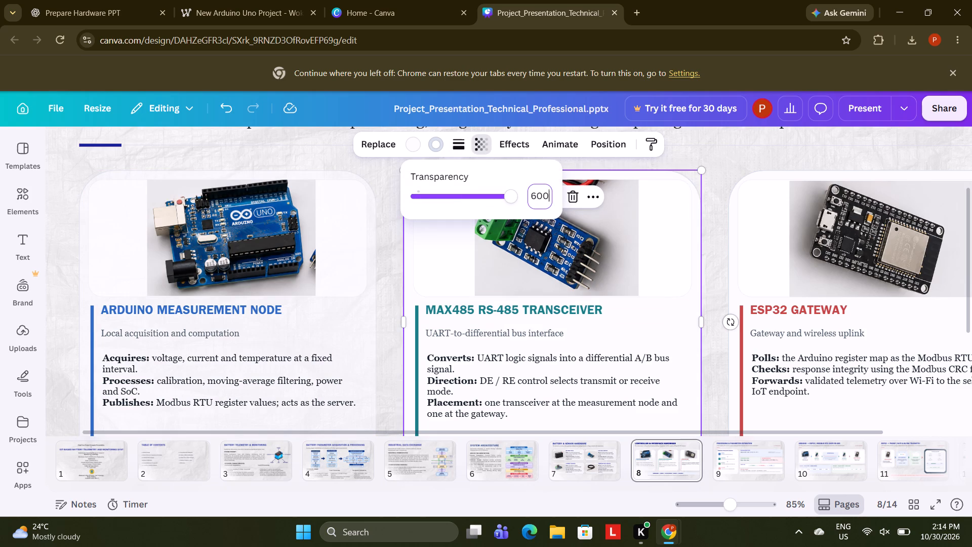
key("Return")
left_click(546, 199)
type("60")
key("Return")
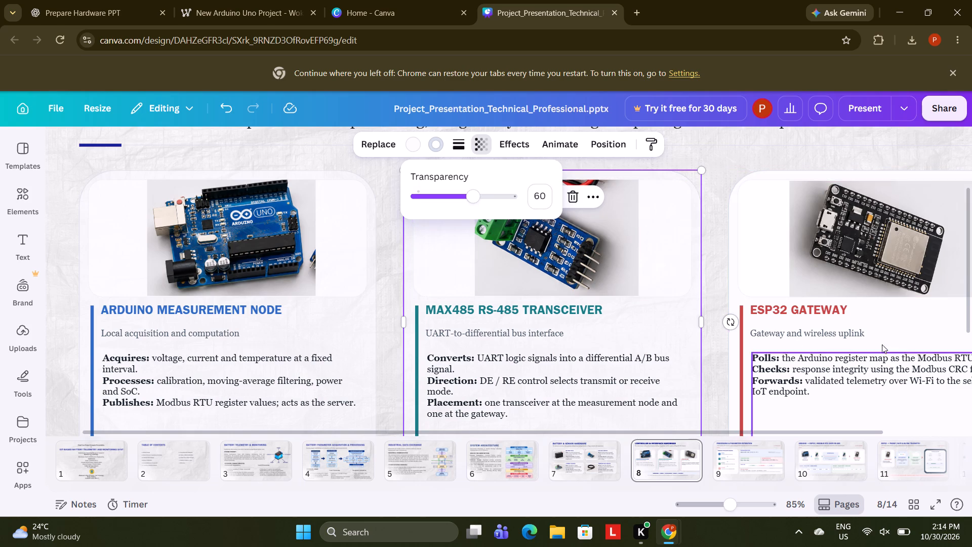
Set the transparency of the rounded ESP32 Gateway card background to 60.
left_click(731, 247)
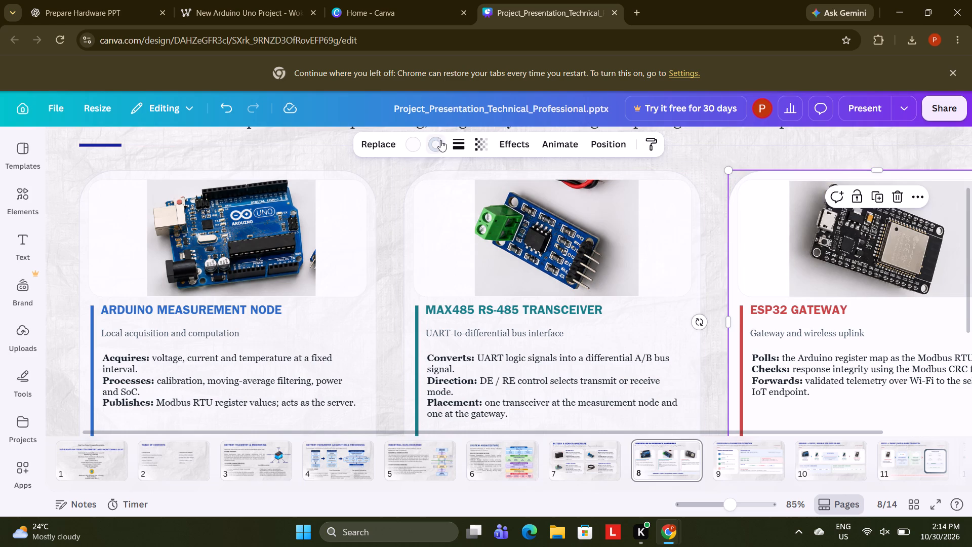
left_click(489, 142)
left_click(551, 198)
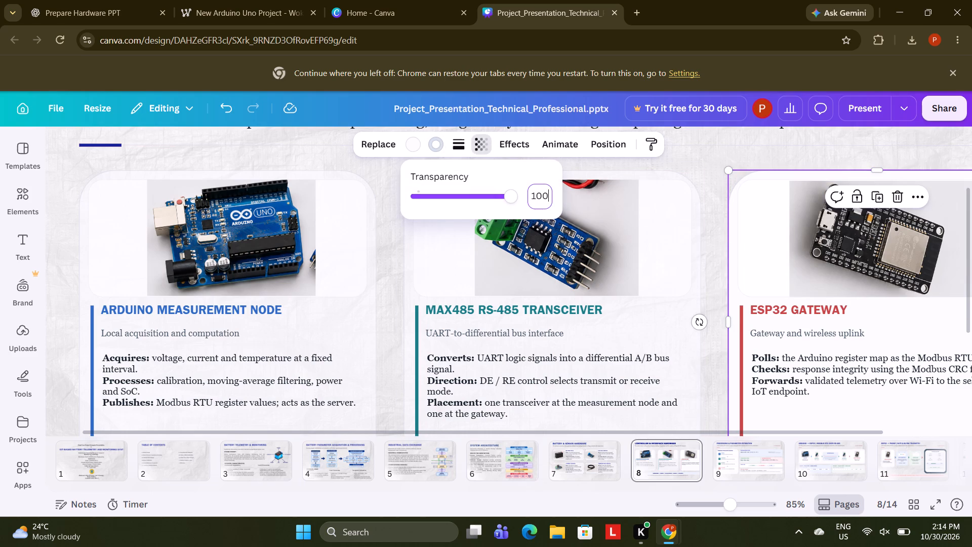
type("60")
key("Return")
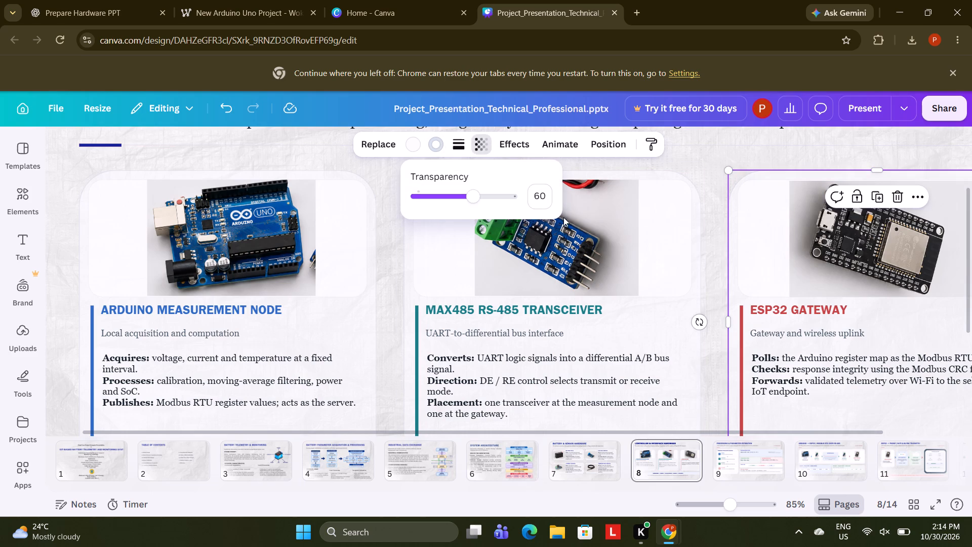
Narrow the image frame behind the ESP32 photo from both sides so its edges match the photo's width.
left_click(758, 216)
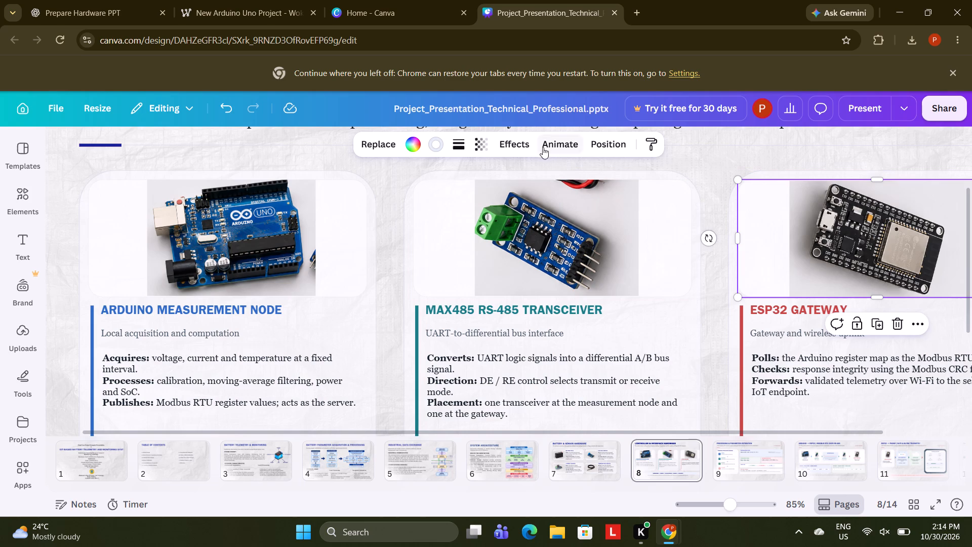
left_click(477, 138)
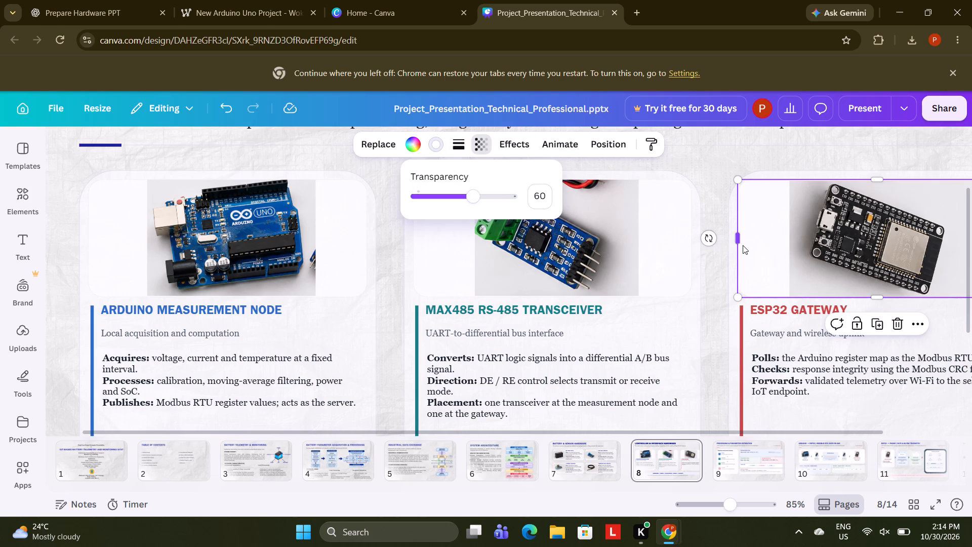
left_click_drag(738, 238, 786, 233)
left_click(707, 163)
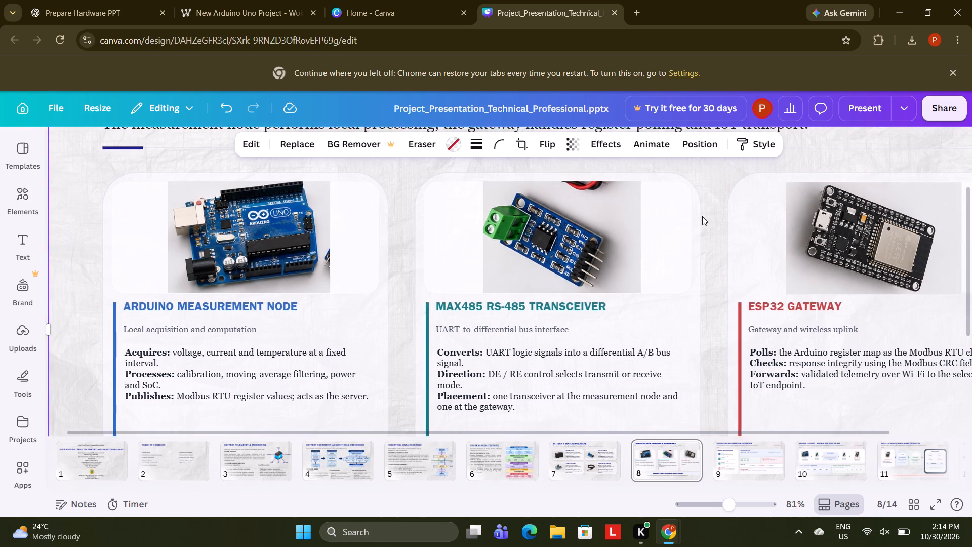
left_click(890, 231)
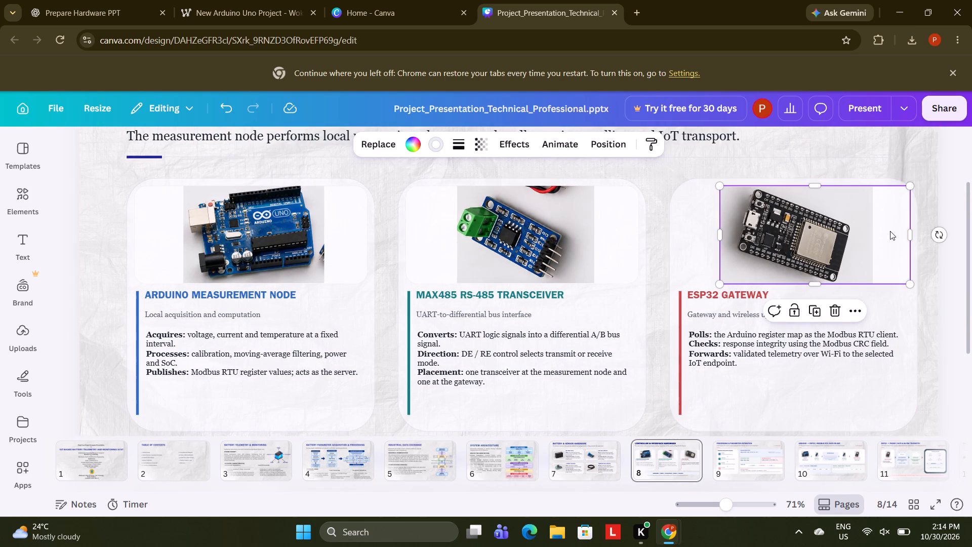
left_click_drag(911, 231, 870, 229)
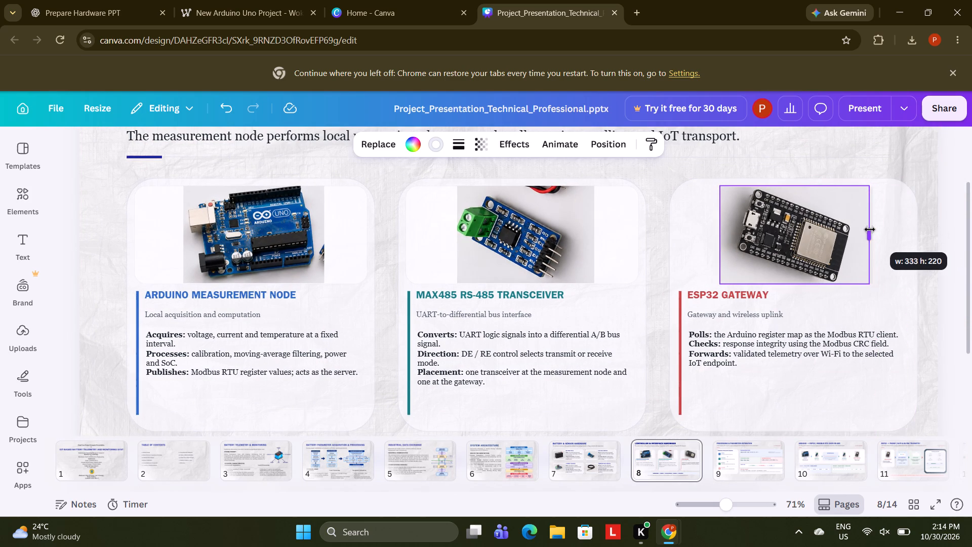
left_click_drag(870, 229, 877, 230)
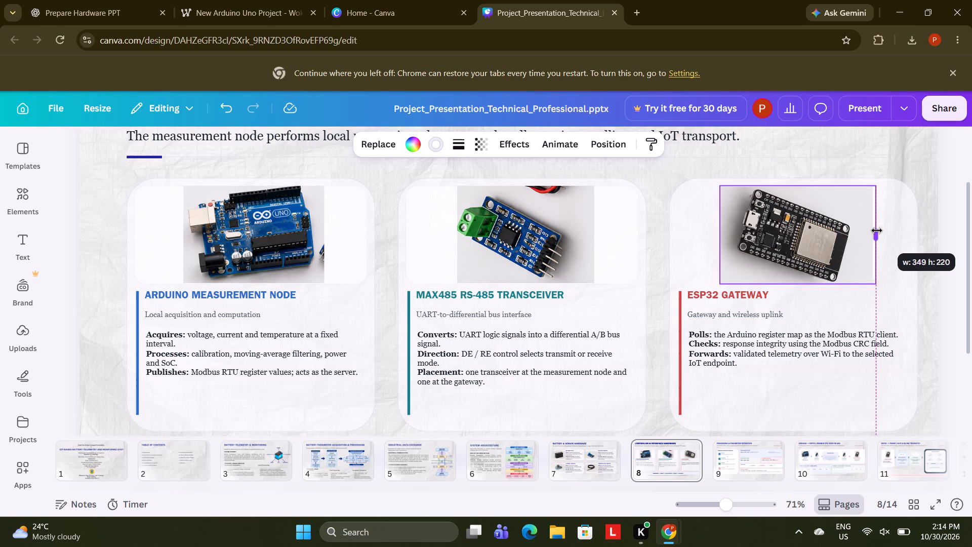
left_click_drag(877, 230, 873, 233)
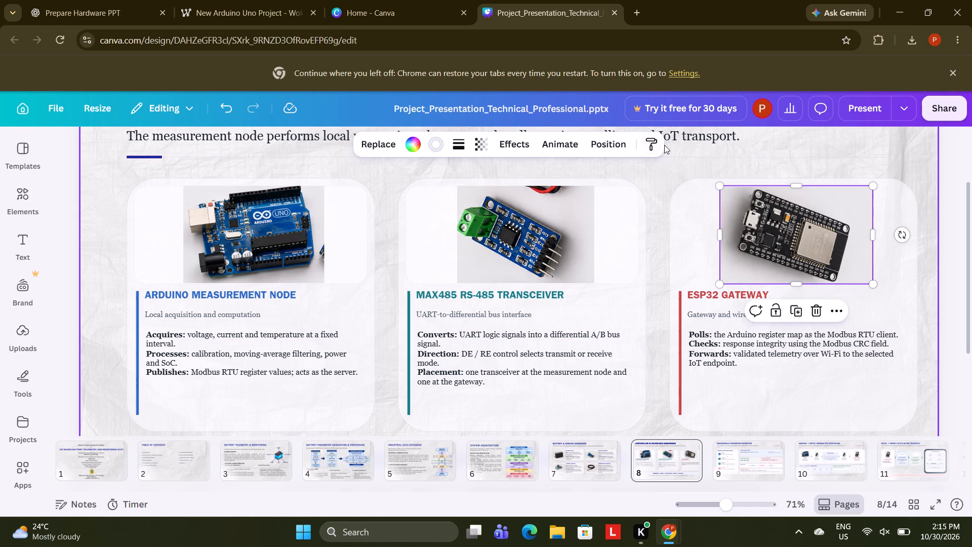
right_click(754, 239)
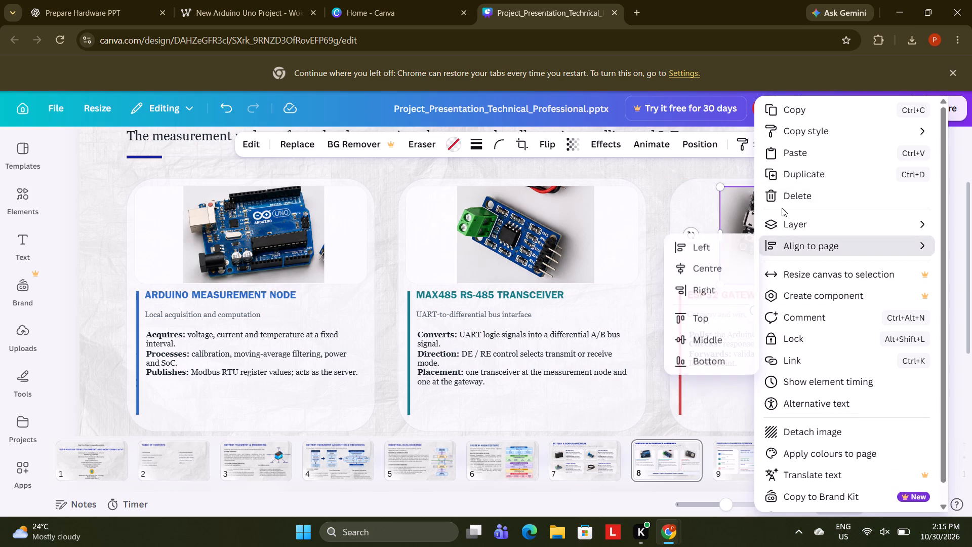
left_click(597, 249)
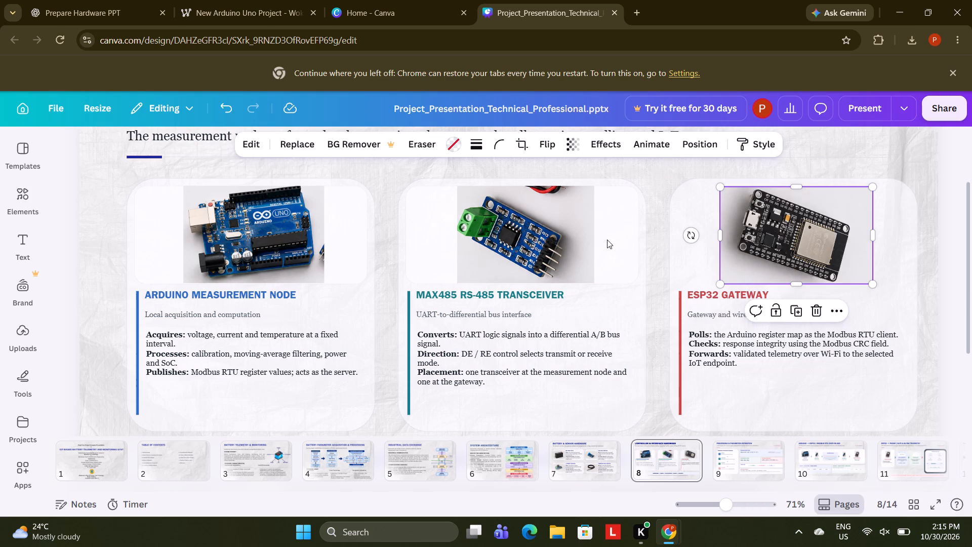
Narrow the image frame behind the MAX485 photo from both sides so its edges match the photo's width.
left_click(619, 233)
left_click_drag(640, 235, 633, 235)
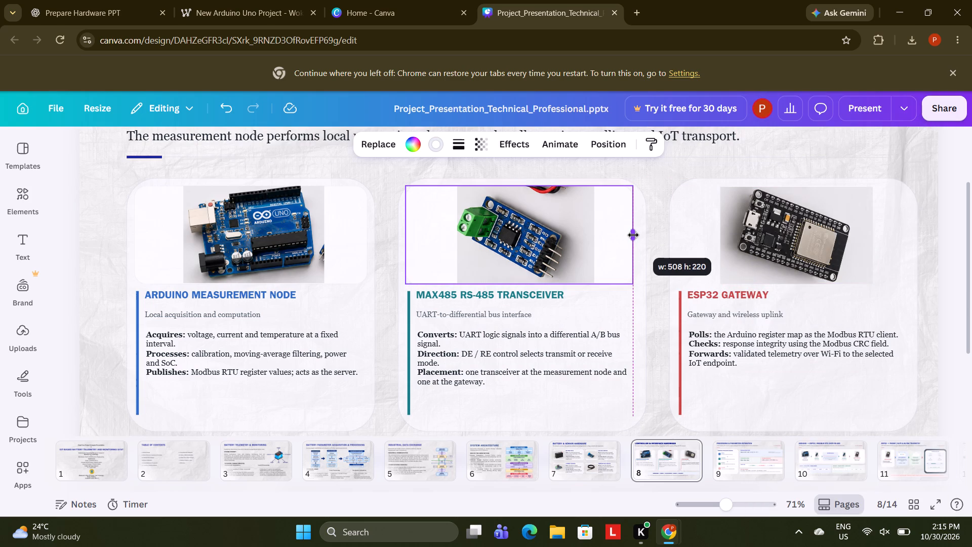
left_click_drag(633, 235, 601, 235)
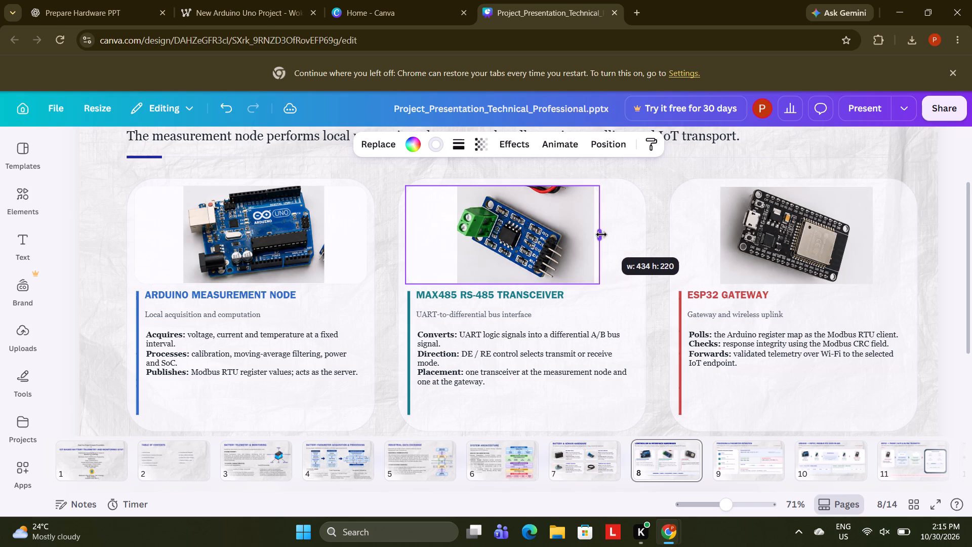
left_click_drag(601, 235, 599, 236)
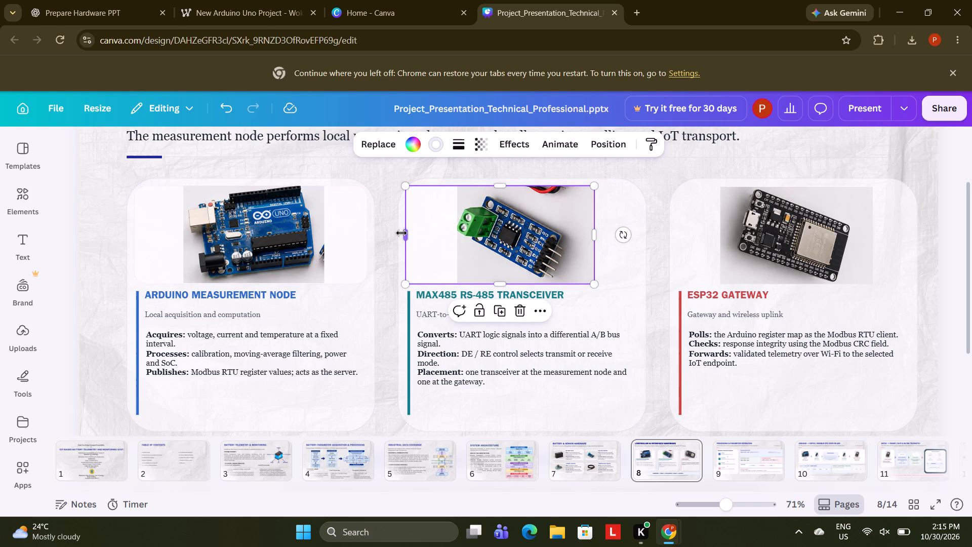
left_click_drag(405, 233, 454, 233)
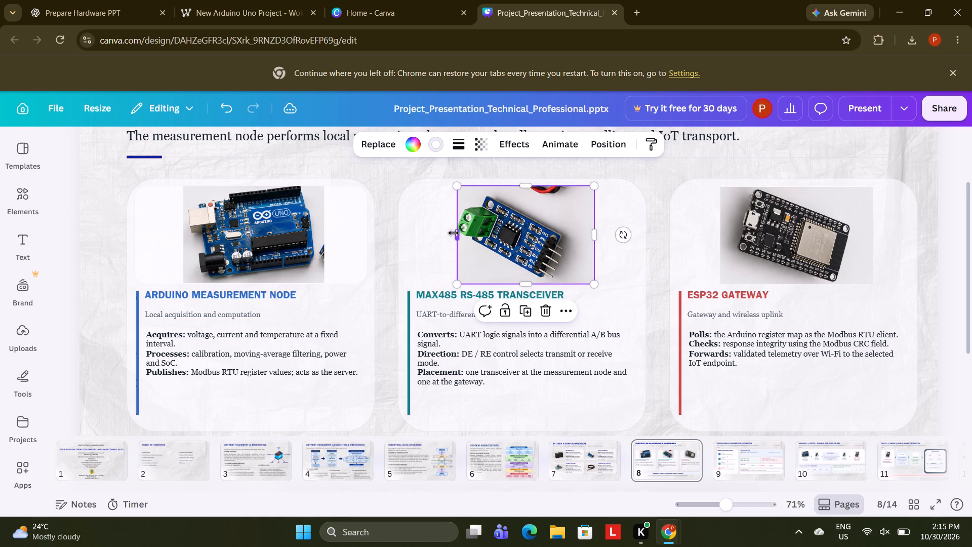
Narrow the image frame behind the Arduino photo from both sides so its edges match the photo's width.
left_click(356, 227)
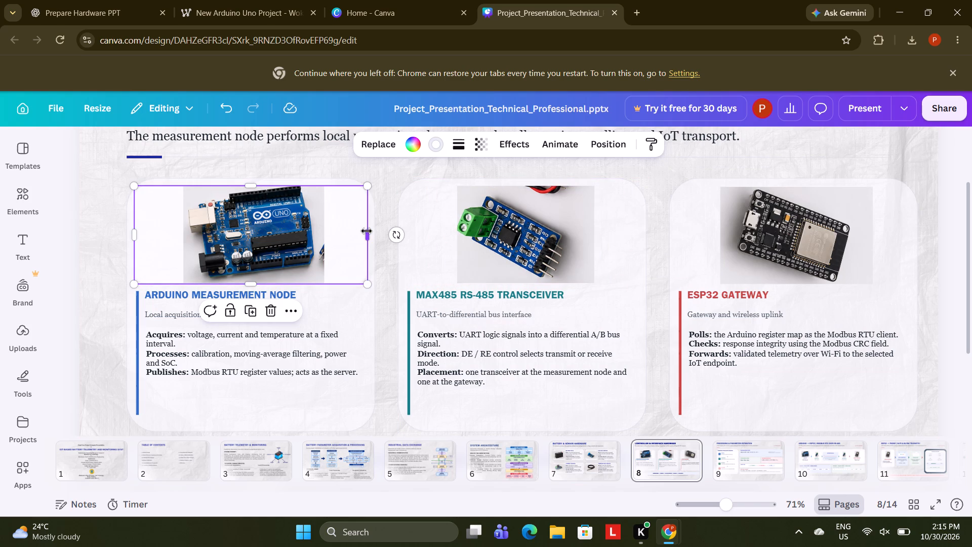
left_click_drag(367, 231, 331, 231)
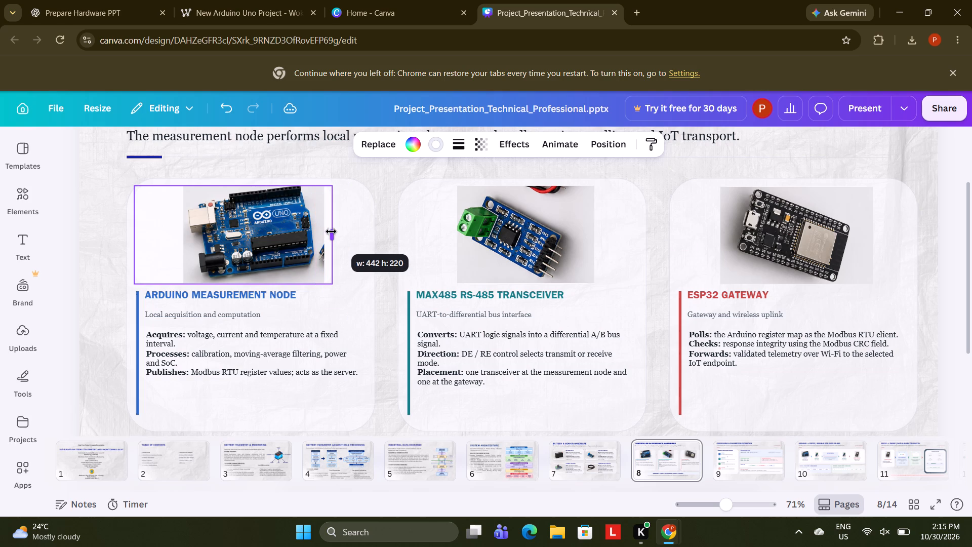
left_click_drag(331, 231, 326, 231)
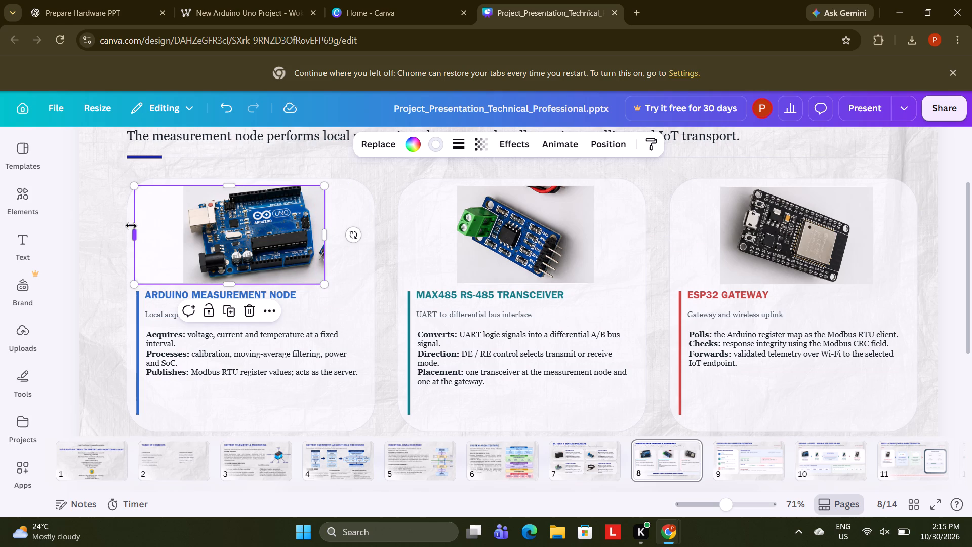
left_click_drag(132, 226, 178, 226)
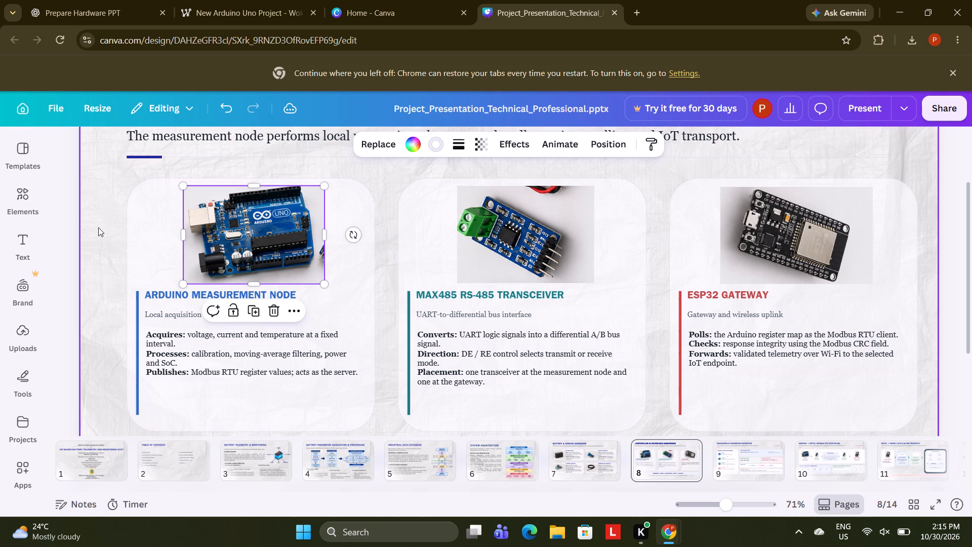
left_click(98, 227)
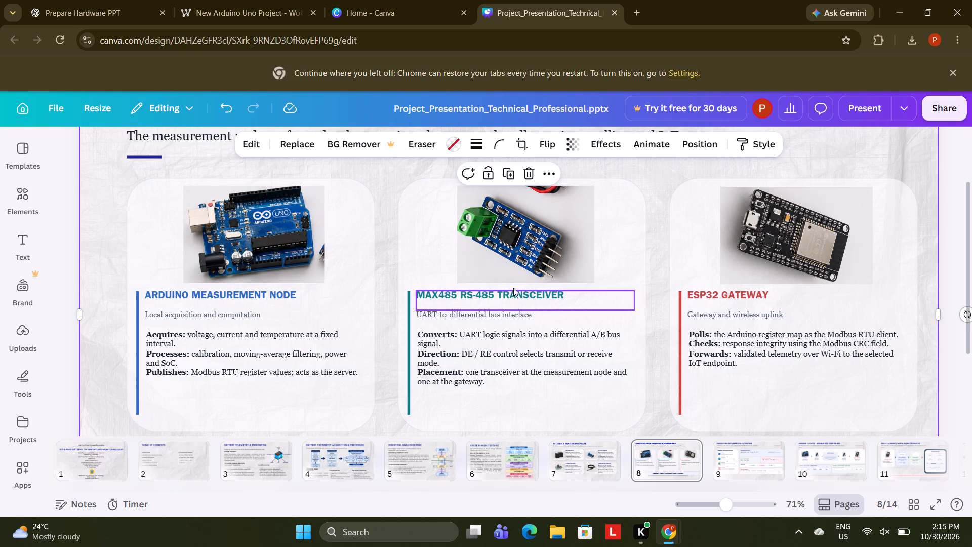
Set the font size of the MAX485 RS-485 Transceiver card heading to 22.
left_click(509, 295)
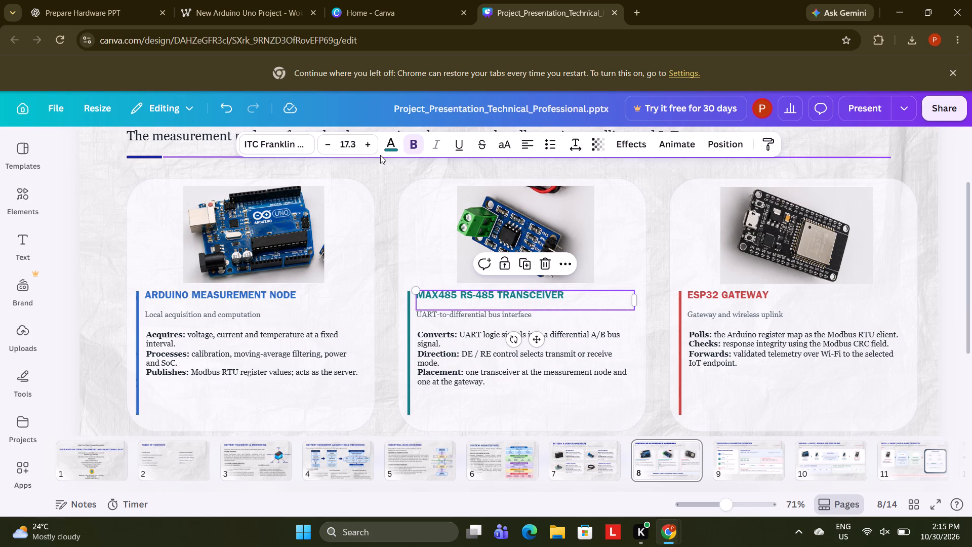
triple_click(374, 145)
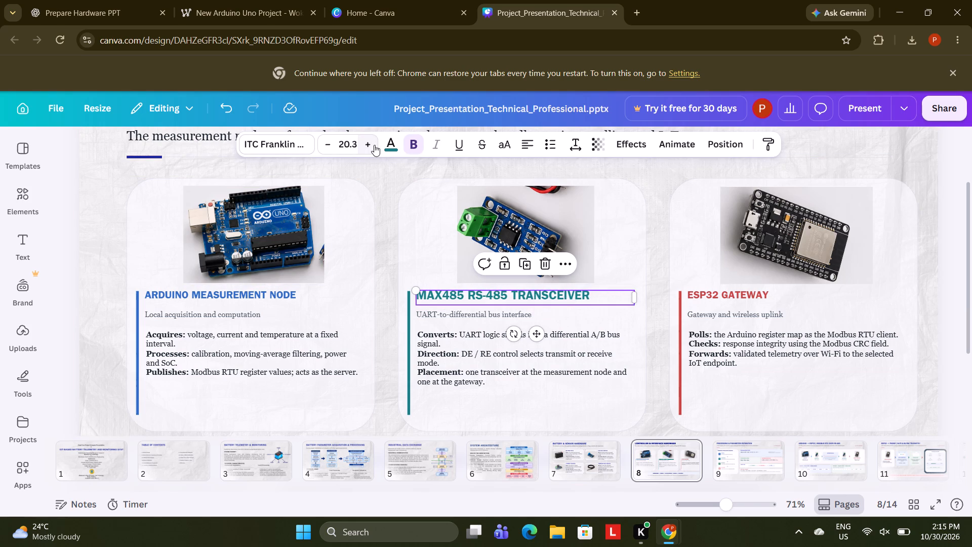
left_click(374, 145)
left_click(374, 145)
left_click(354, 144)
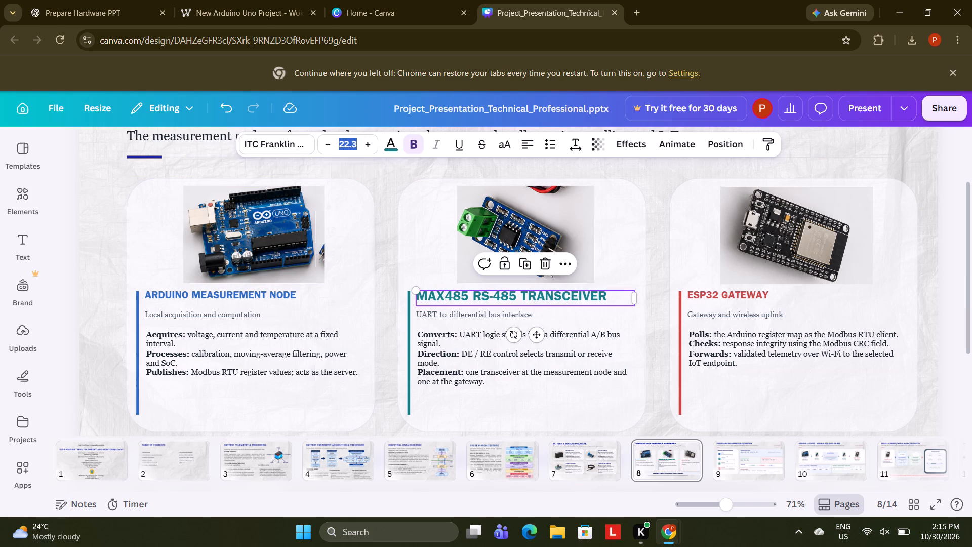
type("22")
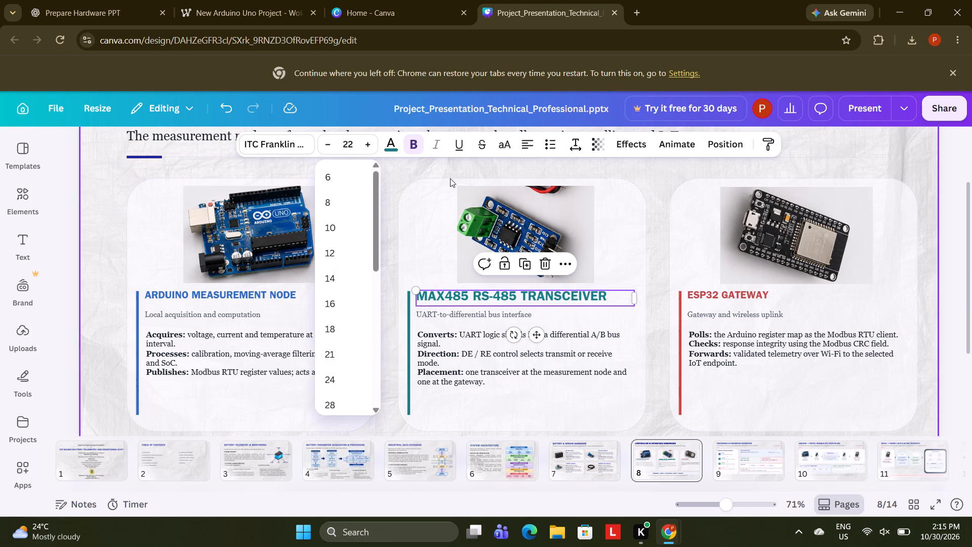
key("Return")
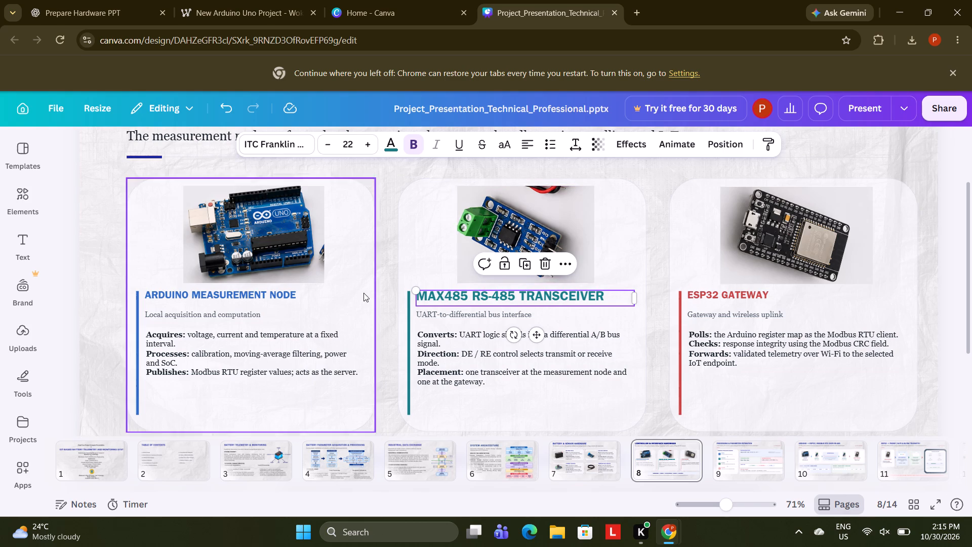
Set the font size of the Arduino Measurement Node and ESP32 Gateway card headings to 22.
left_click(313, 296)
left_click(349, 135)
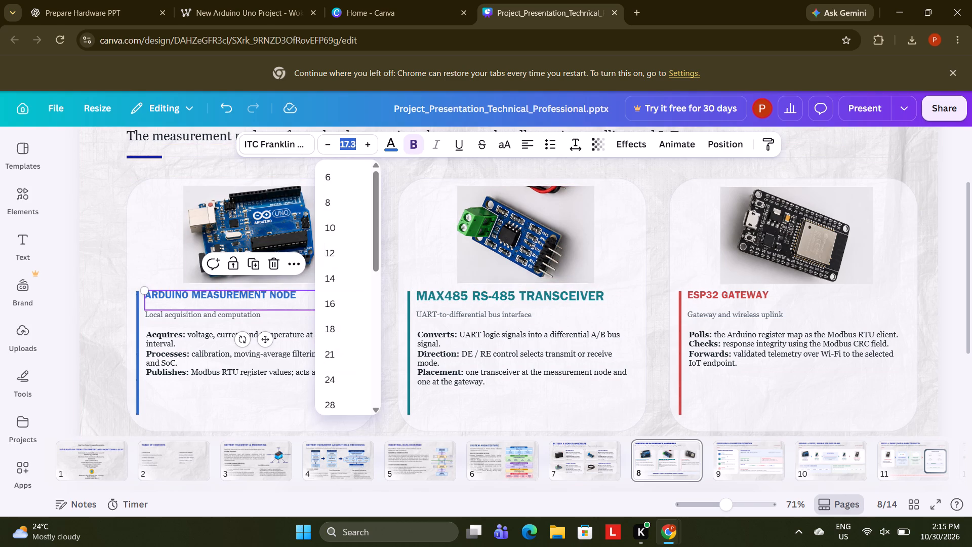
type("22")
key("Return")
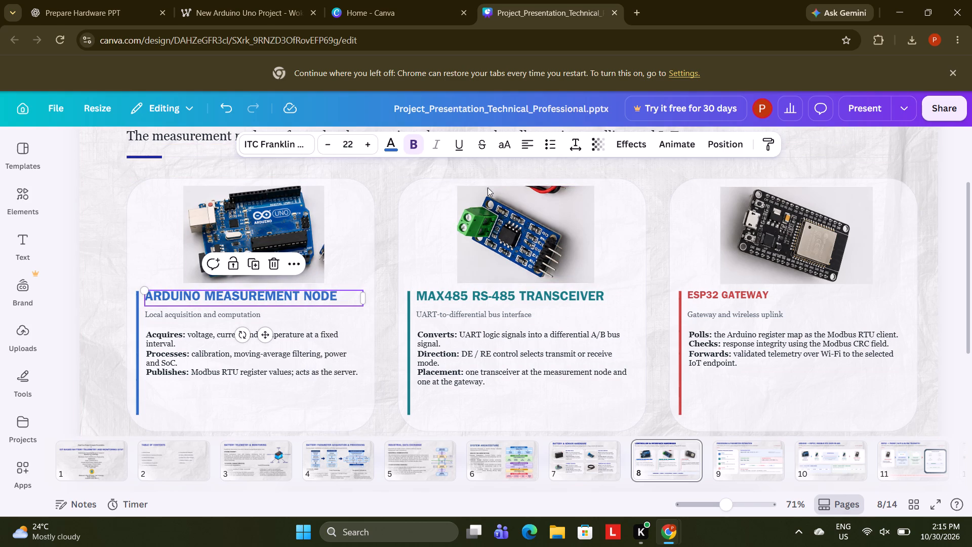
left_click(731, 300)
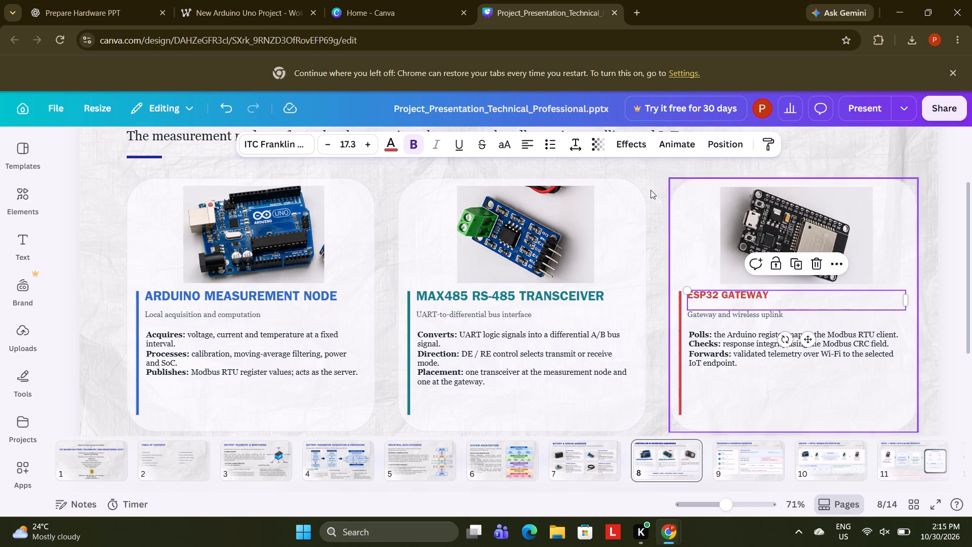
left_click(354, 143)
type("22")
key("Return")
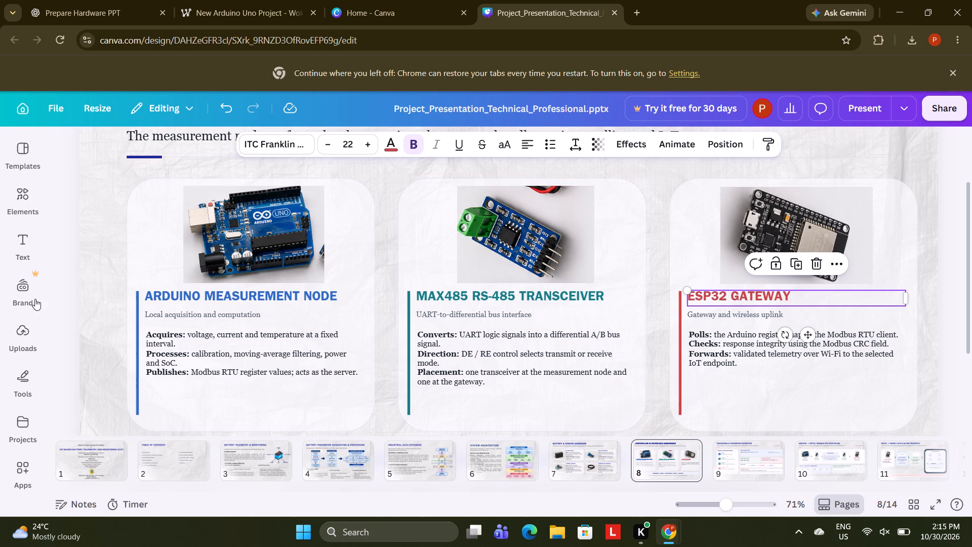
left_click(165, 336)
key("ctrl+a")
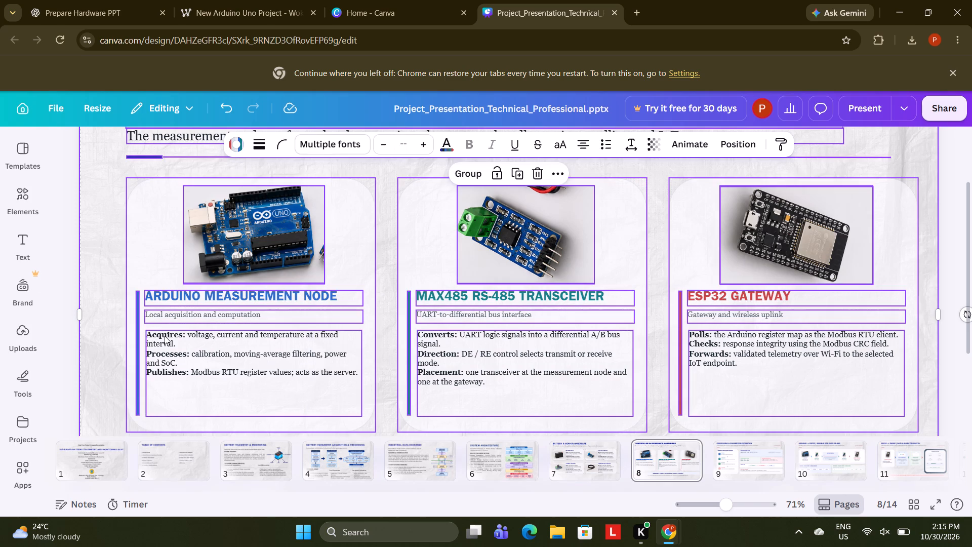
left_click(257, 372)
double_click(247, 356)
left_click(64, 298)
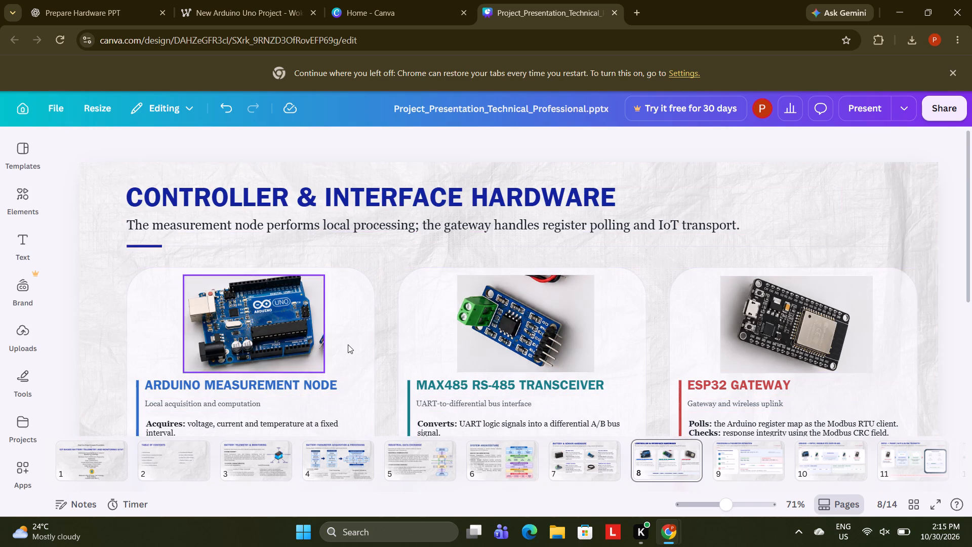
Set the font size of the Acquires, Processes and Publishes text on the Arduino card to 22.
left_click_drag(970, 233, 971, 315)
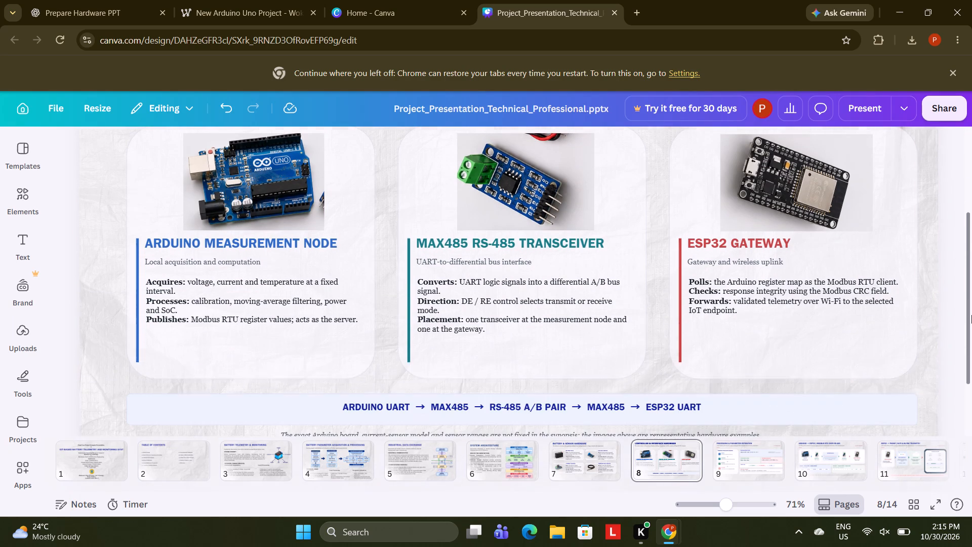
left_click(297, 331)
left_click(287, 301)
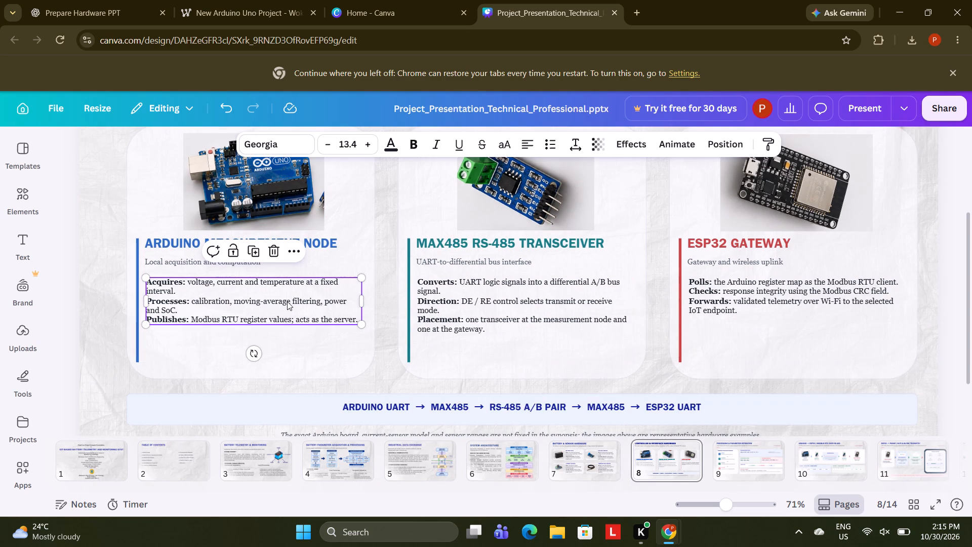
left_click(353, 143)
type("22")
key("Return")
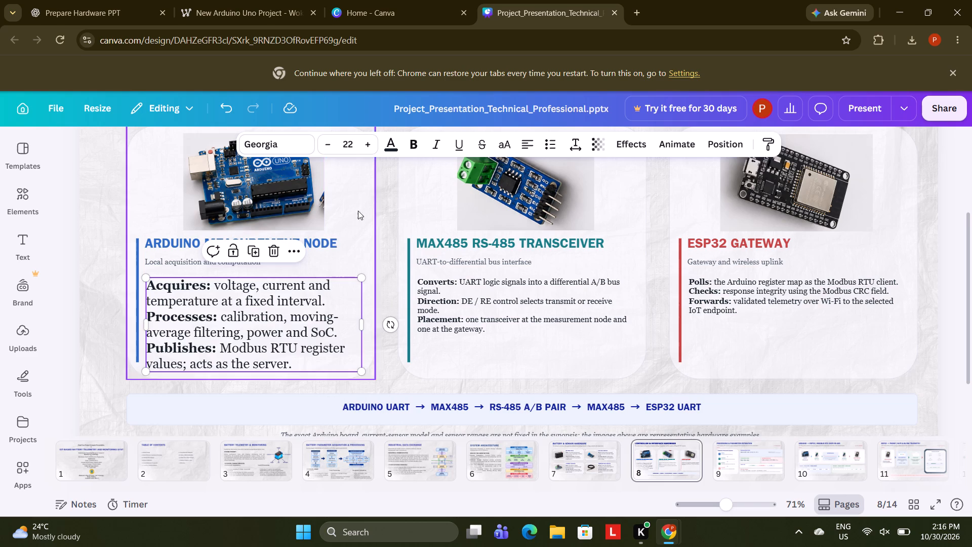
Set the font size of the Arduino card's subtitle, Local acquisition and computation, to 22.
left_click(165, 265)
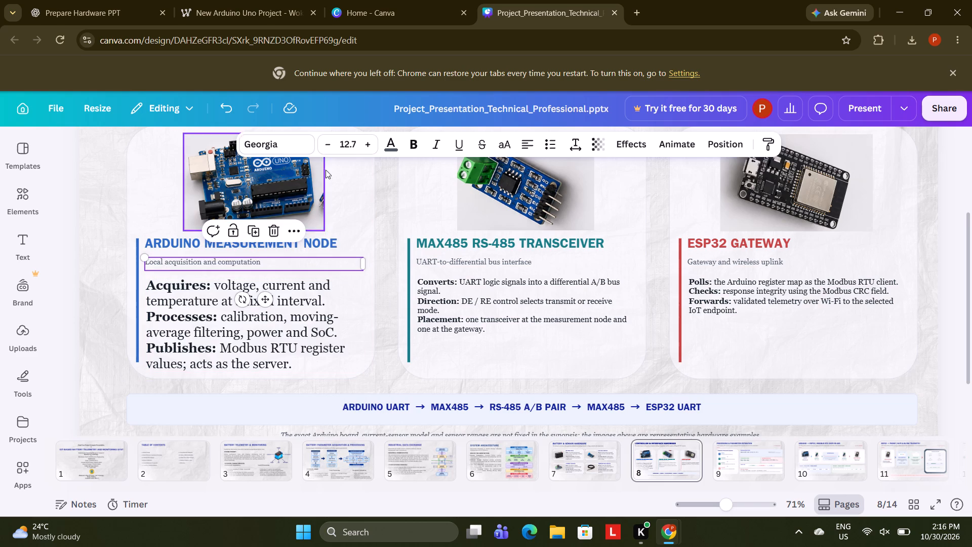
left_click(353, 146)
type("22")
key("Return")
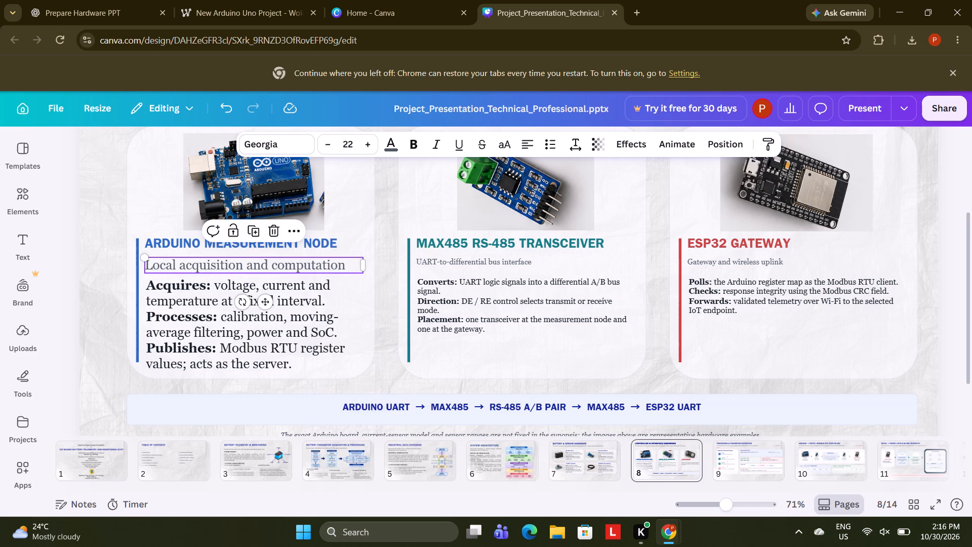
left_click(86, 324)
Delete the Arduino UART to ESP32 UART signal chain text below the cards along with its pale blue band.
left_click(318, 404)
key("BackSpace")
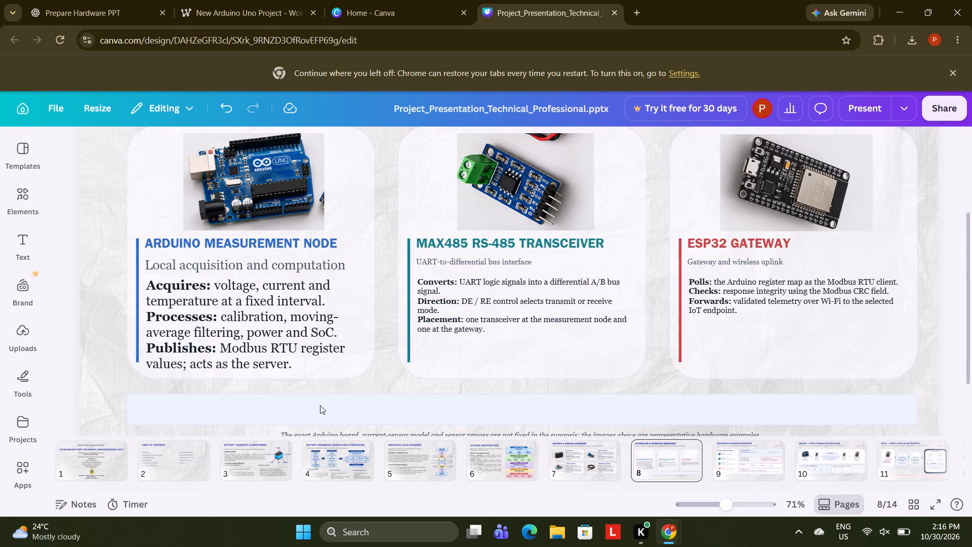
left_click(366, 412)
key("BackSpace")
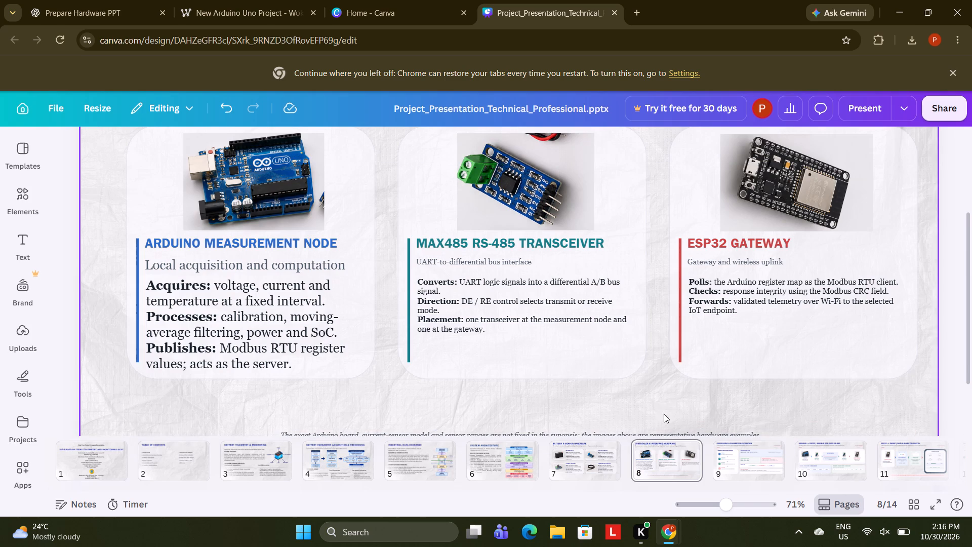
Delete the italic note about representative hardware examples near the bottom of the slide.
left_click_drag(971, 322, 971, 369)
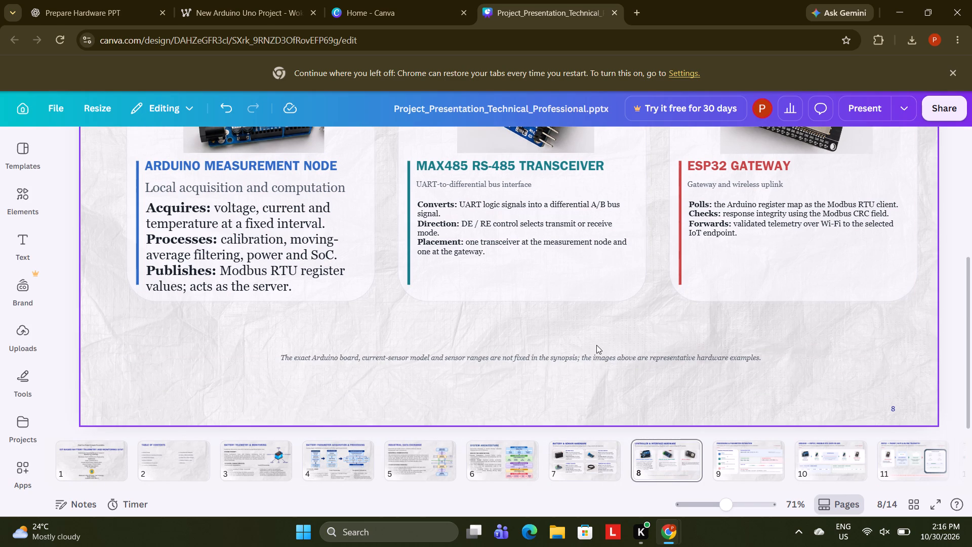
left_click(602, 356)
key("BackSpace")
Extend the Arduino card's rounded background downward to make room for the enlarged text.
left_click_drag(971, 304, 967, 244)
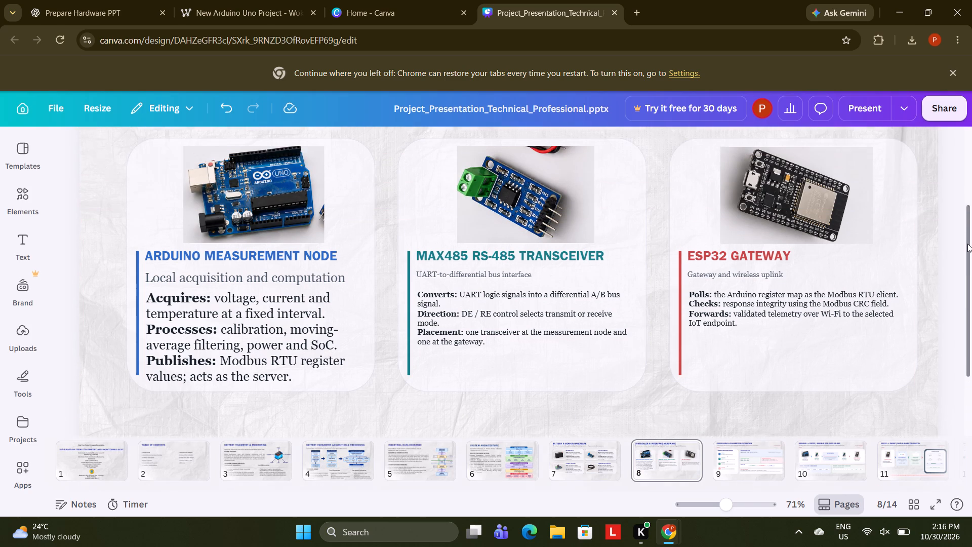
left_click_drag(967, 244, 967, 245)
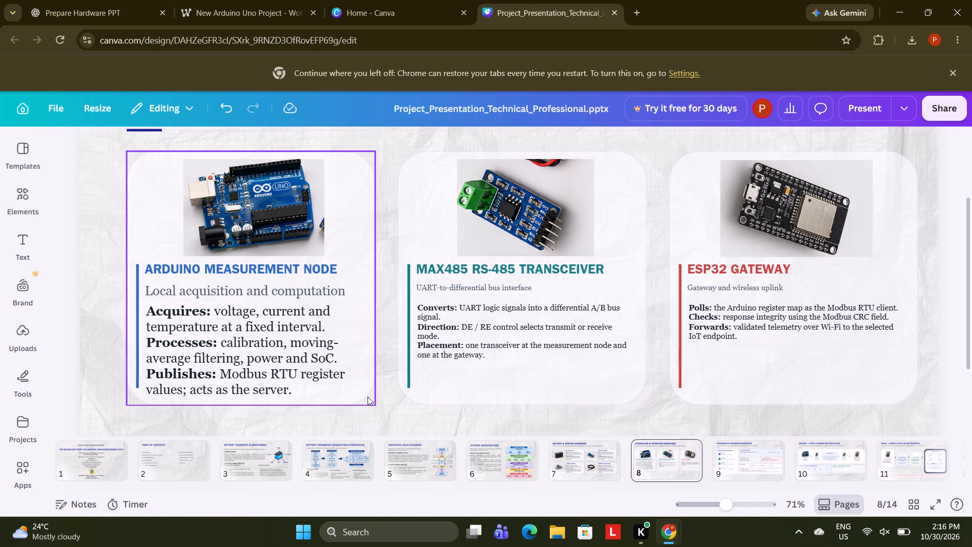
left_click(367, 393)
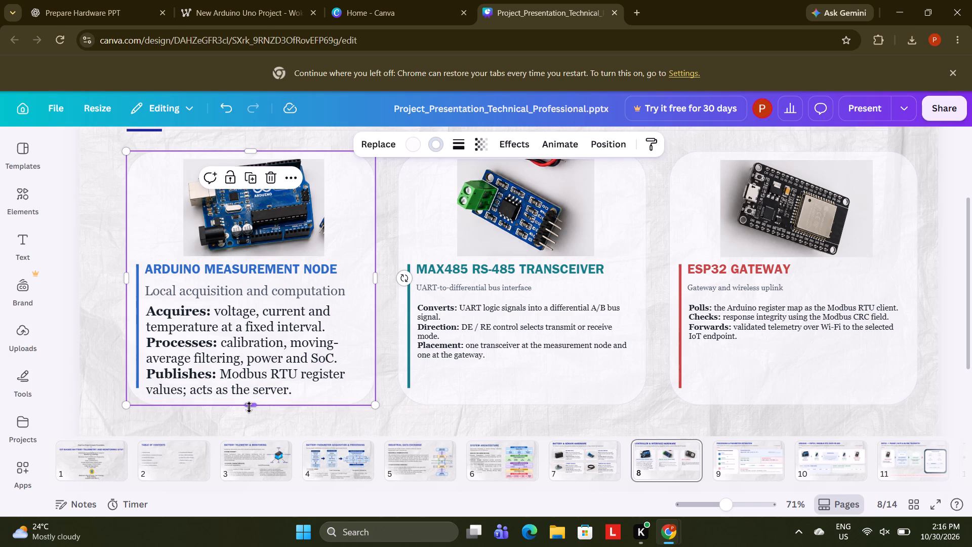
left_click_drag(251, 406, 249, 451)
Move the Arduino card's body text, subtitle and heading down, keeping them left-aligned and spaced apart below the photo.
left_click_drag(218, 340, 217, 362)
left_click_drag(184, 295, 183, 301)
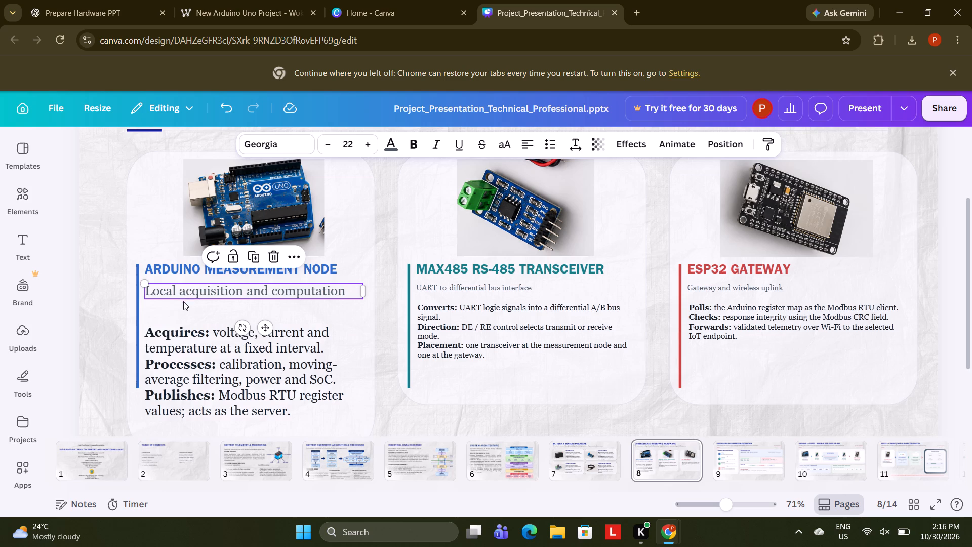
left_click_drag(183, 301, 183, 312)
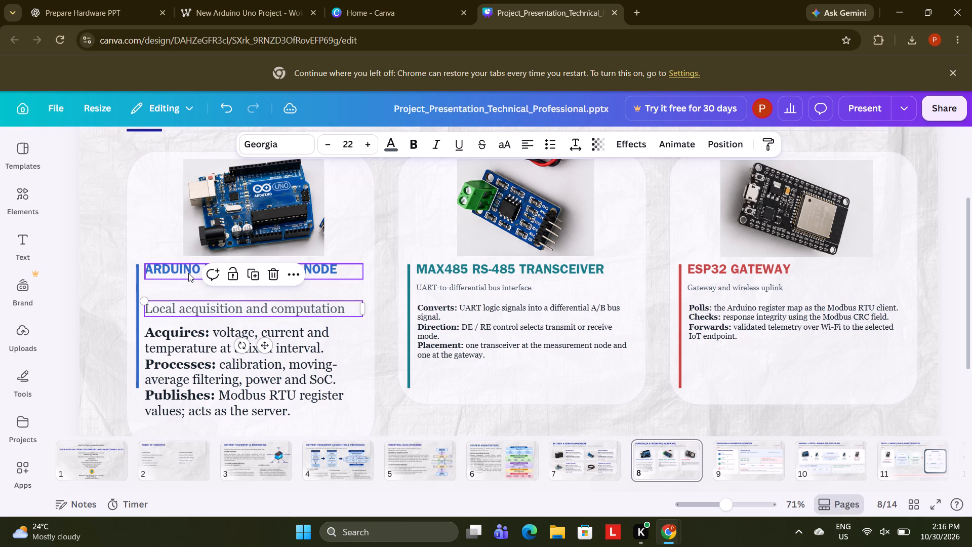
left_click_drag(188, 273, 191, 278)
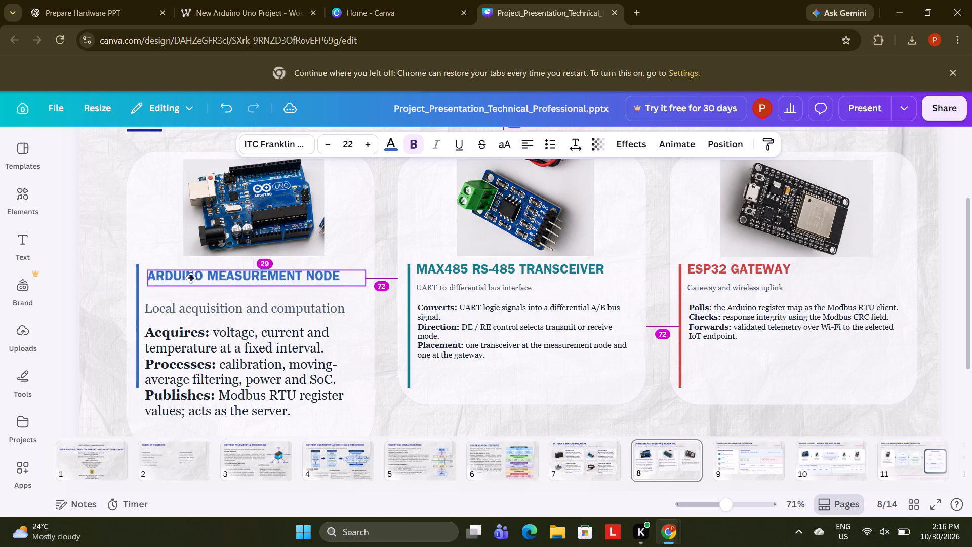
left_click_drag(191, 278, 189, 284)
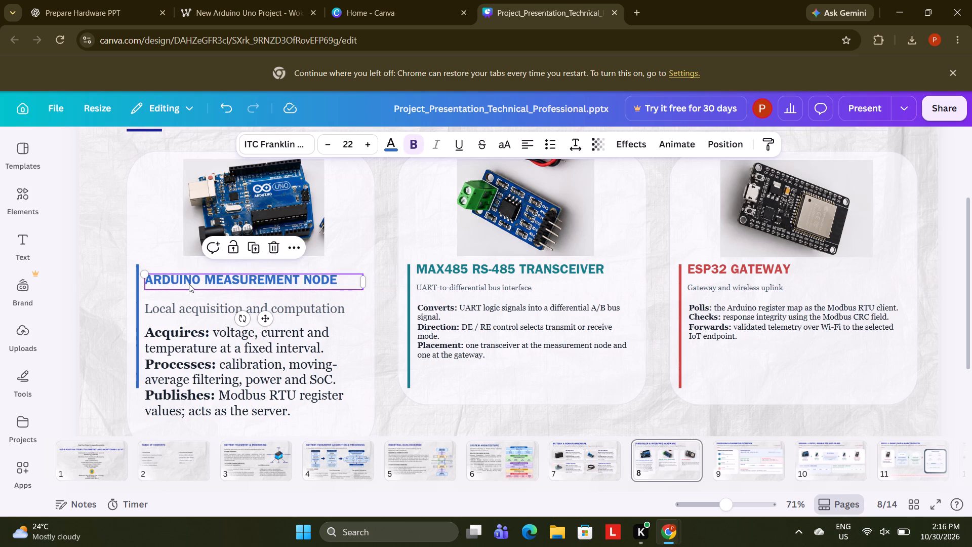
left_click(97, 293)
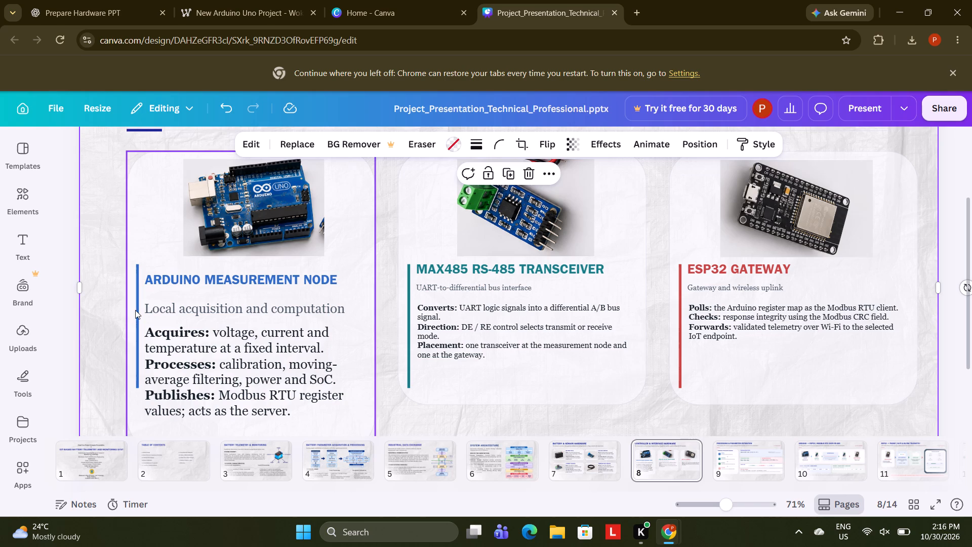
Move the Arduino card's blue vertical accent bar down and extend its top end so it spans from the heading through the body text.
left_click(136, 310)
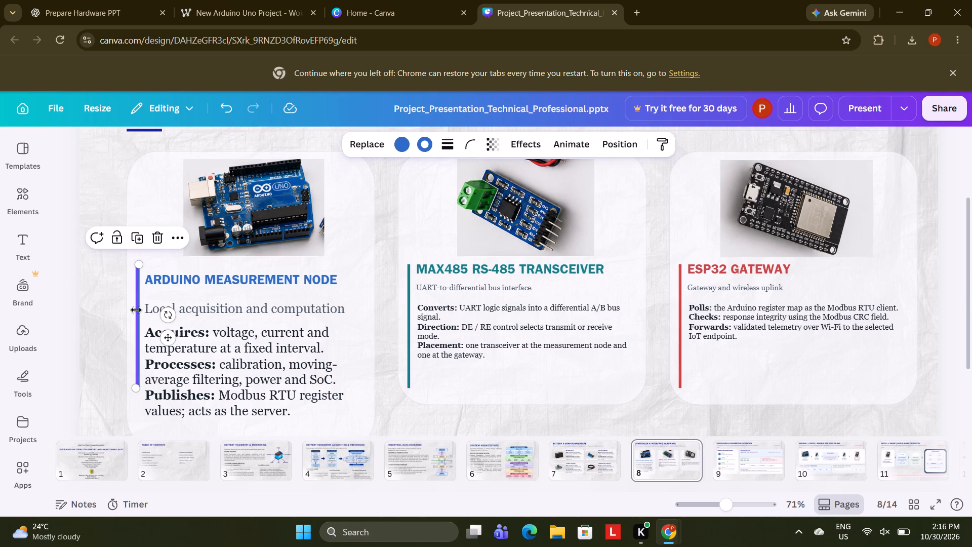
key("Down")
key("Down")
key("Down")
key("Down")
key("Down")
key("Down")
key("Down")
key("Down")
key("Down")
key("Down")
key("Down")
key("Down")
key("Down")
key("Down")
key("Down")
key("Down")
key("Down")
key("Down")
key("Down")
key("Down")
key("Down")
key("Down")
key("Down")
key("Down")
key("Down")
key("Down")
key("Down")
key("Down")
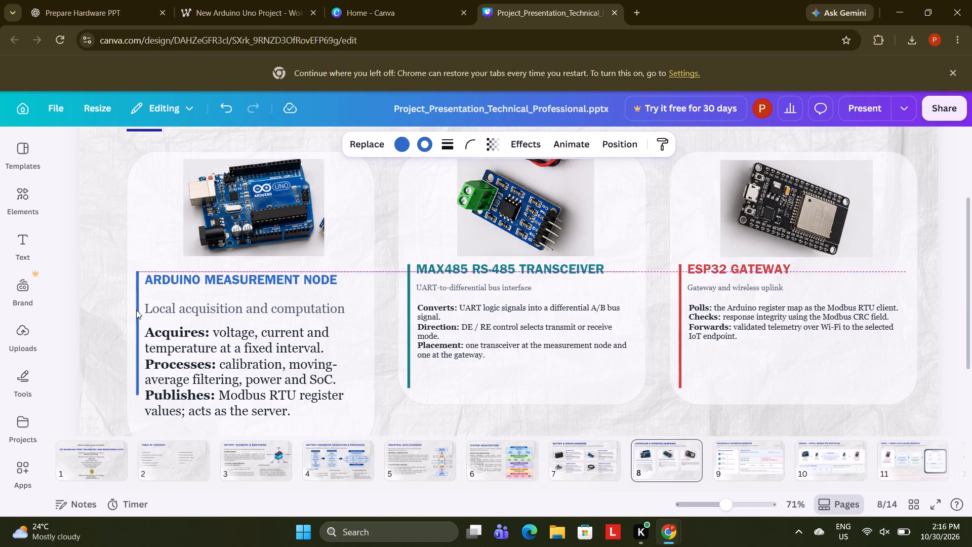
key("Down")
key("Down")
key("Down")
key("Down")
key("Down")
key("Down")
key("Down")
key("Down")
key("Down")
key("Down")
key("Down")
key("Down")
key("Down")
key("Down")
key("Down")
key("Down")
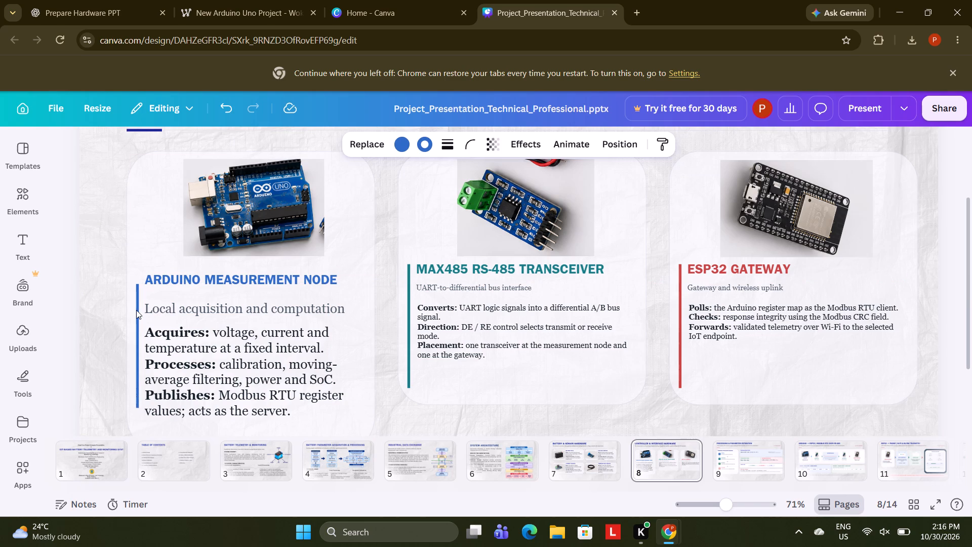
key("Down")
key("Down")
key("Down")
key("Down")
key("Down")
key("Down")
key("Down")
key("Down")
key("Down")
key("Down")
key("Down")
key("Down")
key("Down")
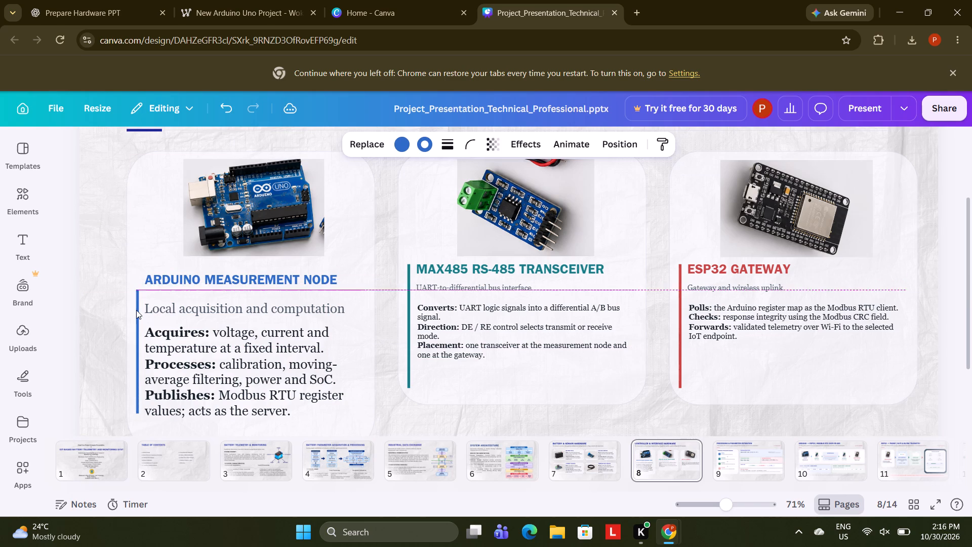
key("Down")
key("Down")
key("Down")
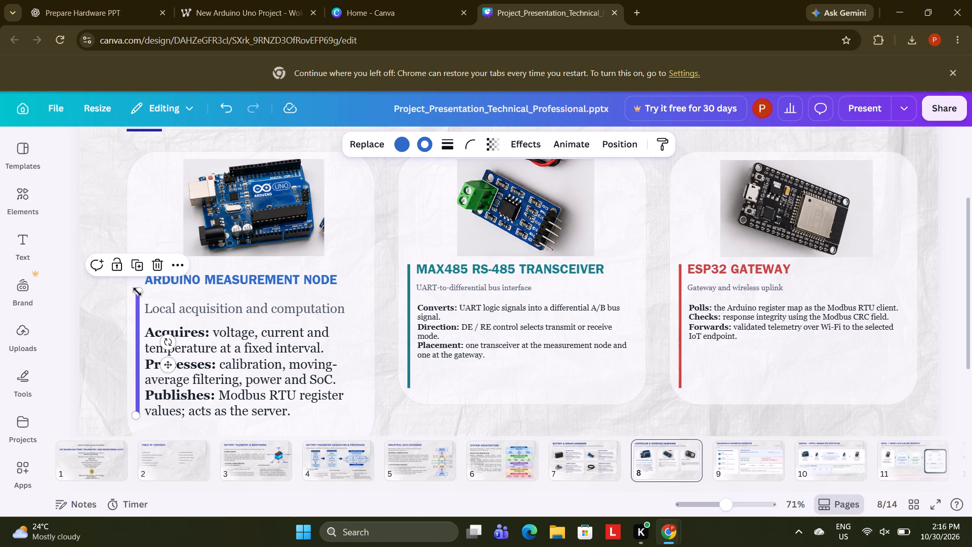
left_click_drag(137, 292, 141, 269)
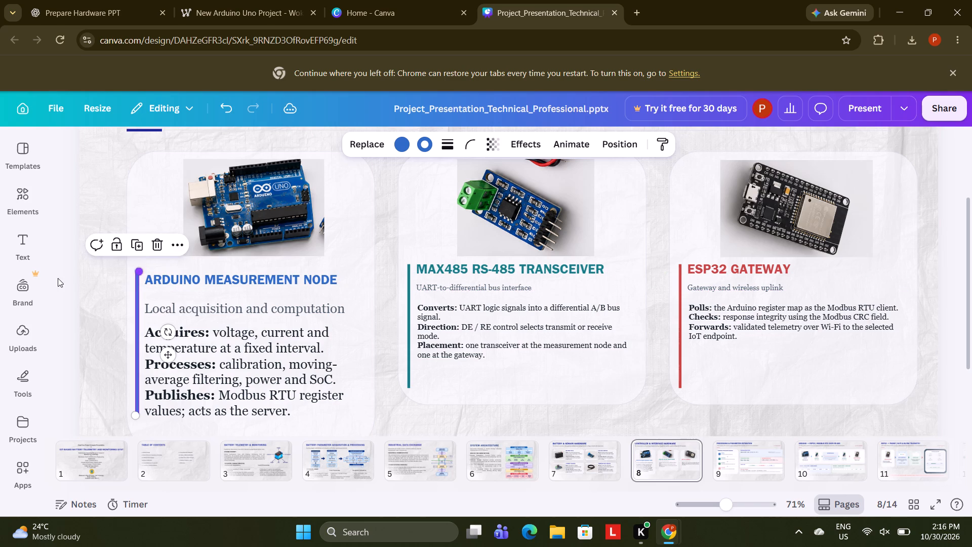
left_click(55, 281)
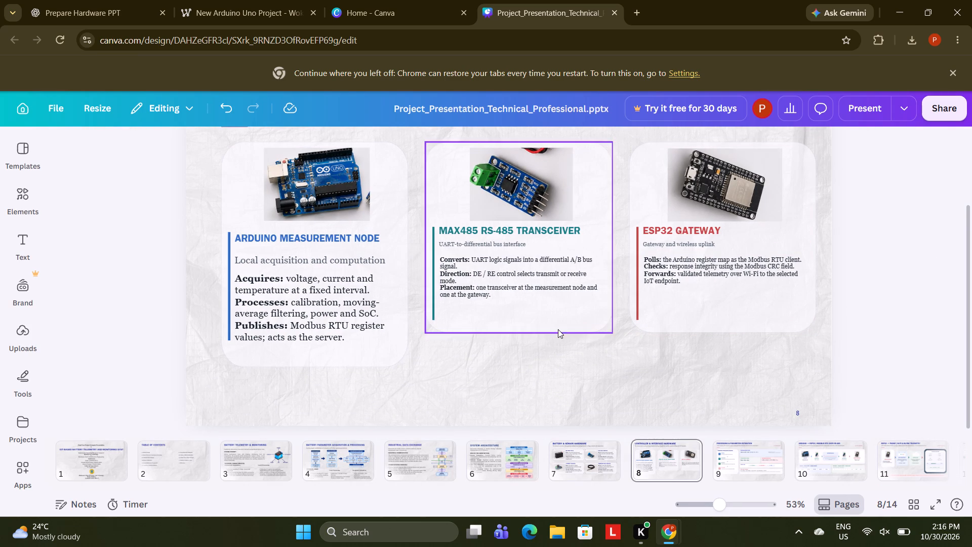
Set the MAX485 RS-485 Transceiver card's body text and its UART-to-differential bus interface subtitle to font size 22.
left_click(544, 286)
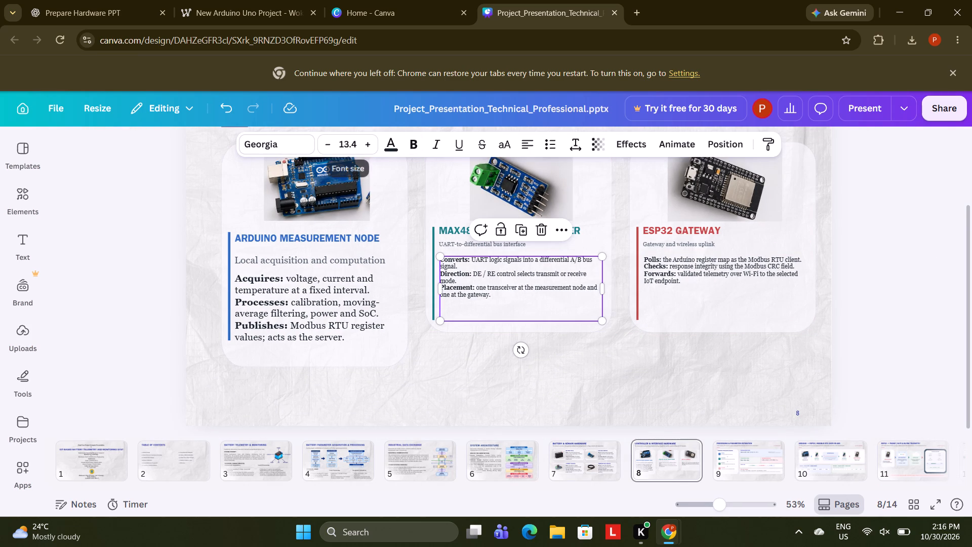
left_click(350, 142)
type("22")
key("Return")
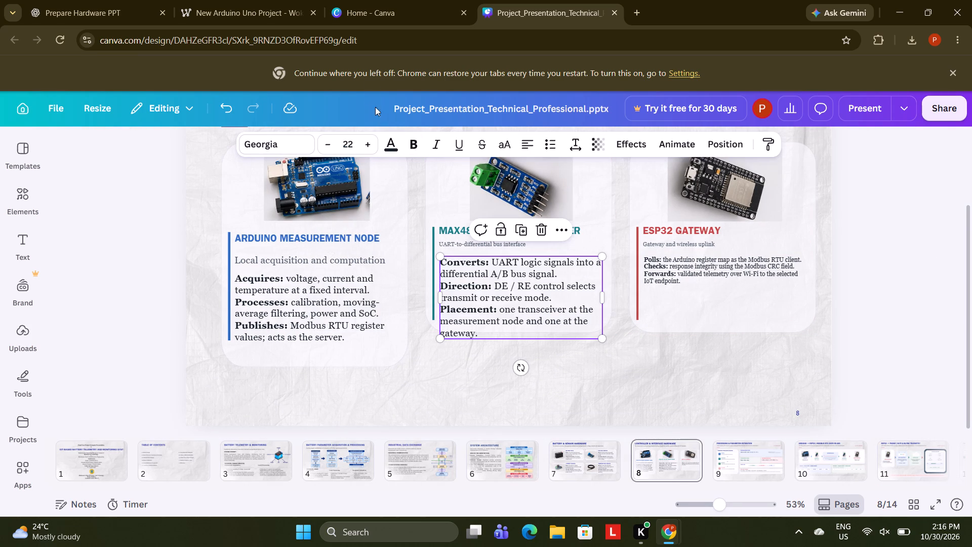
left_click(457, 244)
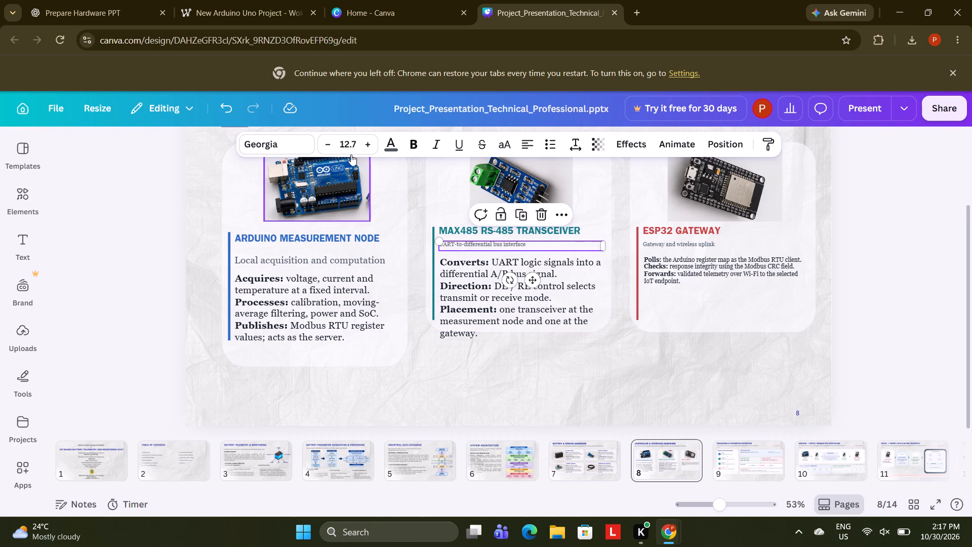
left_click(346, 142)
type("22")
key("Return")
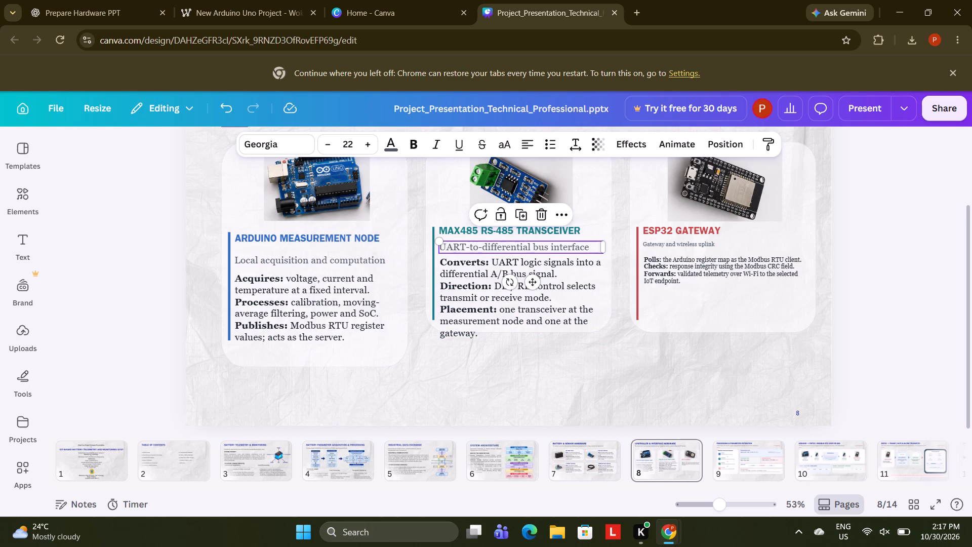
Extend the MAX485 card's rounded background downward until its lower edge lines up with the Arduino card's.
left_click(586, 201)
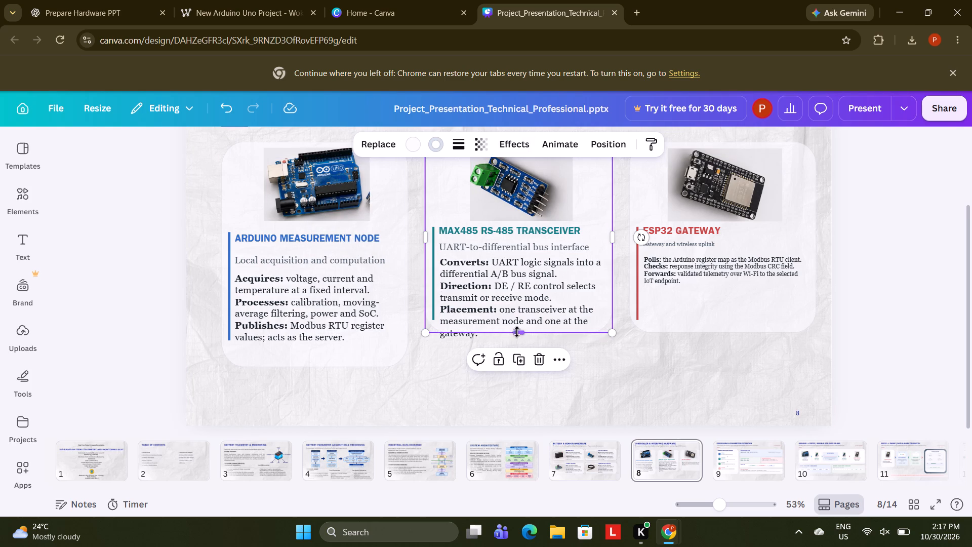
left_click_drag(517, 335, 516, 368)
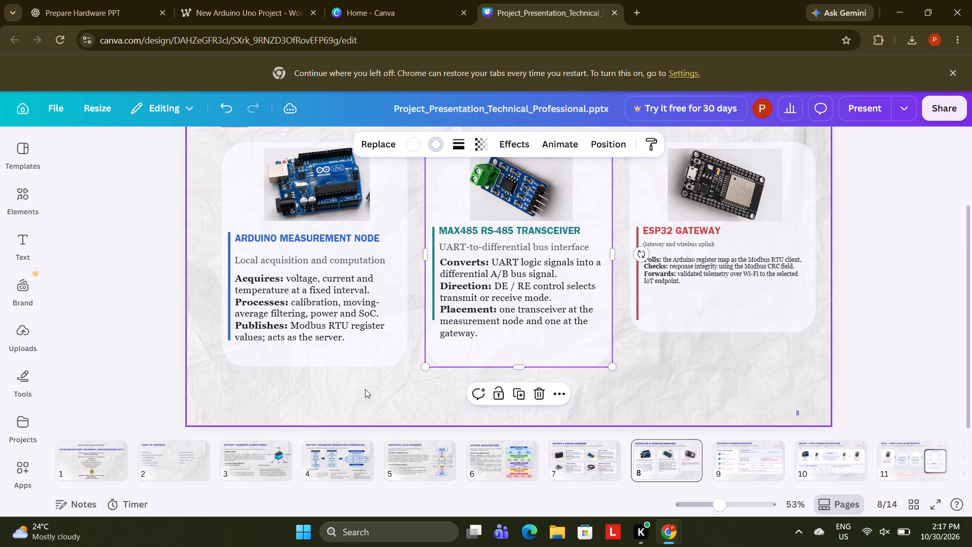
left_click(348, 396)
Move the MAX485 card's body text, subtitle and heading down, spacing them to line up with the Arduino card's text.
left_click(485, 304)
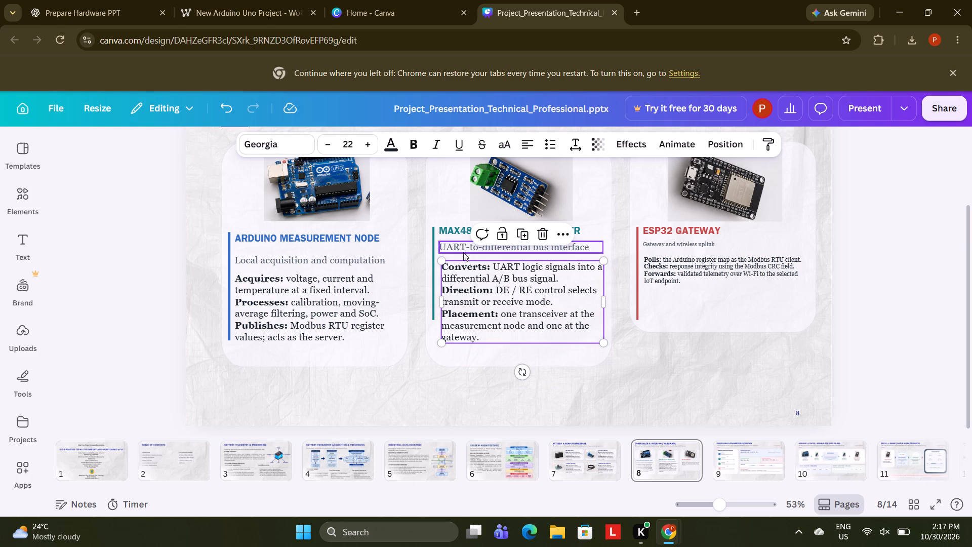
left_click_drag(461, 250, 462, 255)
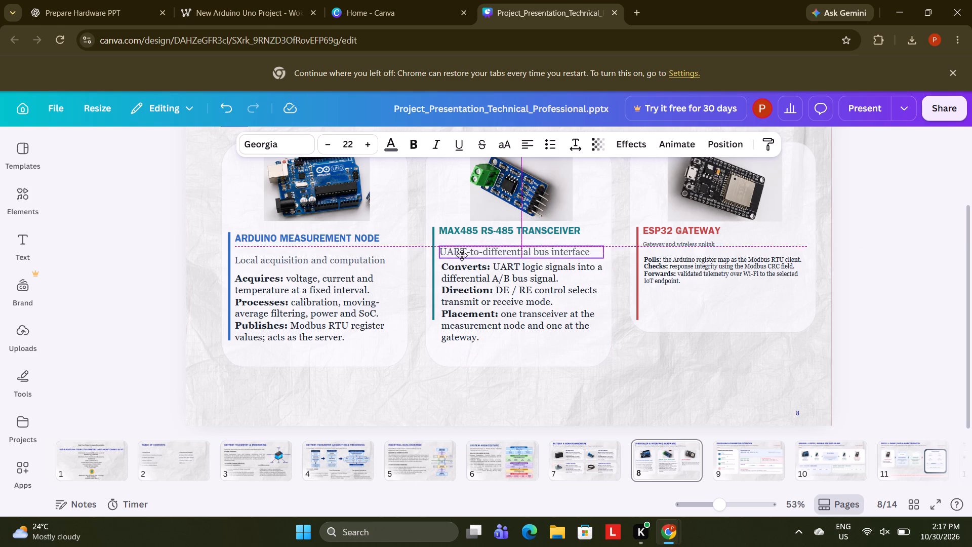
left_click_drag(462, 255, 462, 254)
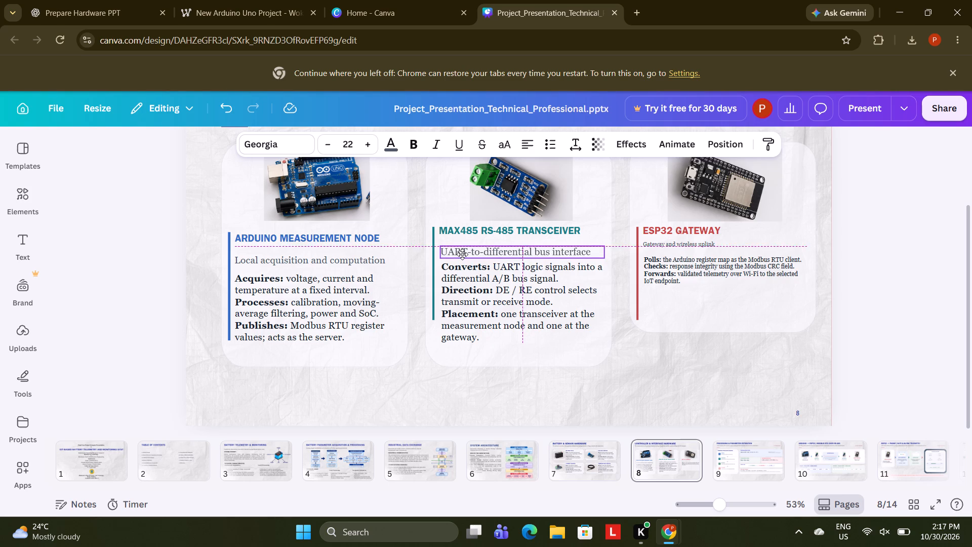
left_click_drag(462, 254, 462, 255)
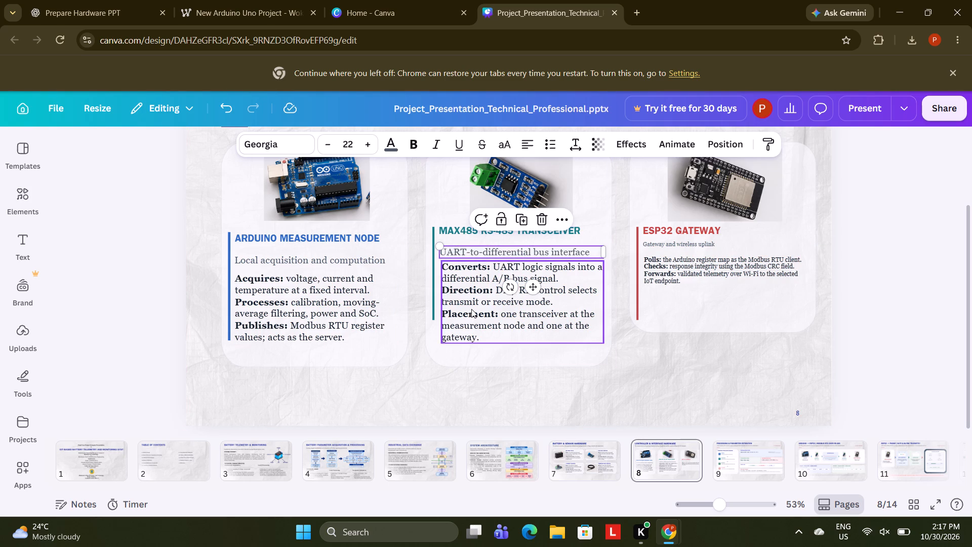
left_click_drag(471, 309, 471, 324)
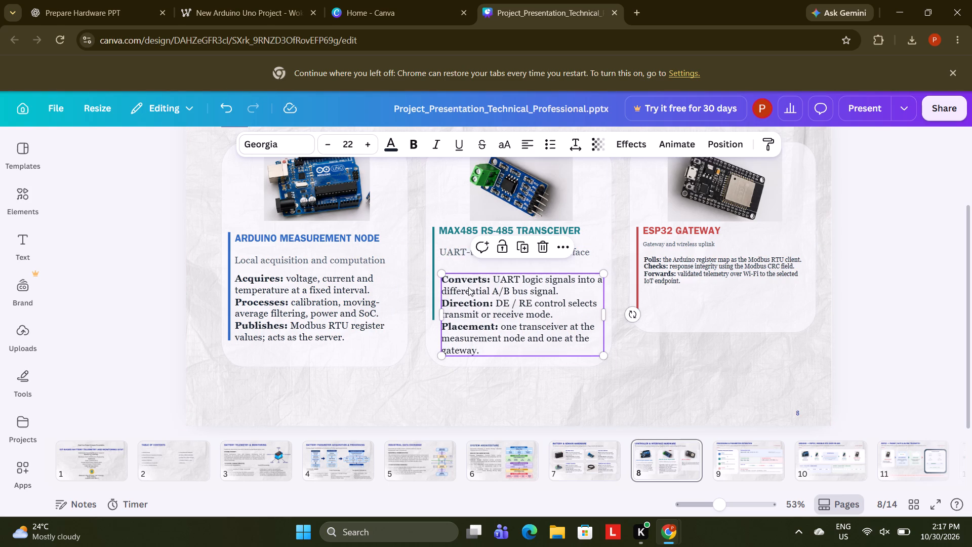
left_click_drag(453, 255, 455, 259)
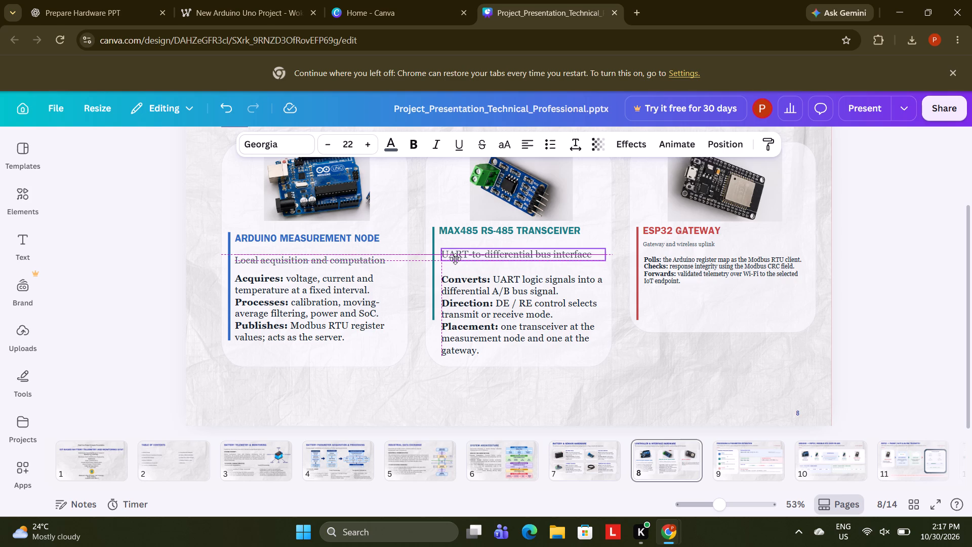
left_click_drag(455, 259, 455, 262)
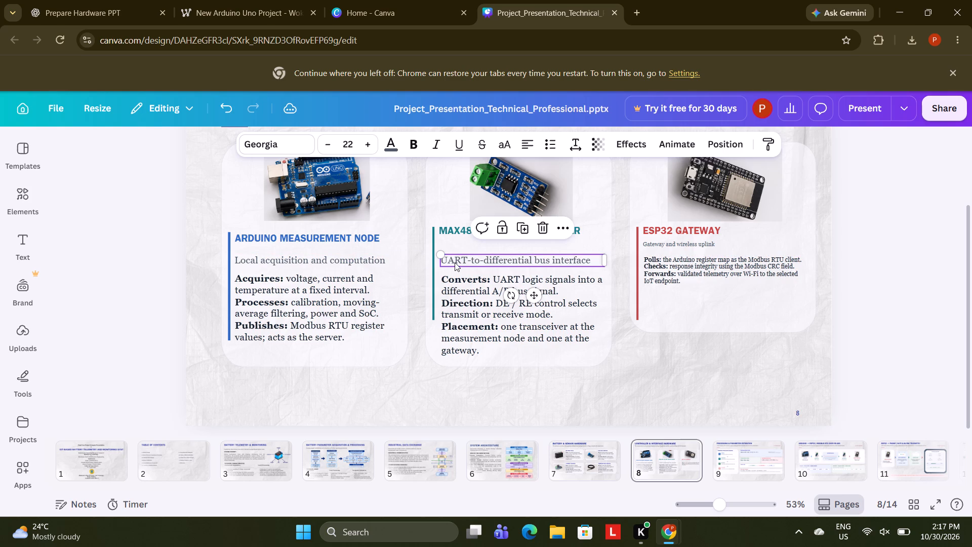
left_click_drag(448, 232, 448, 240)
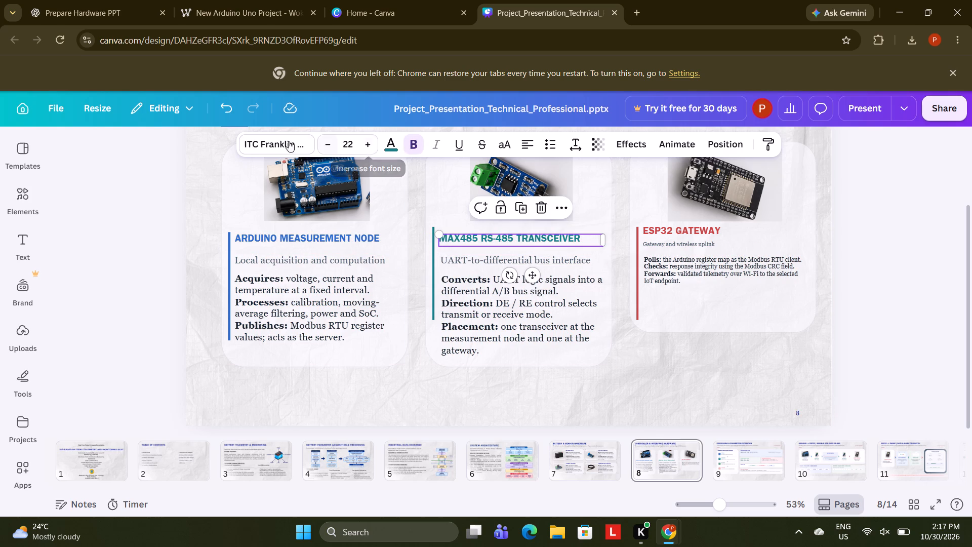
Recolour the MAX485 RS-485 Transceiver heading from teal to the same blue as the Arduino heading.
left_click(387, 143)
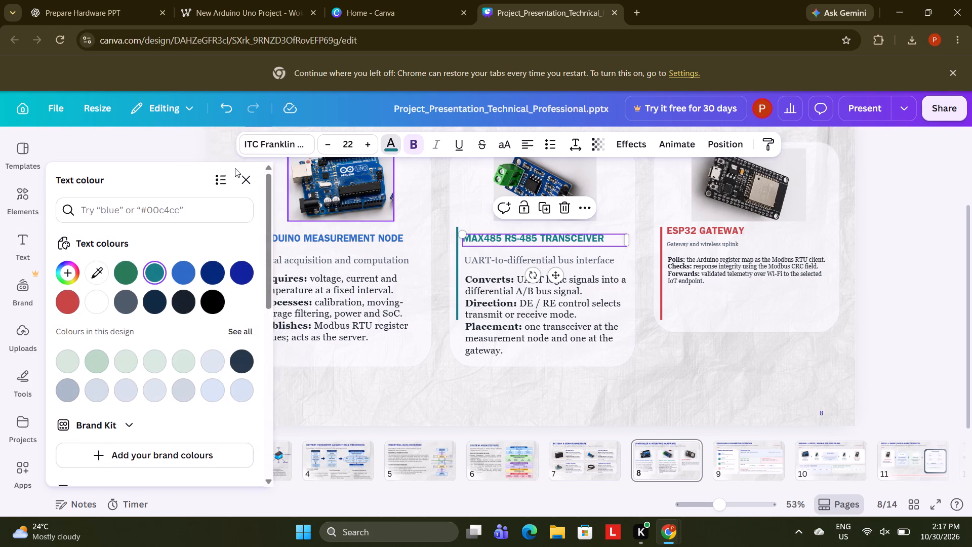
left_click(175, 272)
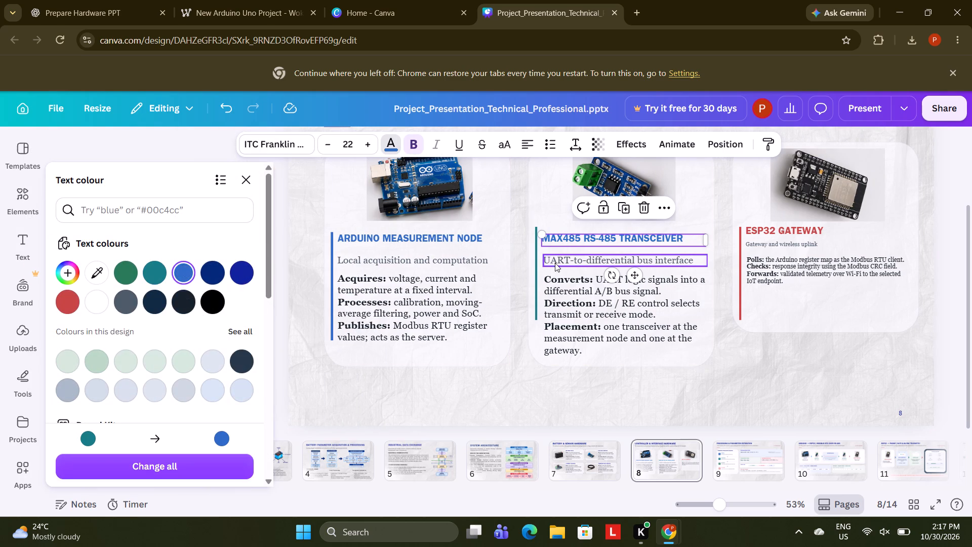
Lengthen the MAX485 card's teal vertical accent bar downward to reach the last line of the body text.
left_click(536, 273)
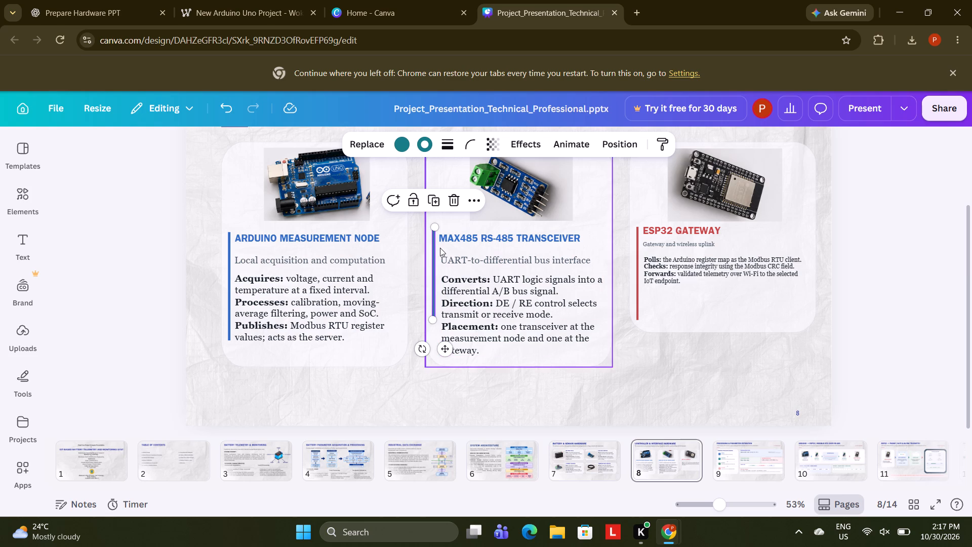
left_click_drag(433, 250, 434, 261)
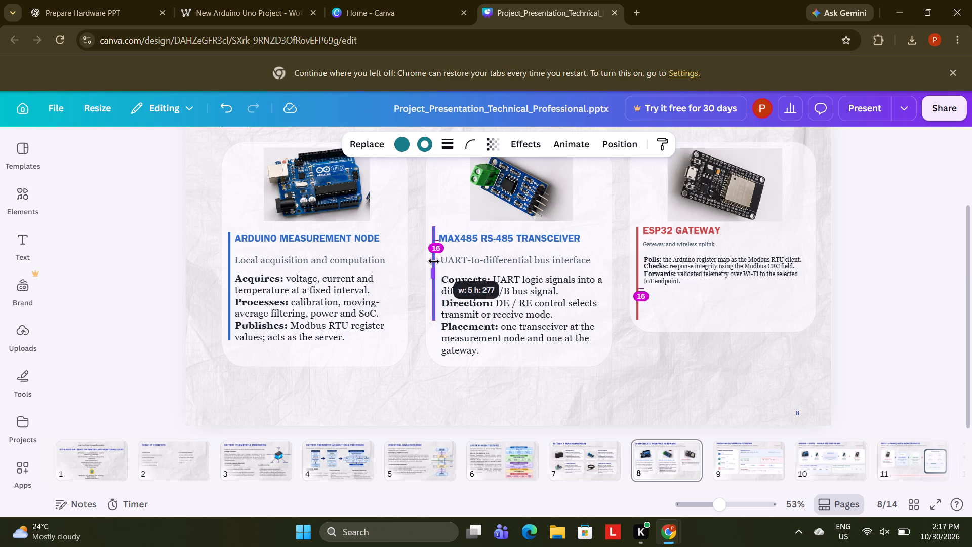
left_click_drag(434, 261, 434, 282)
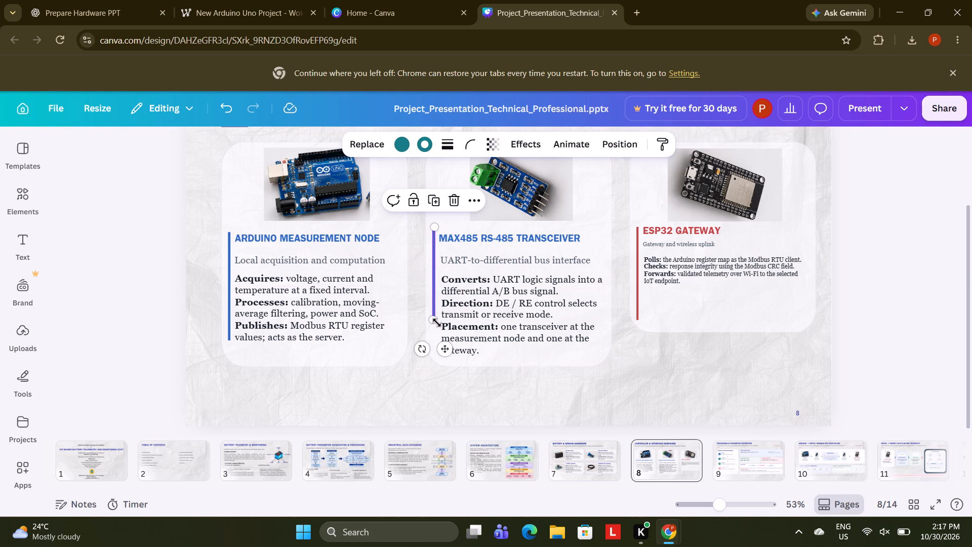
left_click_drag(434, 320, 435, 334)
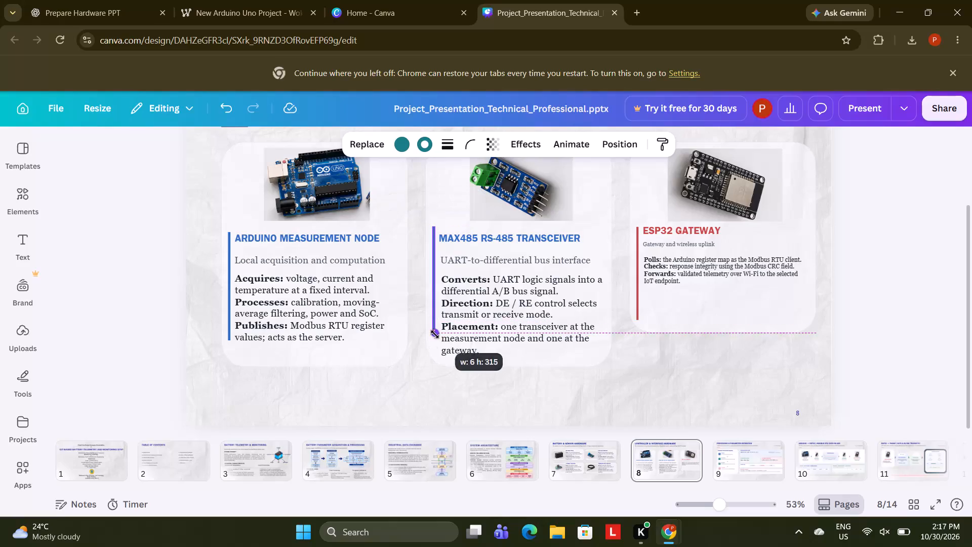
left_click_drag(435, 334, 433, 354)
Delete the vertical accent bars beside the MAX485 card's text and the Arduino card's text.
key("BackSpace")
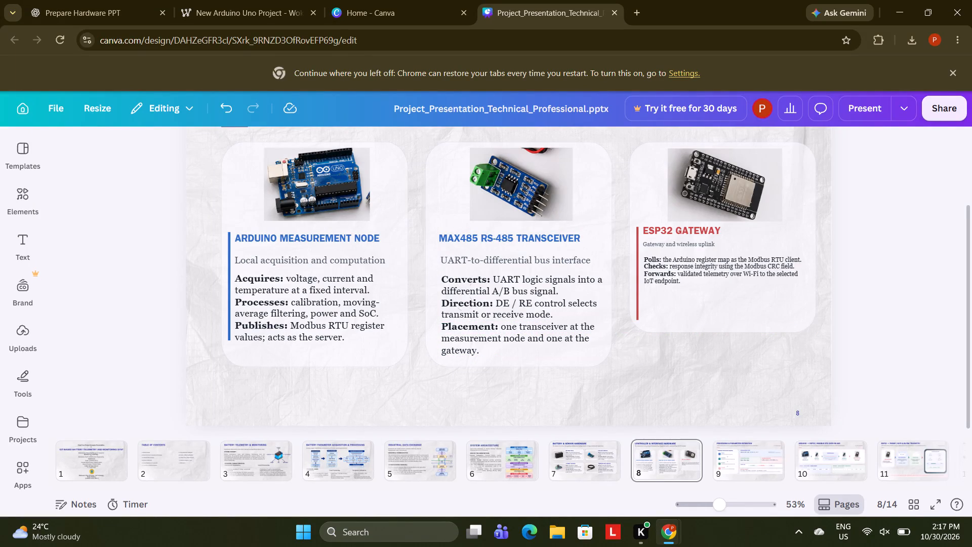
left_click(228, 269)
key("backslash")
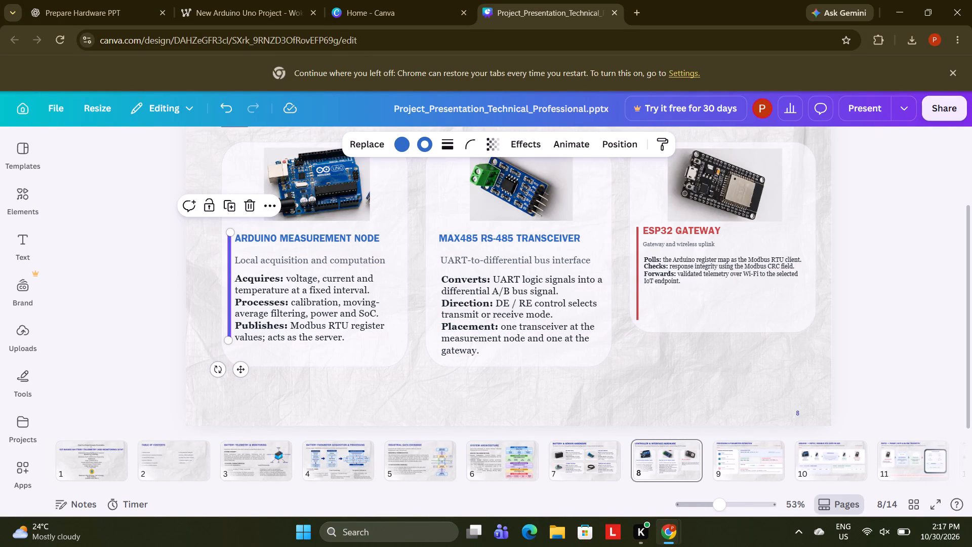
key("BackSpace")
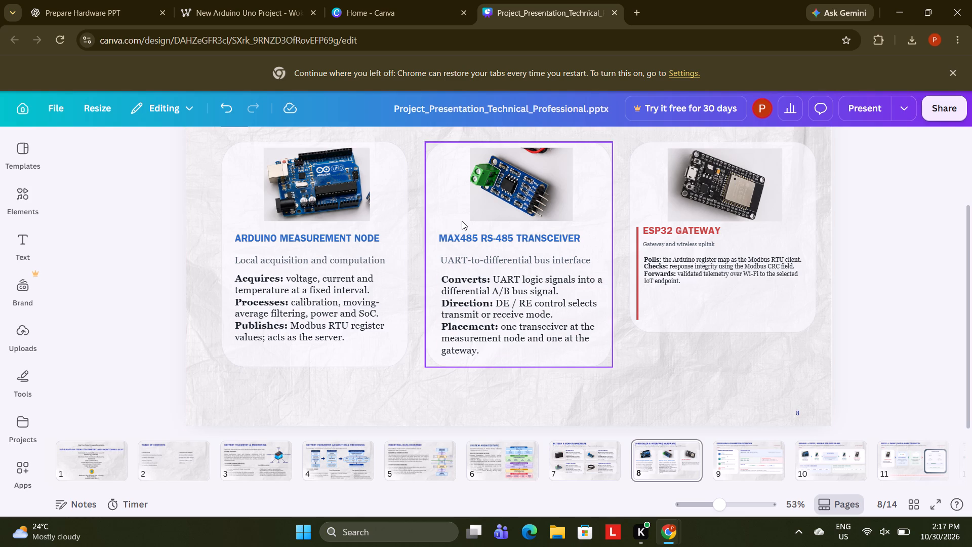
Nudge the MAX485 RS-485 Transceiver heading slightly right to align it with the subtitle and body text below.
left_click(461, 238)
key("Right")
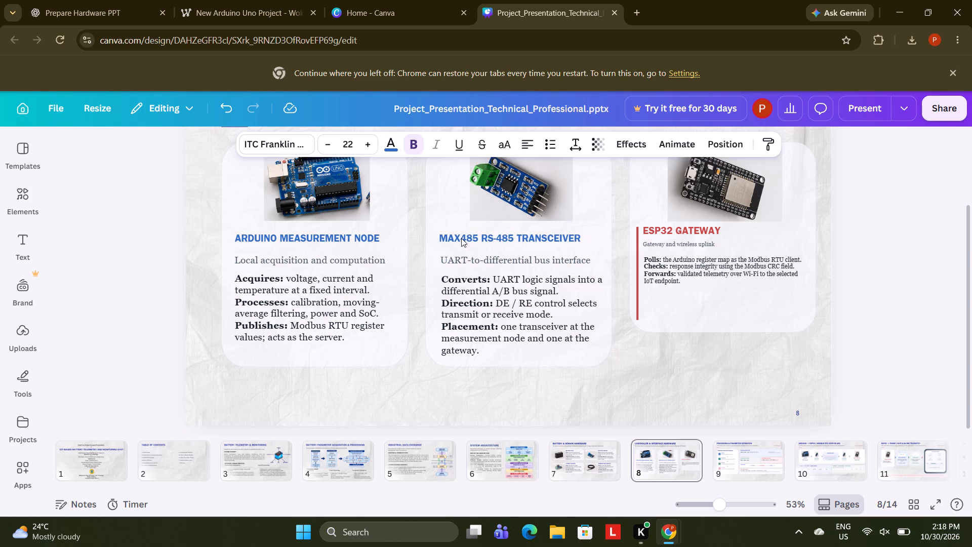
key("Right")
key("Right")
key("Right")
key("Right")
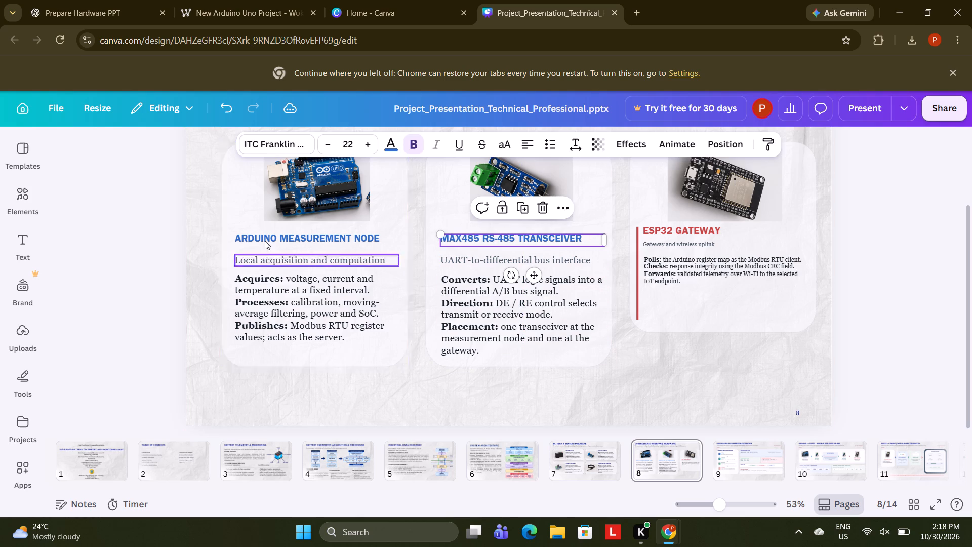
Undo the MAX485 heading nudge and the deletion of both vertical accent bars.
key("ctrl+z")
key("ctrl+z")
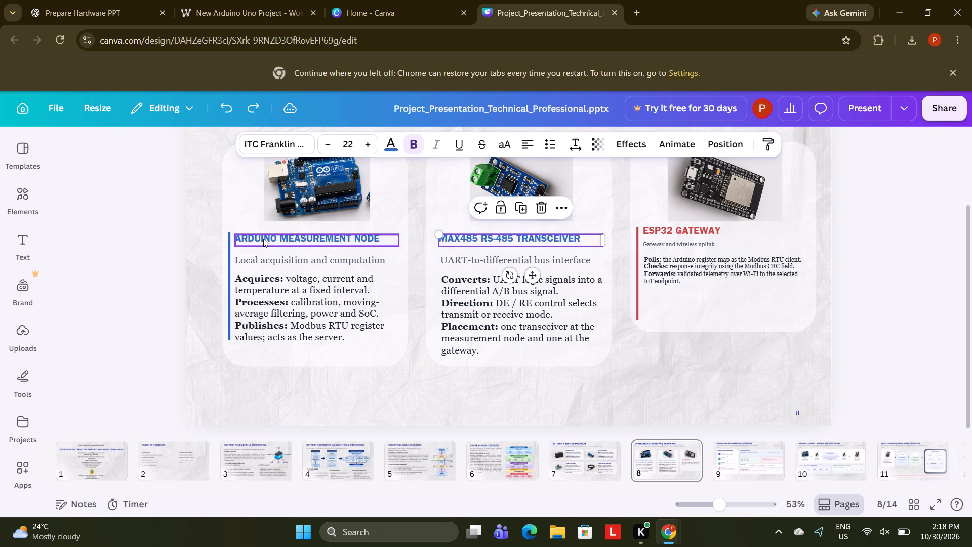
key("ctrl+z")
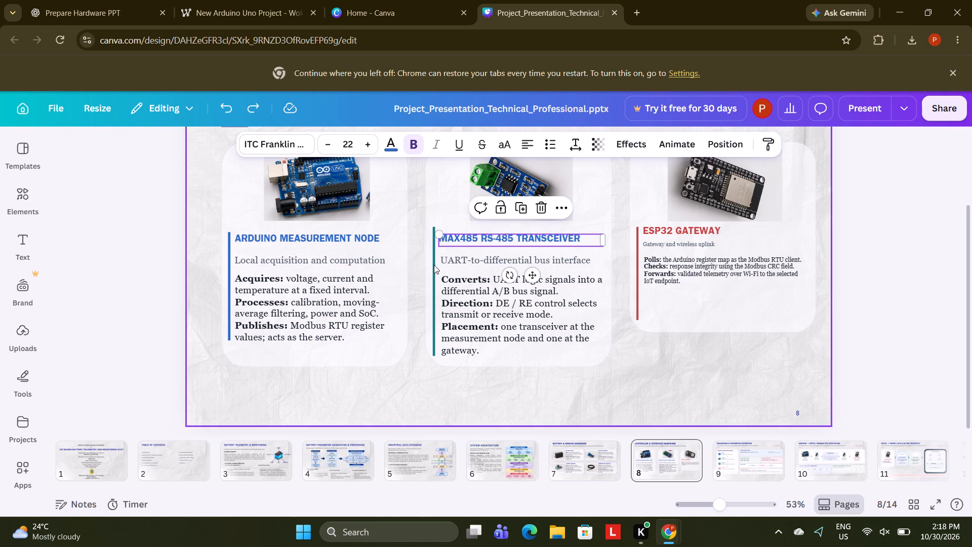
Delete the teal vertical accent bar beside the MAX485 card's text.
left_click(433, 267)
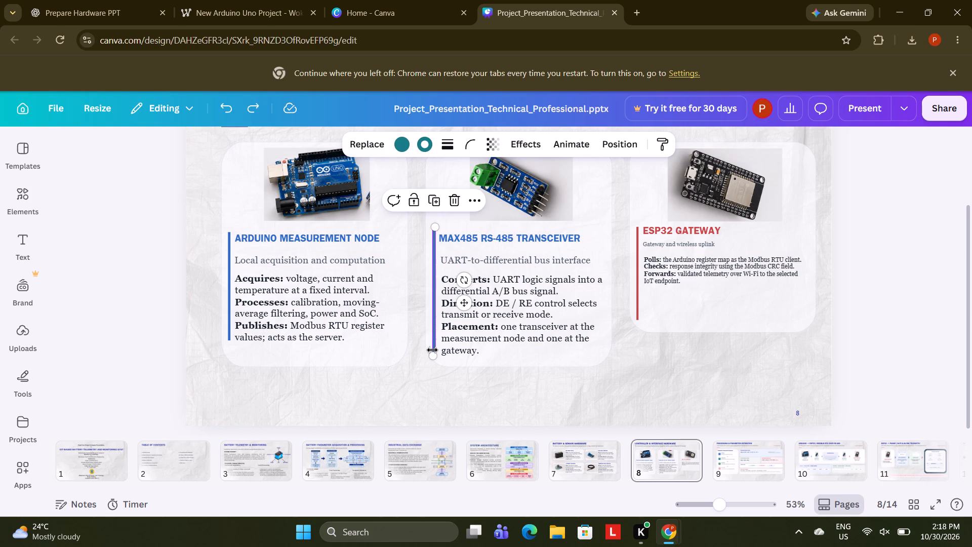
left_click_drag(435, 357, 428, 250)
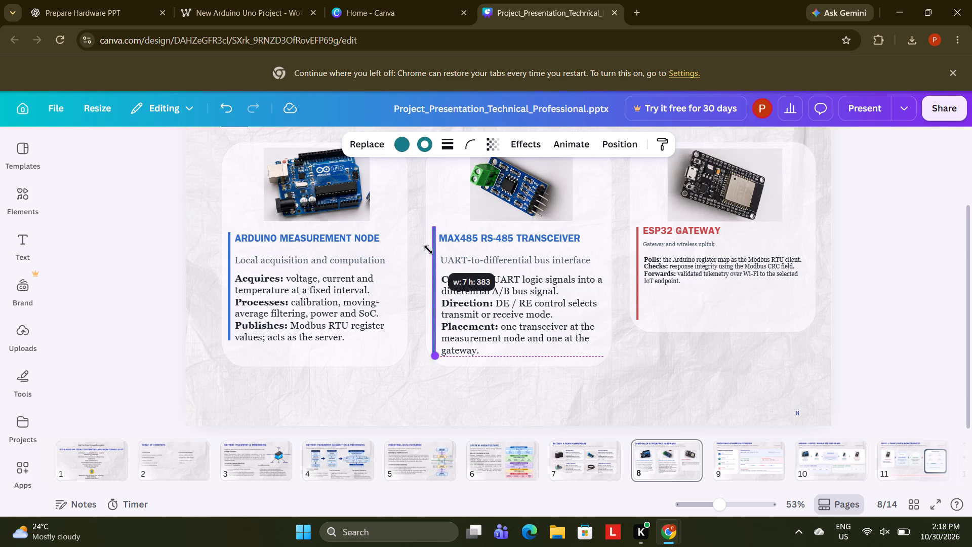
left_click_drag(428, 250, 429, 255)
left_click(429, 255)
key("BackSpace")
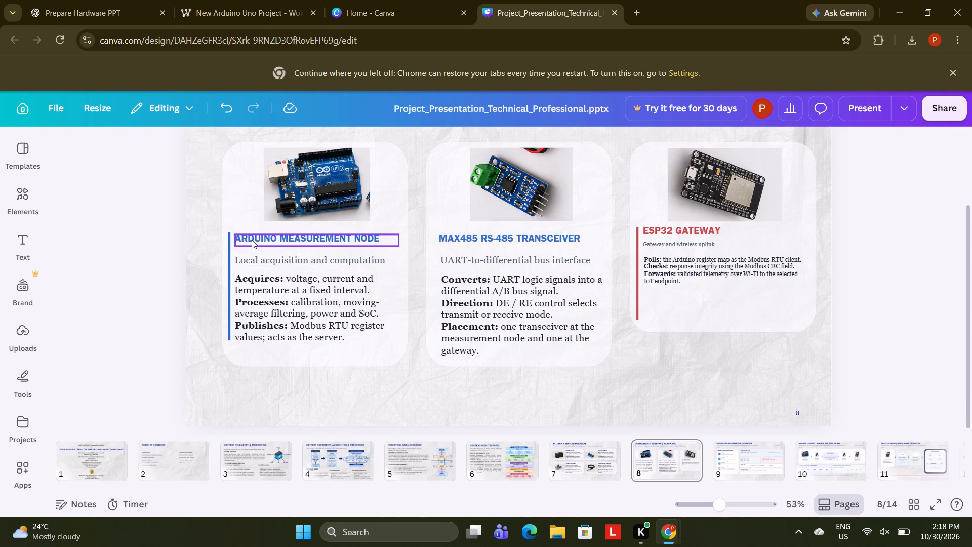
Copy the Arduino card's blue vertical accent bar and place the copy beside the MAX485 card's heading and text.
left_click(231, 247)
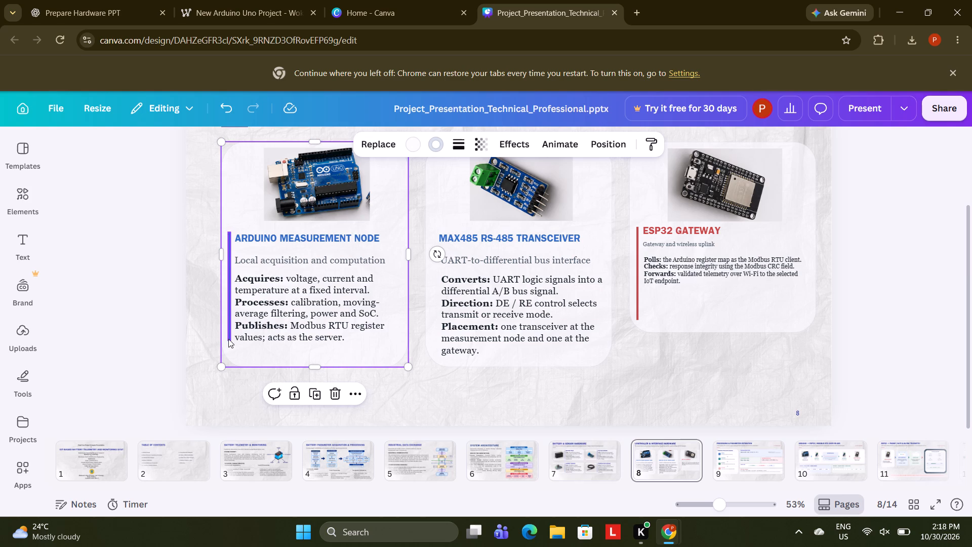
left_click_drag(228, 339, 393, 336)
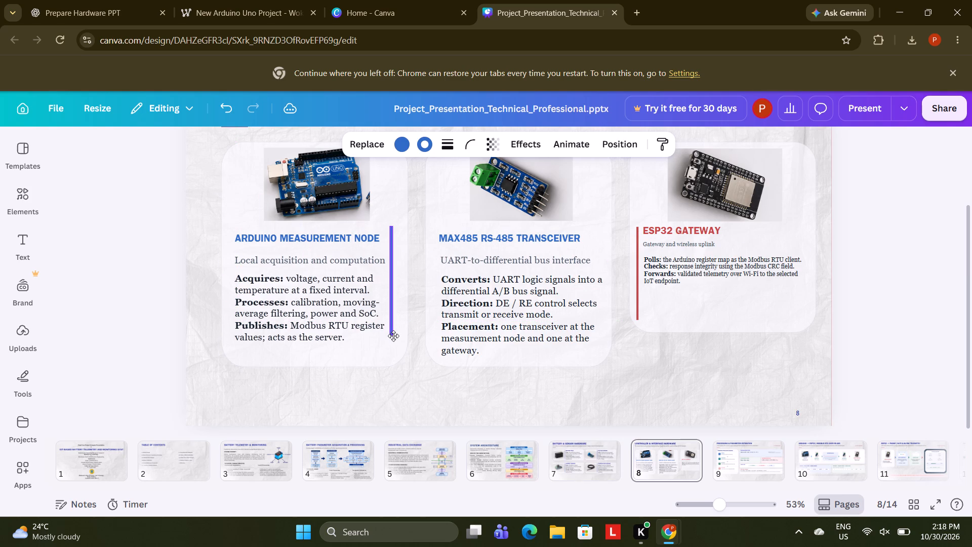
left_click_drag(393, 336, 234, 344)
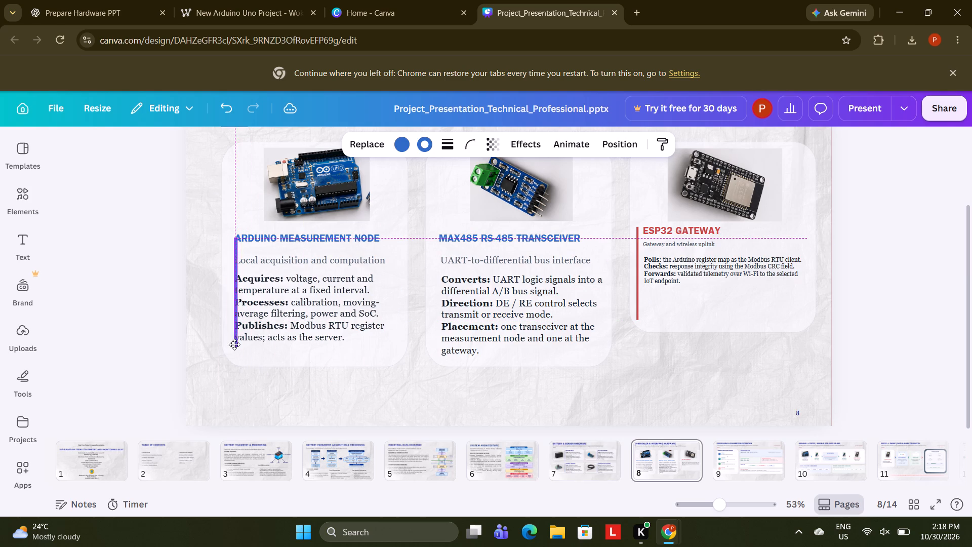
left_click_drag(234, 344, 229, 345)
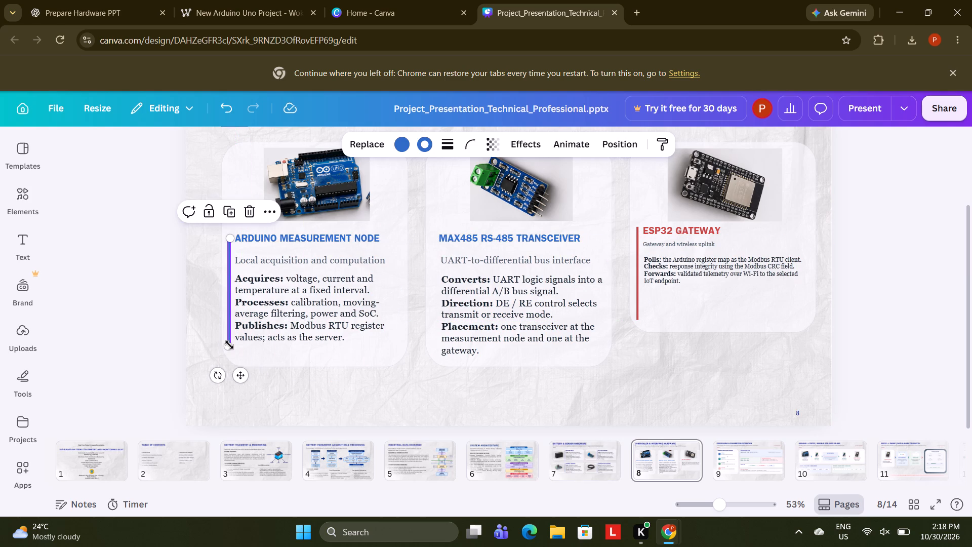
key("ctrl+c")
left_click(431, 271)
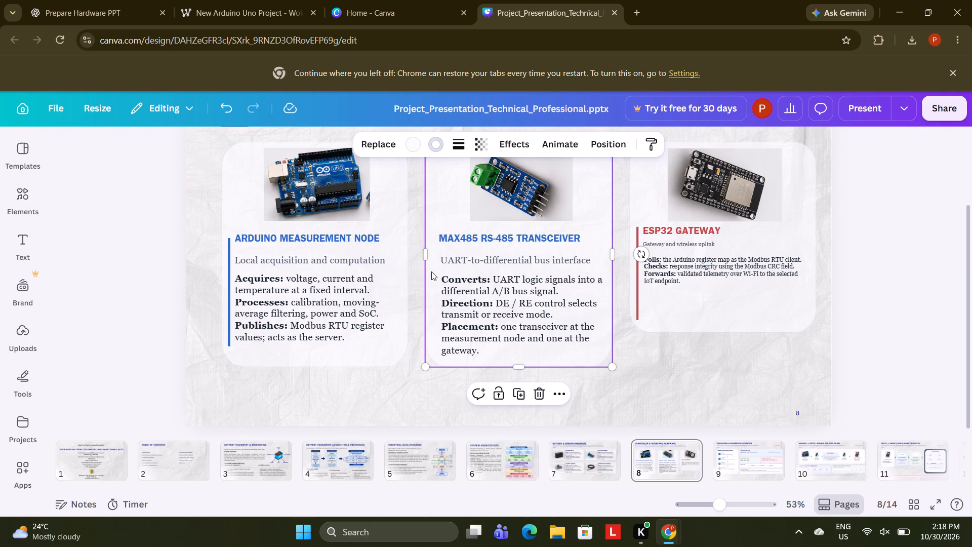
key("ctrl+v")
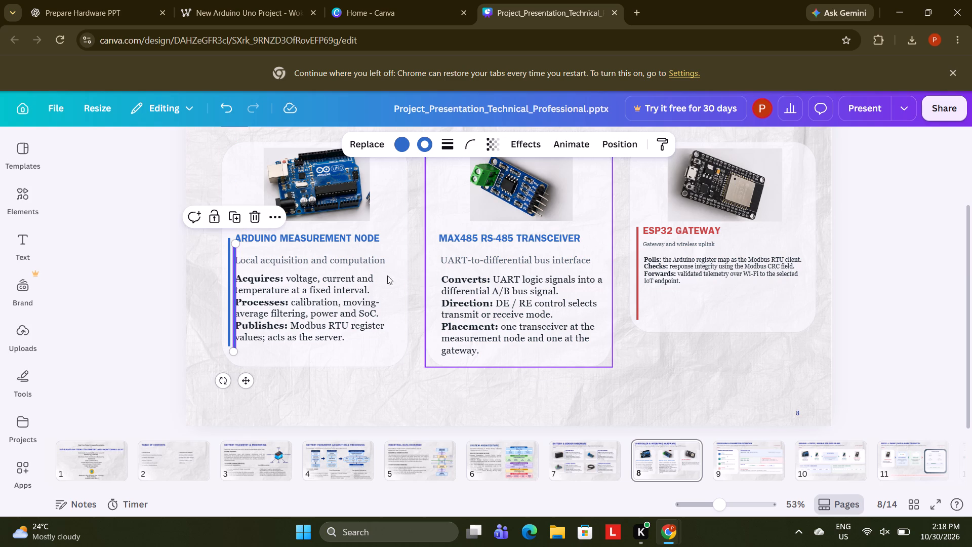
left_click_drag(247, 380, 409, 349)
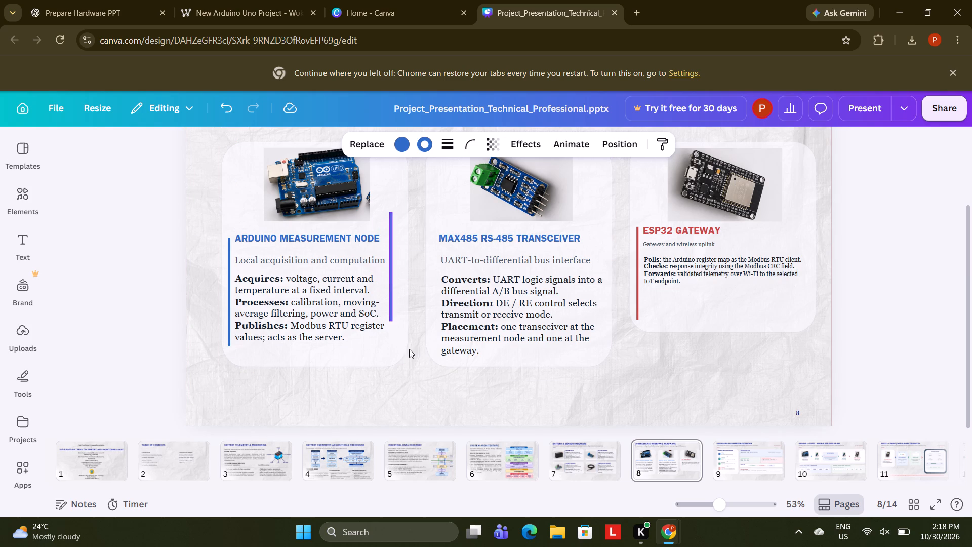
left_click_drag(409, 349, 442, 373)
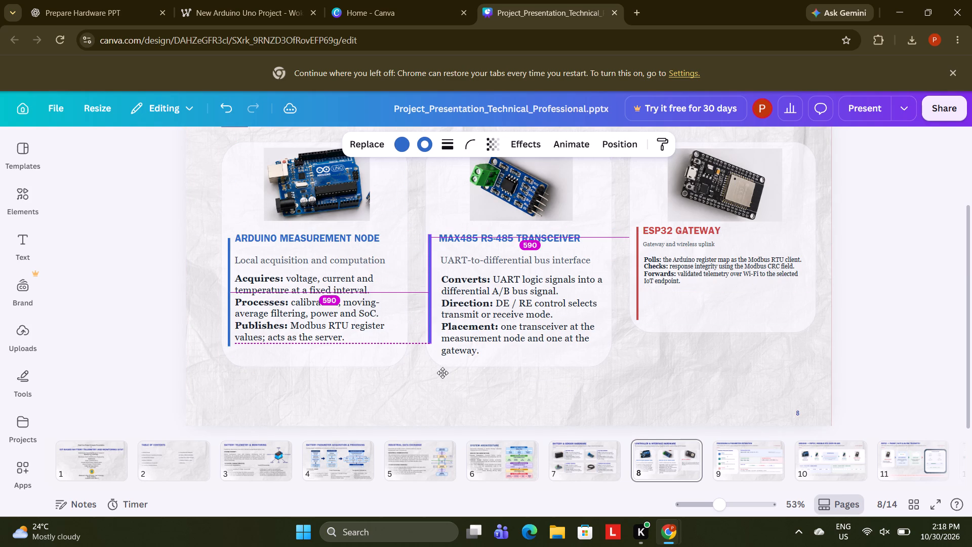
left_click_drag(442, 373, 445, 370)
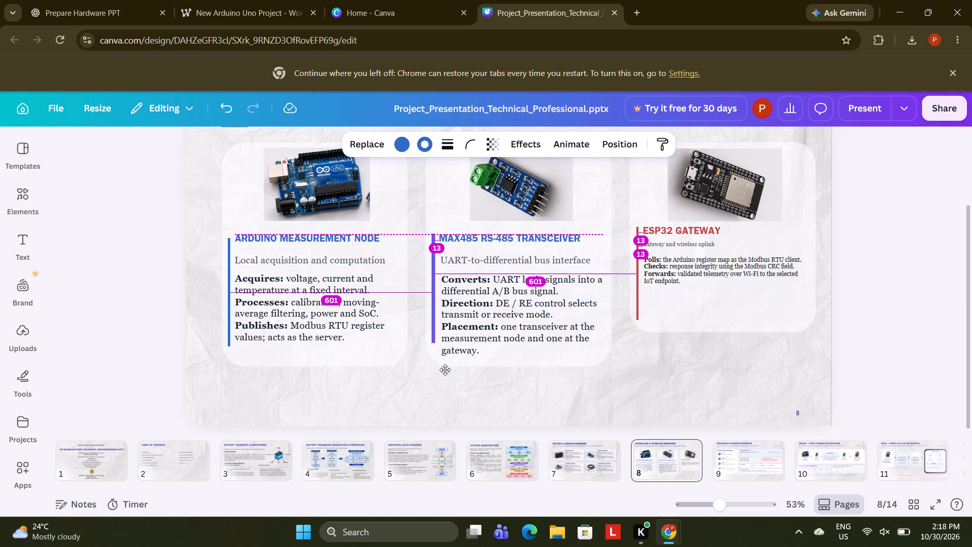
left_click_drag(445, 370, 443, 370)
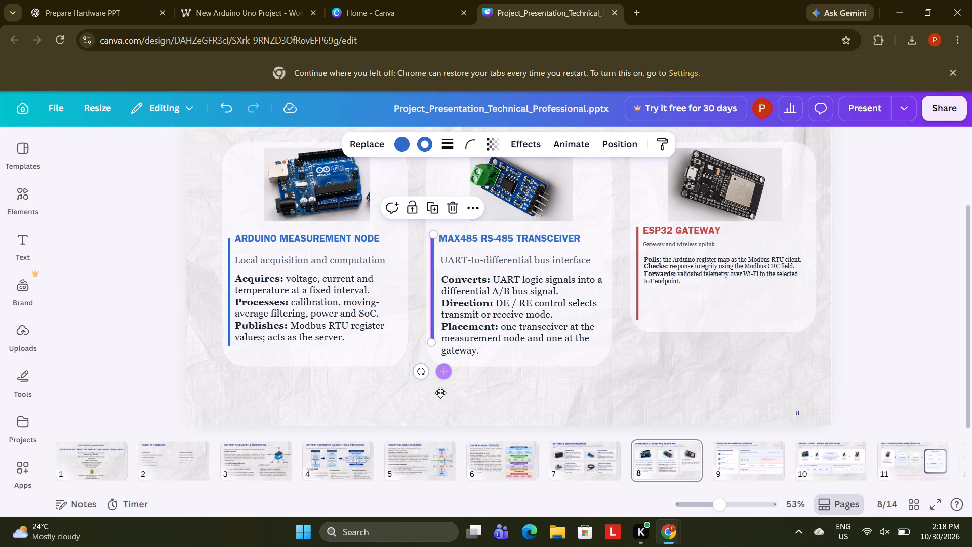
left_click(355, 412)
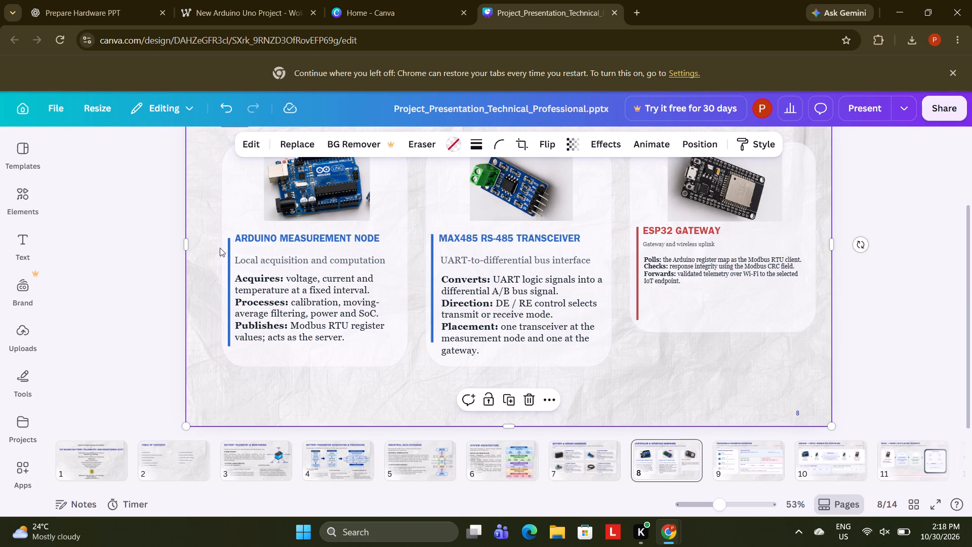
Move the Arduino card's blue accent bar slightly up to align it with the MAX485 card's bar.
left_click(230, 253)
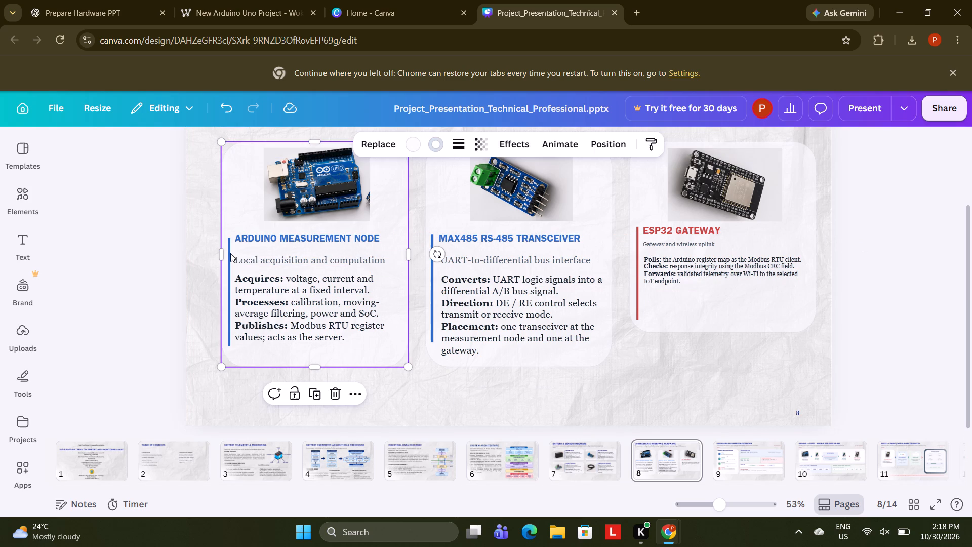
left_click_drag(228, 254, 227, 250)
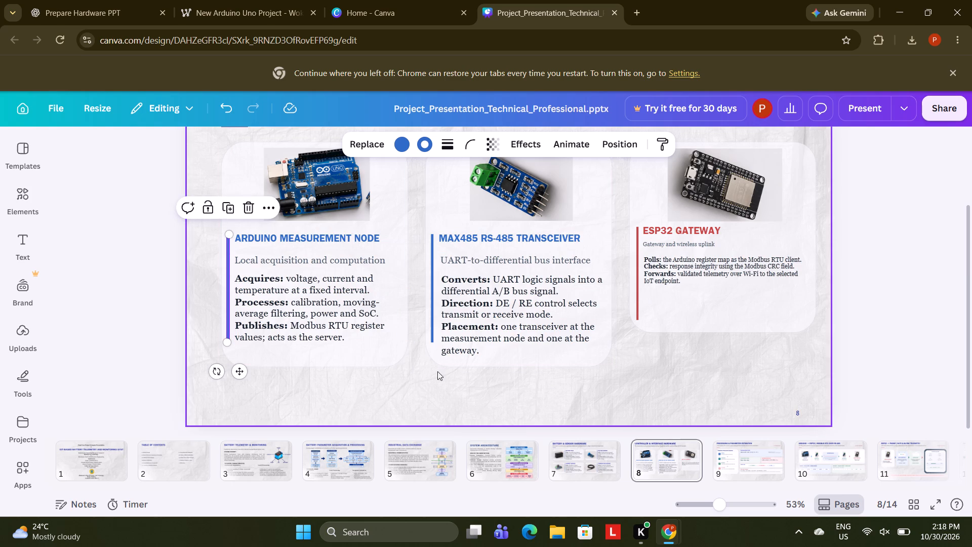
left_click(464, 395)
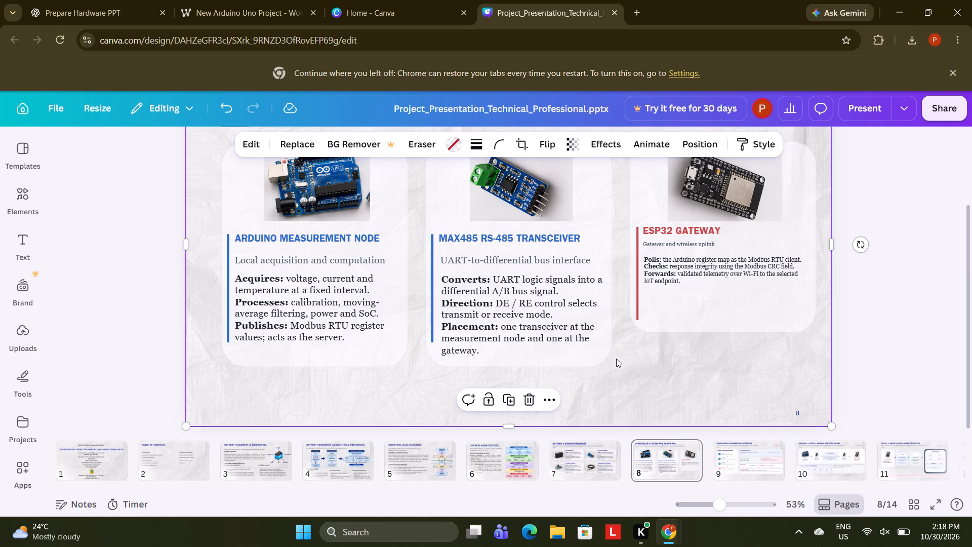
Nudge the MAX485 card's body text slightly up to line it up with the Arduino card's body text.
left_click(535, 313)
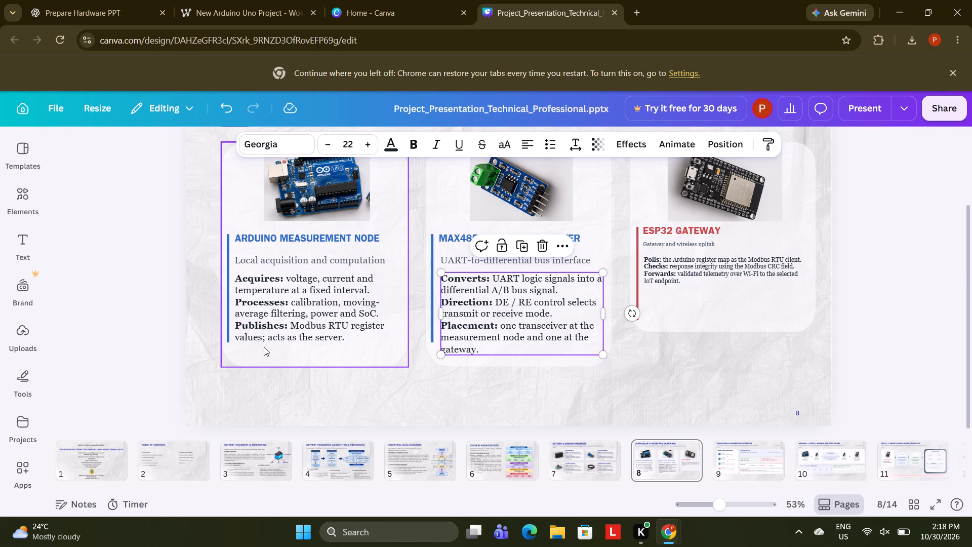
left_click(491, 401)
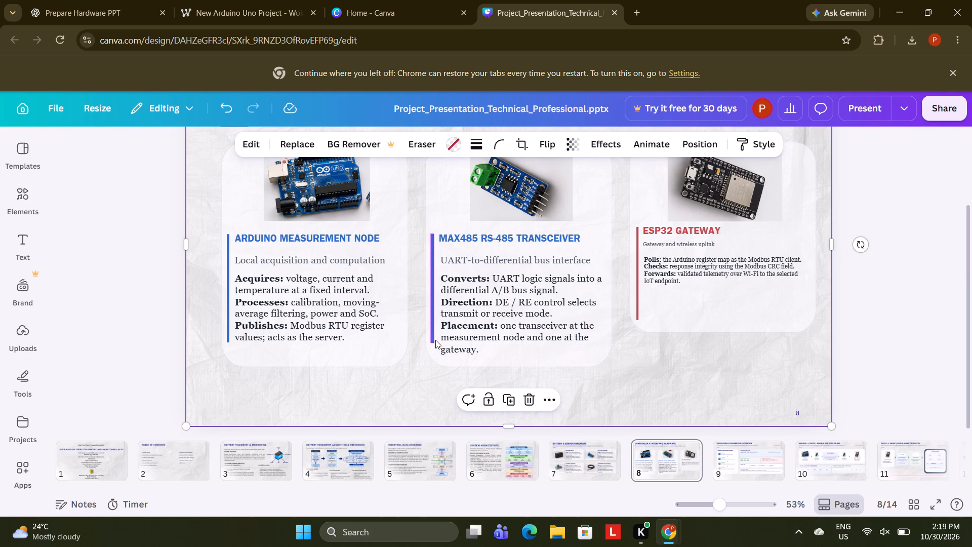
Lengthen the MAX485 card's blue accent bar downward to reach the last line of its body text.
left_click(432, 340)
left_click_drag(432, 344, 432, 351)
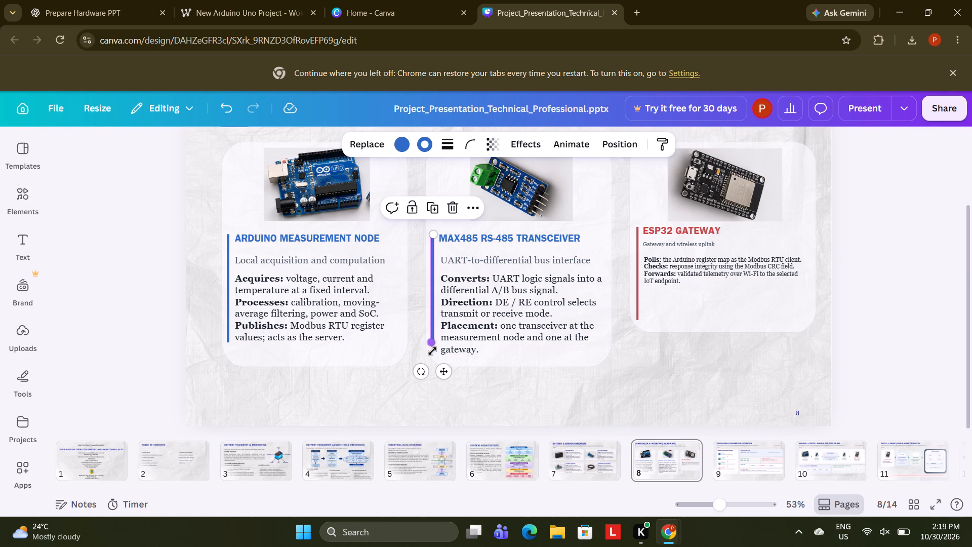
left_click_drag(432, 351, 433, 354)
left_click(557, 385)
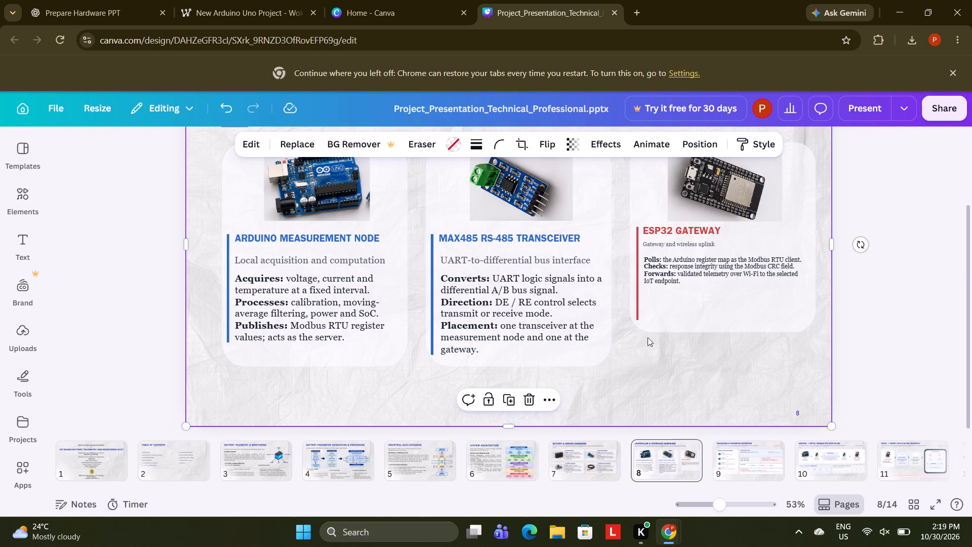
Extend the ESP32 Gateway card's background downward to match the height of the other two cards.
left_click(685, 307)
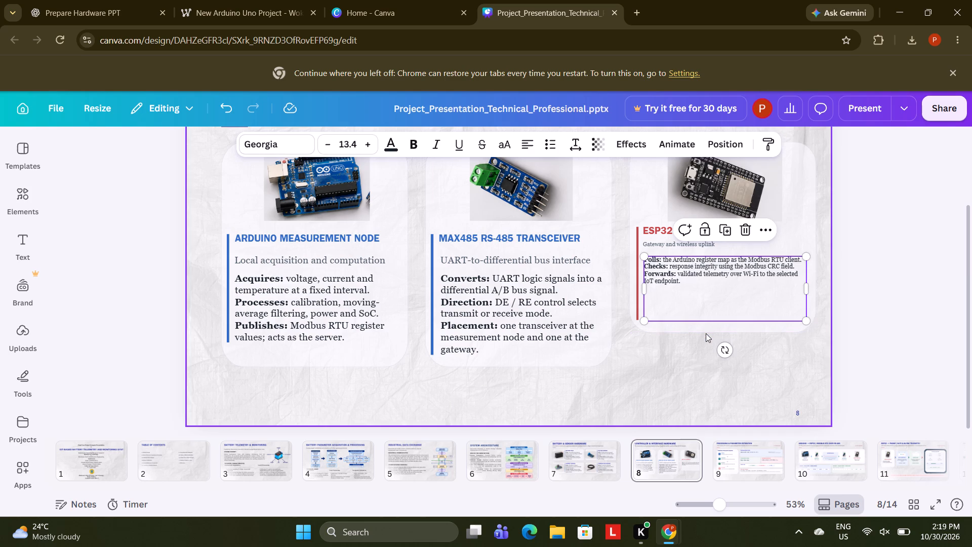
left_click(710, 324)
left_click_drag(722, 332, 724, 352)
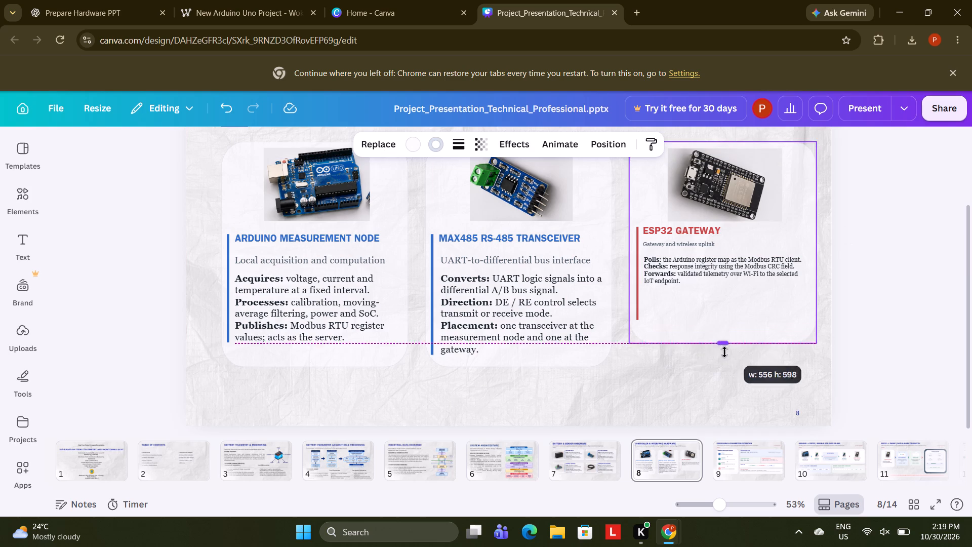
left_click_drag(724, 352, 724, 367)
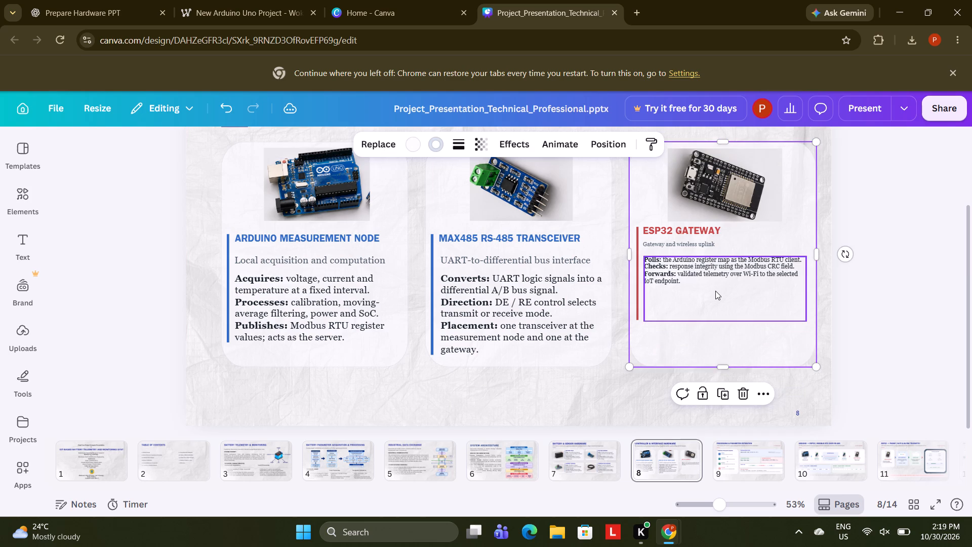
Set the ESP32 Gateway card's subtitle and body text to size 22, positioned level with the other cards' text.
left_click(712, 287)
double_click(698, 269)
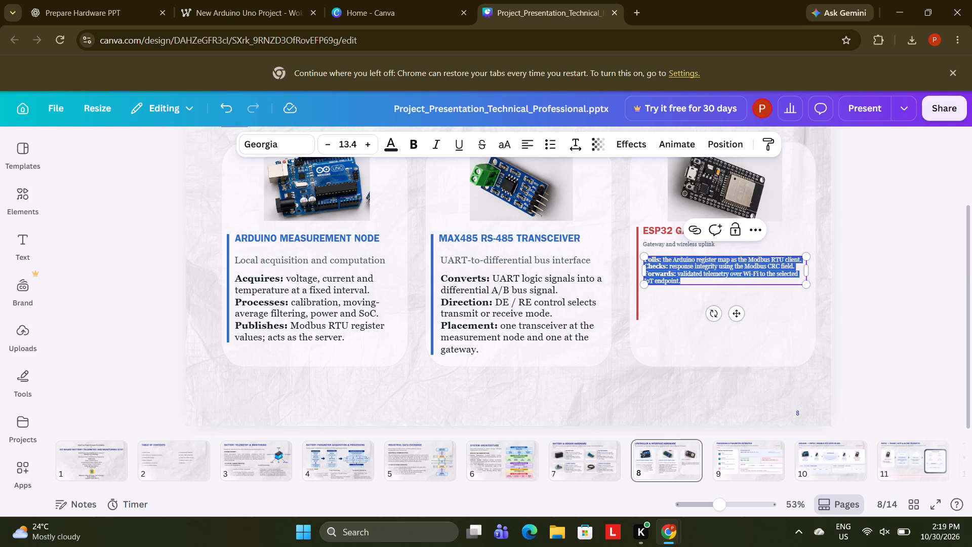
Set the ESP32 Gateway card's body text and its "Gateway and wireless uplink" subtitle to font size 22.
left_click(343, 147)
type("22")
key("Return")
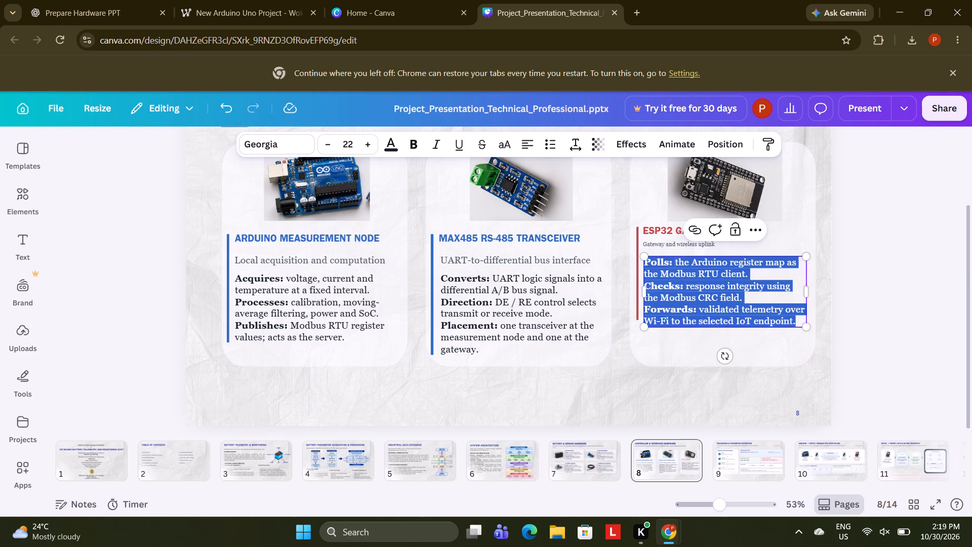
left_click(658, 229)
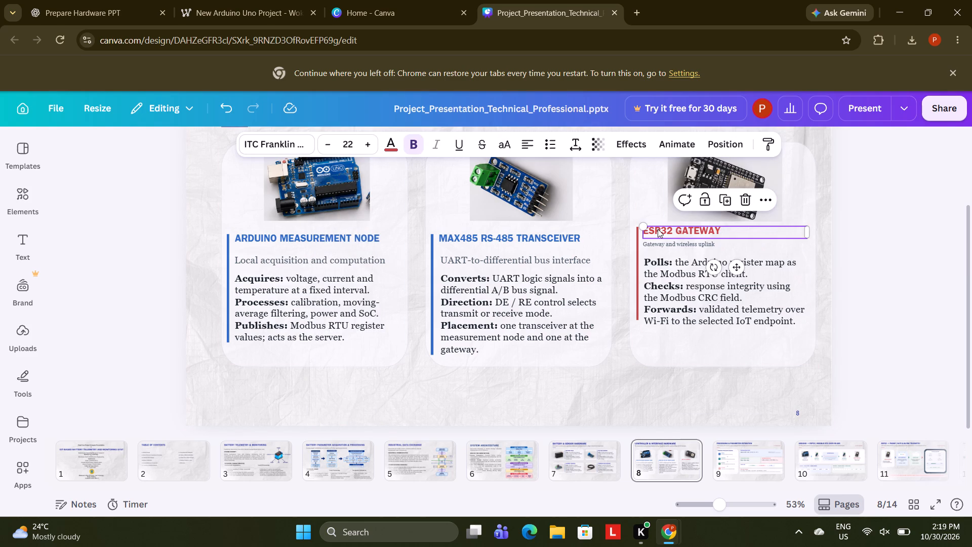
left_click(663, 244)
double_click(663, 244)
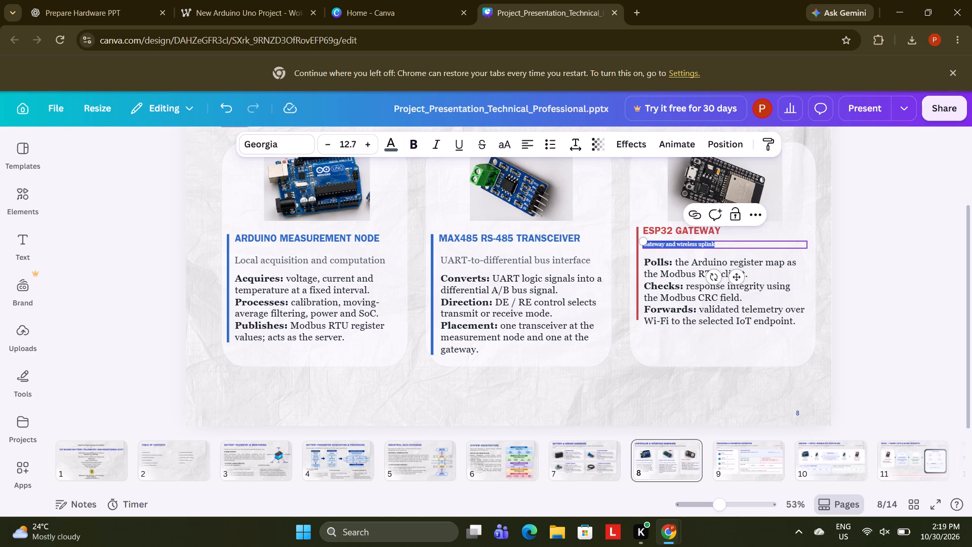
left_click(351, 136)
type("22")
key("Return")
left_click(689, 394)
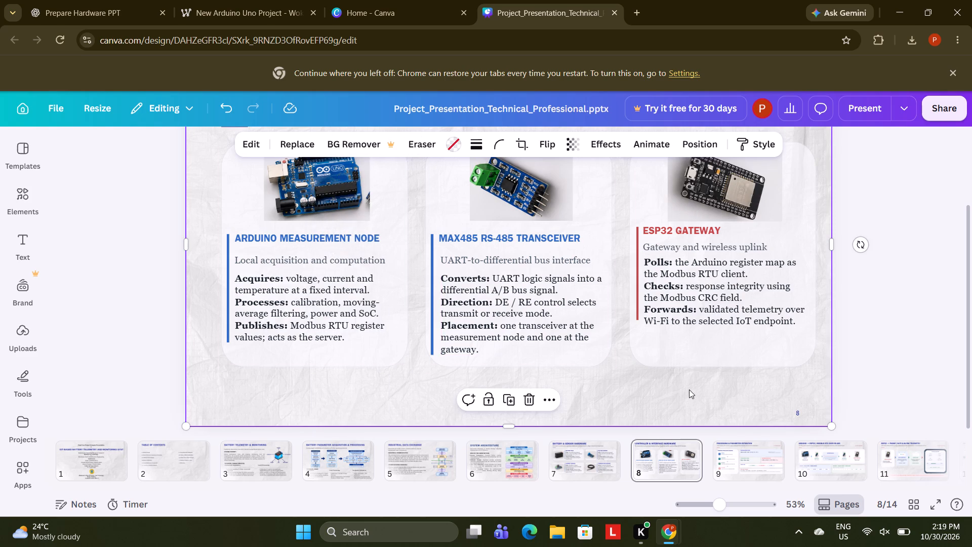
Move the ESP32 Gateway card's body text and subtitle down, level with the matching text in the other two cards.
left_click_drag(686, 312, 690, 328)
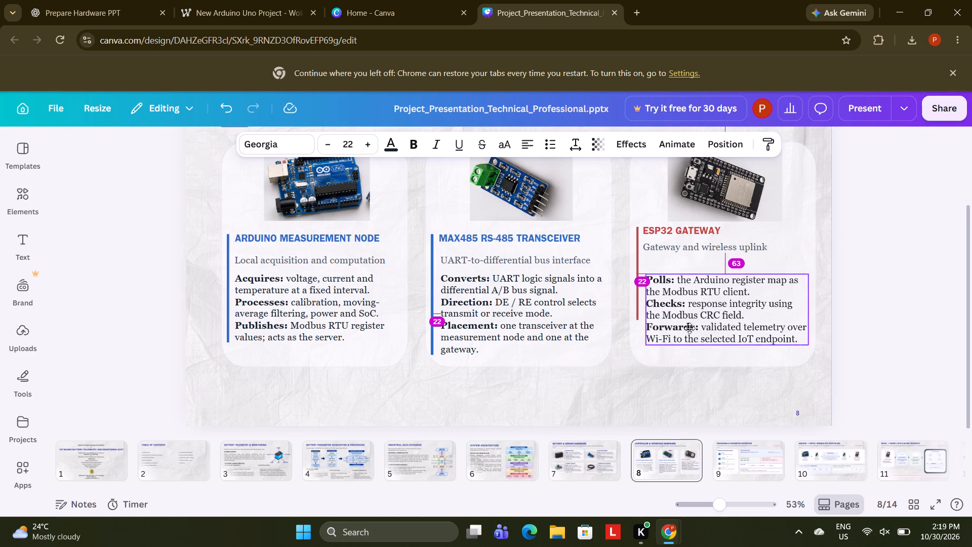
left_click_drag(690, 328, 688, 327)
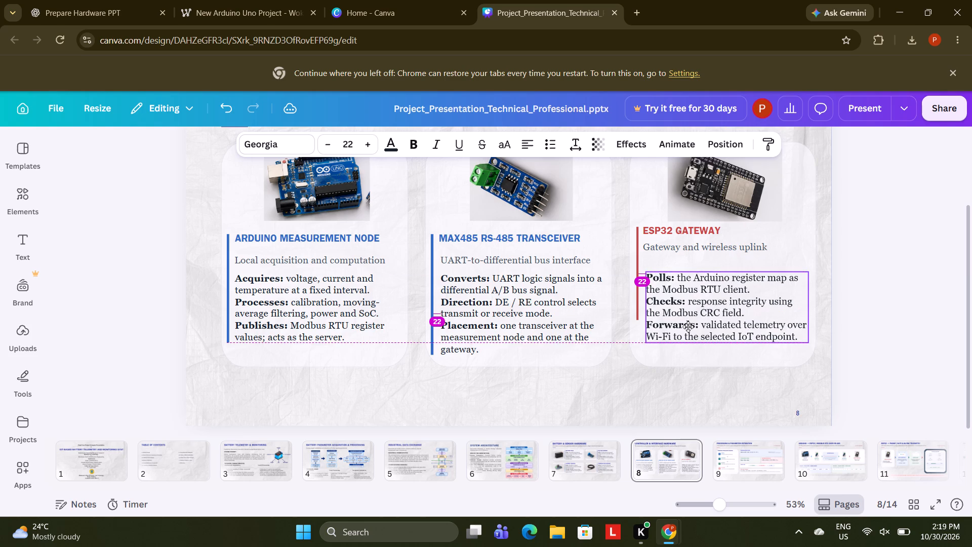
left_click_drag(688, 327, 688, 328)
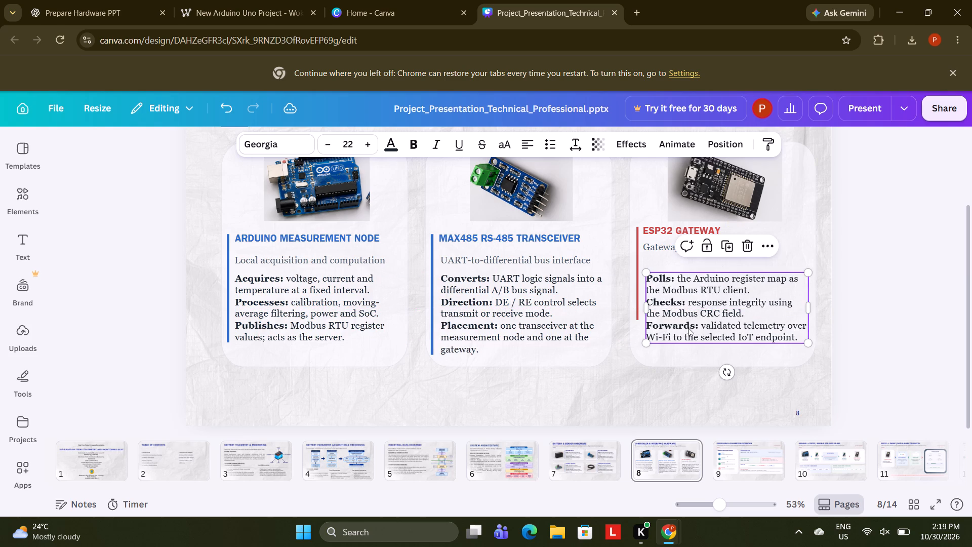
left_click_drag(657, 250, 657, 264)
left_click(701, 388)
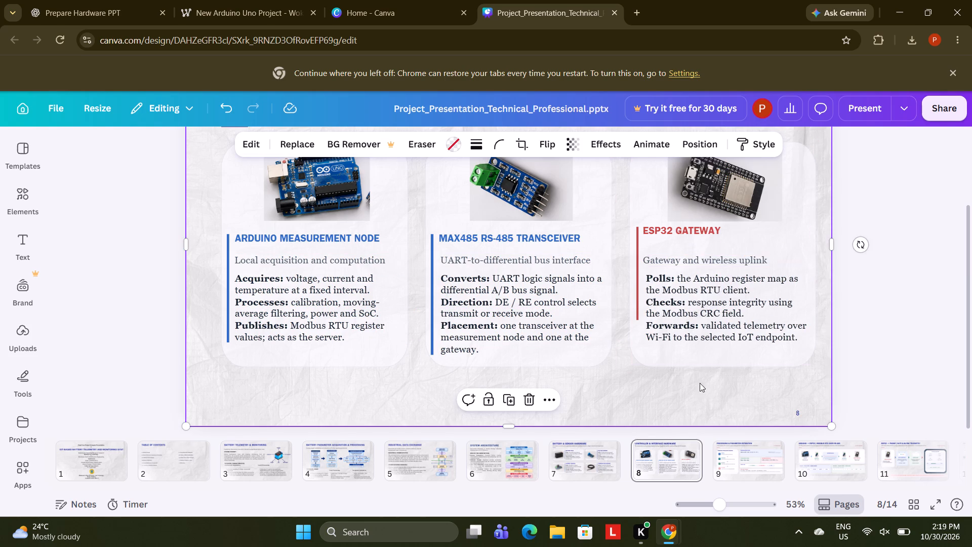
Nudge the ESP32 Gateway card's body text slightly left to line up with its subtitle's left edge.
left_click(672, 304)
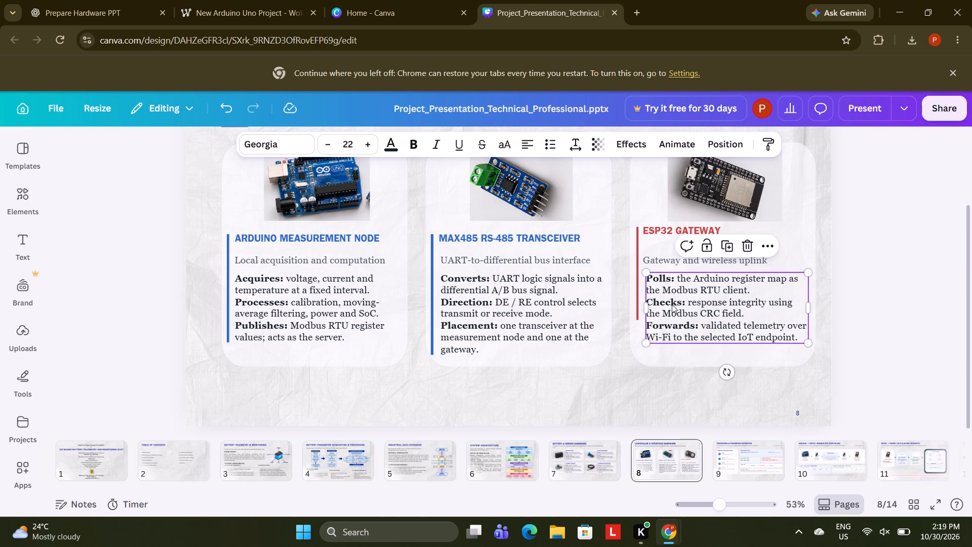
key("Left")
key("Left")
key("Left")
key("Left")
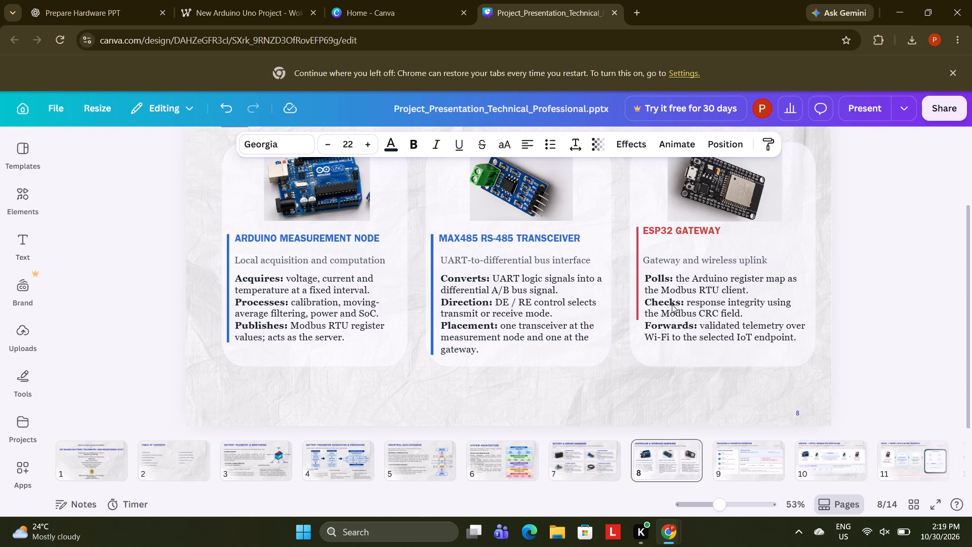
key("Left")
key("Left")
key("Left")
key("Left")
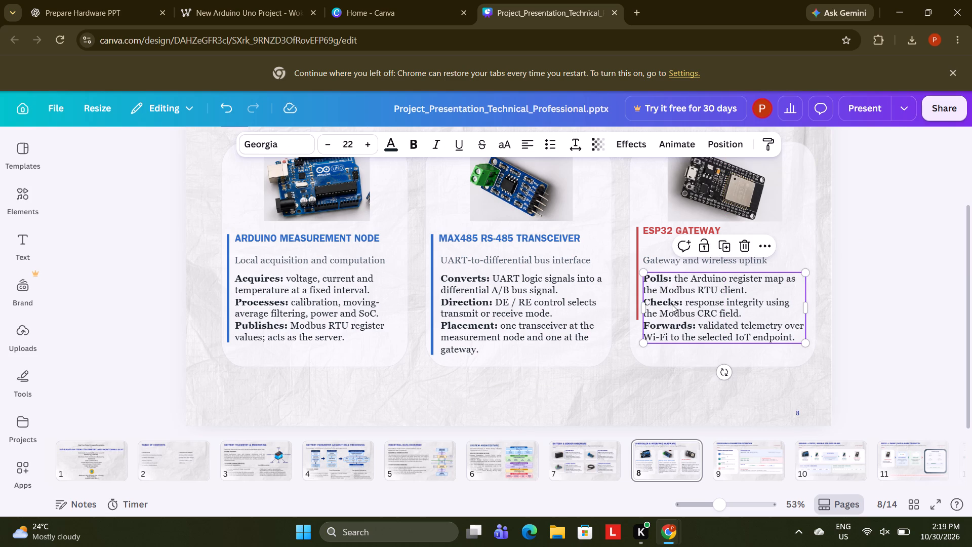
key("Right")
key("Right")
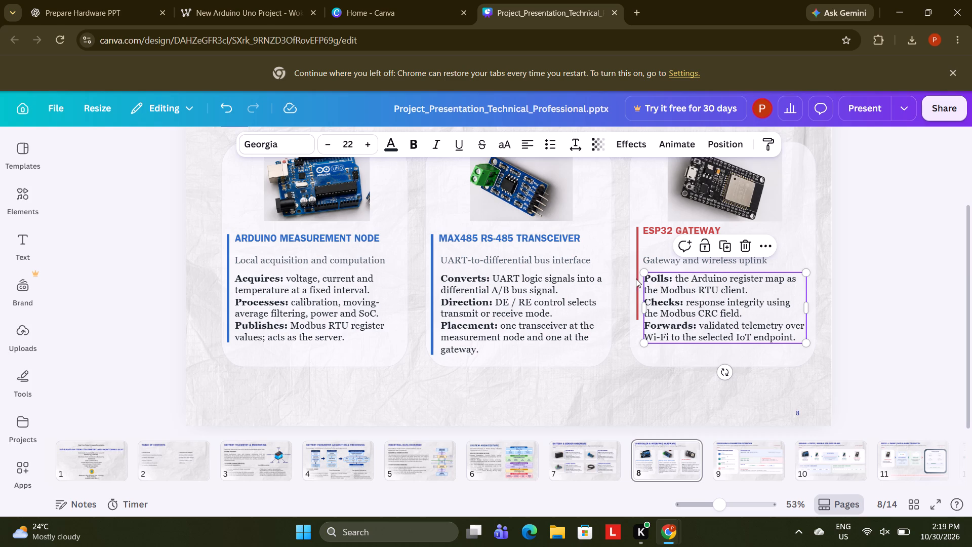
Move the ESP32 Gateway heading down to align it with the Arduino and MAX485 card headings.
left_click_drag(647, 226, 649, 240)
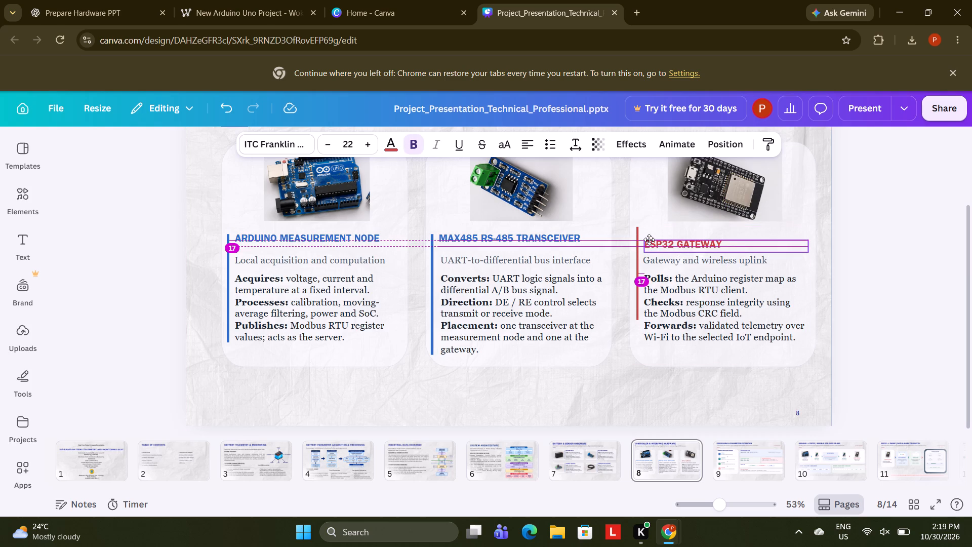
left_click_drag(649, 240, 650, 235)
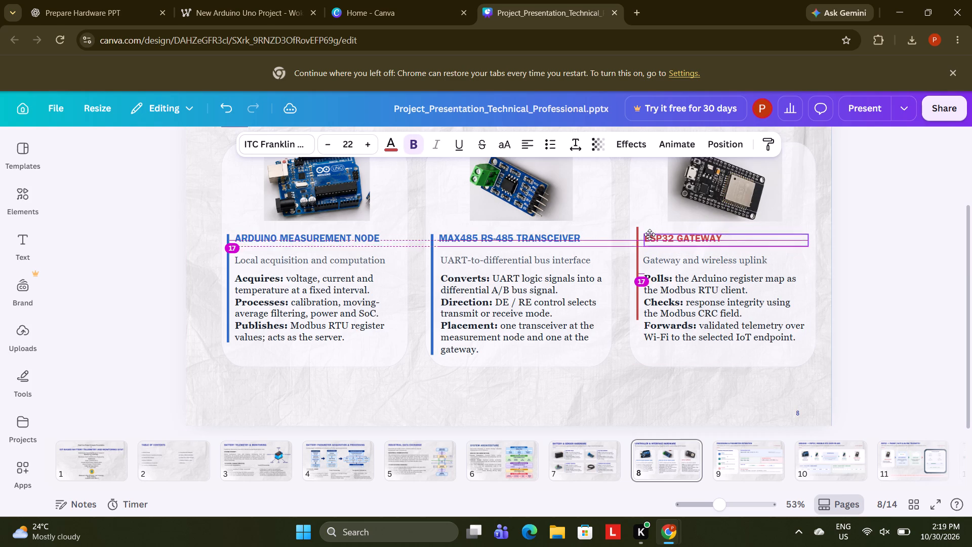
left_click_drag(650, 235, 649, 235)
left_click(614, 400)
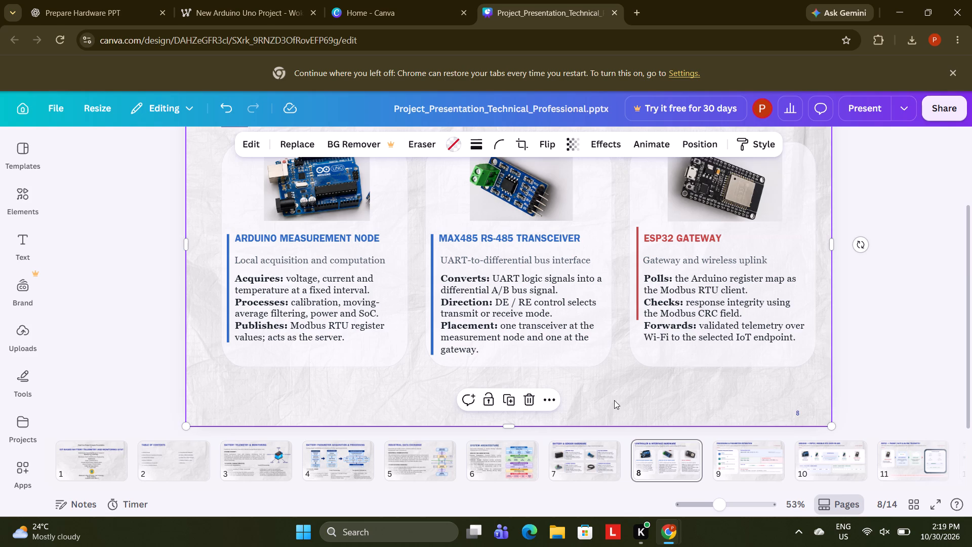
Nudge the ESP32 card's "Gateway and wireless uplink" subtitle slightly up, closer to its heading.
left_click(659, 262)
key("Up")
key("Up")
key("Up")
key("Up")
key("Up")
key("Up")
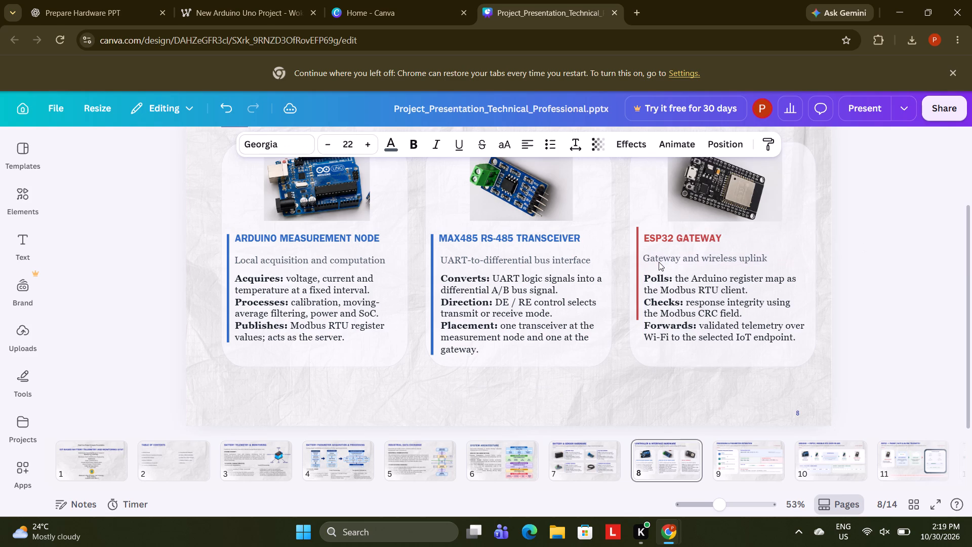
key("Up")
key("Down")
key("Down")
key("Down")
key("Down")
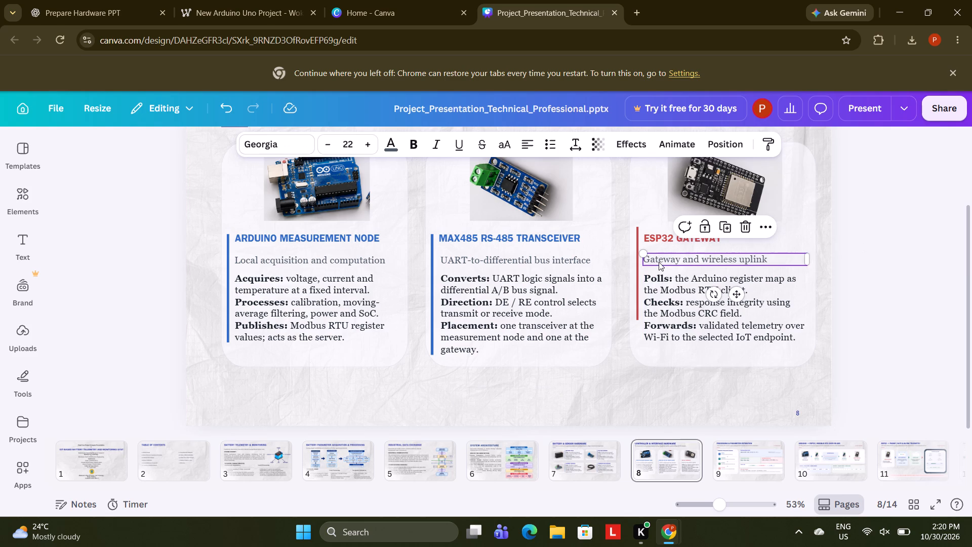
left_click(571, 394)
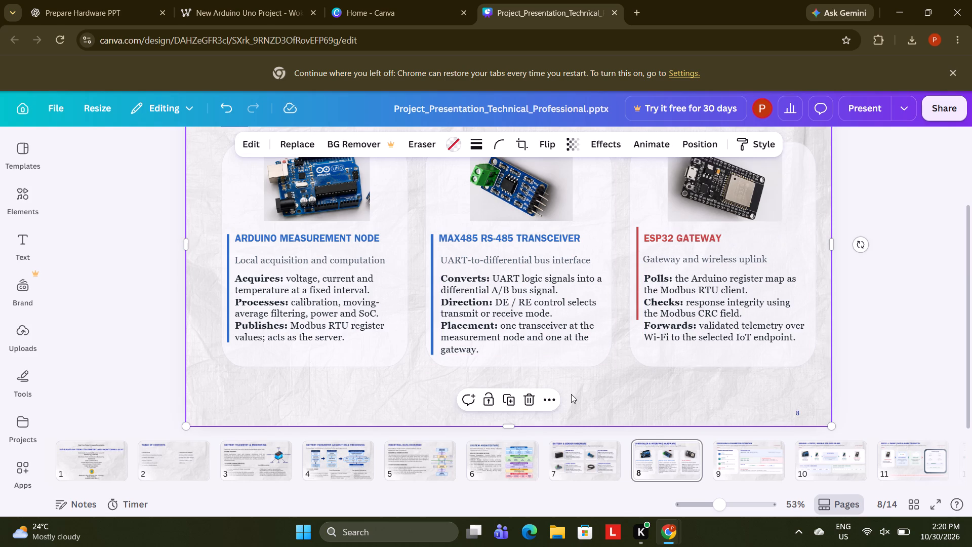
Recolour the ESP32 Gateway and MAX485 RS-485 Transceiver headings to blue #12229d.
left_click(674, 239)
left_click(388, 147)
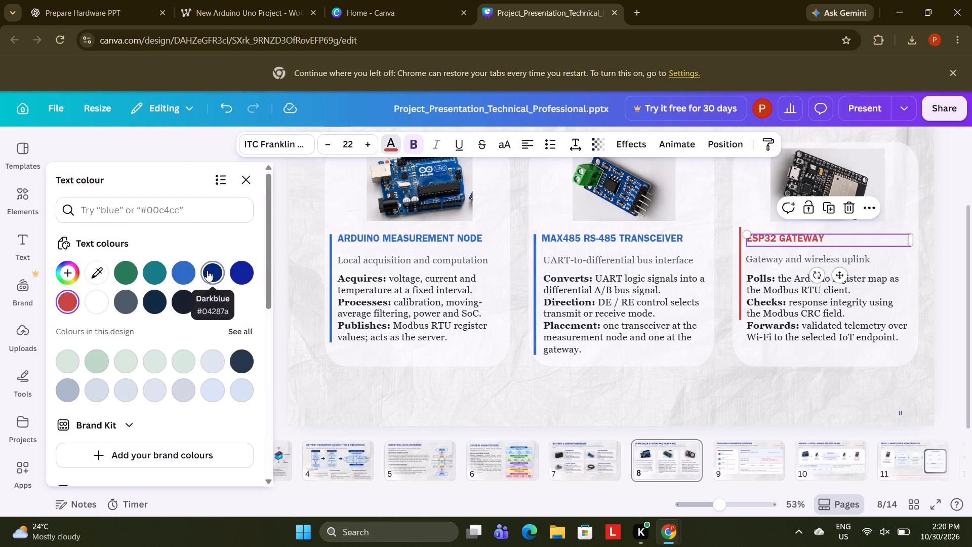
left_click(241, 271)
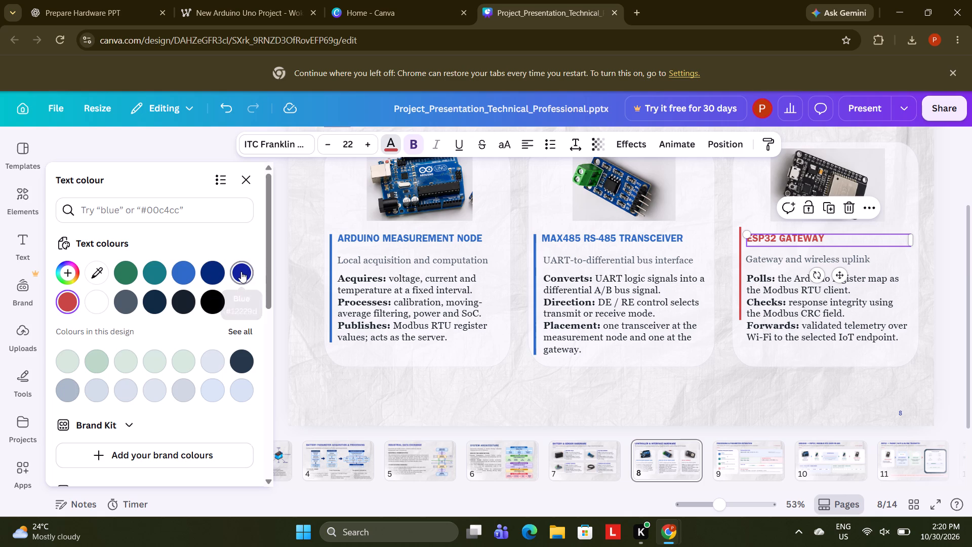
left_click(663, 234)
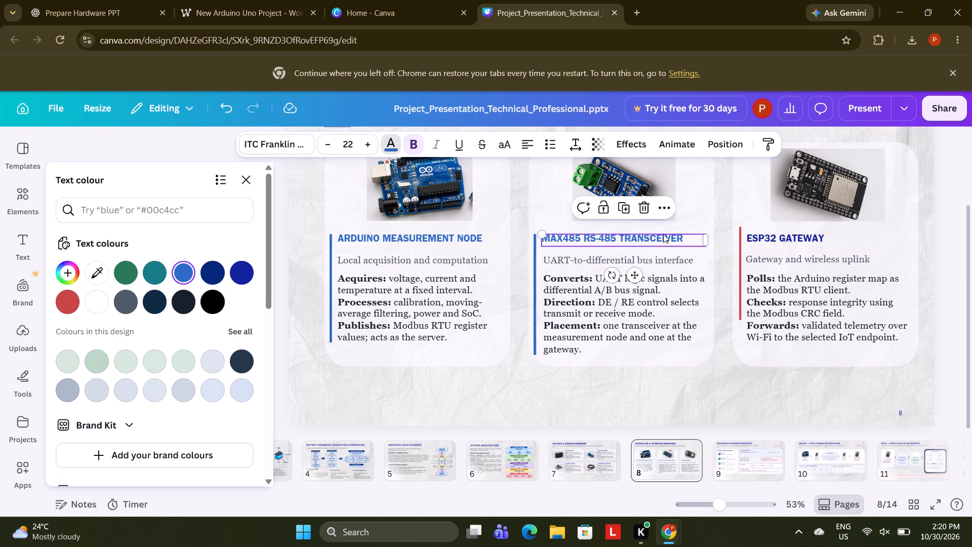
left_click(237, 272)
left_click(778, 232)
left_click(779, 237)
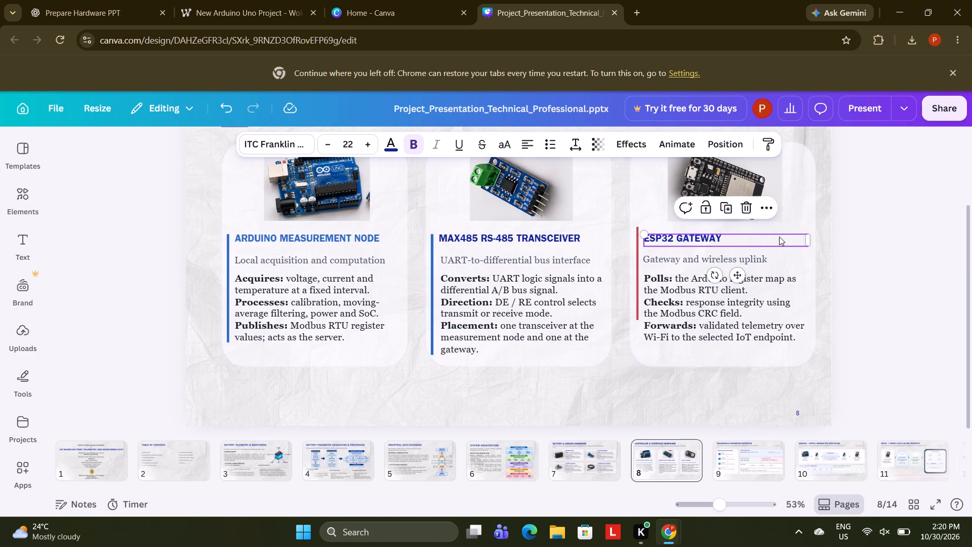
Recolour the Arduino Measurement Node heading to blue #12229d.
left_click(391, 144)
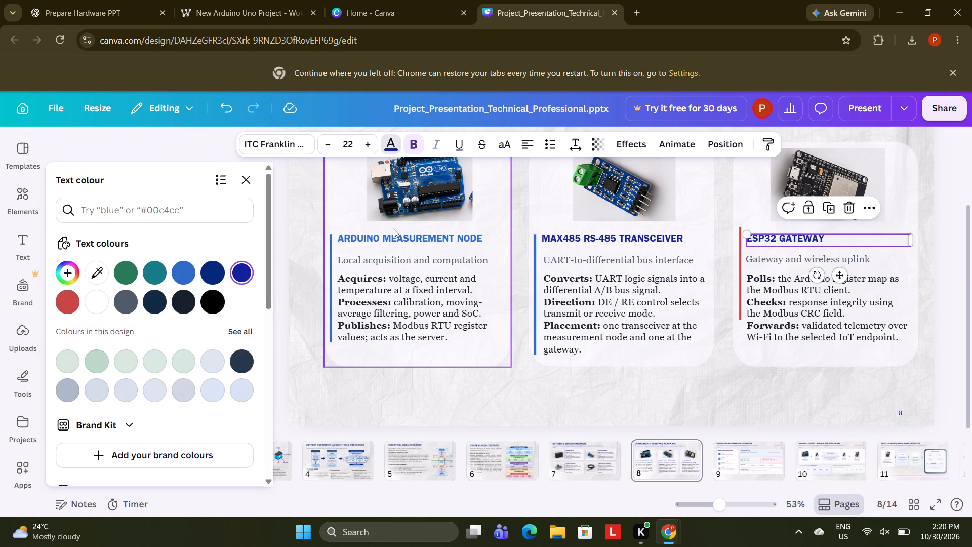
left_click(395, 238)
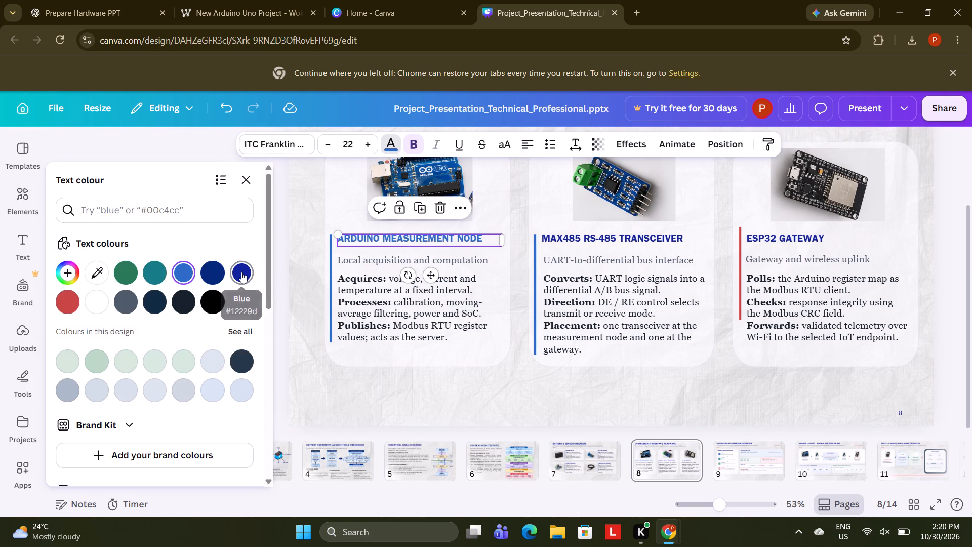
left_click(241, 272)
Recolour the vertical accent bars on the Arduino, MAX485 and ESP32 cards to the same dark blue as their headings.
left_click(329, 263)
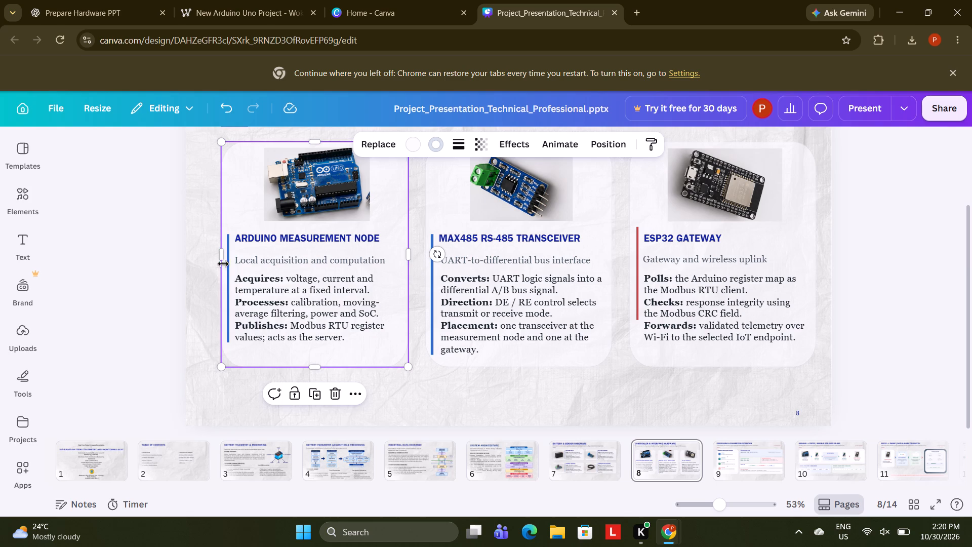
left_click(227, 265)
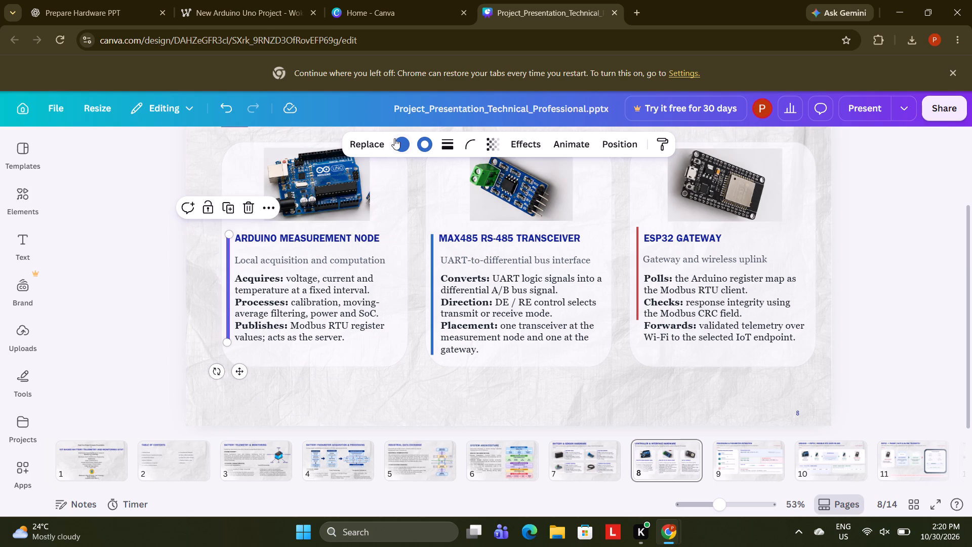
left_click(394, 143)
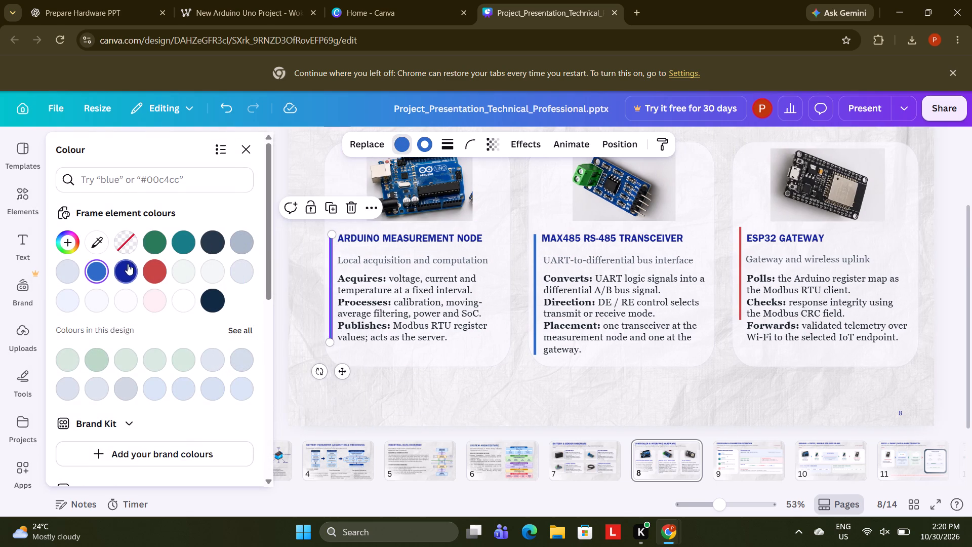
left_click(127, 264)
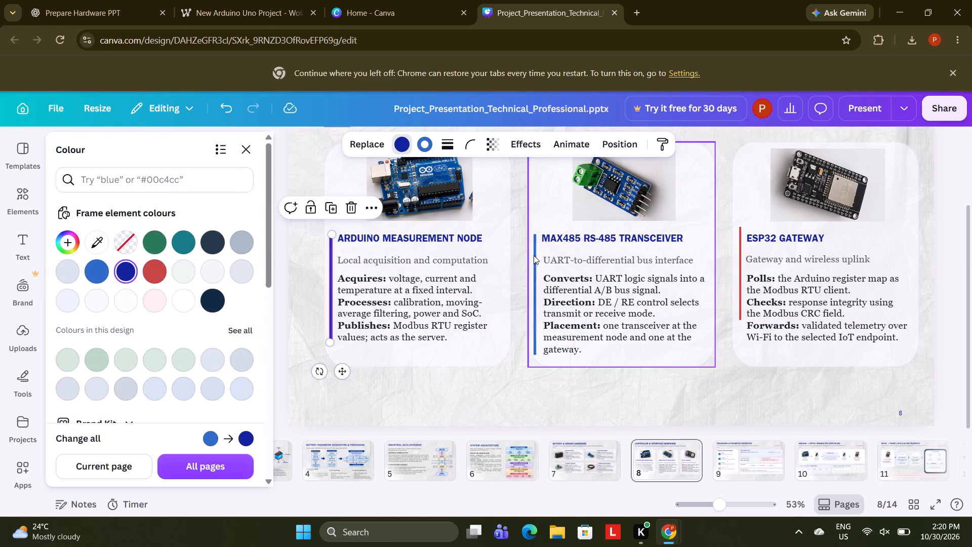
left_click(535, 256)
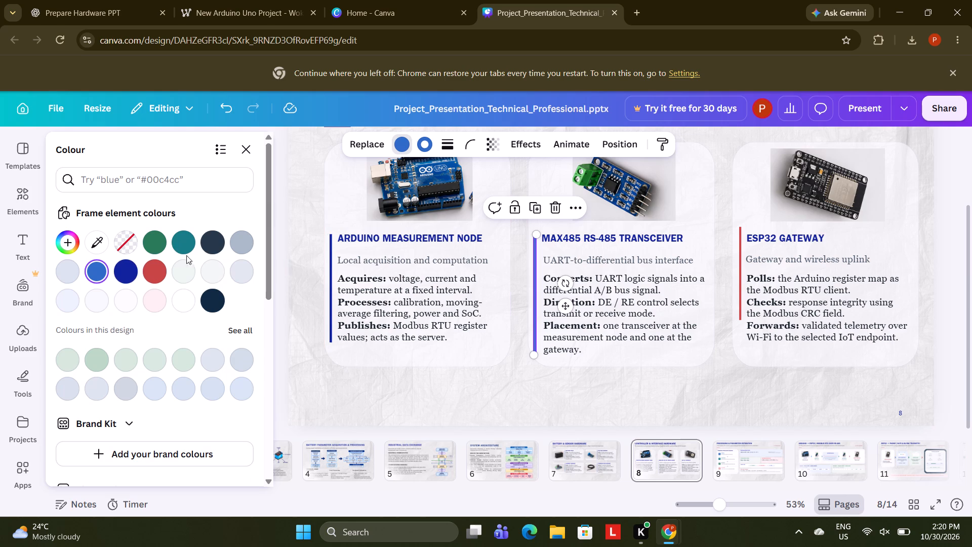
left_click(129, 263)
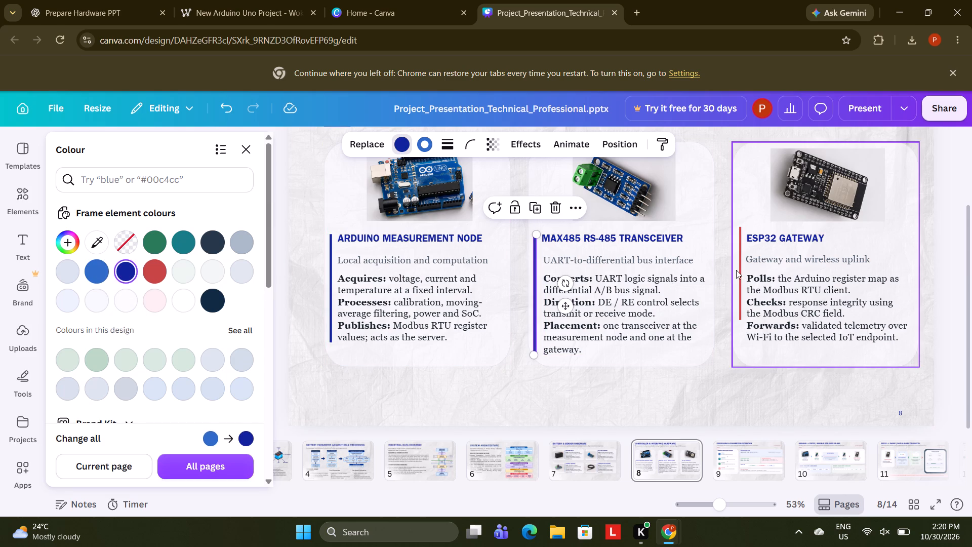
left_click(740, 271)
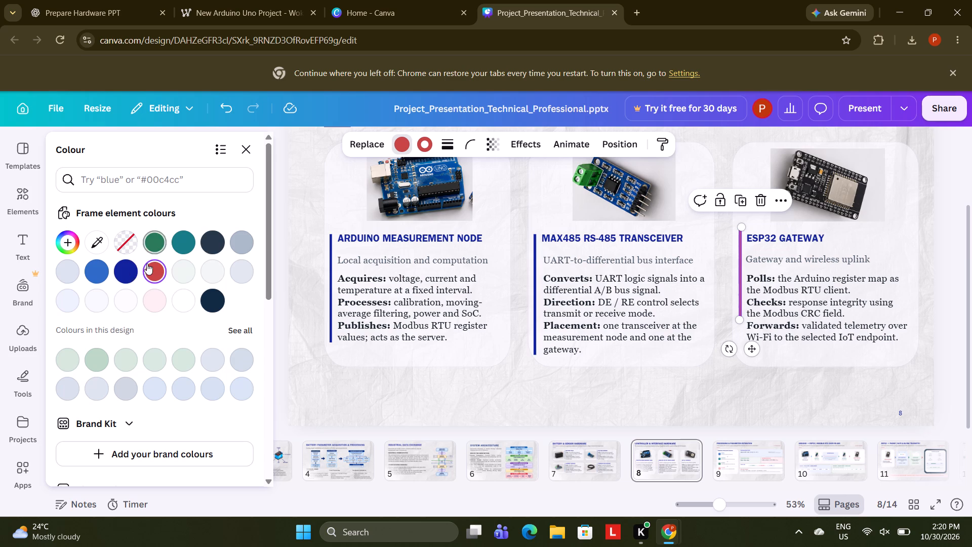
left_click(120, 269)
left_click(477, 394)
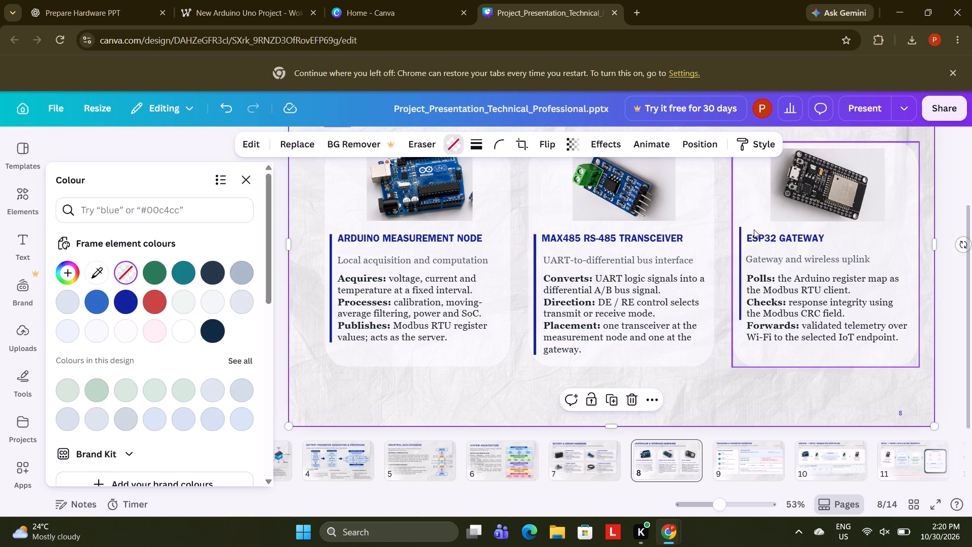
Move the ESP32 card's accent bar down level with the other bars' tops and lengthen it to about 324, ending level with the Arduino bar.
left_click(742, 245)
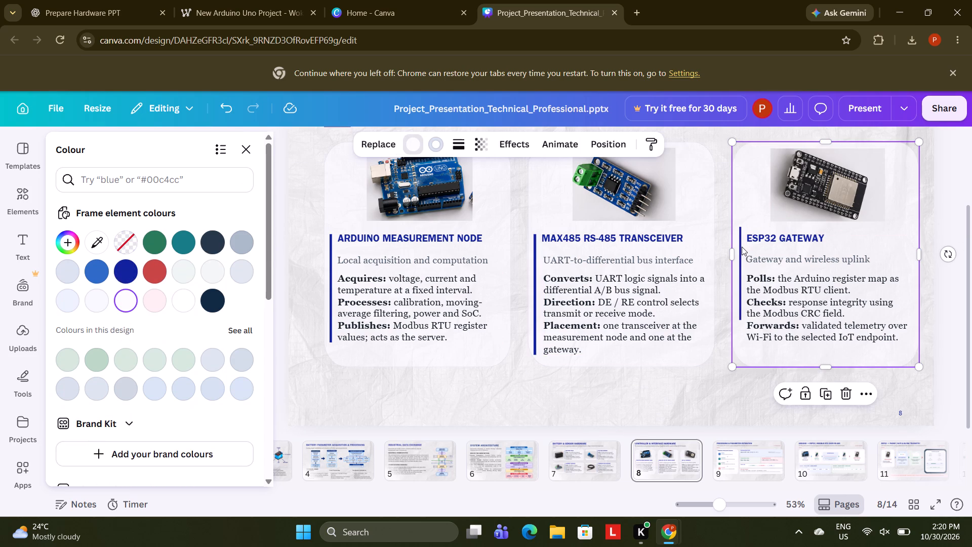
left_click_drag(739, 249, 739, 257)
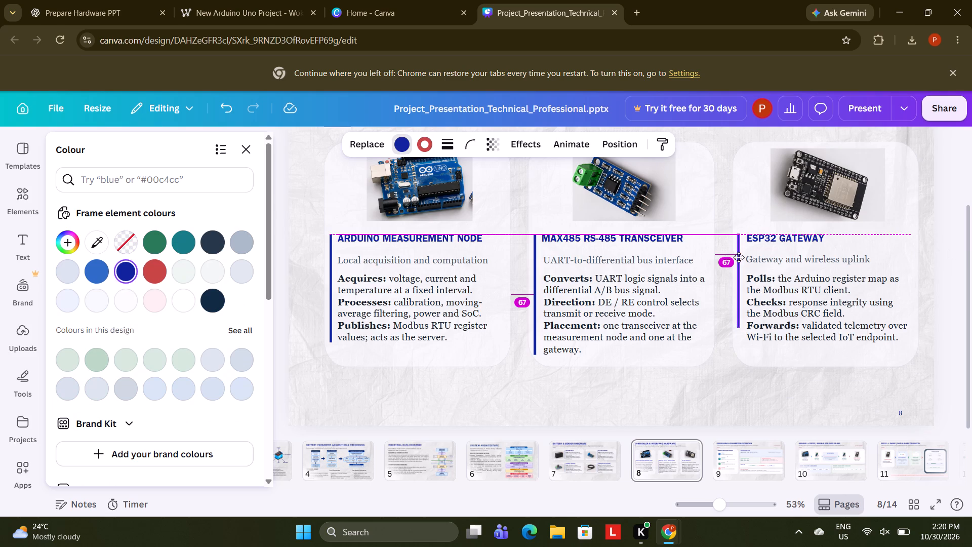
left_click_drag(739, 257, 739, 257)
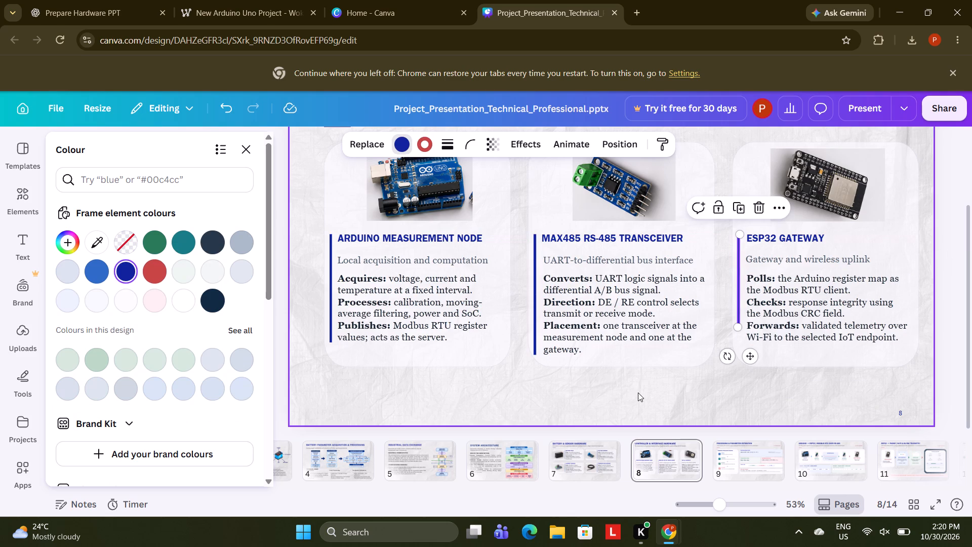
left_click_drag(736, 330, 736, 336)
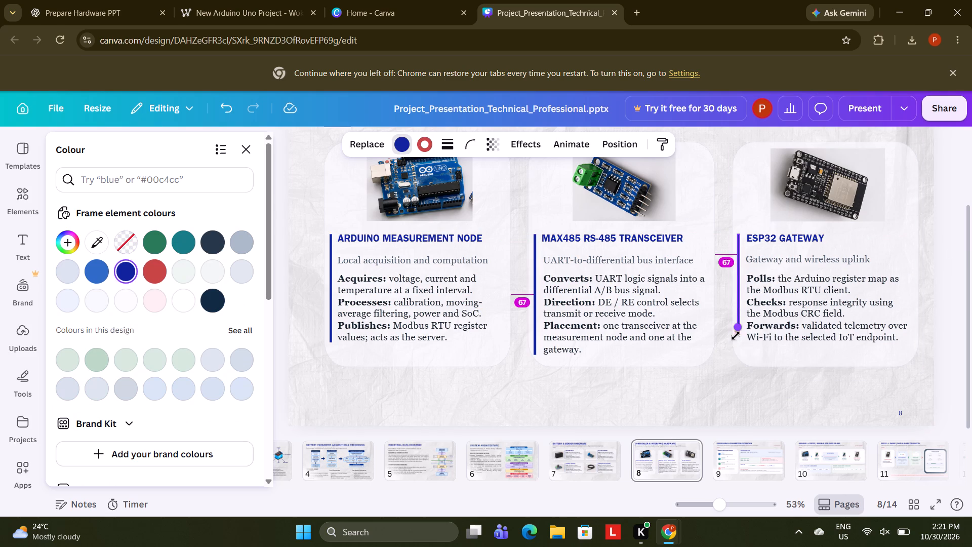
left_click_drag(736, 336, 739, 345)
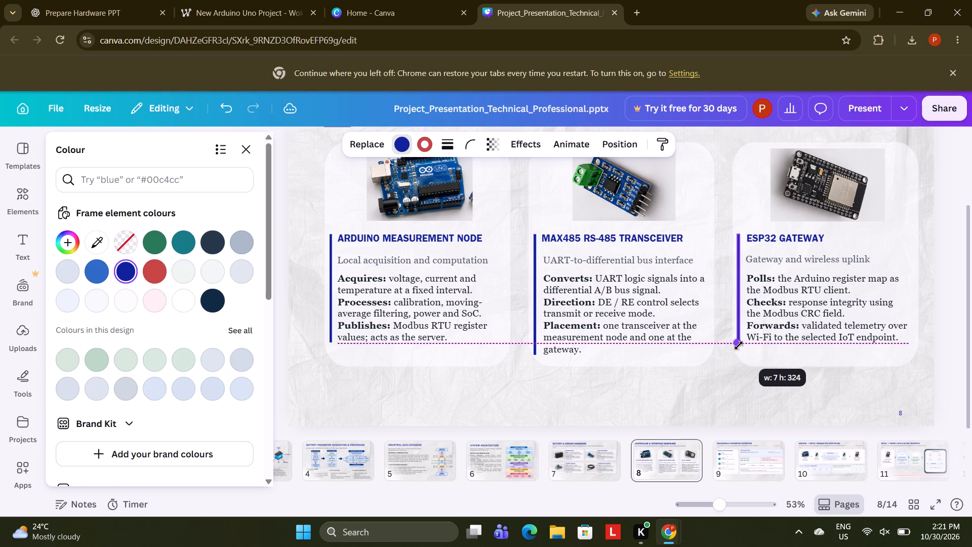
left_click_drag(739, 345, 738, 347)
left_click(665, 389)
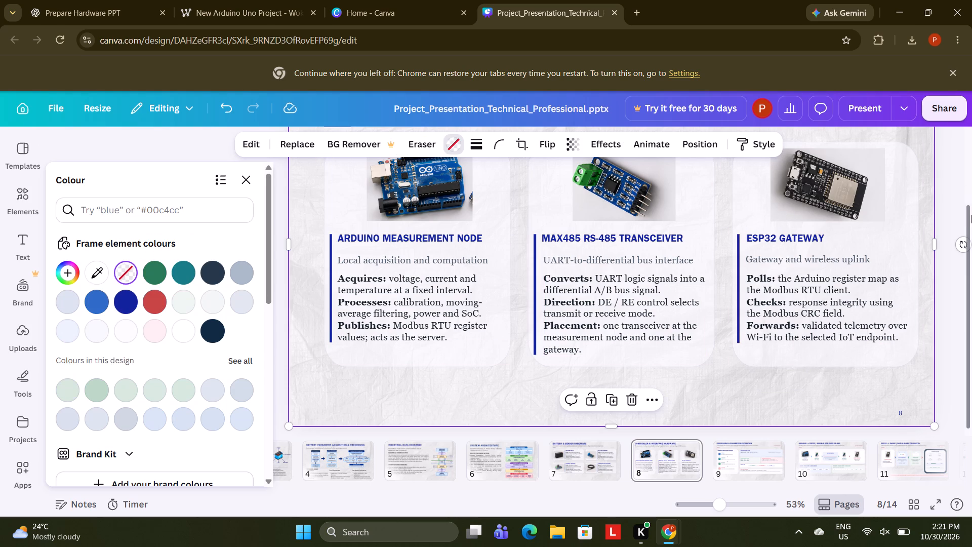
Apply the Glow effect to the MAX485, Arduino and ESP32 board photos on slide 8.
left_click_drag(970, 214, 971, 146)
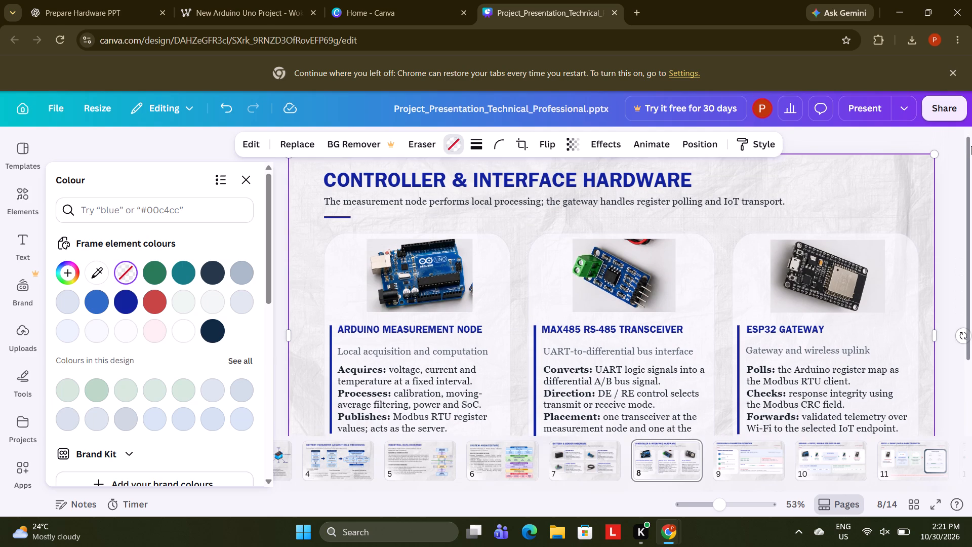
left_click_drag(971, 146, 971, 148)
left_click(595, 271)
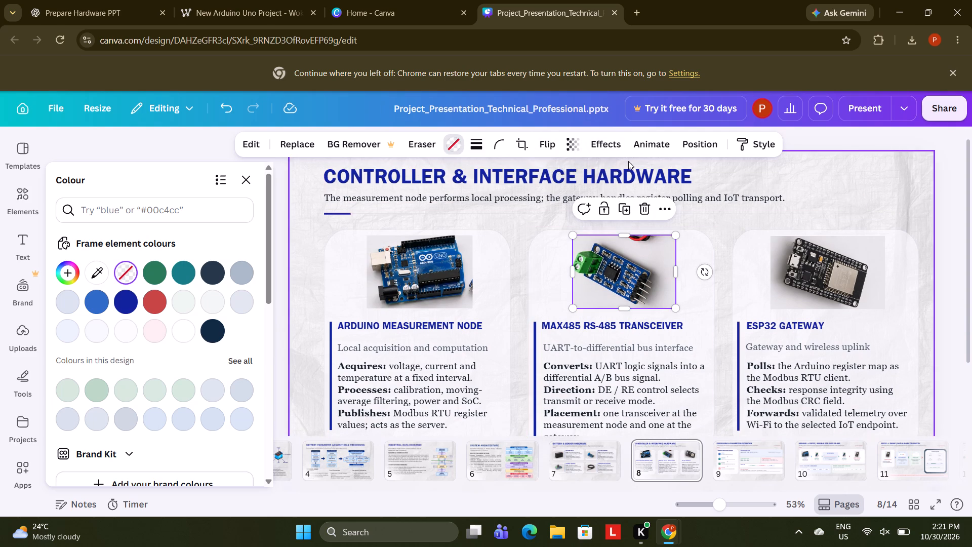
left_click(616, 149)
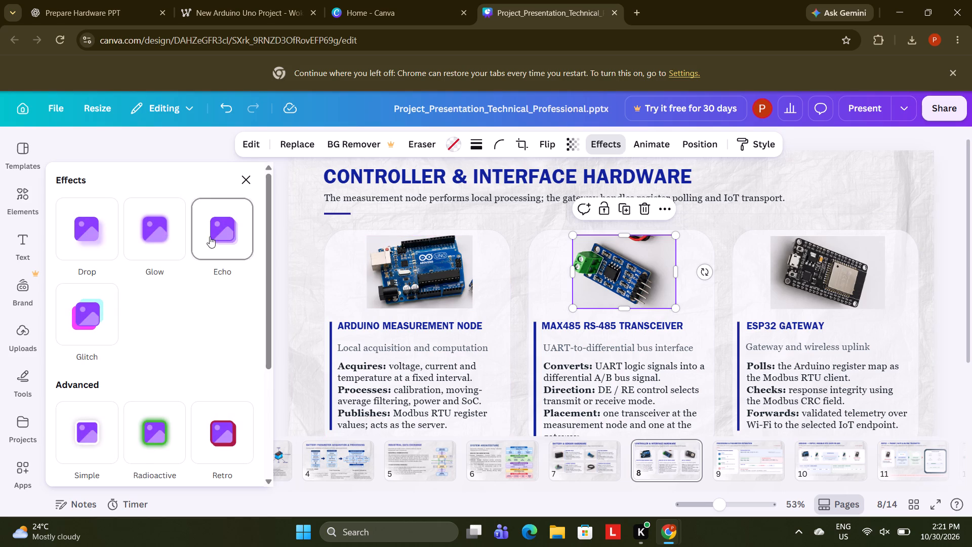
left_click(152, 227)
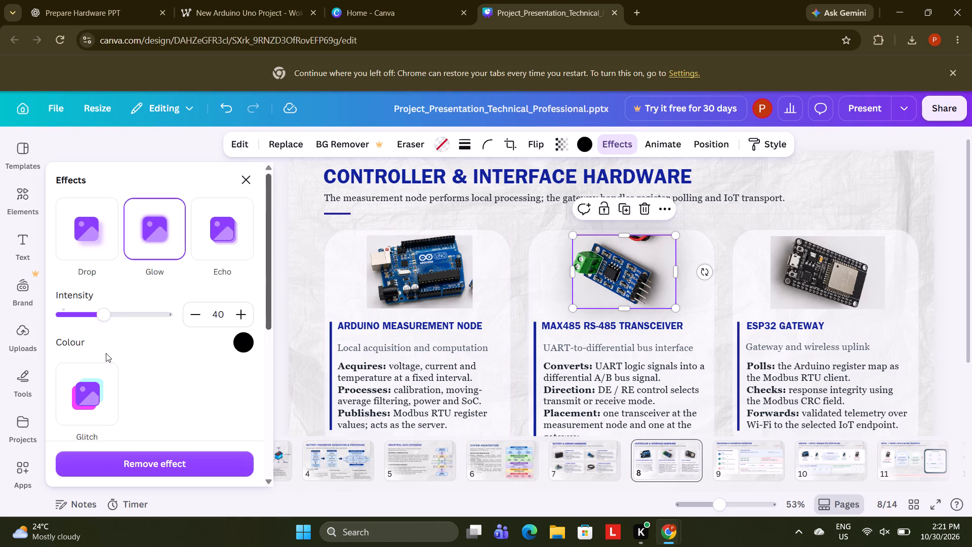
left_click(445, 287)
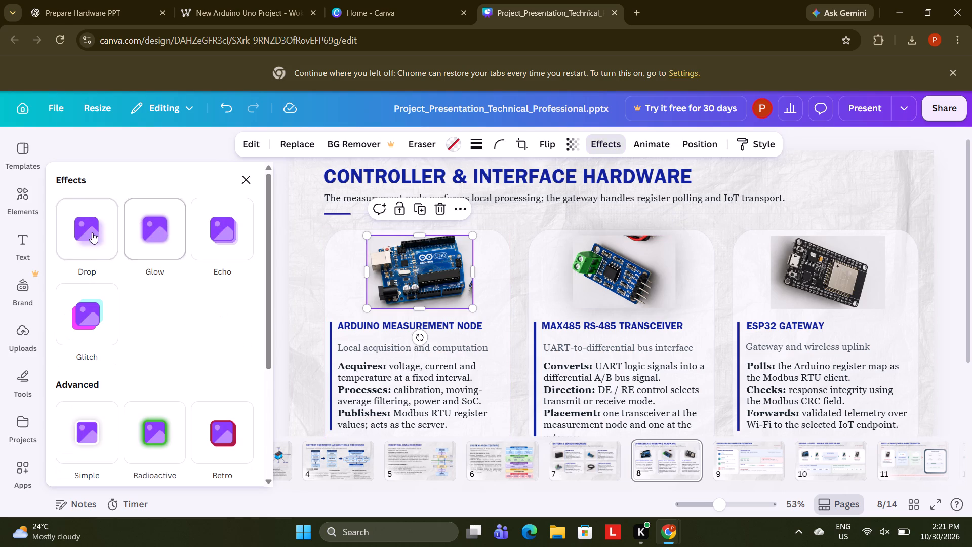
left_click(174, 211)
left_click(815, 256)
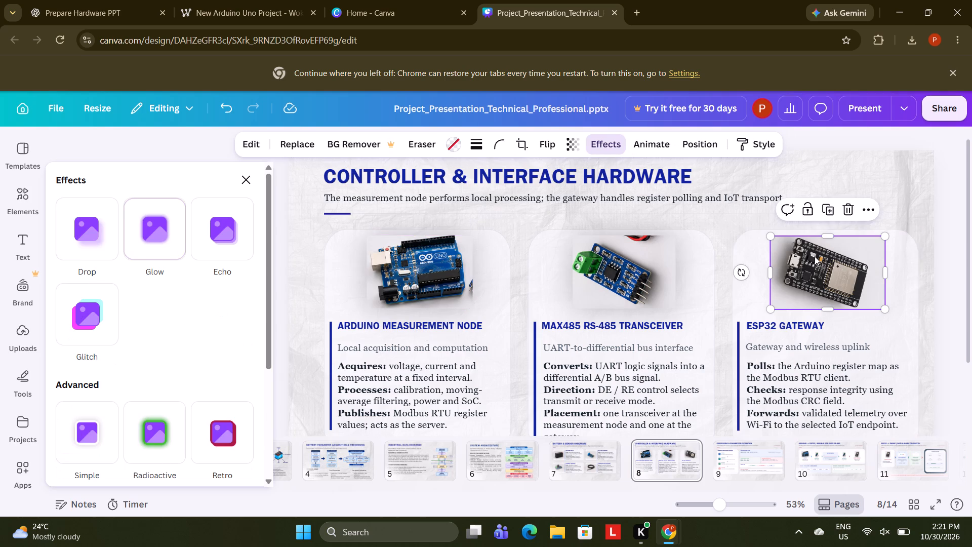
left_click(142, 231)
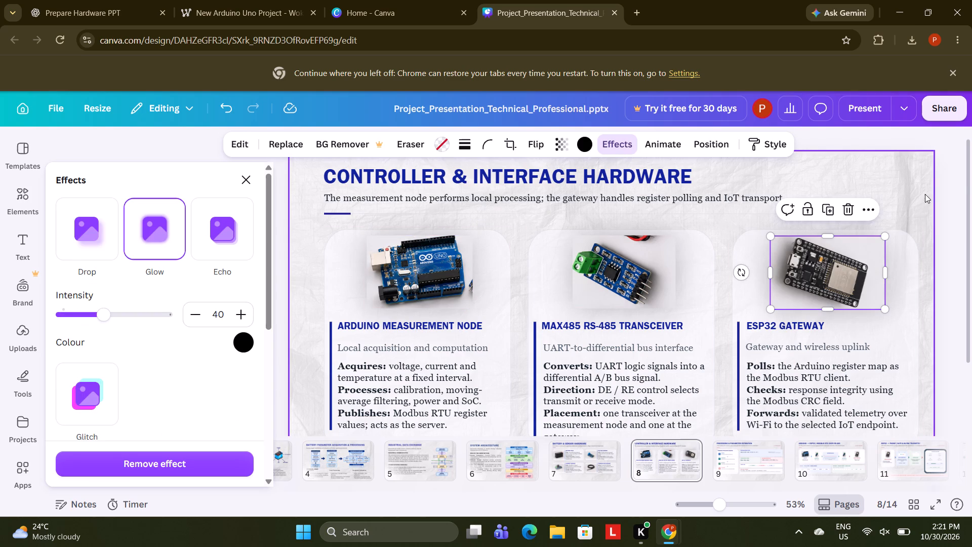
left_click(952, 183)
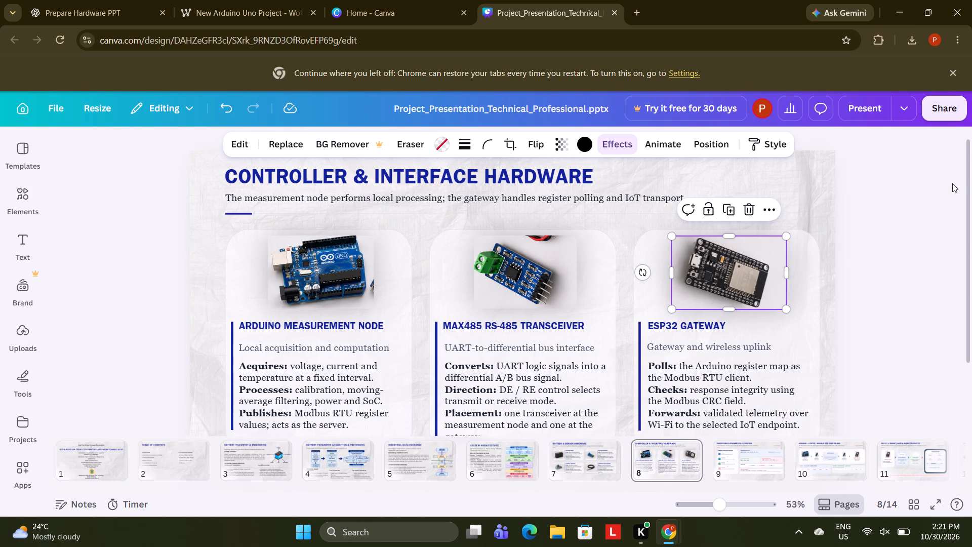
Go to slide 9, Processing & Parameter Estimation, and examine its layout in full-screen presentation and in the full-screen editor.
left_click(750, 457)
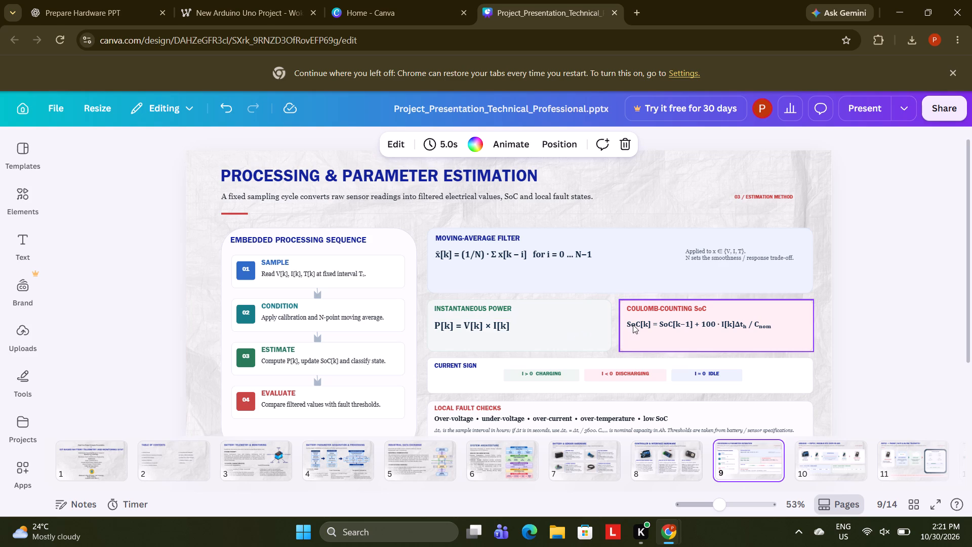
left_click_drag(968, 221, 971, 246)
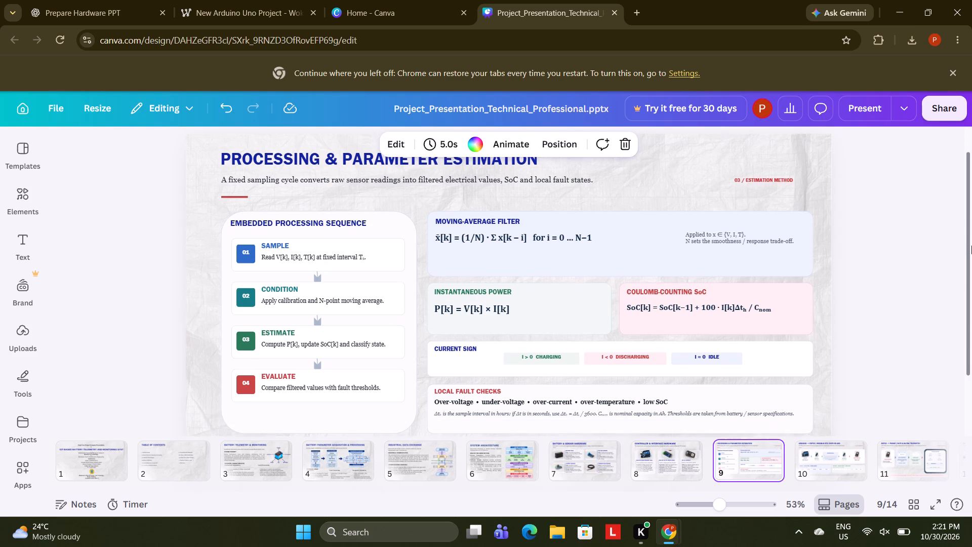
left_click_drag(971, 246, 971, 249)
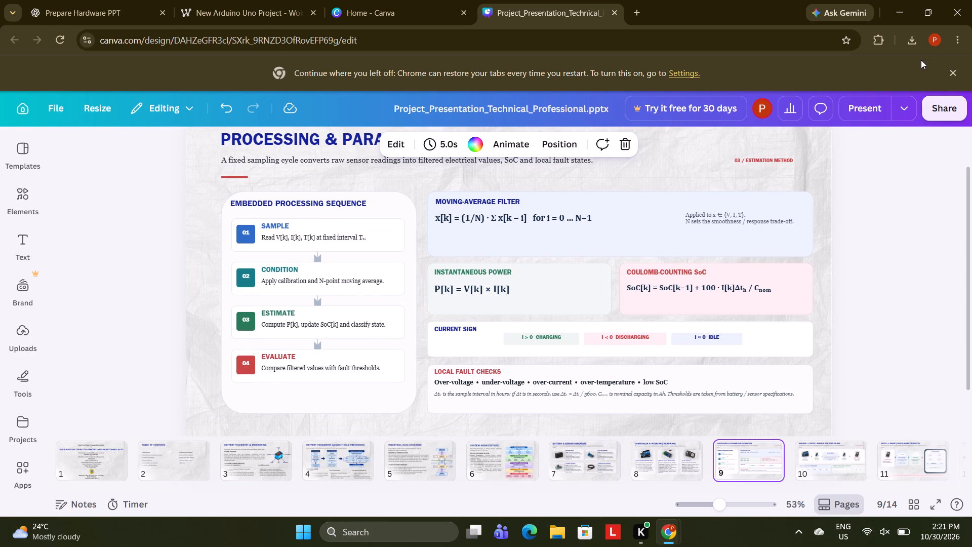
key("ctrl+alt+Tab")
left_click(876, 222)
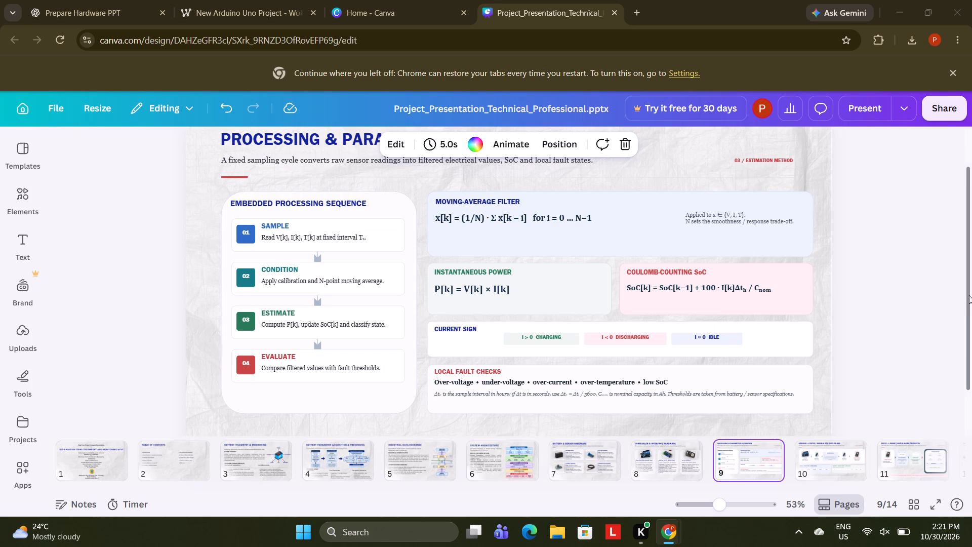
left_click(933, 500)
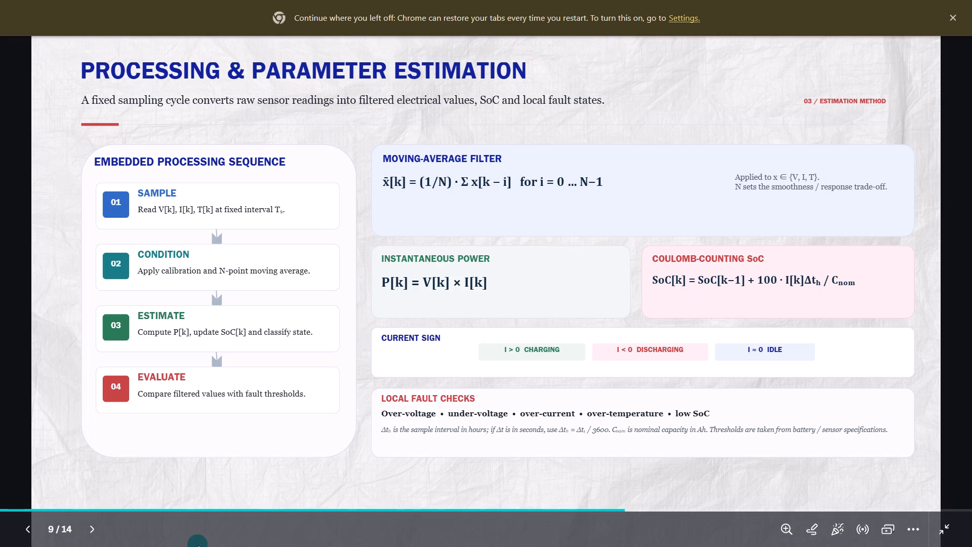
left_click(940, 526)
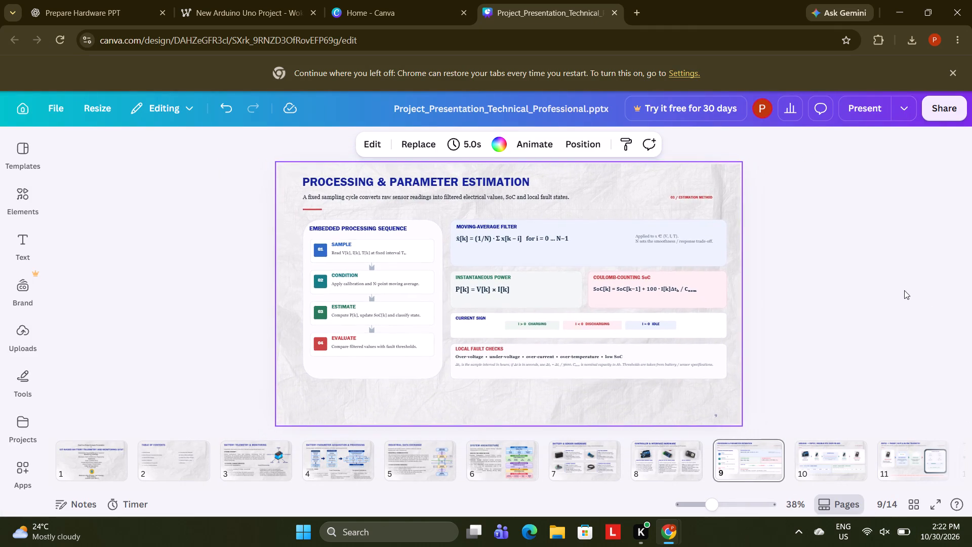
left_click(936, 505)
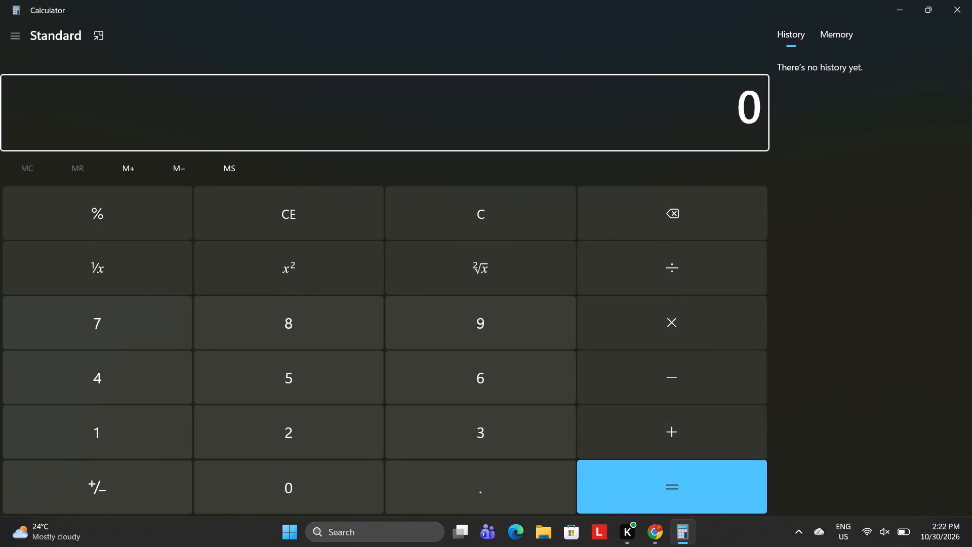
left_click(971, 0)
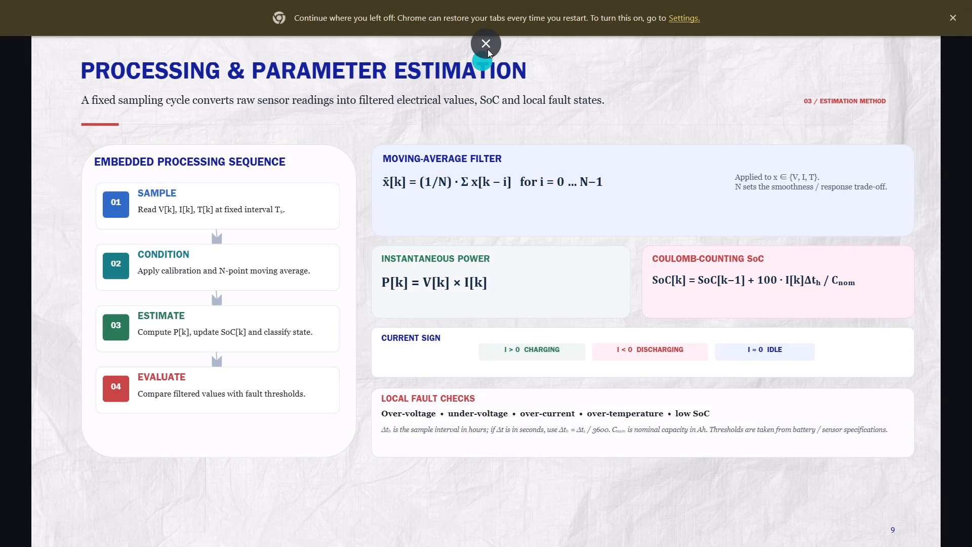
left_click(485, 53)
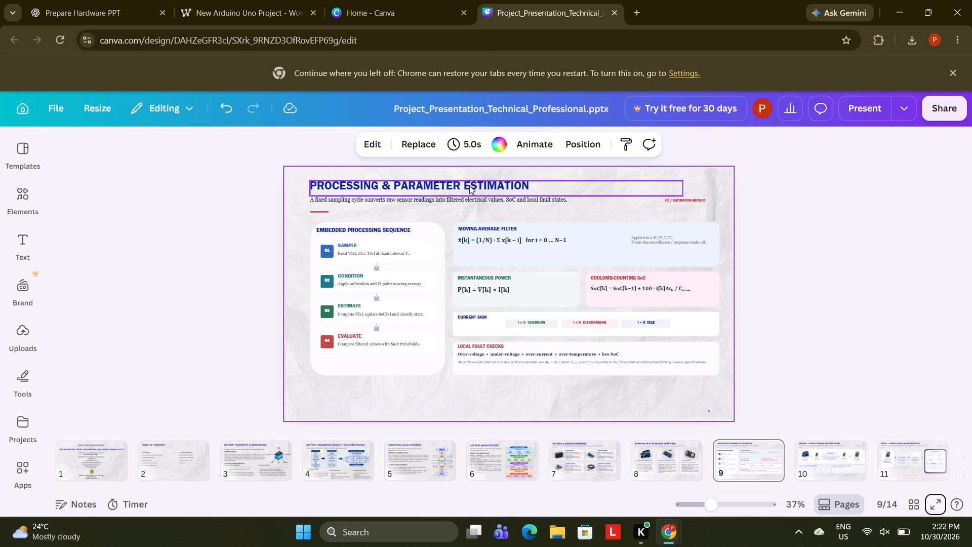
key("F11")
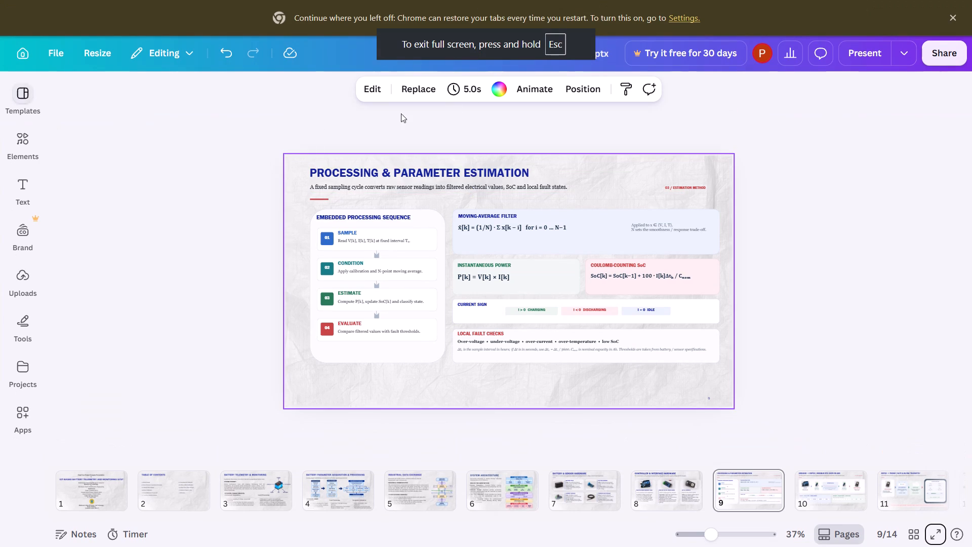
left_click(194, 172)
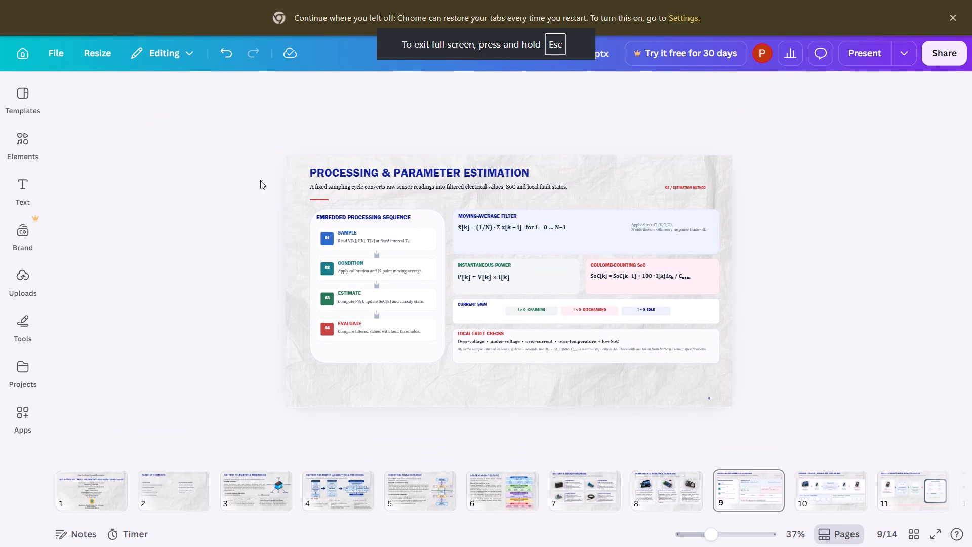
Set the font size of the slide title PROCESSING & PARAMETER ESTIMATION to 45.
left_click(313, 138)
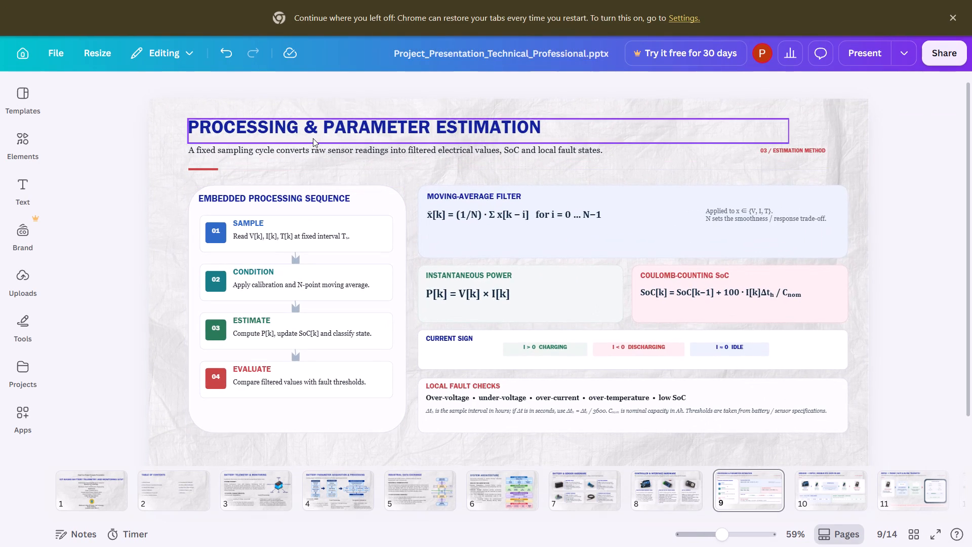
left_click(352, 86)
type("45")
key("Return")
Set the font size of the subtitle line beneath the title to 22.
left_click(337, 151)
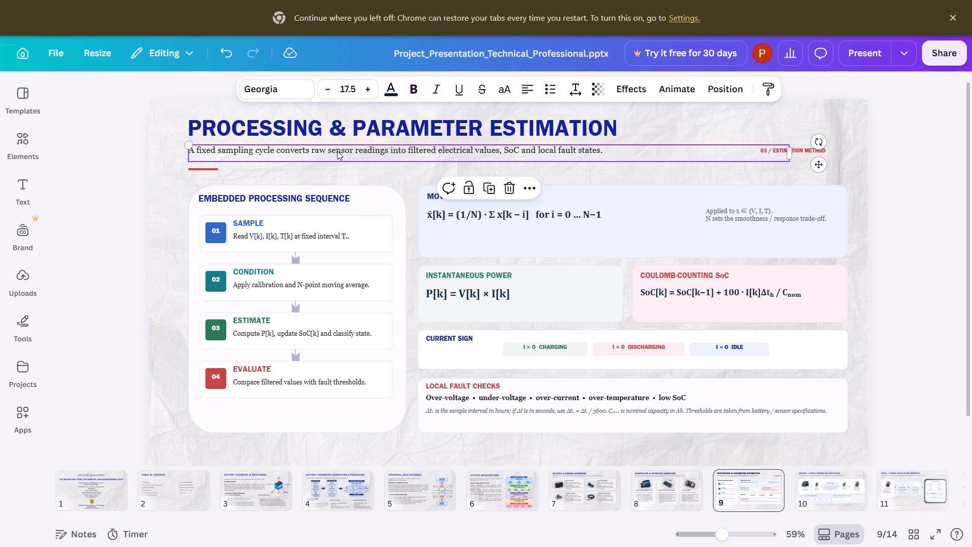
left_click(343, 95)
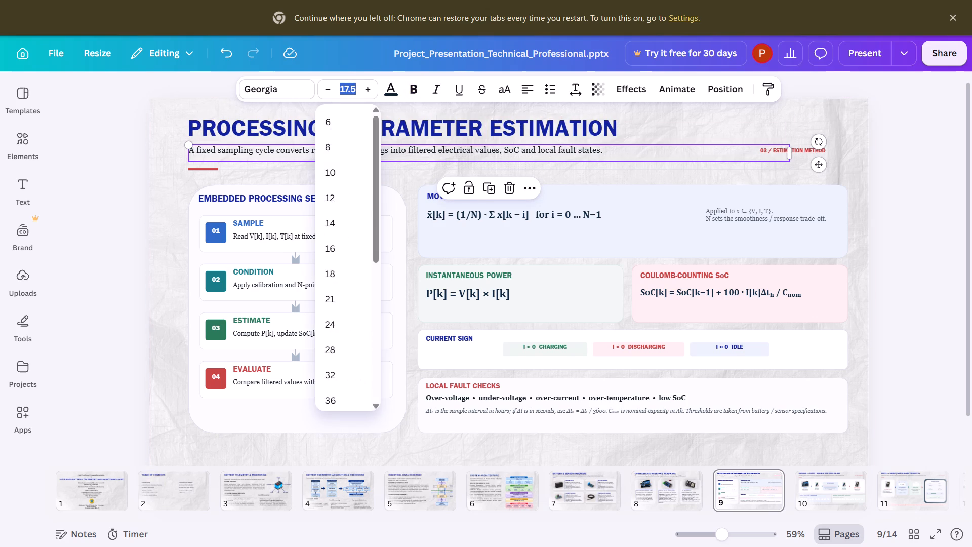
type("22")
key("Return")
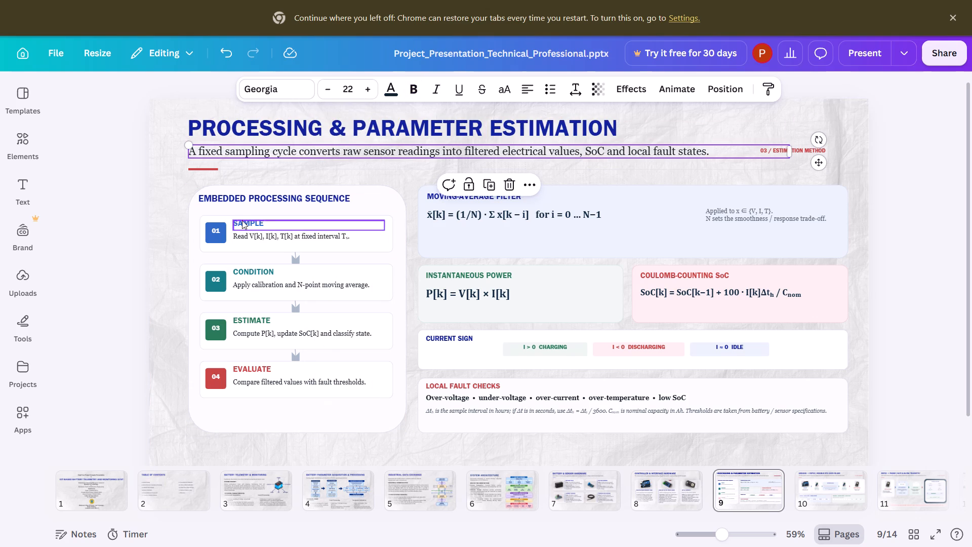
Move slide 9's paper-texture background image diagonally so it covers only the slide's lower-right part.
left_click_drag(183, 189, 216, 205)
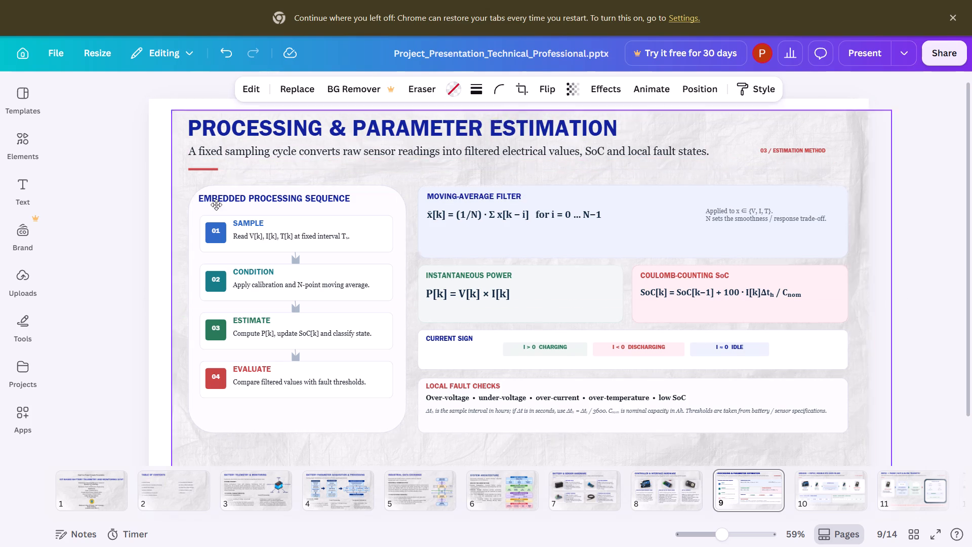
left_click_drag(216, 205, 709, 324)
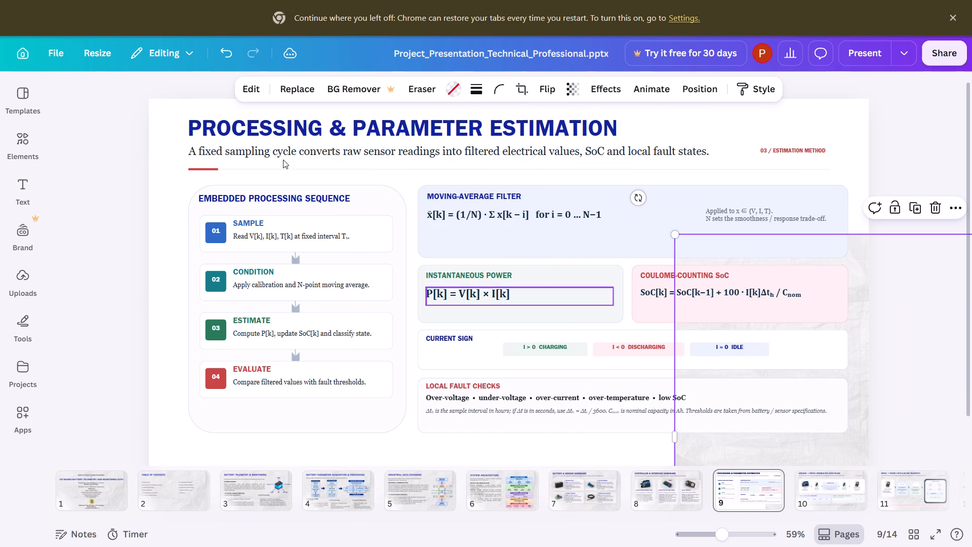
Change all text in the EMBEDDED PROCESSING SEQUENCE card, including headings and step numbers, to the Georgia font.
left_click_drag(173, 173, 414, 388)
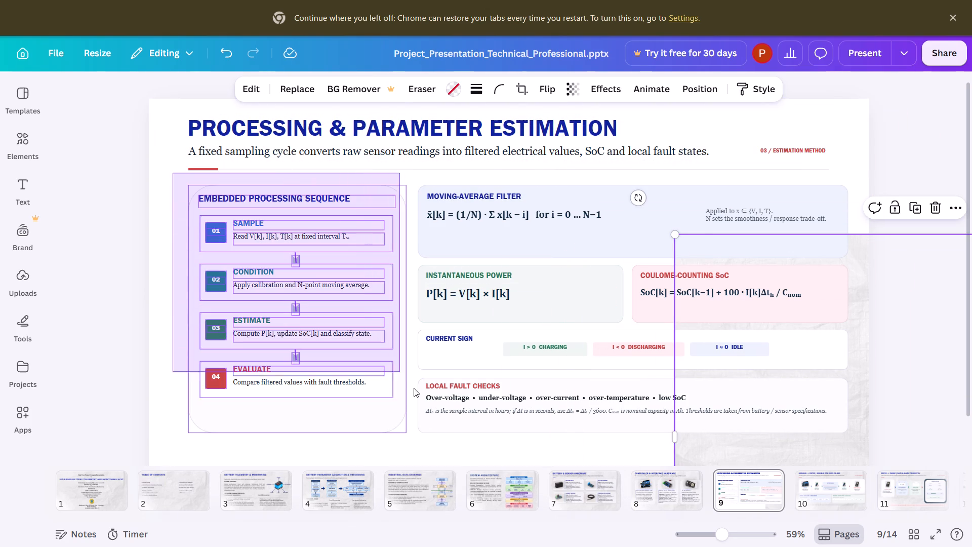
left_click_drag(414, 388, 414, 434)
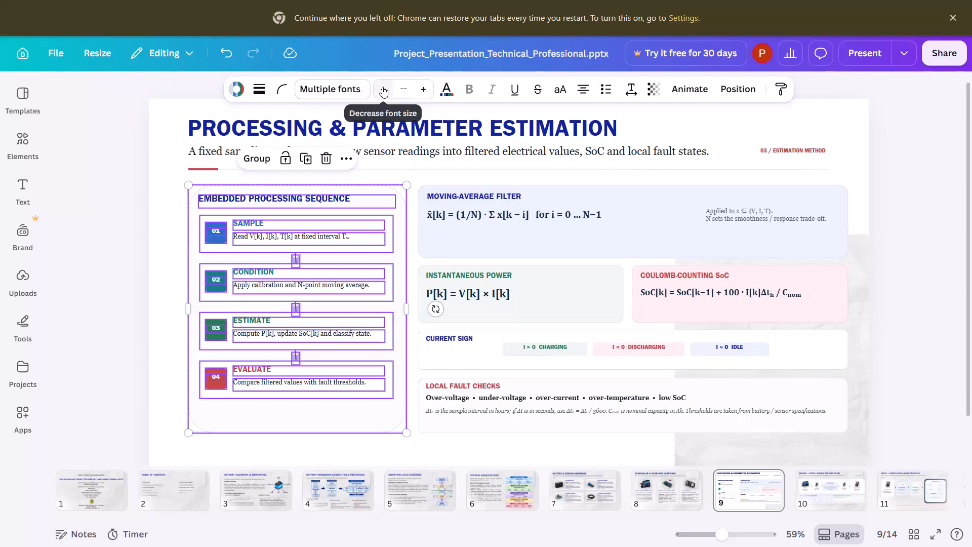
left_click(335, 92)
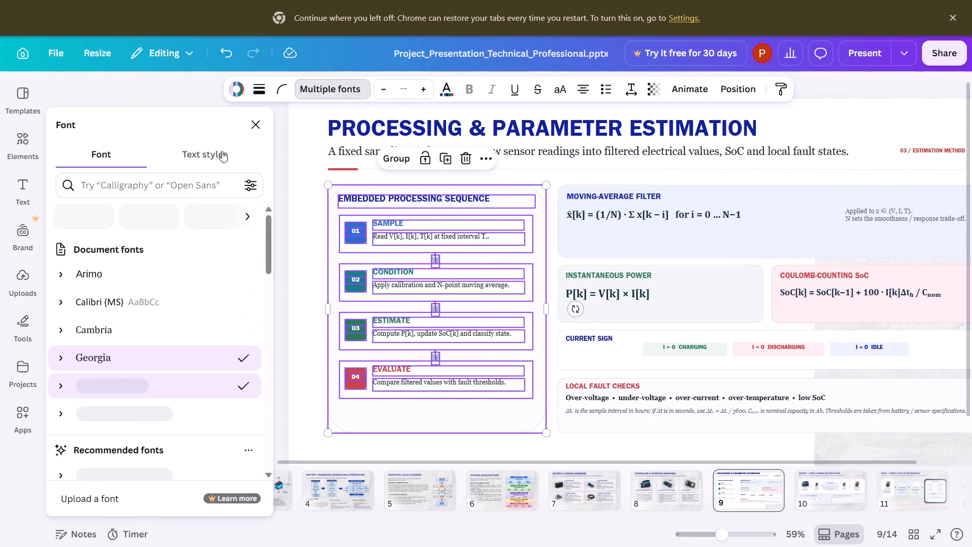
left_click(205, 176)
type("georg")
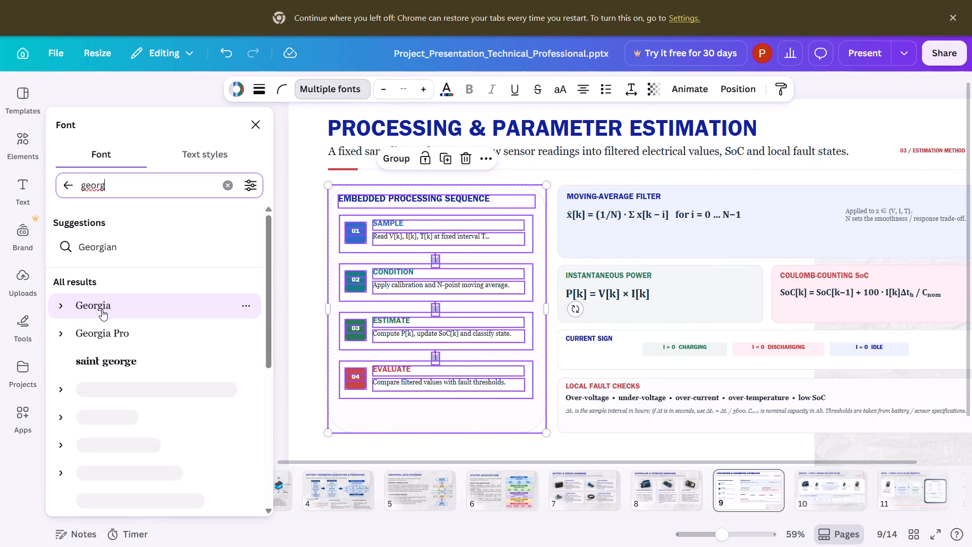
type("ia")
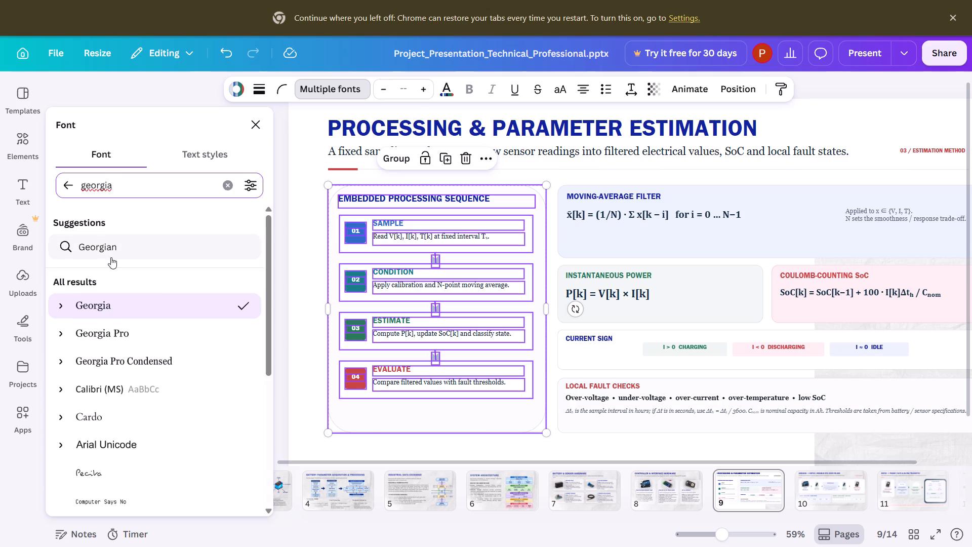
left_click(110, 306)
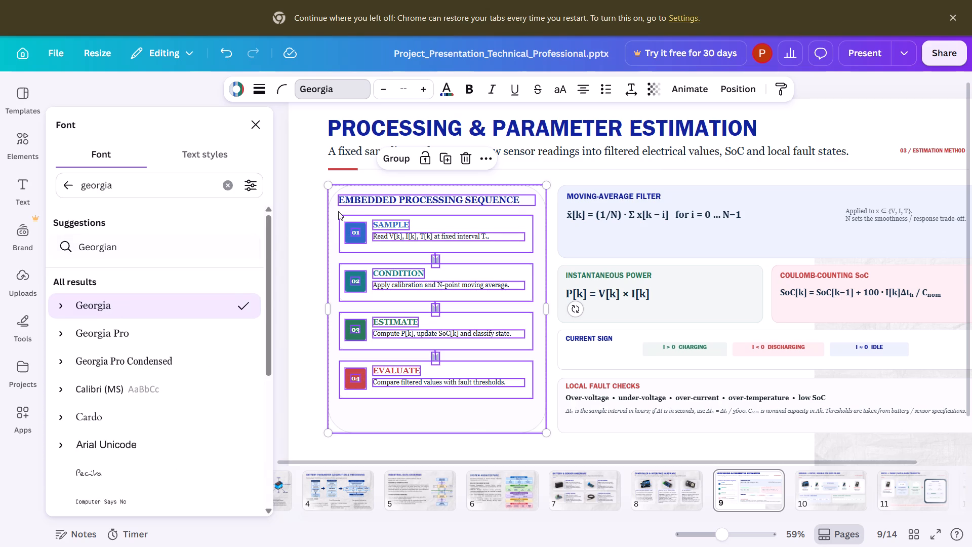
left_click(401, 102)
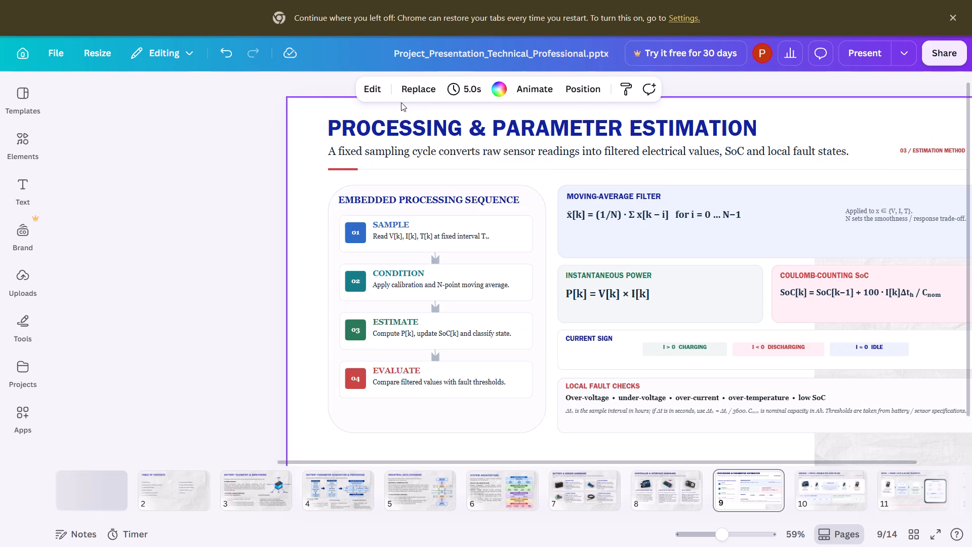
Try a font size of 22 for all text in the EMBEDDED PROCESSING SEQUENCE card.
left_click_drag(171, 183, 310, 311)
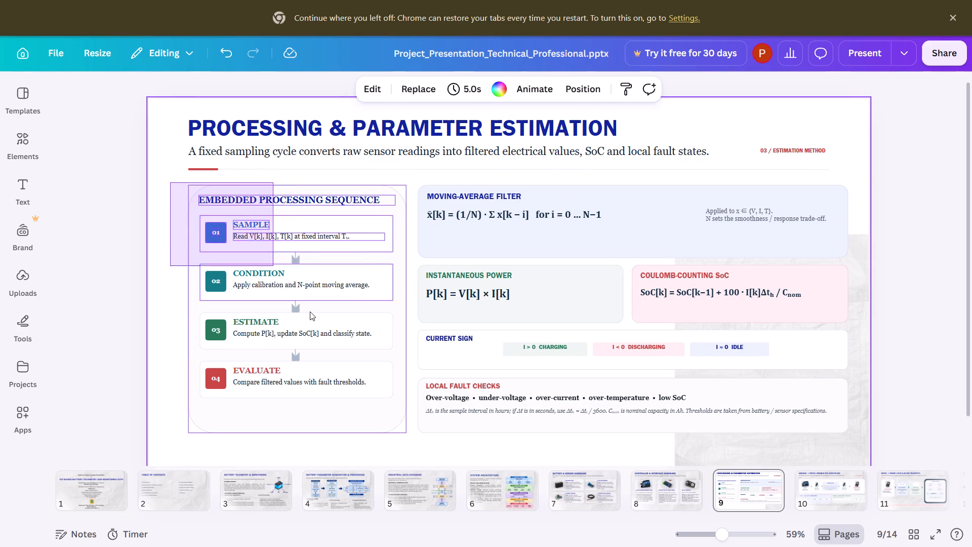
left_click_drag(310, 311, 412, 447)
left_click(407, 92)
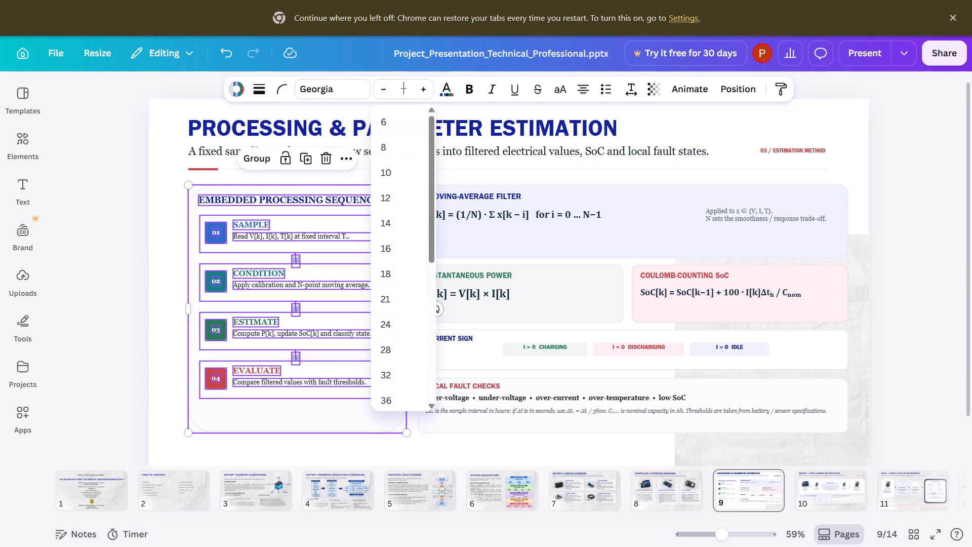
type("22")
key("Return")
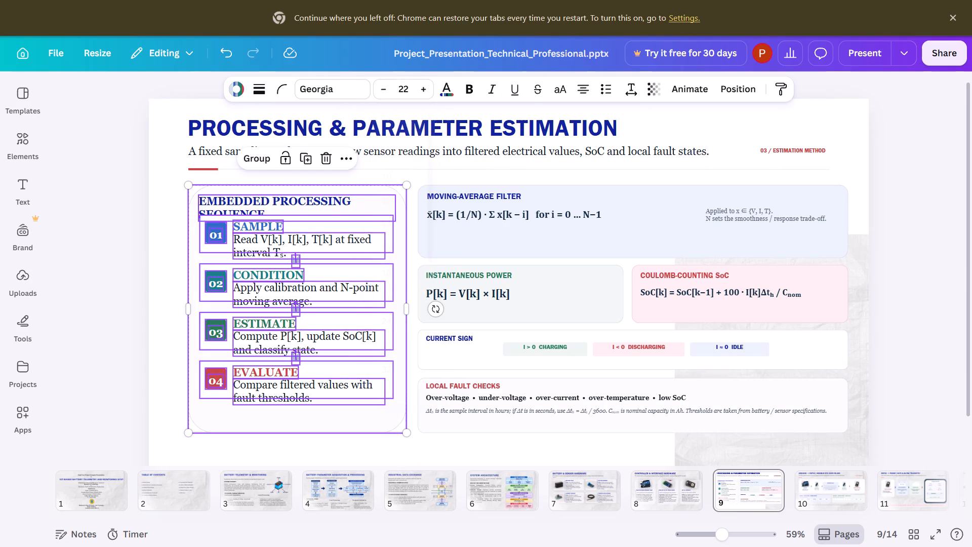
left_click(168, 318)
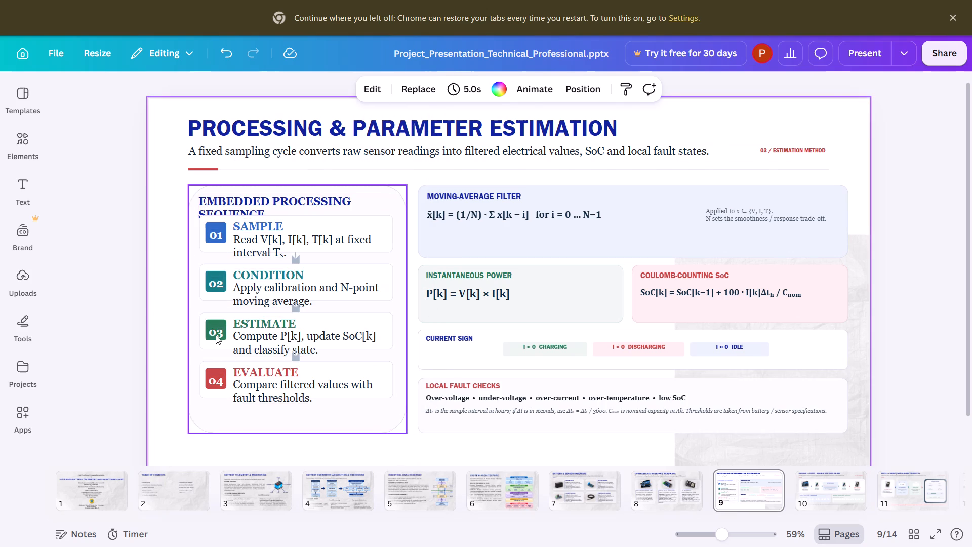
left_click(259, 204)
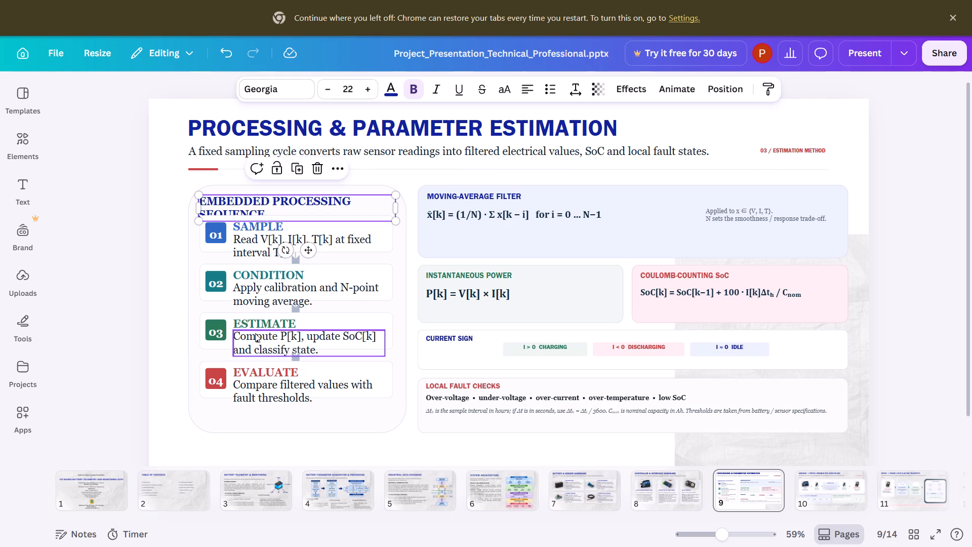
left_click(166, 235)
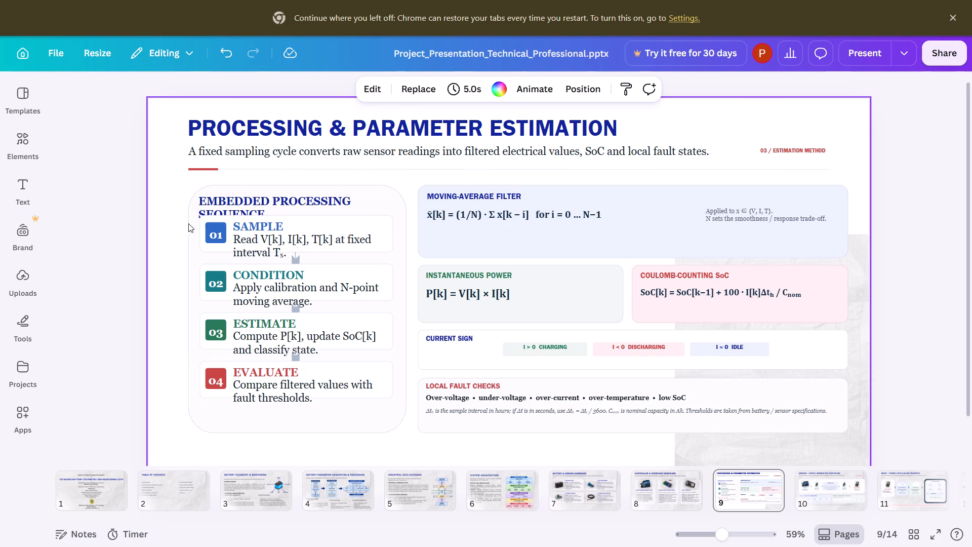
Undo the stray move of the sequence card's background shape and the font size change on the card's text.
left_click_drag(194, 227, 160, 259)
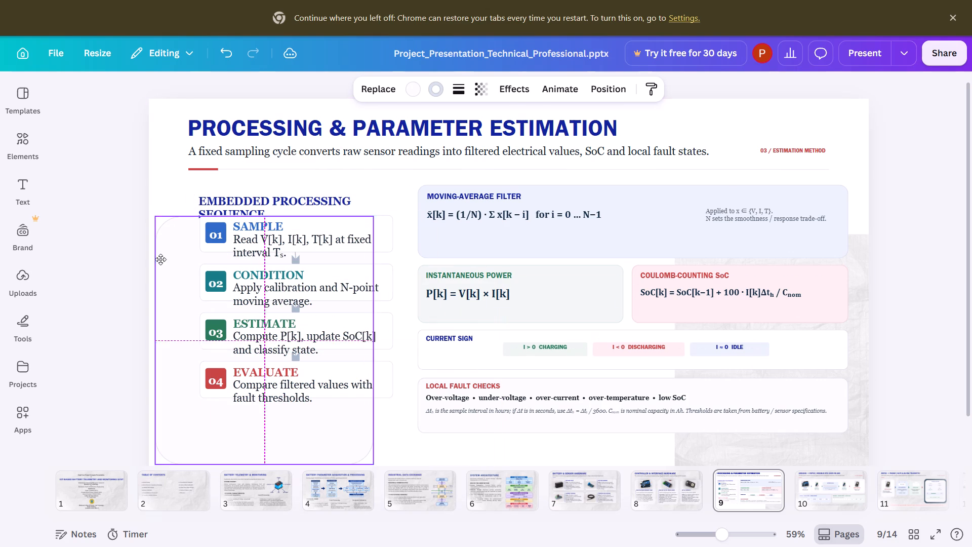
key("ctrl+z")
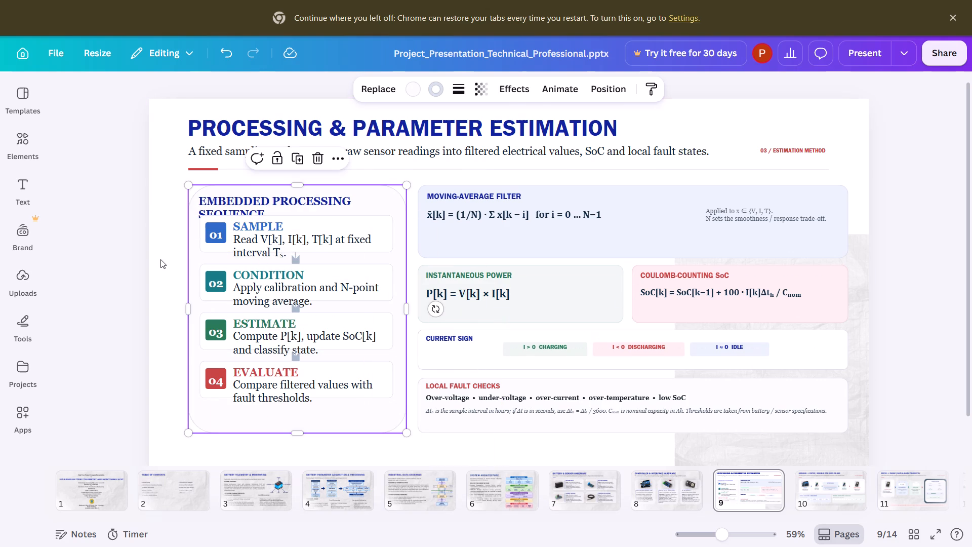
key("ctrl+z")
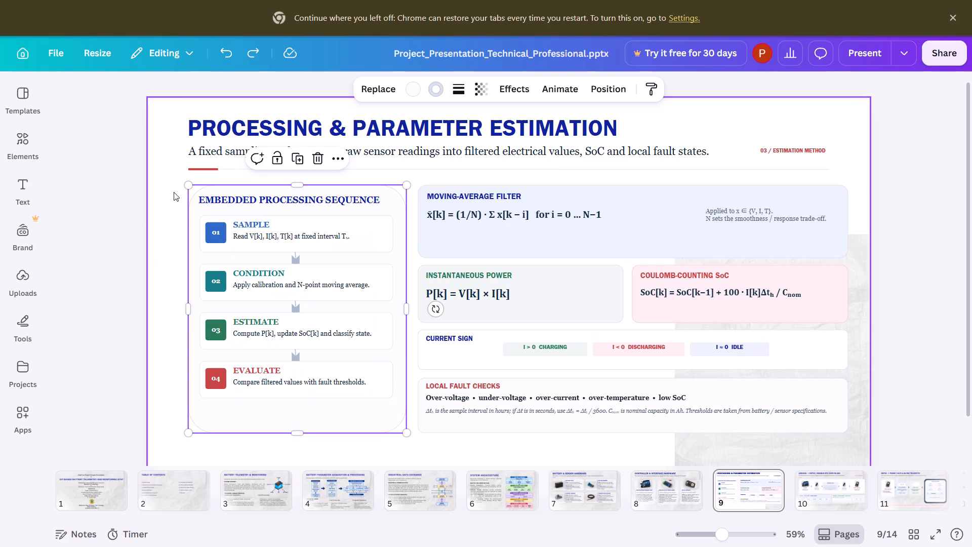
Enlarge the SAMPLE heading in step 01 of the sequence card by about four points.
left_click(234, 227)
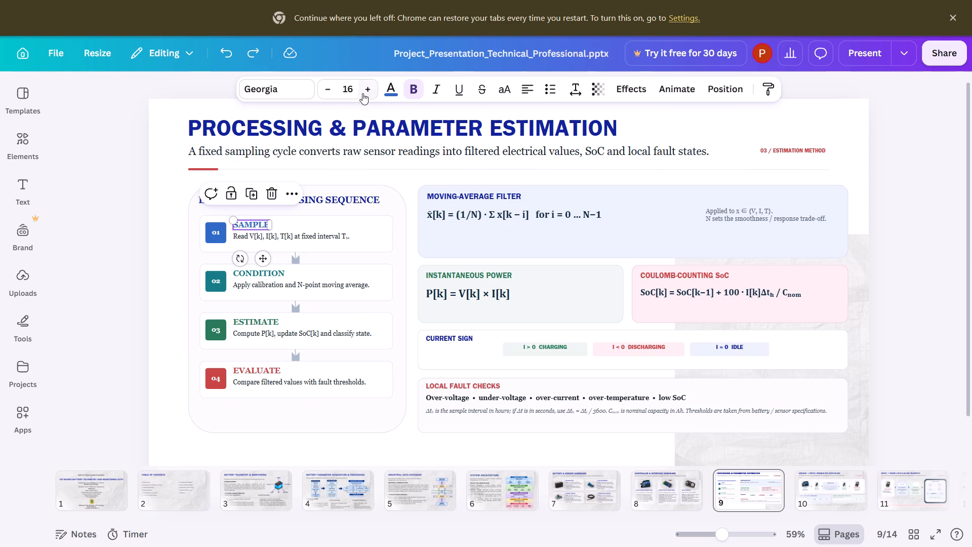
triple_click(363, 95)
left_click(363, 95)
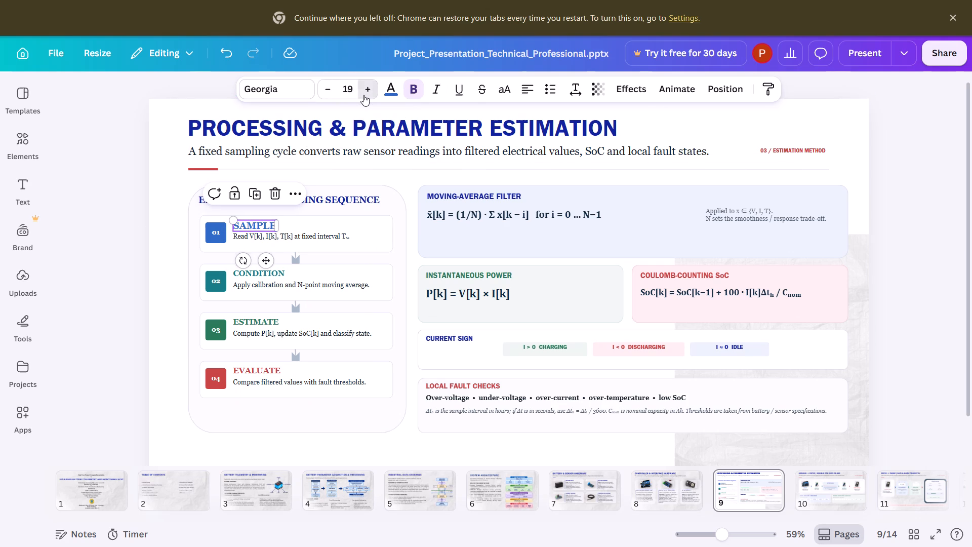
left_click(173, 231)
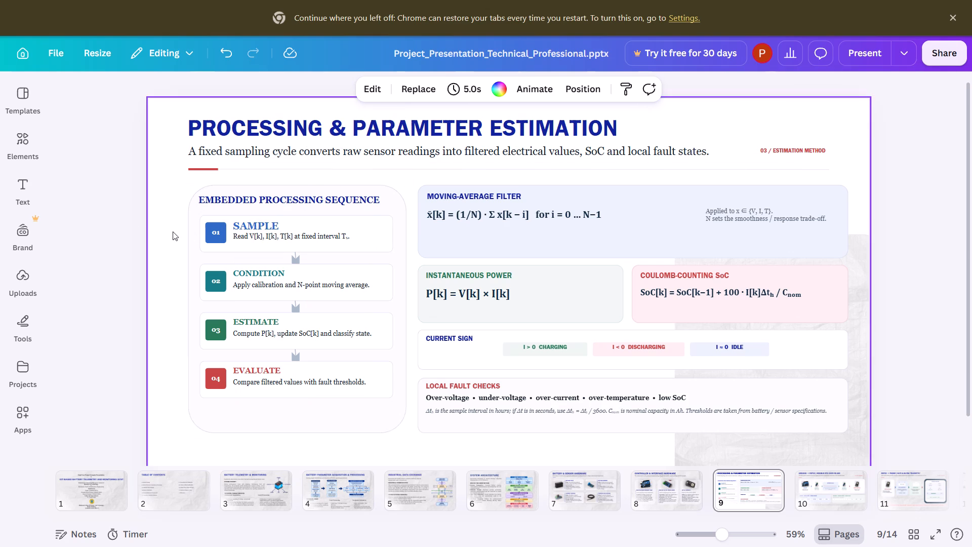
Set the font size of the description under SAMPLE, "Read V[k], I[k], T[k] at fixed interval", to 18.
left_click(298, 233)
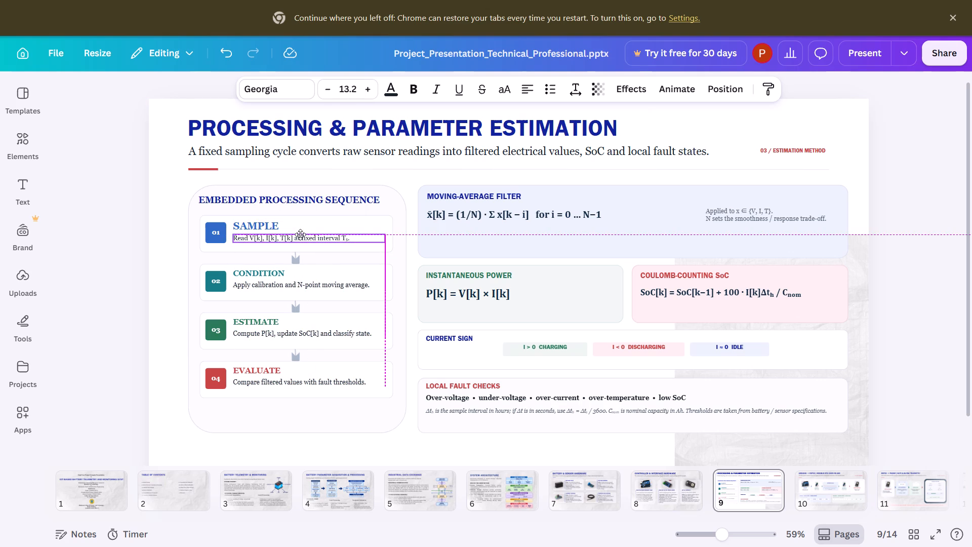
left_click(178, 241)
double_click(259, 235)
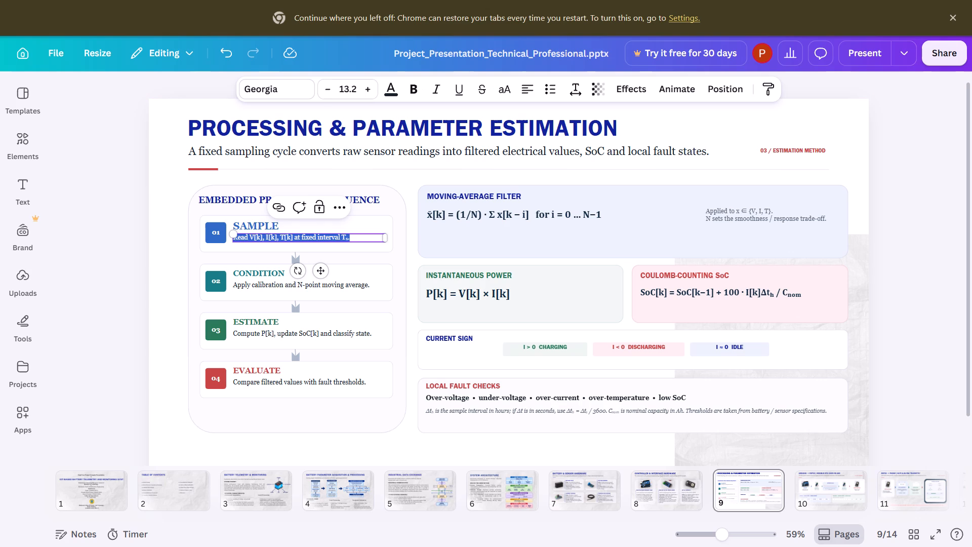
left_click(349, 89)
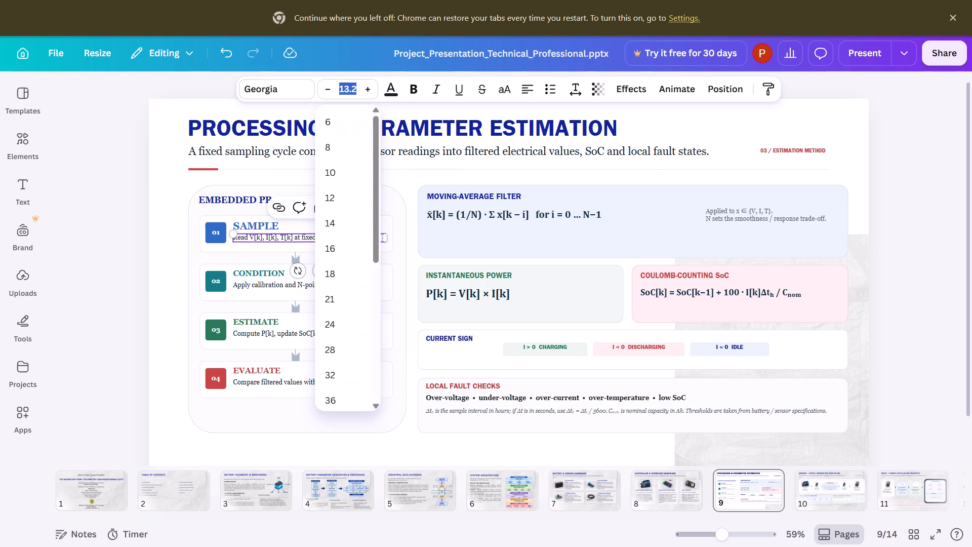
type("18")
key("Return")
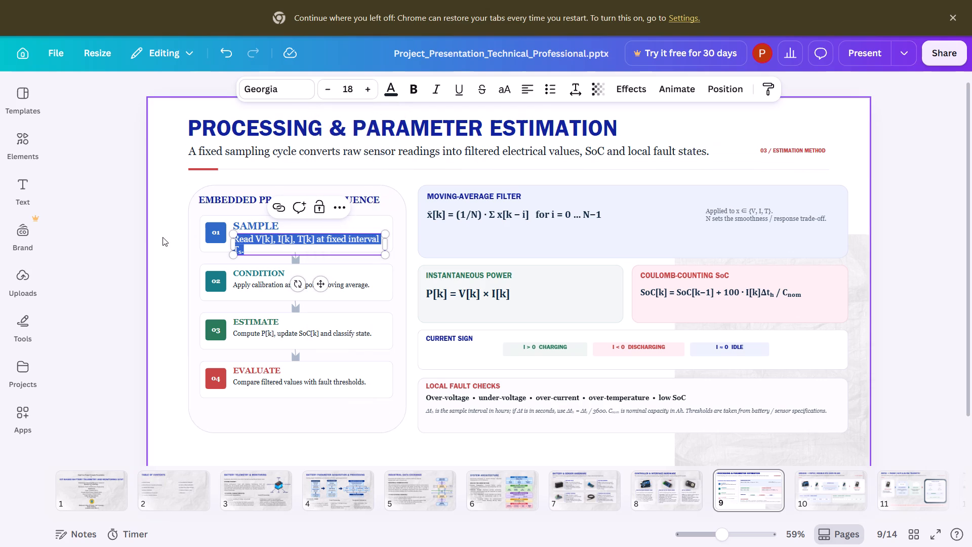
left_click(149, 230)
Widen the SAMPLE description's text box slightly, keeping its outer edge within the white step 01 box.
left_click(364, 235)
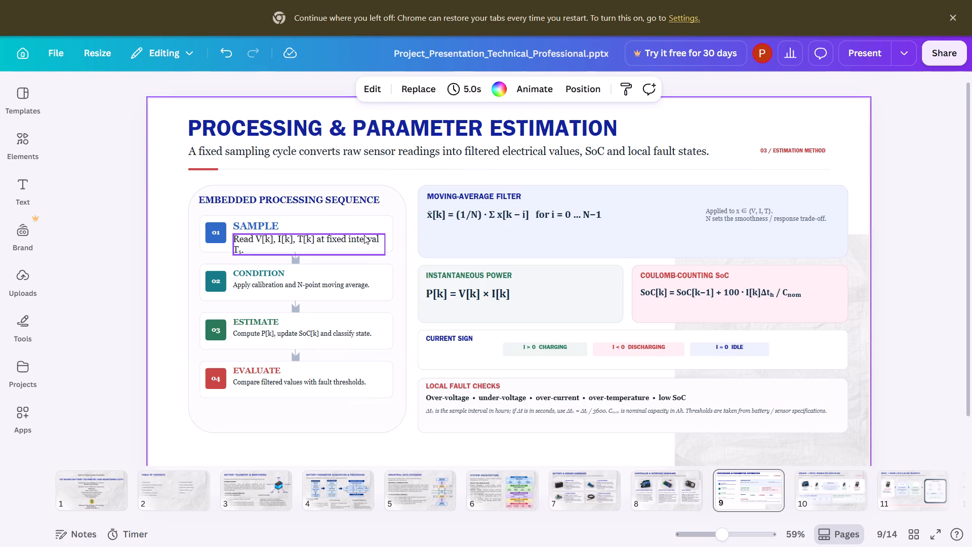
left_click_drag(386, 240, 387, 237)
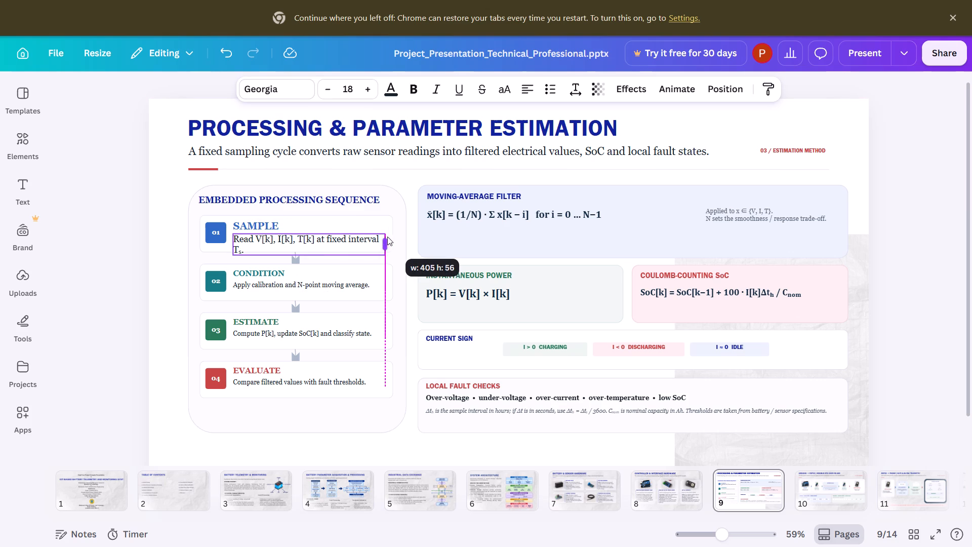
left_click_drag(387, 237, 394, 236)
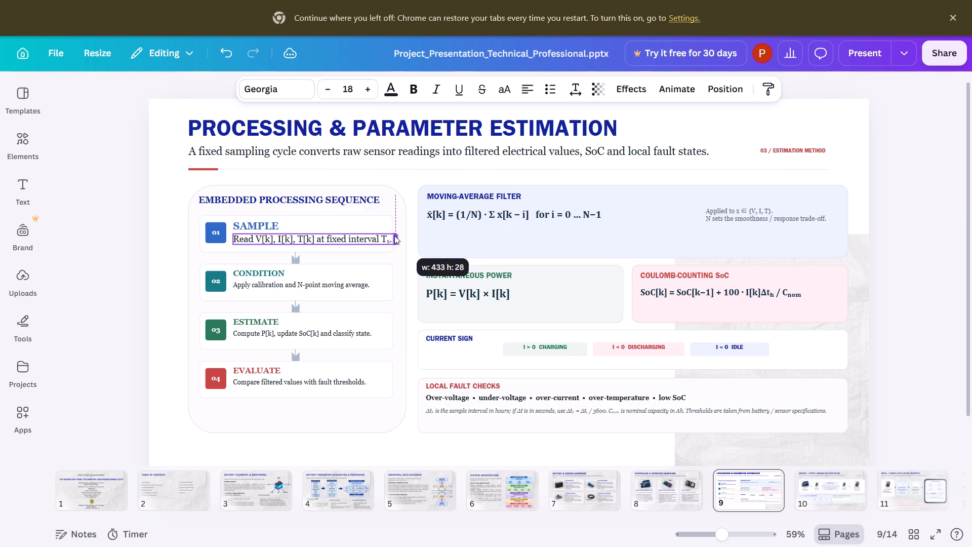
left_click_drag(394, 236, 392, 231)
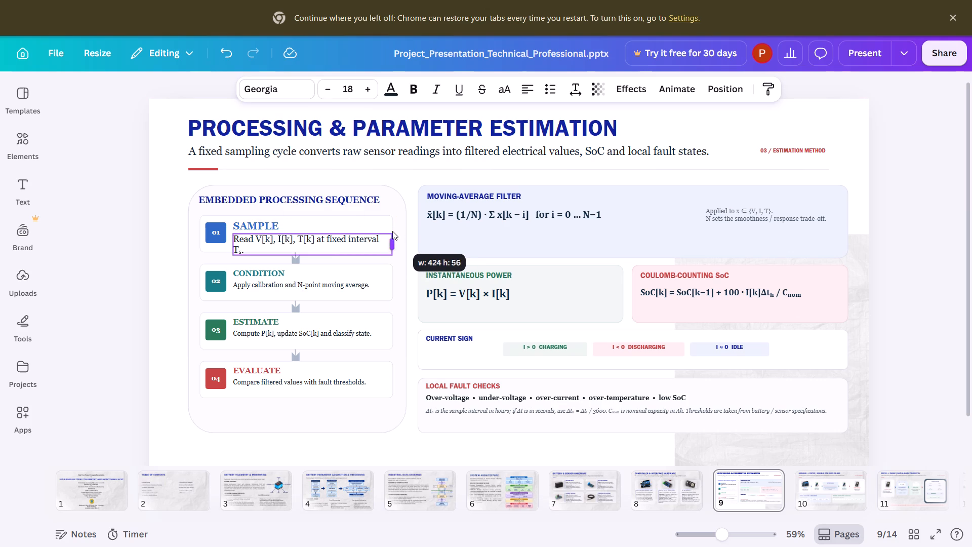
left_click_drag(392, 231, 390, 230)
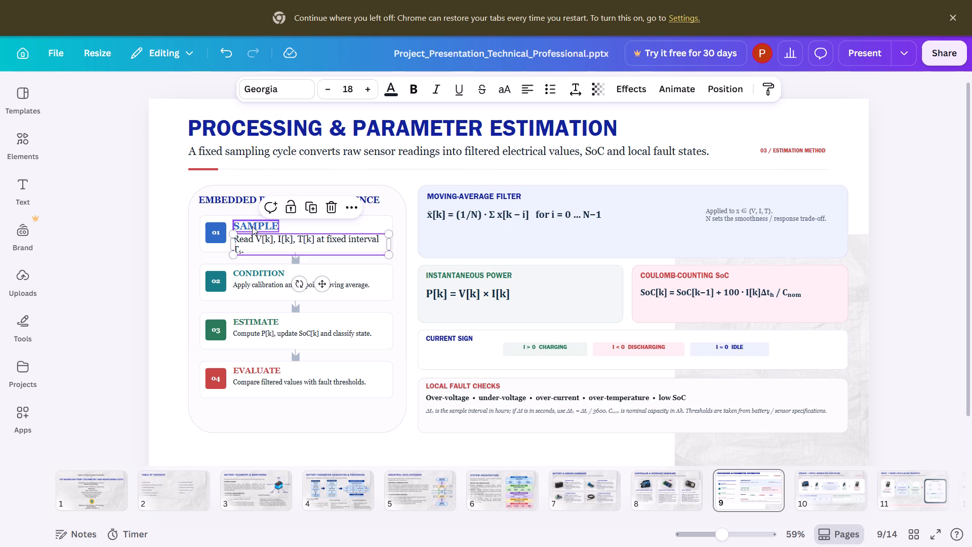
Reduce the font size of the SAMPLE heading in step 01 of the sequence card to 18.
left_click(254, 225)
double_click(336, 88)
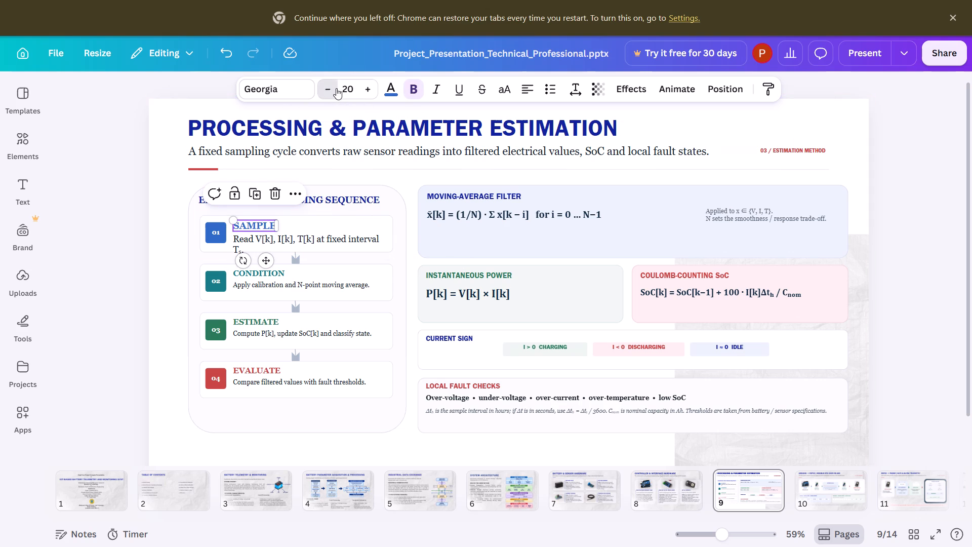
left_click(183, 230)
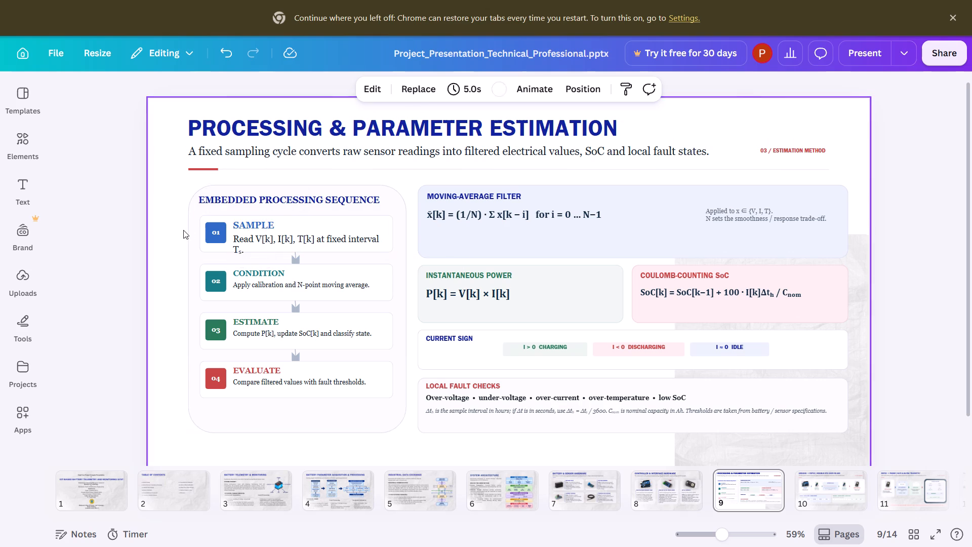
Move the SAMPLE description slightly up, closer to its heading and still aligned with the other step texts.
left_click_drag(293, 242, 292, 237)
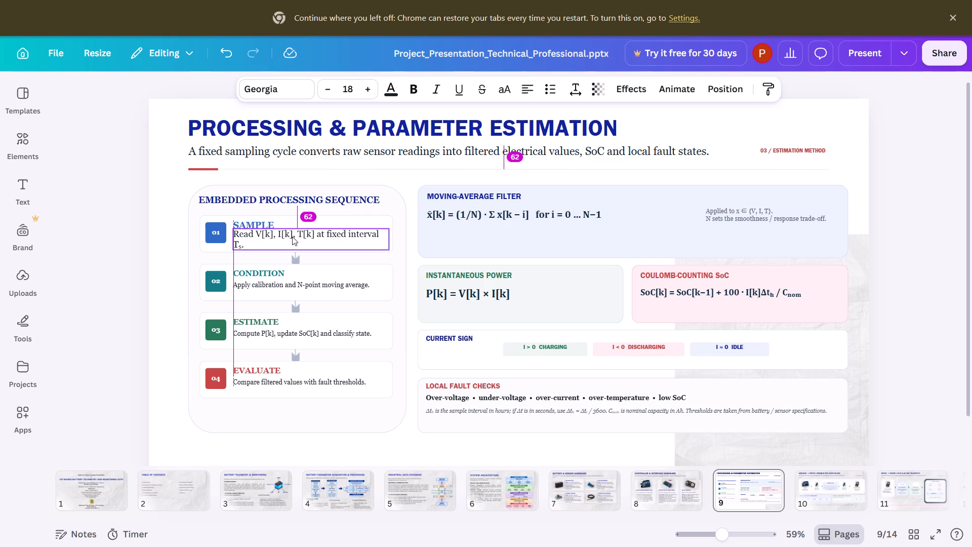
left_click(171, 249)
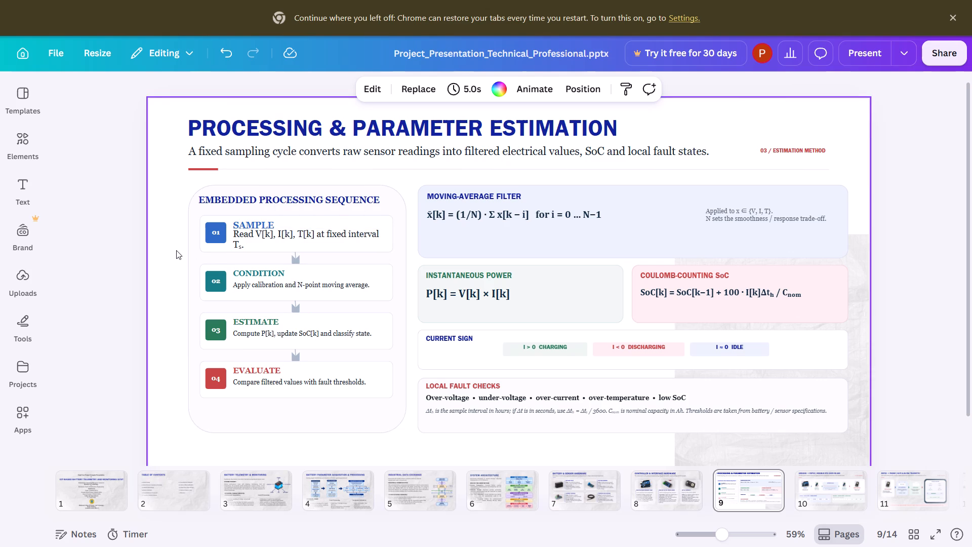
Set both the SAMPLE heading and its description in step 01 to font size 16.
left_click(265, 220)
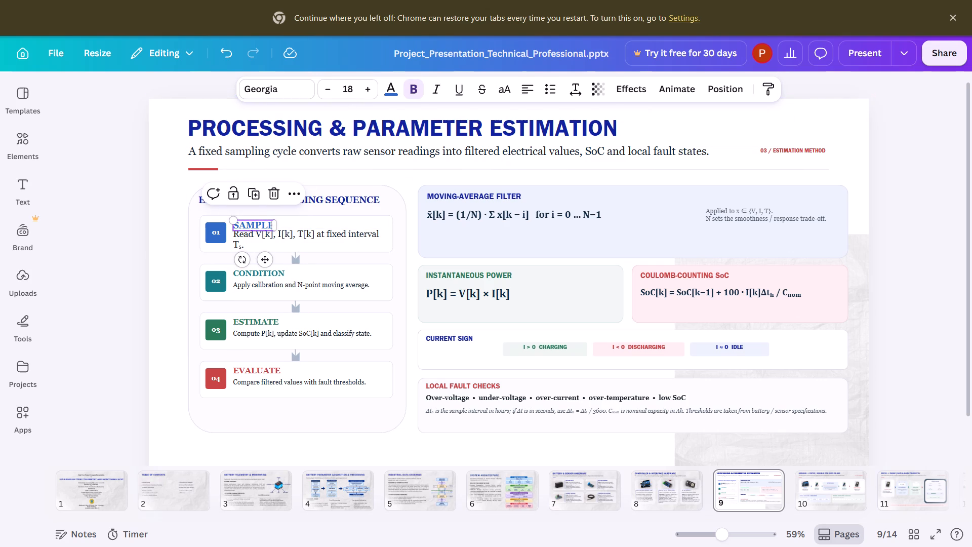
double_click(334, 85)
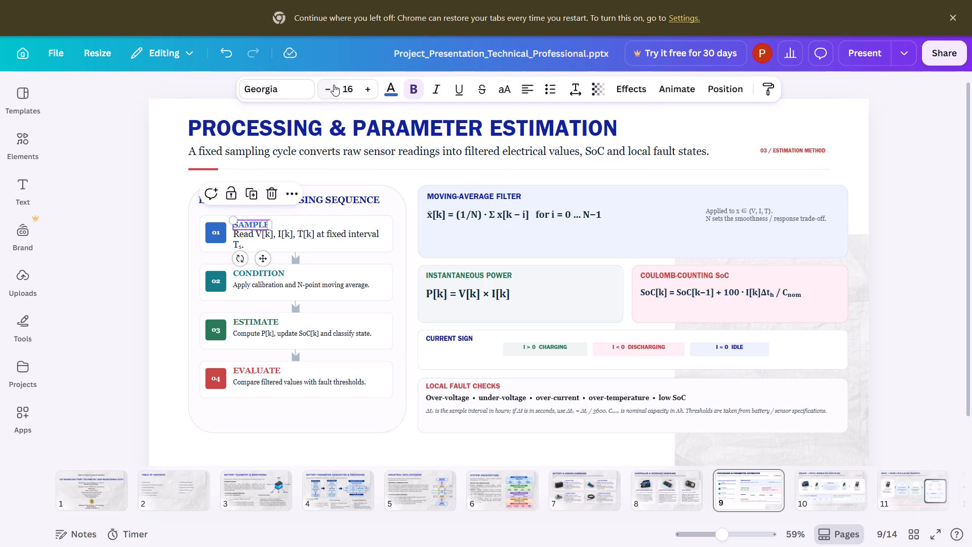
left_click(298, 230)
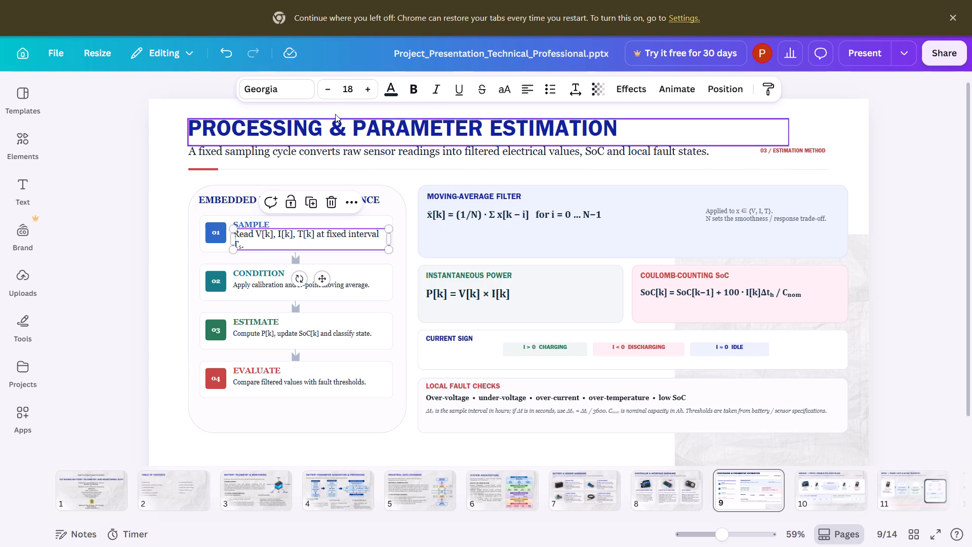
double_click(336, 90)
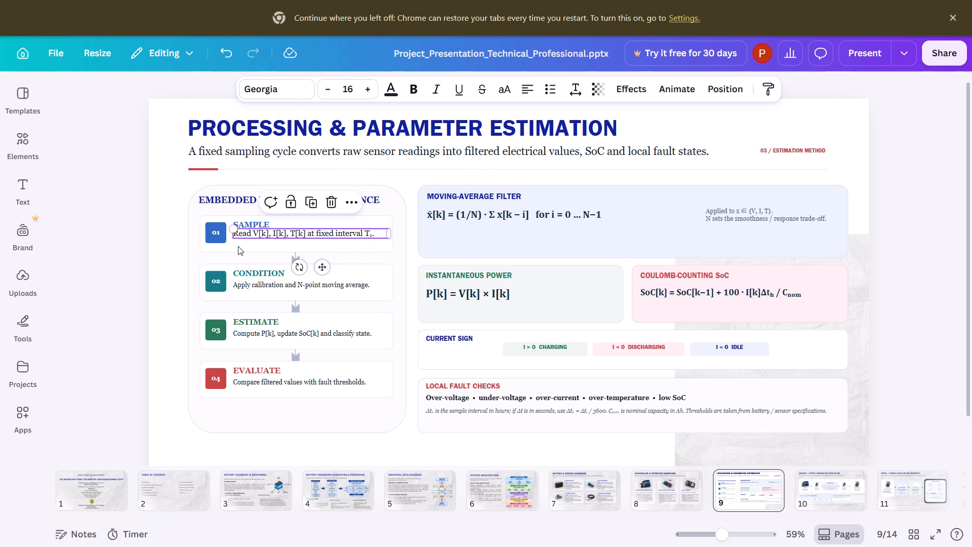
left_click(168, 250)
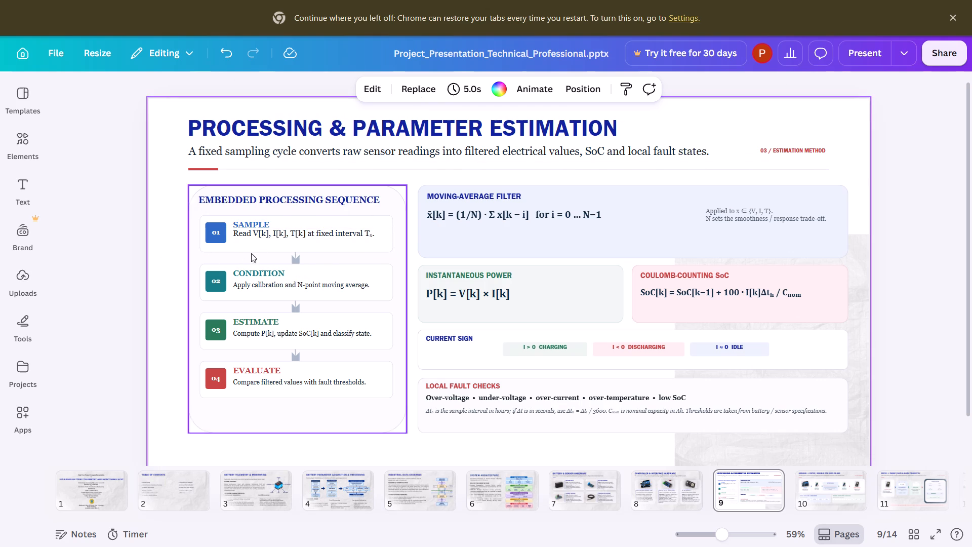
Move the SAMPLE description slightly down to leave a small gap under its heading, keeping it aligned with the other step texts.
left_click(295, 230)
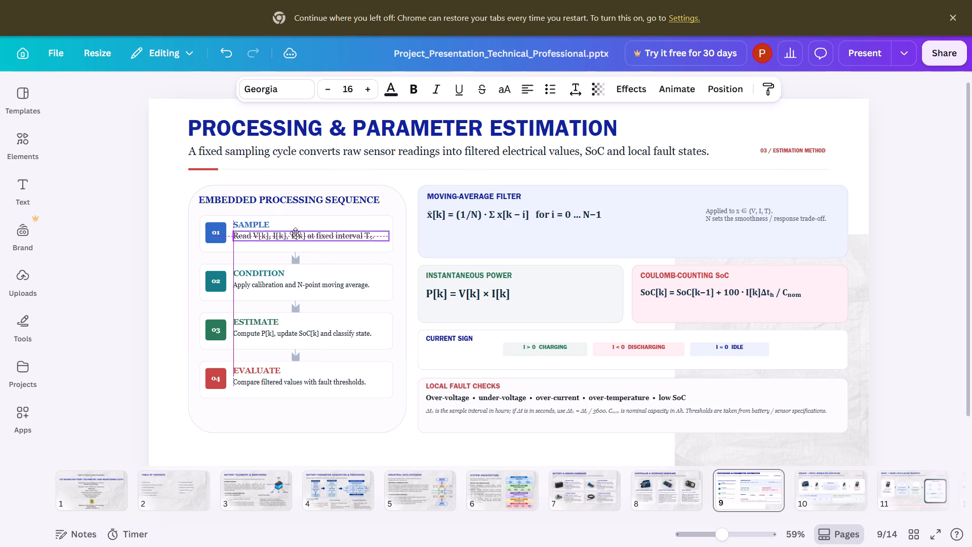
left_click(168, 241)
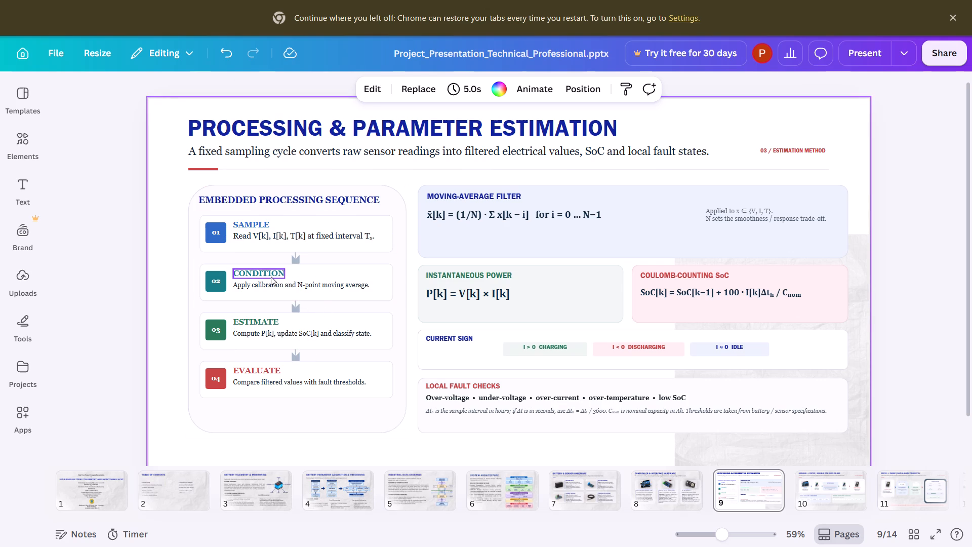
Change the CONDITION heading's text colour in step 02 from the design's text colours to the dark blue of the slide title.
left_click(271, 277)
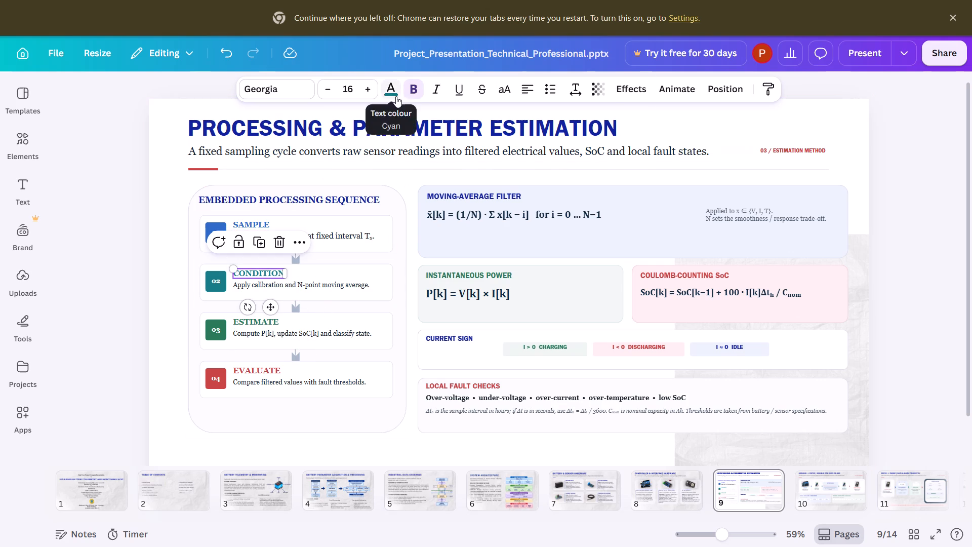
left_click(396, 96)
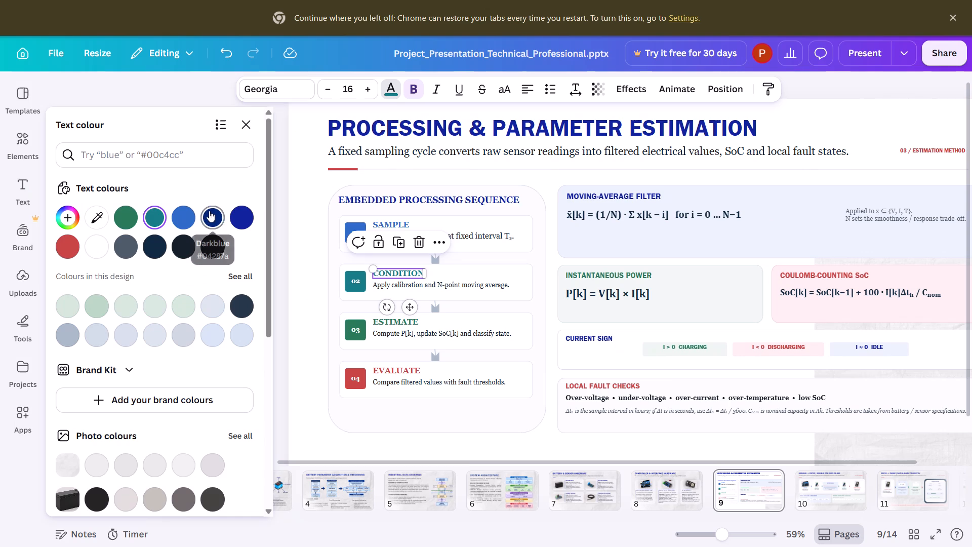
left_click(234, 217)
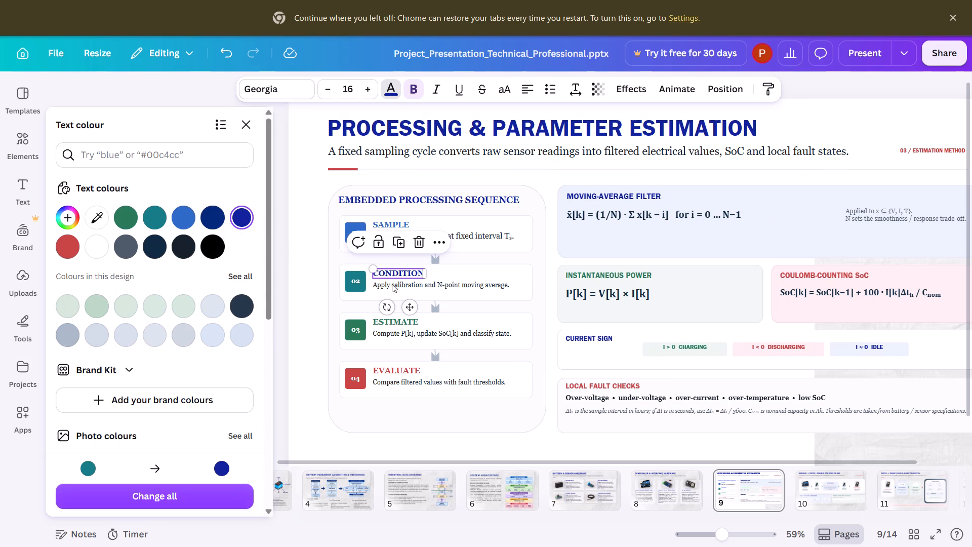
Fill the 02 number badge beside CONDITION with blue #12229d.
left_click(349, 278)
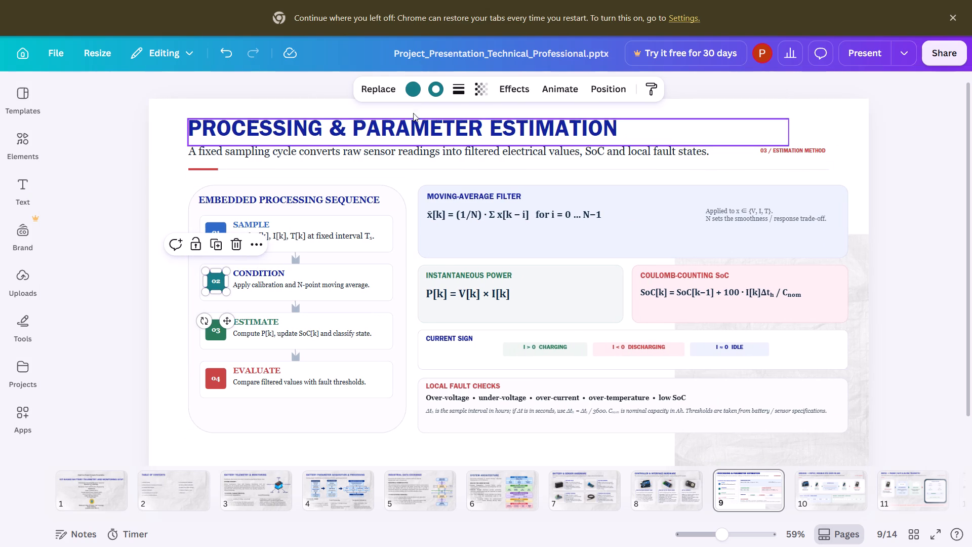
left_click(413, 92)
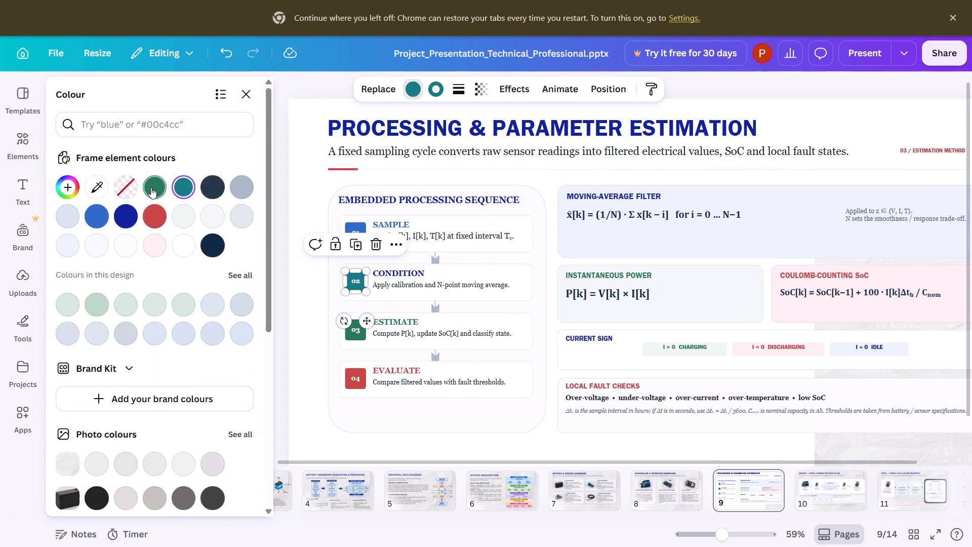
left_click(131, 215)
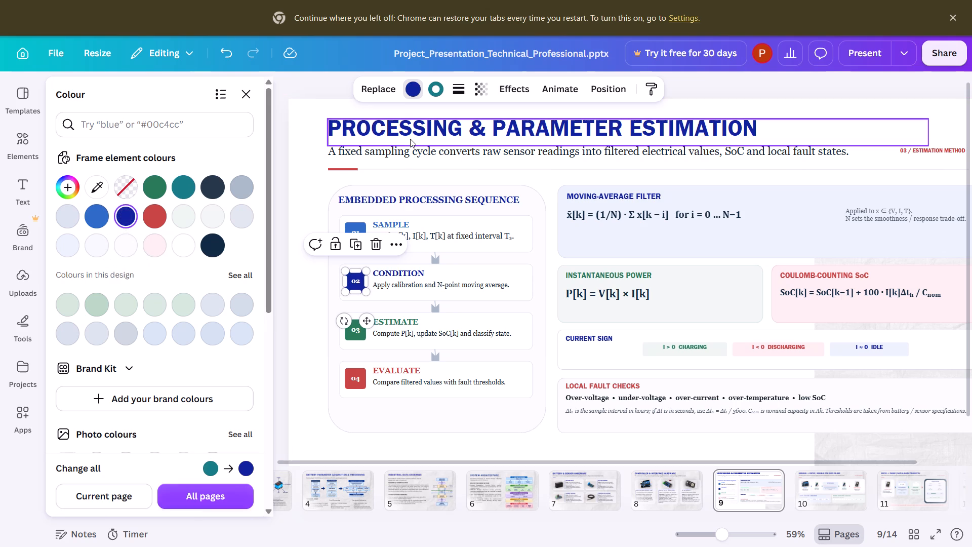
Leave full screen, open the Downloads folder through a Windows search for "download", and return to the Canva presentation.
key("F11")
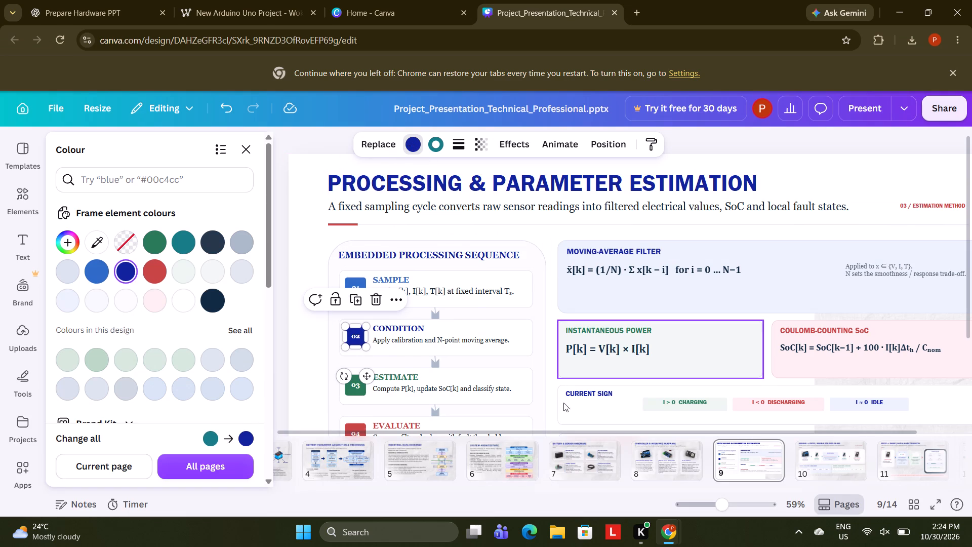
left_click(368, 537)
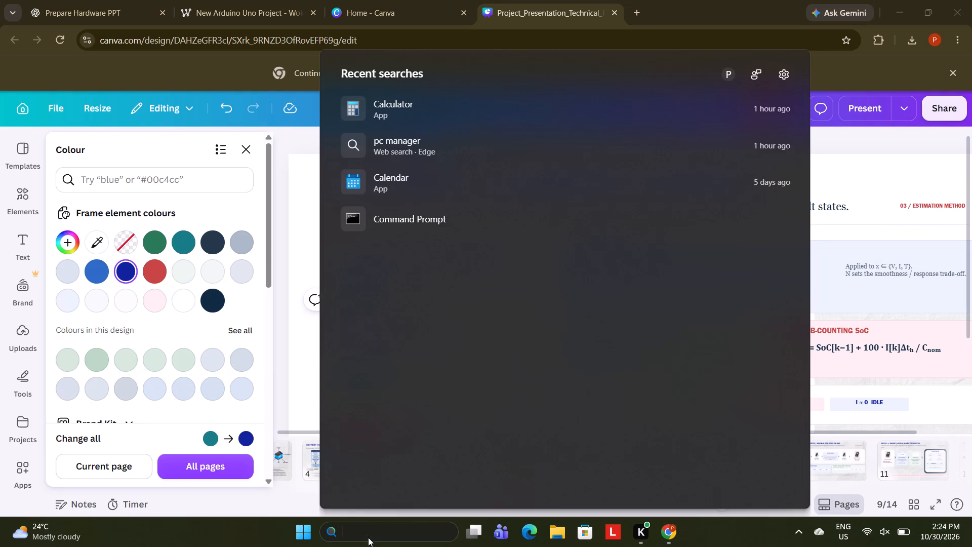
type("download")
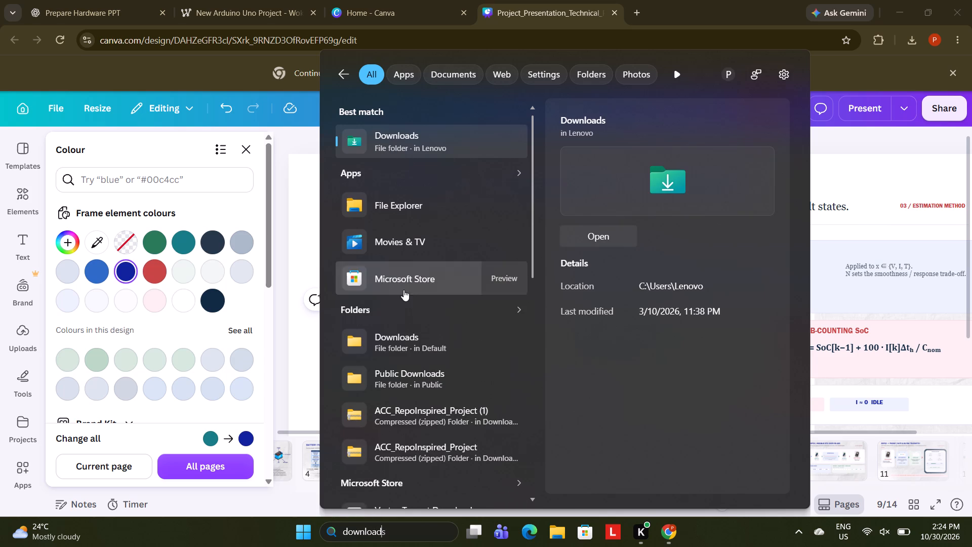
left_click(427, 157)
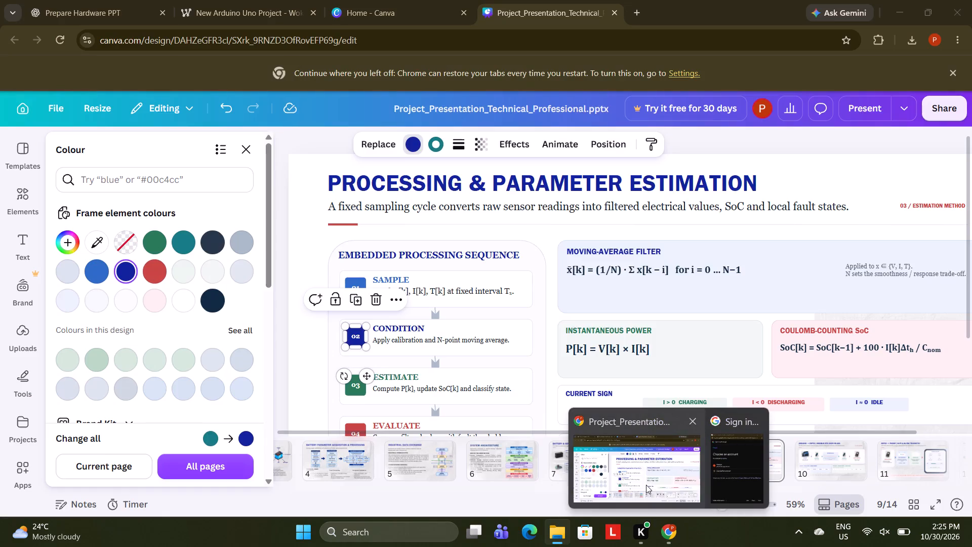
left_click(645, 484)
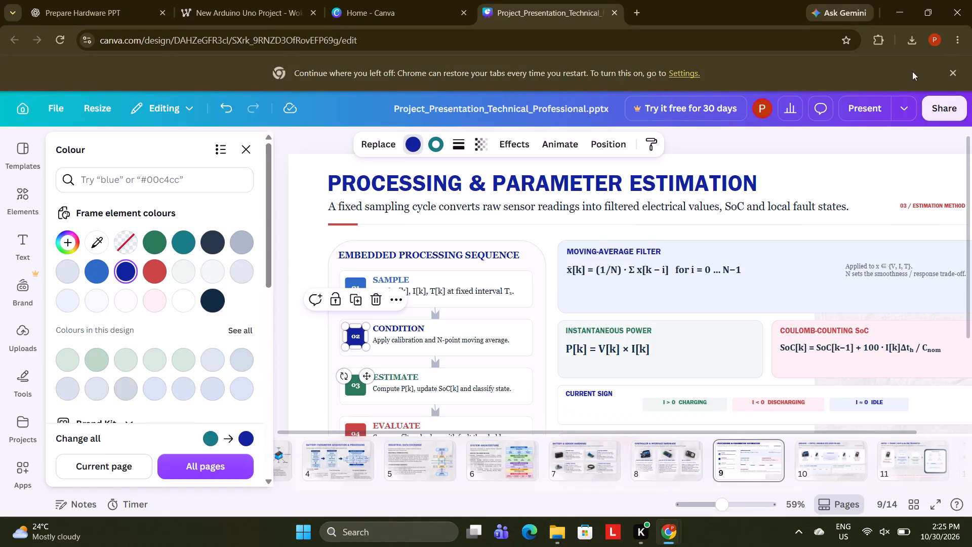
Switch from the presentation to the desktop and open a new Google Chrome window with the purple-avatar profile.
left_click(935, 44)
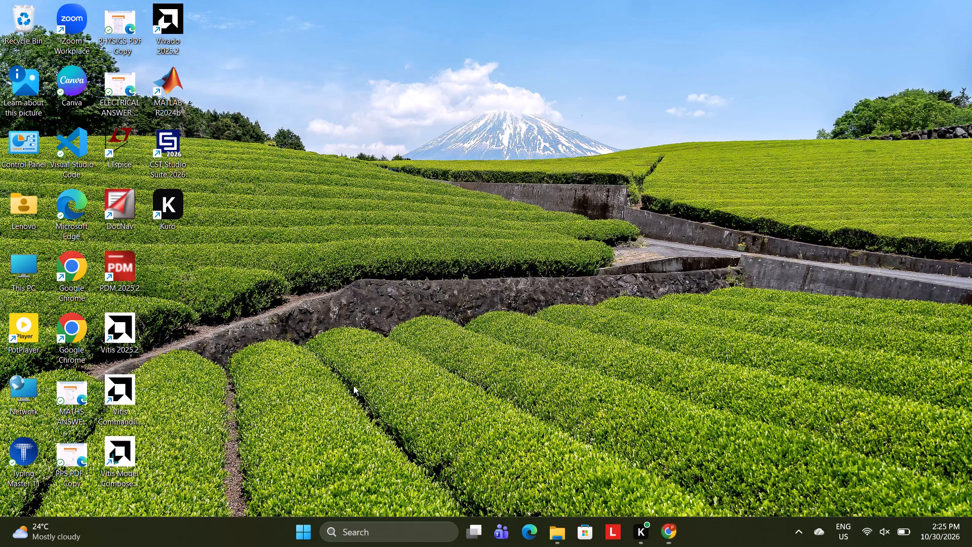
double_click(77, 332)
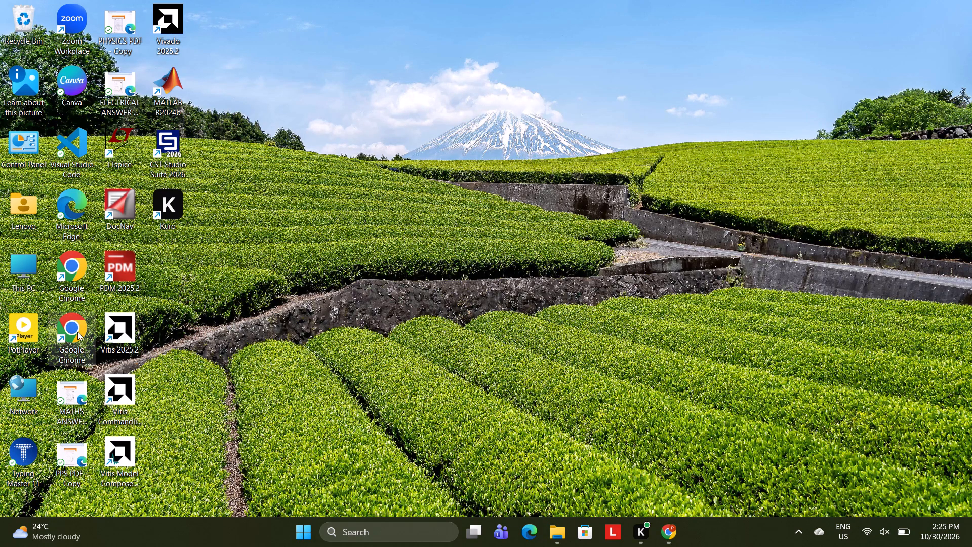
left_click(291, 240)
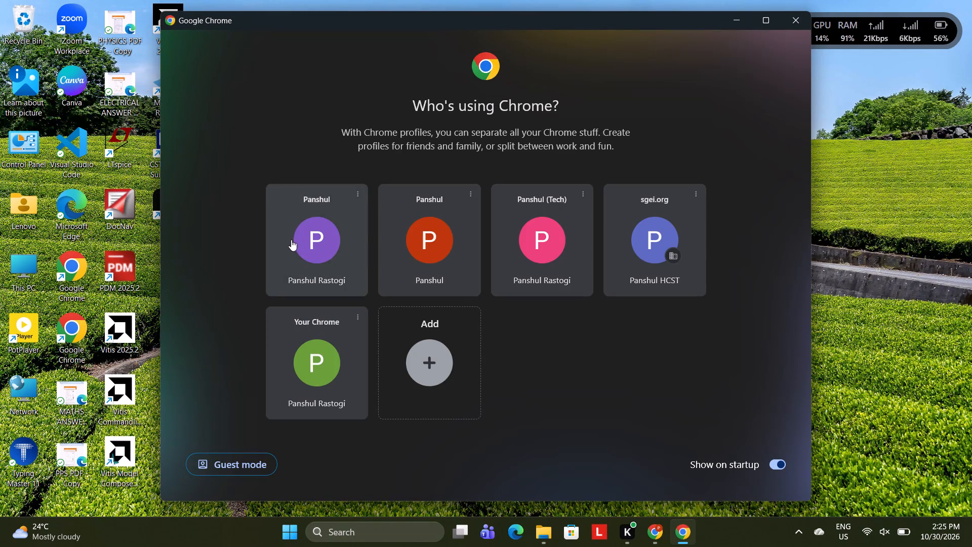
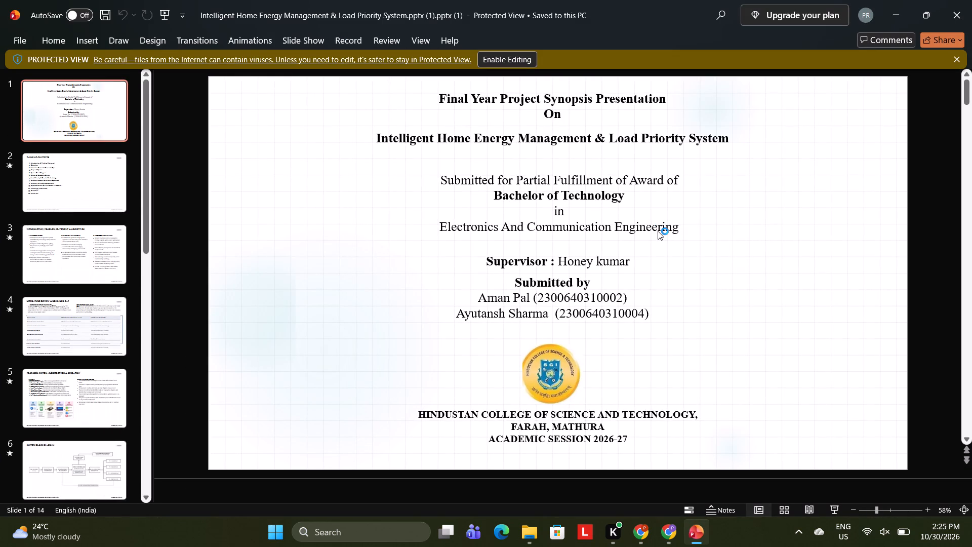
Review all slides of the Intelligent Home Energy Management presentation from title to closing slide, return to the start and close the file.
key("Right")
key("Right")
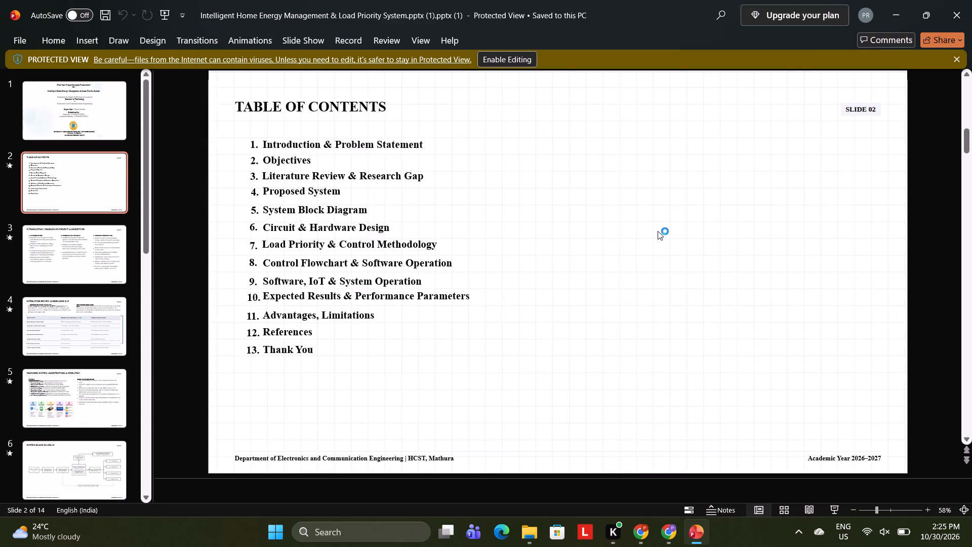
key("Right")
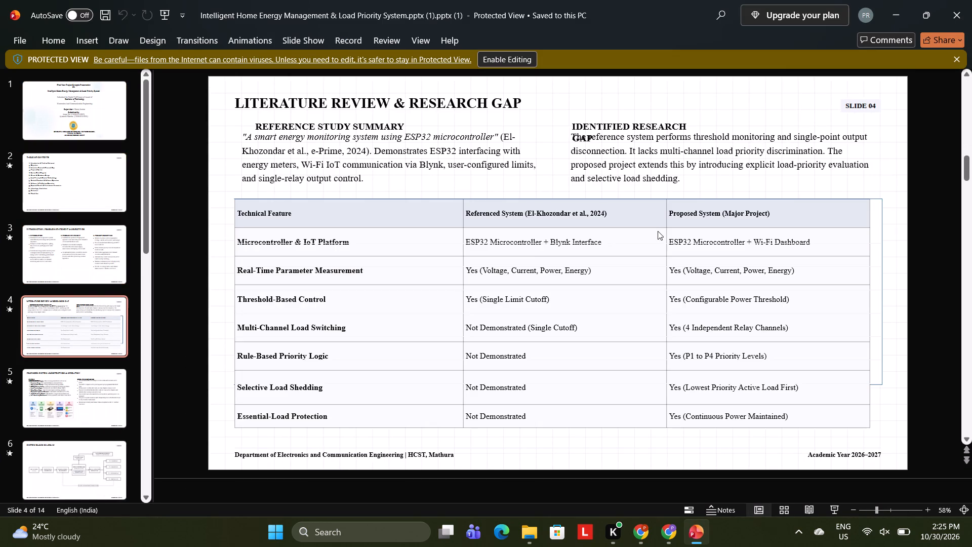
key("Left")
key("Right")
key("Right")
key("Right")
key("Right")
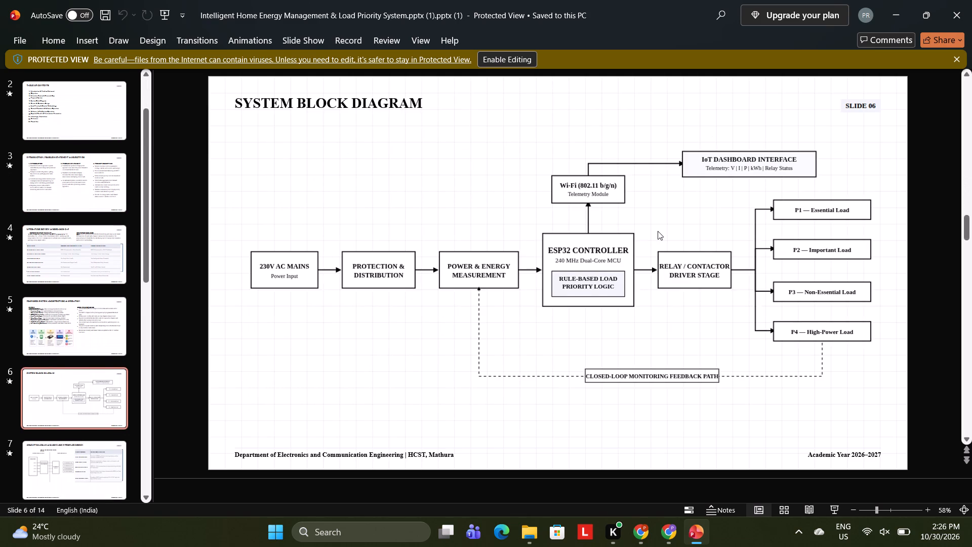
key("Right")
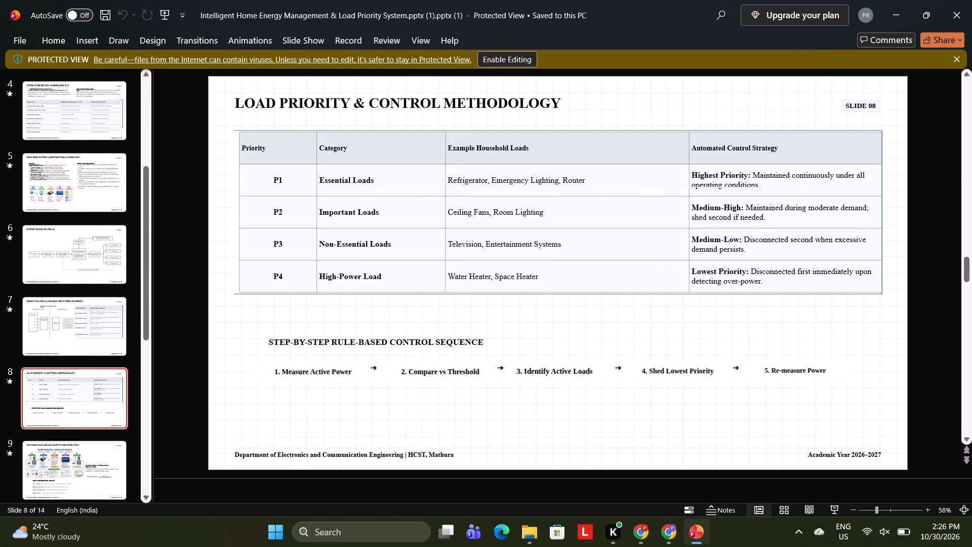
key("Right")
key("Right")
key("Right")
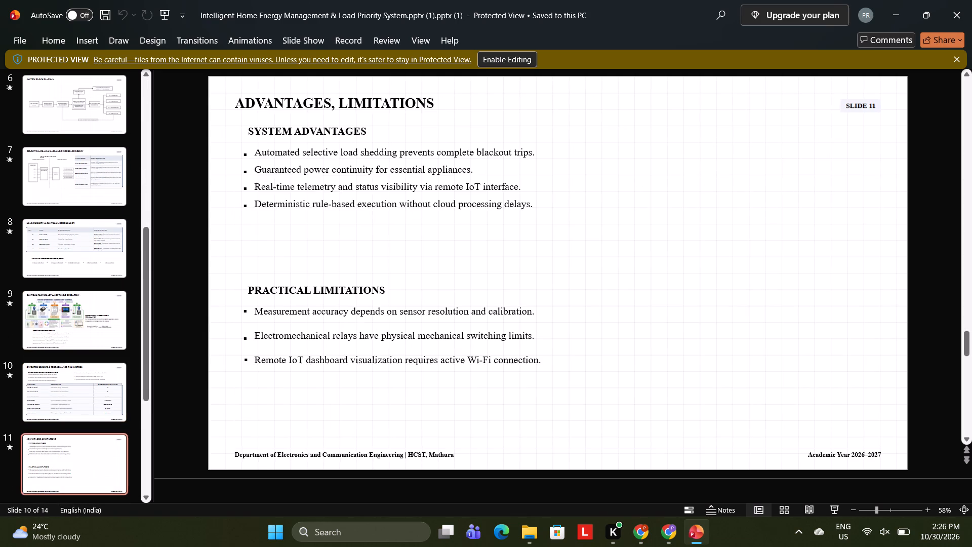
key("Right")
key("Right")
key("Right")
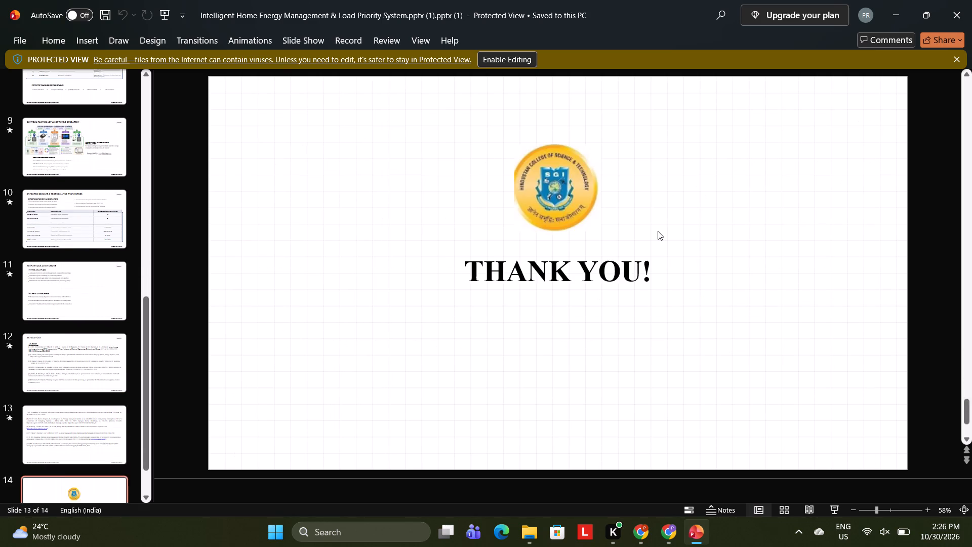
key("Left")
key("Left")
key("Left")
key("Left")
key("Left")
key("Left")
key("Left")
key("Left")
key("Left")
key("Left")
key("Left")
key("Left")
key("Left")
key("Left")
key("Left")
key("Left")
key("Left")
key("Left")
key("Left")
key("Left")
key("Left")
key("Left")
key("Left")
key("Left")
key("Left")
key("Left")
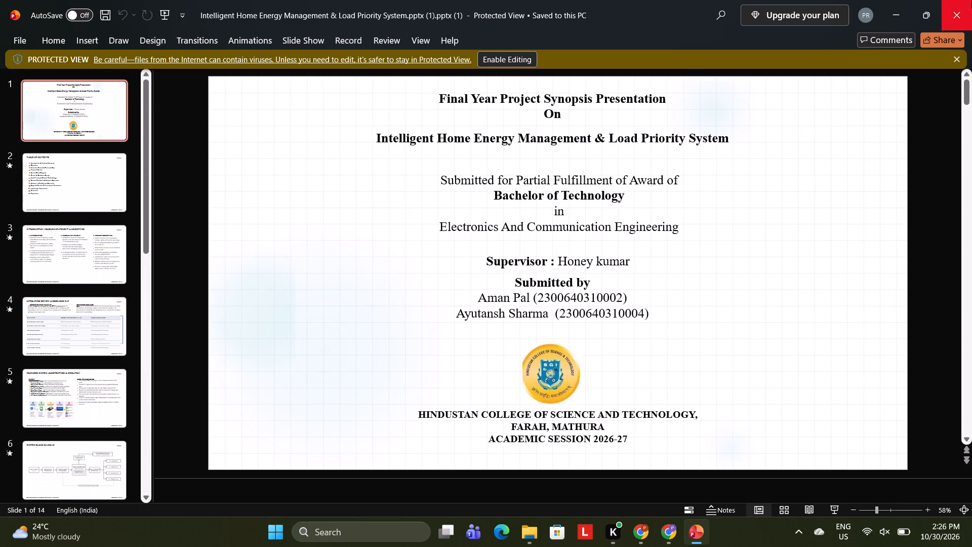
left_click(971, 0)
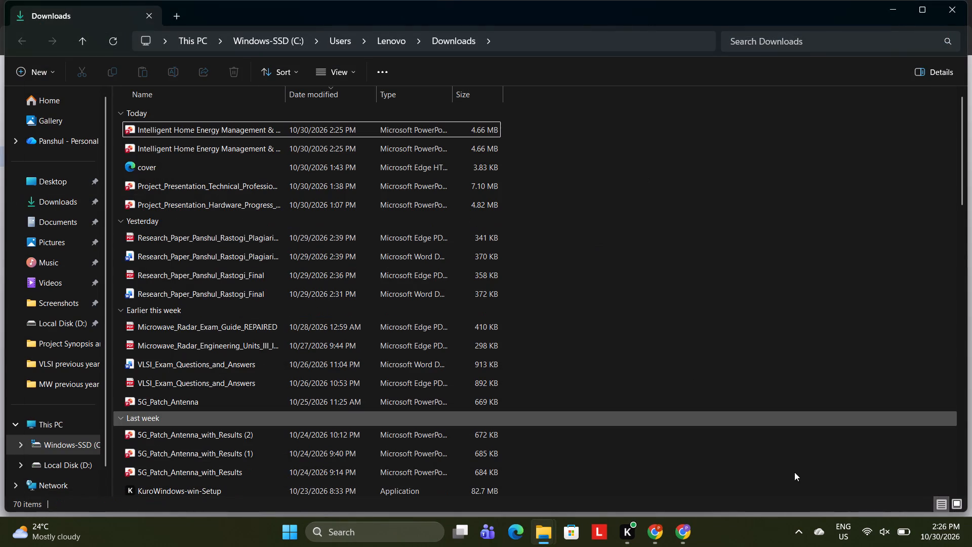
Switch to the Canva presentation in Chrome and recolour slide 9's SAMPLE stage: the 01 badge dark blue, its heading navy.
left_click(602, 486)
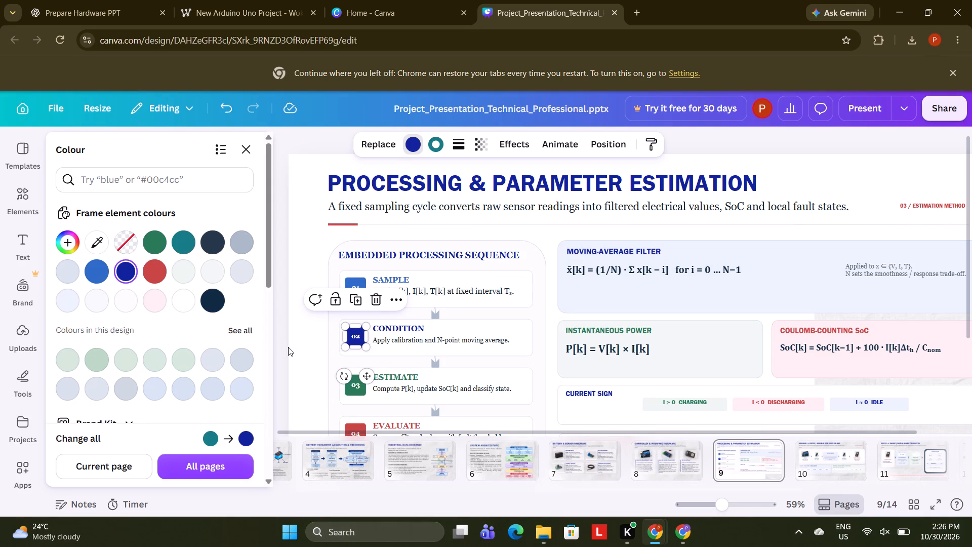
left_click(308, 347)
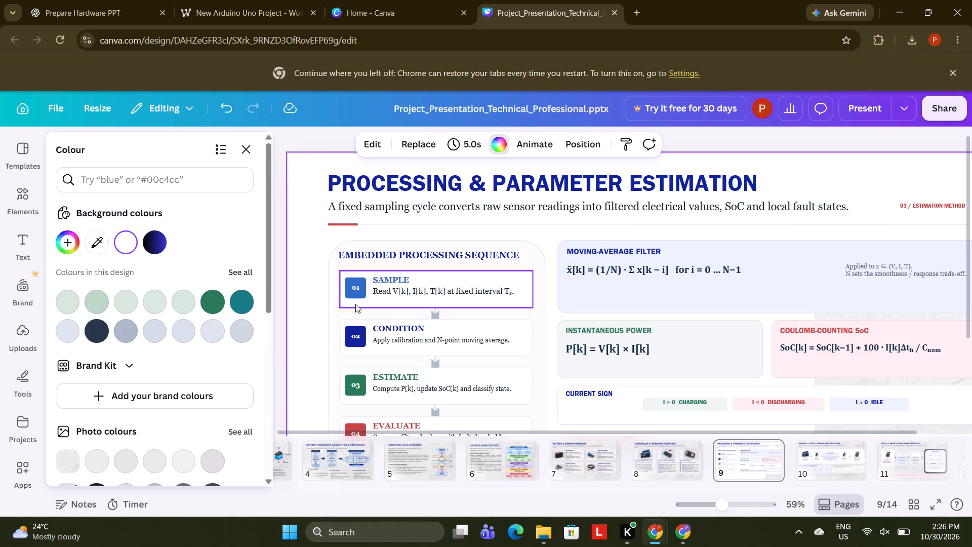
left_click(351, 293)
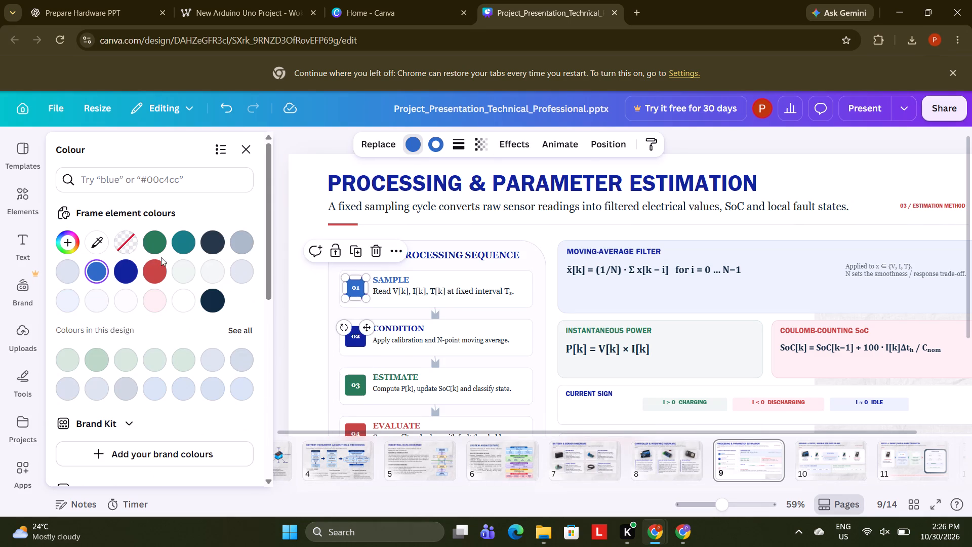
left_click(119, 274)
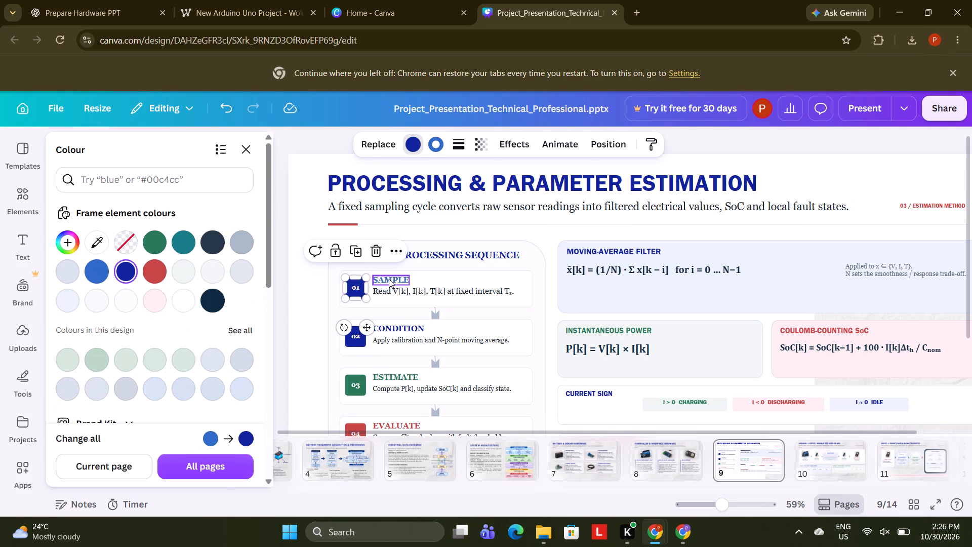
left_click(389, 279)
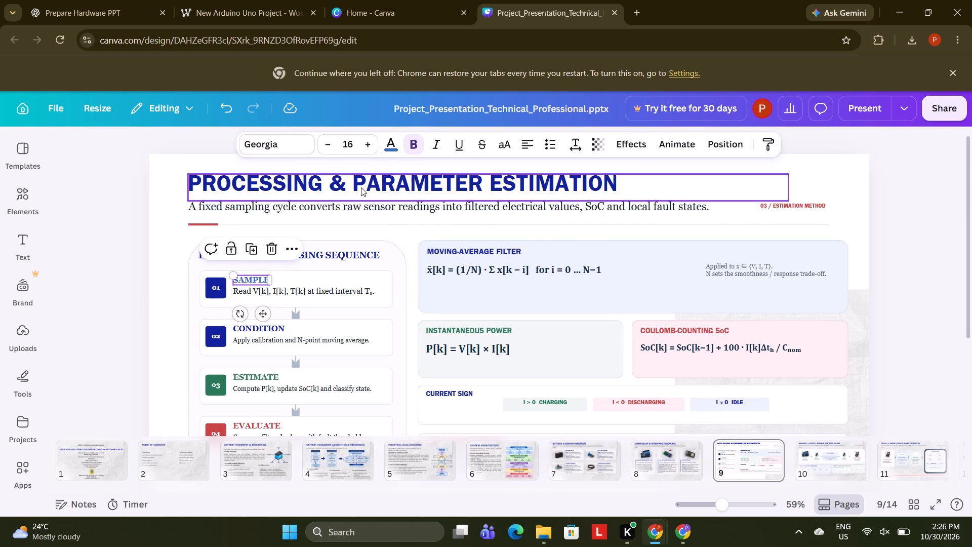
left_click(392, 137)
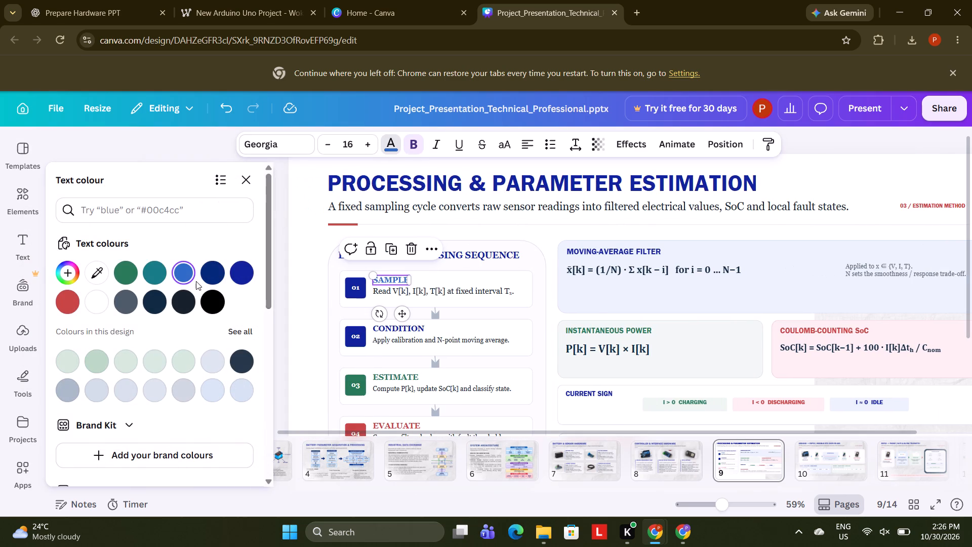
left_click(206, 277)
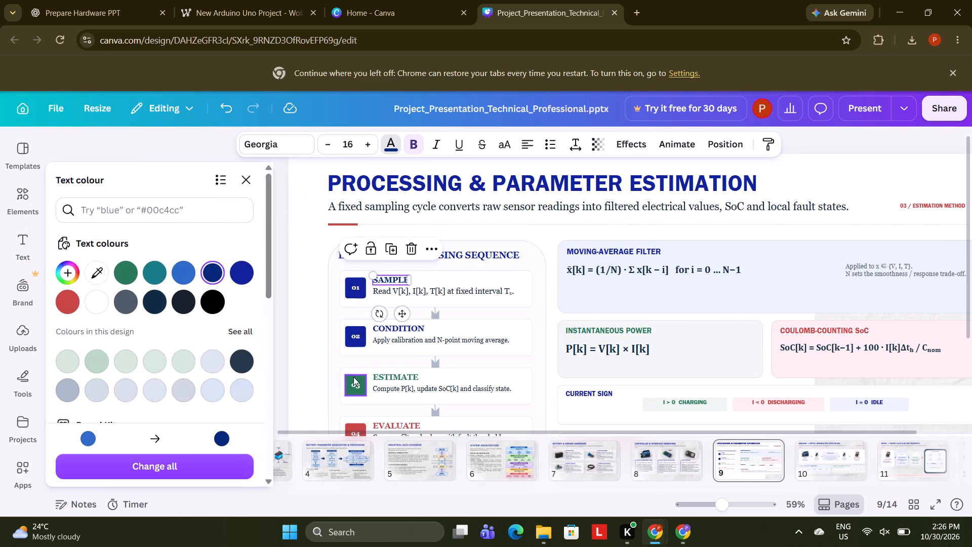
Recolour the 03 badge and the ESTIMATE heading in the Embedded Processing Sequence to the same dark blue.
left_click(353, 378)
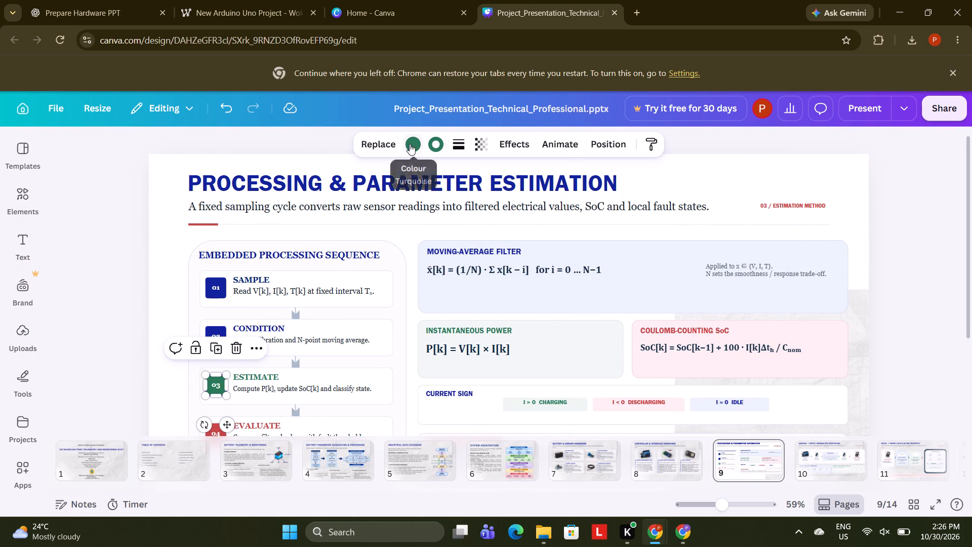
left_click(418, 141)
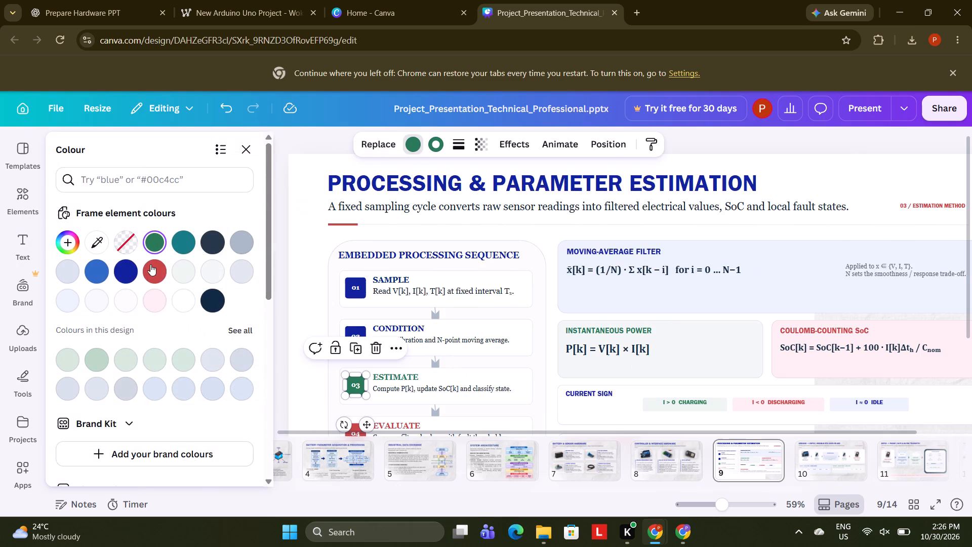
left_click_drag(135, 269, 170, 290)
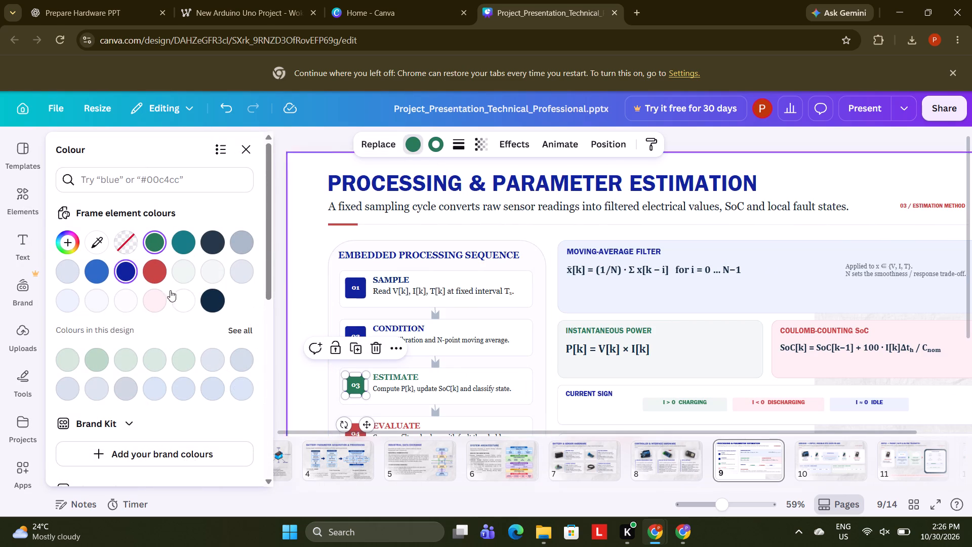
left_click_drag(170, 290, 129, 269)
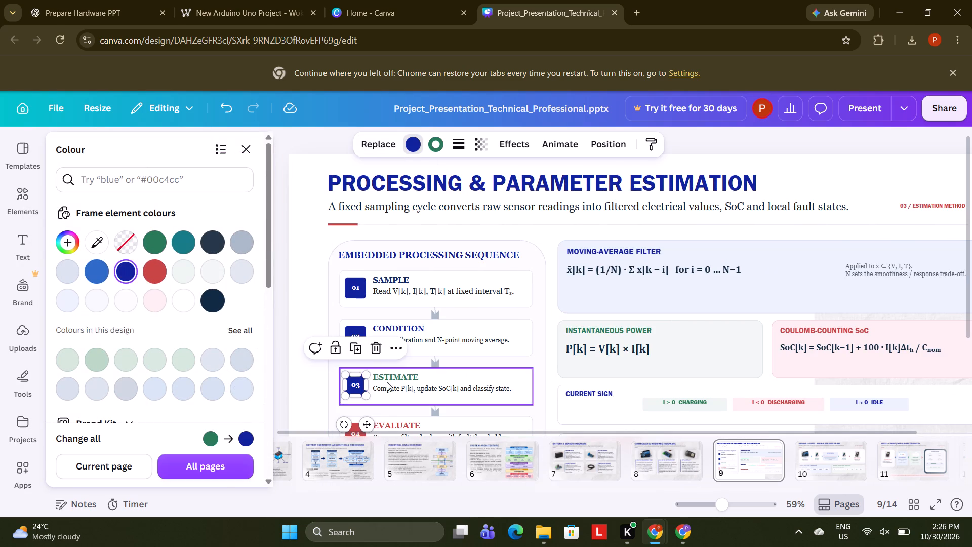
left_click(385, 380)
left_click(394, 149)
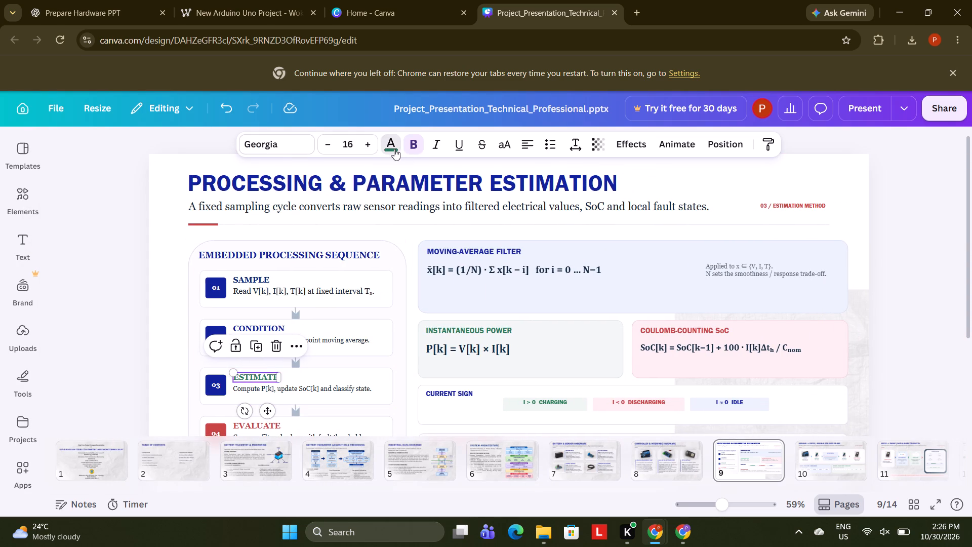
left_click(210, 276)
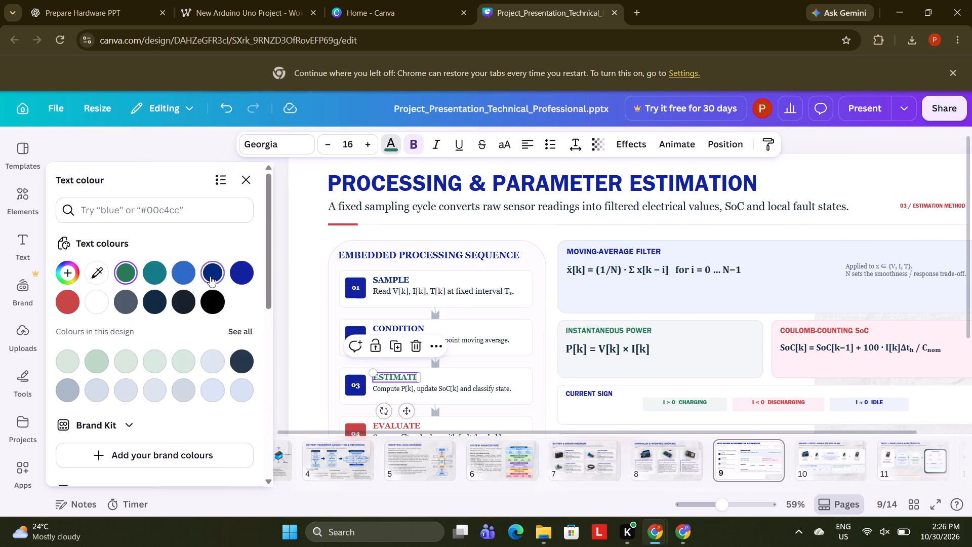
left_click(247, 270)
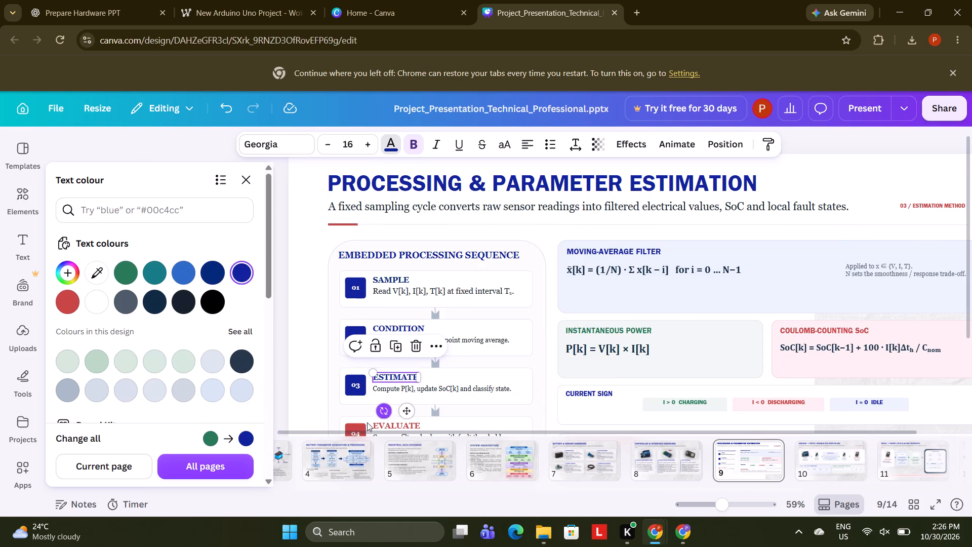
left_click(353, 428)
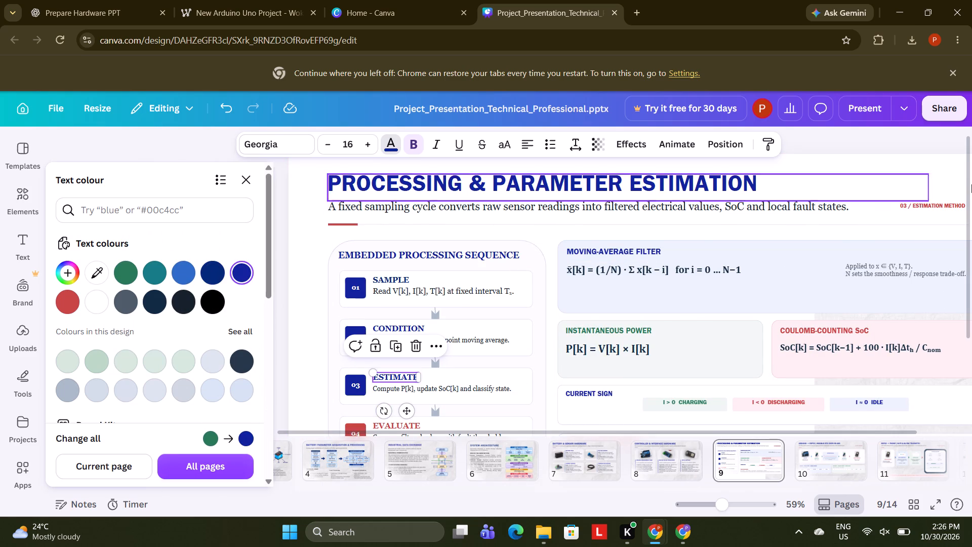
Set the font size of the italic sample-interval note in the Local Fault Checks box to 18.
left_click_drag(971, 179, 970, 247)
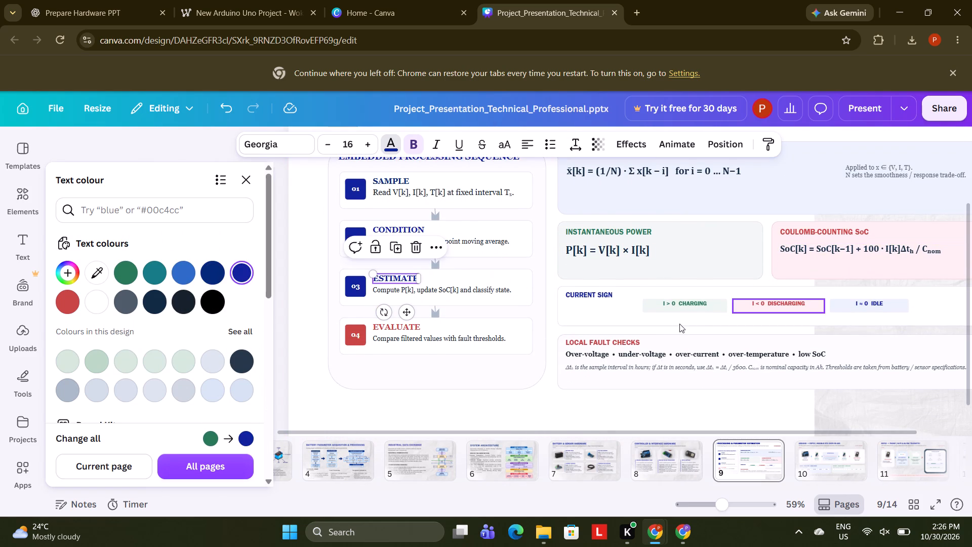
left_click(662, 364)
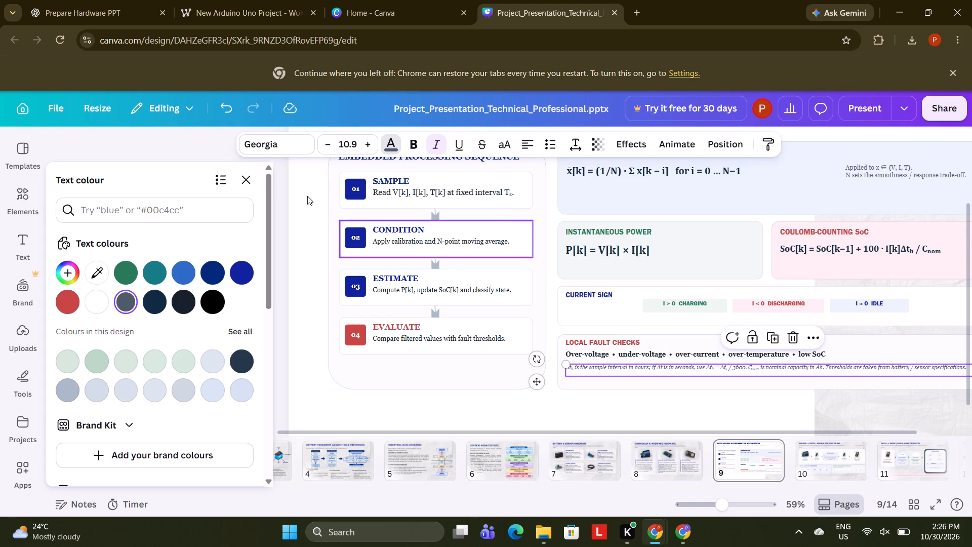
triple_click(372, 146)
triple_click(372, 146)
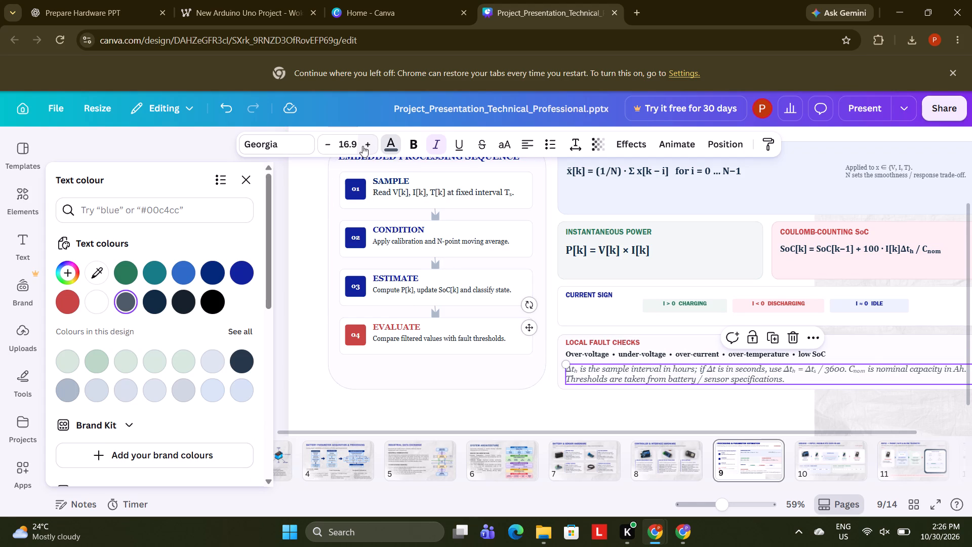
left_click(354, 144)
type("18")
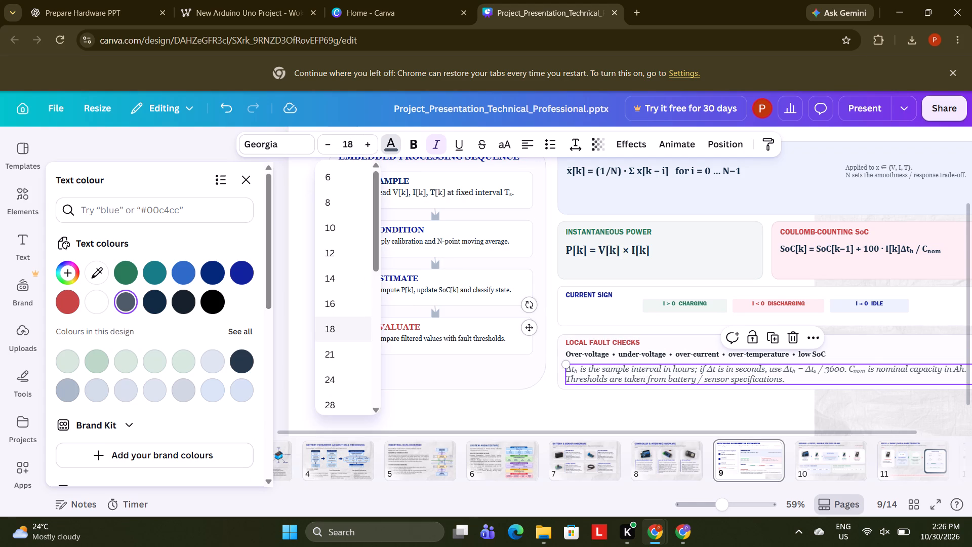
key("Return")
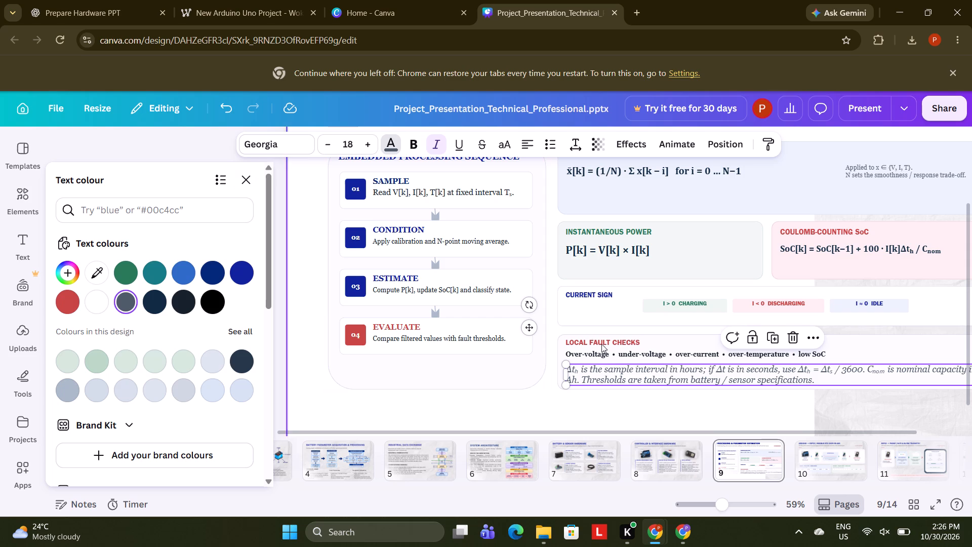
Set the font size of the bold "Over-voltage • under-voltage" fault list line to 18.
left_click(610, 355)
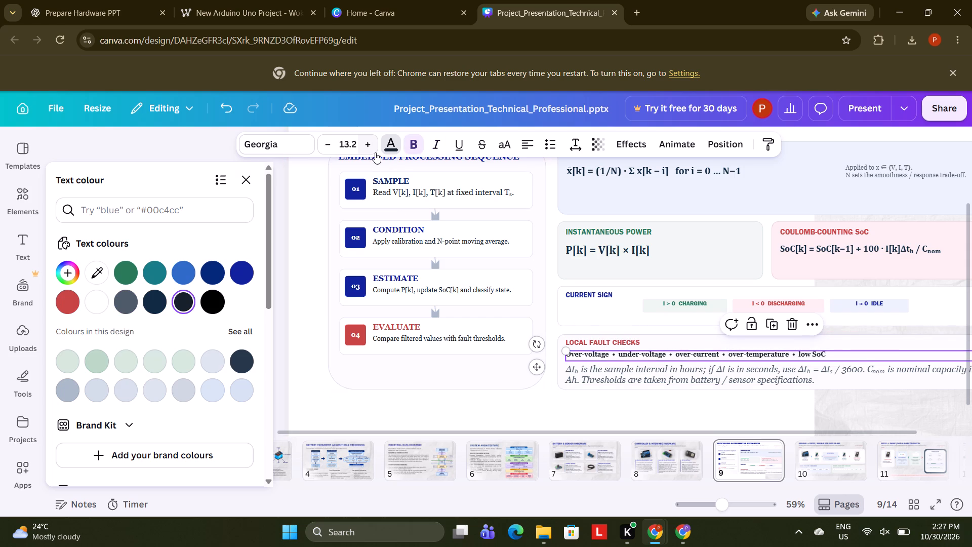
triple_click(375, 152)
left_click(375, 152)
double_click(375, 152)
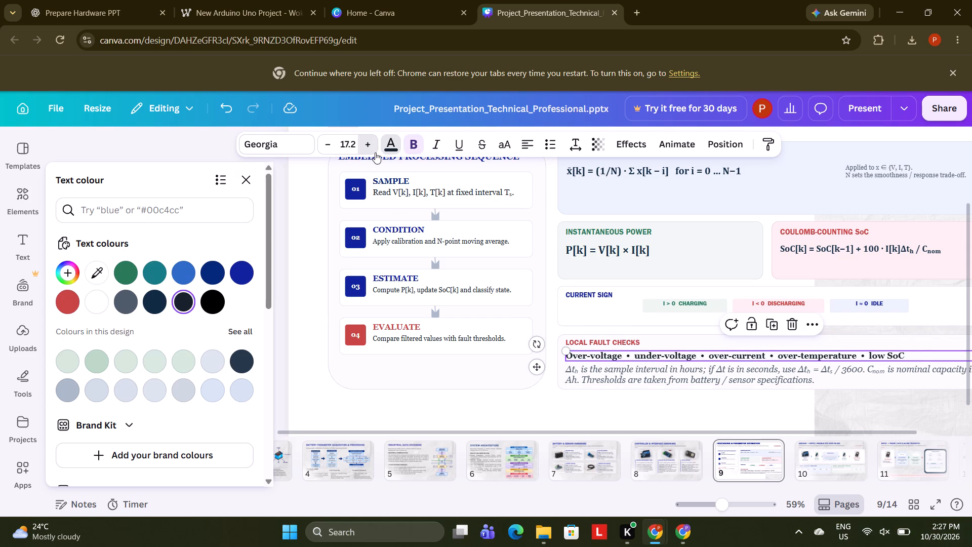
left_click(344, 146)
type("18")
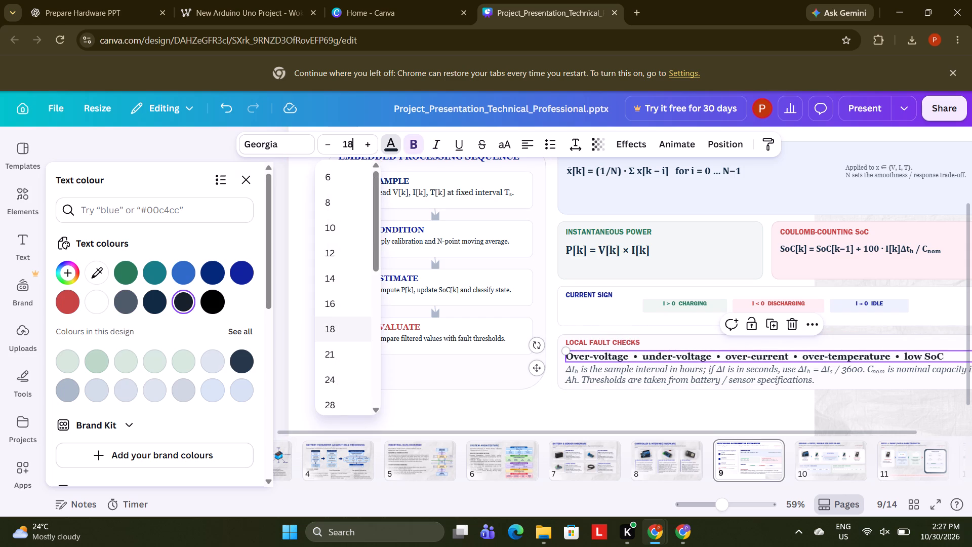
key("Return")
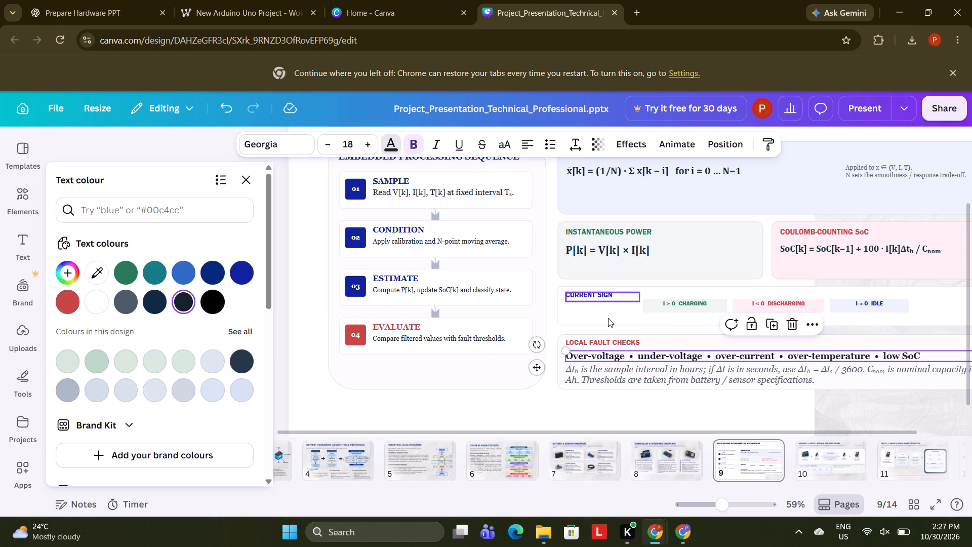
Set the font size of the LOCAL FAULT CHECKS heading to 20.
left_click(621, 339)
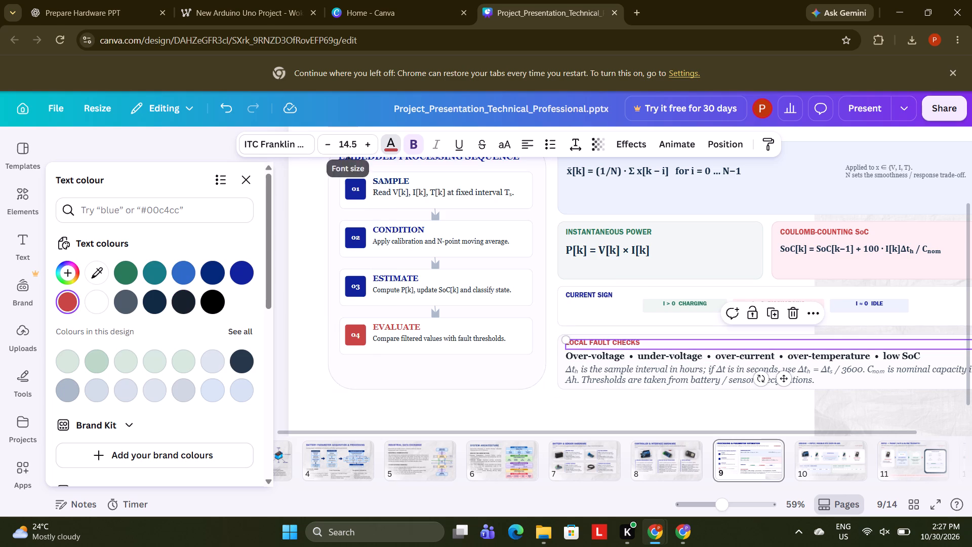
left_click(349, 146)
type("20")
key("Return")
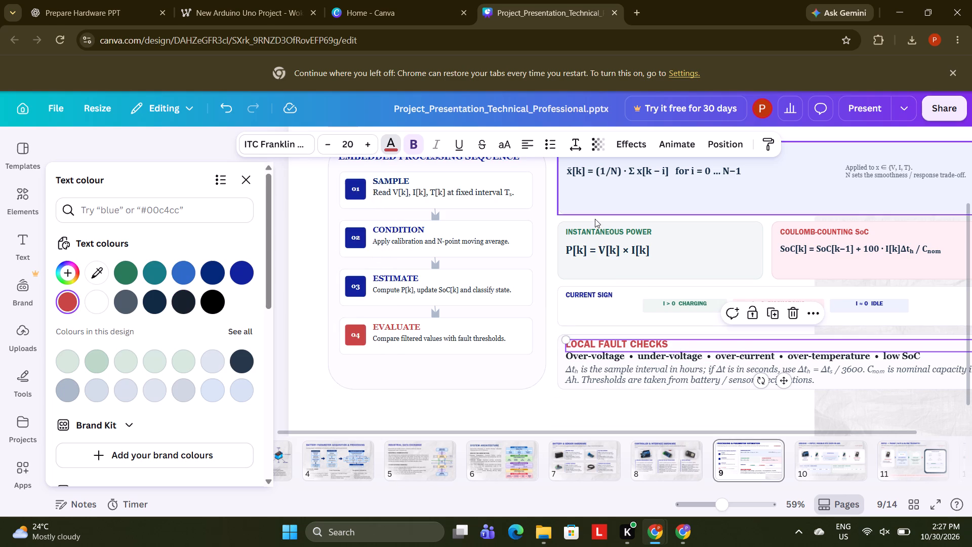
Set the font size of the CURRENT SIGN heading to 22.
left_click(585, 292)
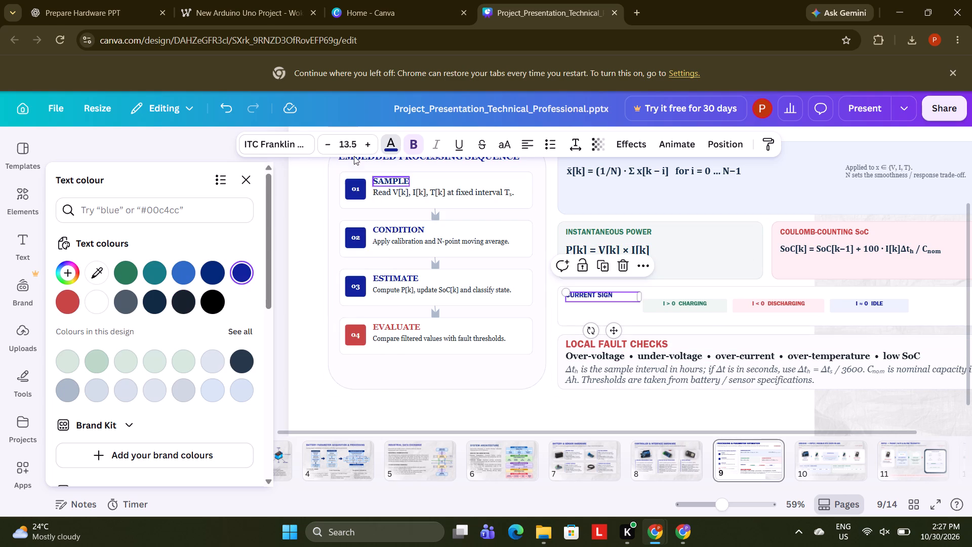
left_click(345, 137)
type("22")
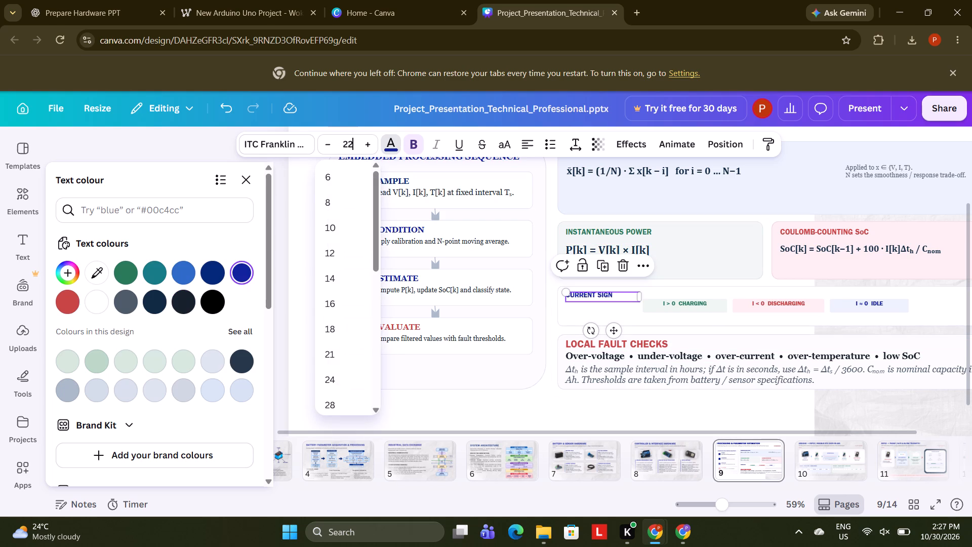
key("Return")
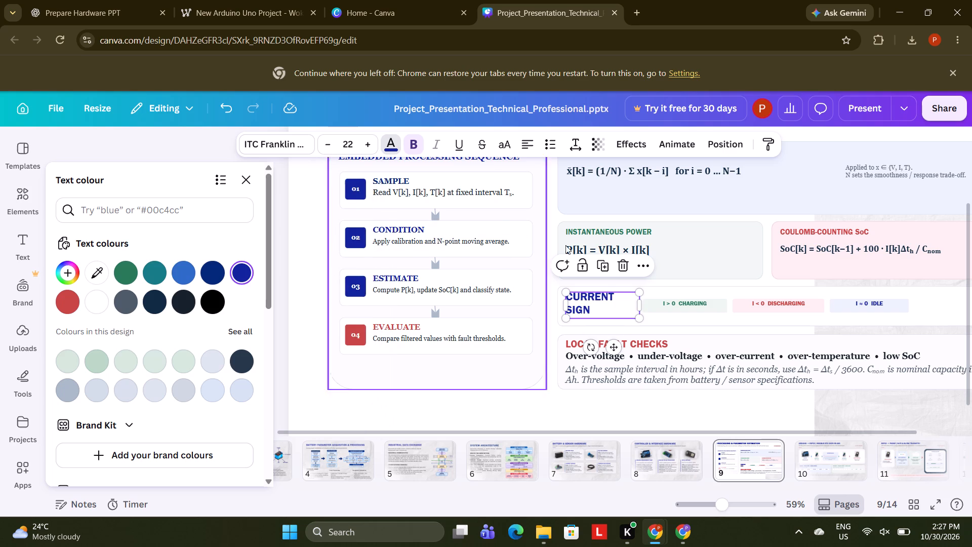
left_click(595, 228)
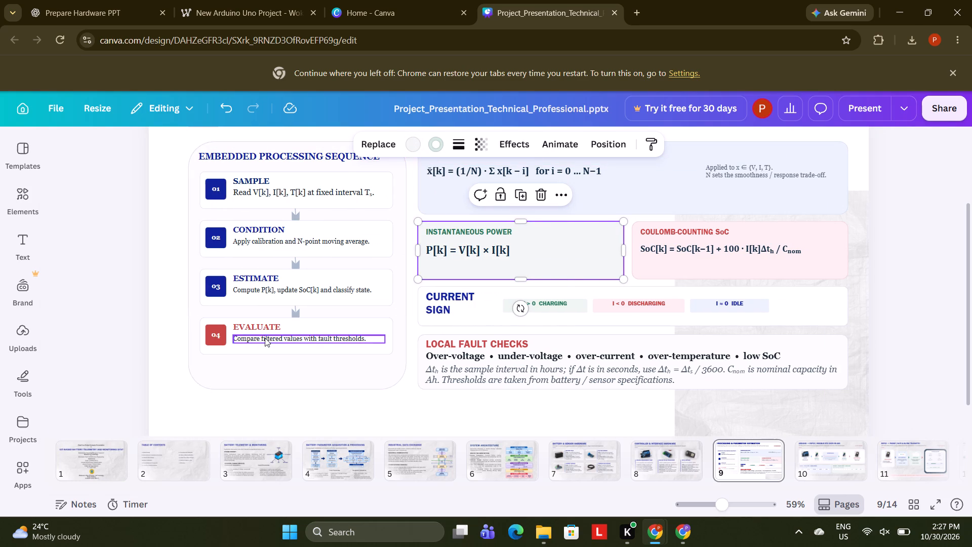
Recolour the 04 badge and the EVALUATE heading in the Embedded Processing Sequence to the dark blue #12229d.
left_click(208, 328)
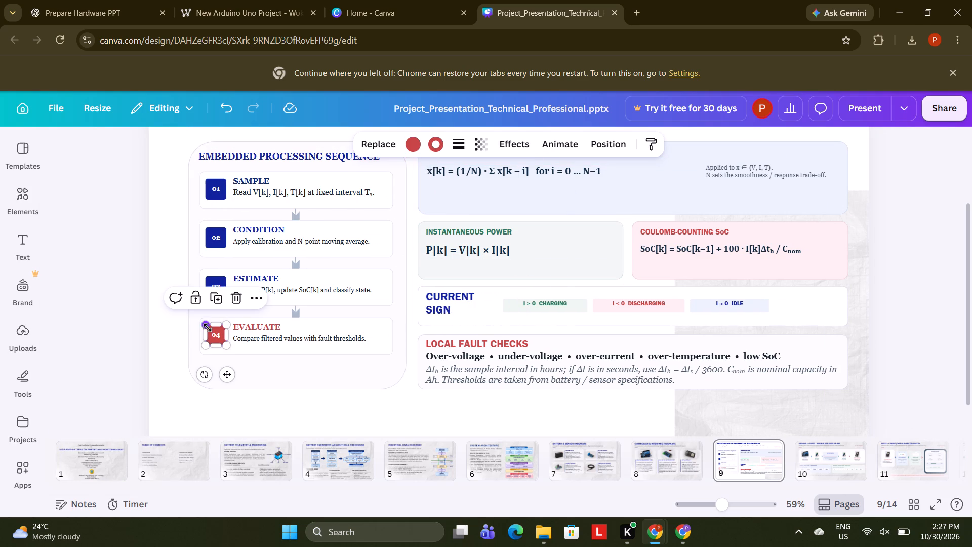
left_click(404, 139)
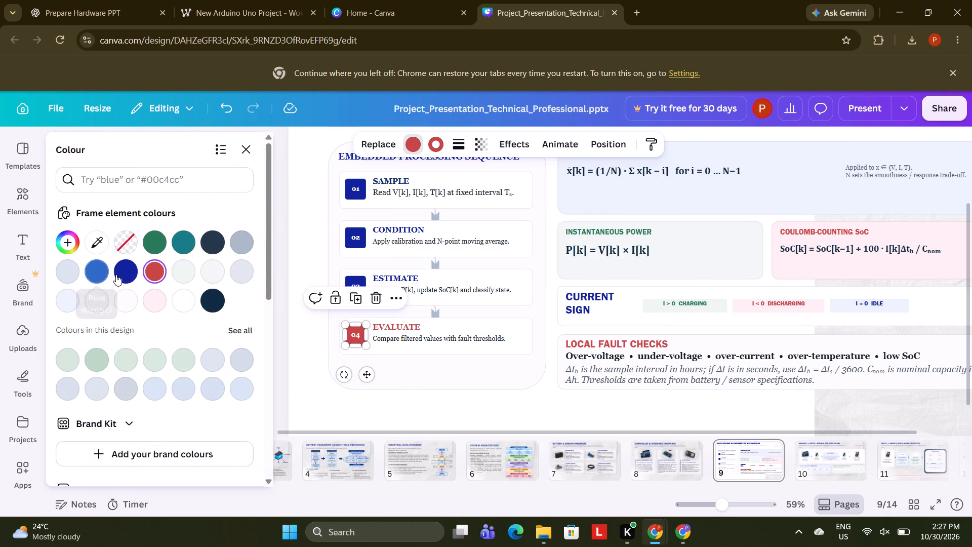
left_click(92, 272)
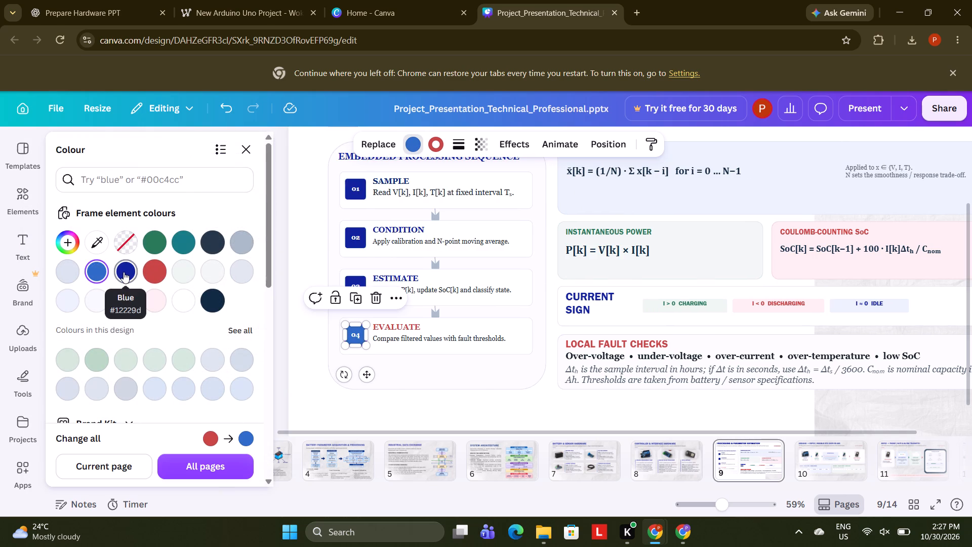
left_click(124, 272)
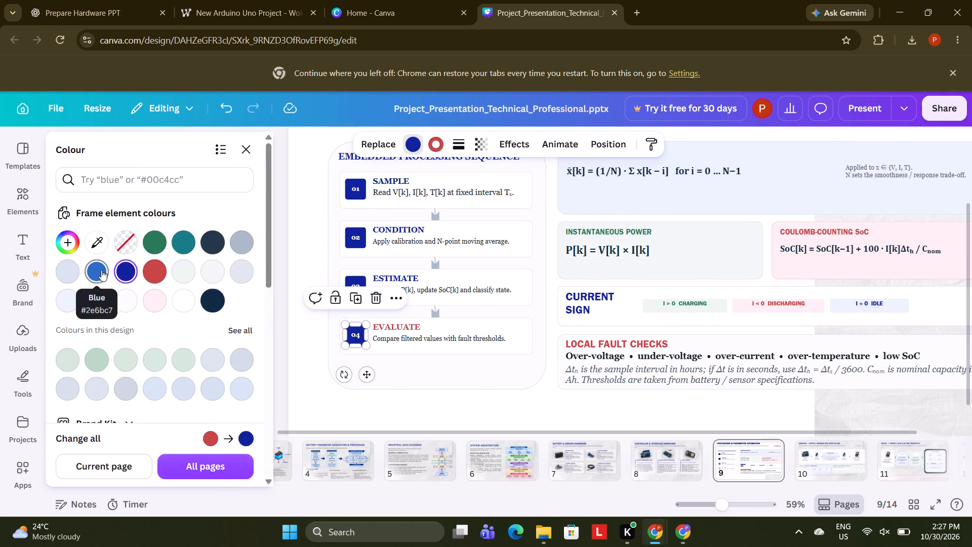
left_click(397, 324)
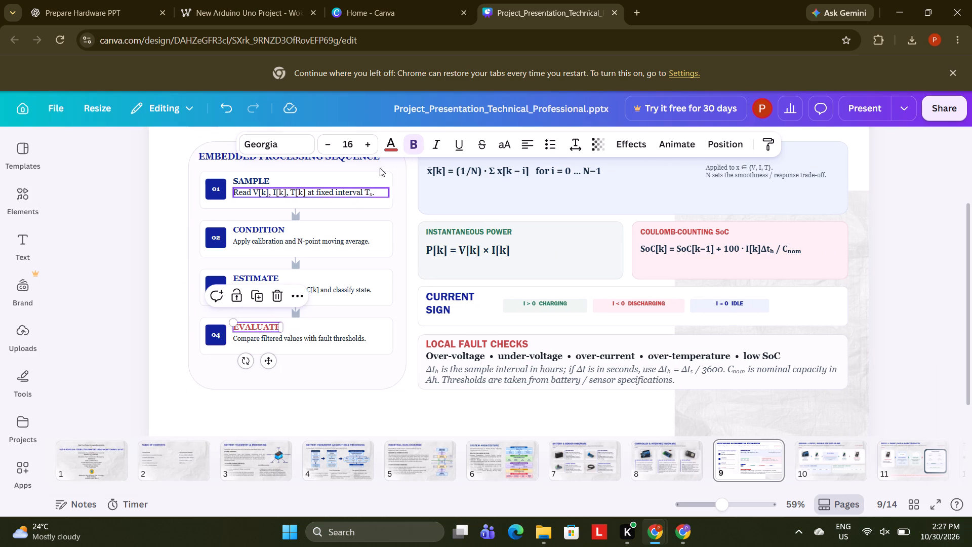
left_click_drag(386, 155, 390, 142)
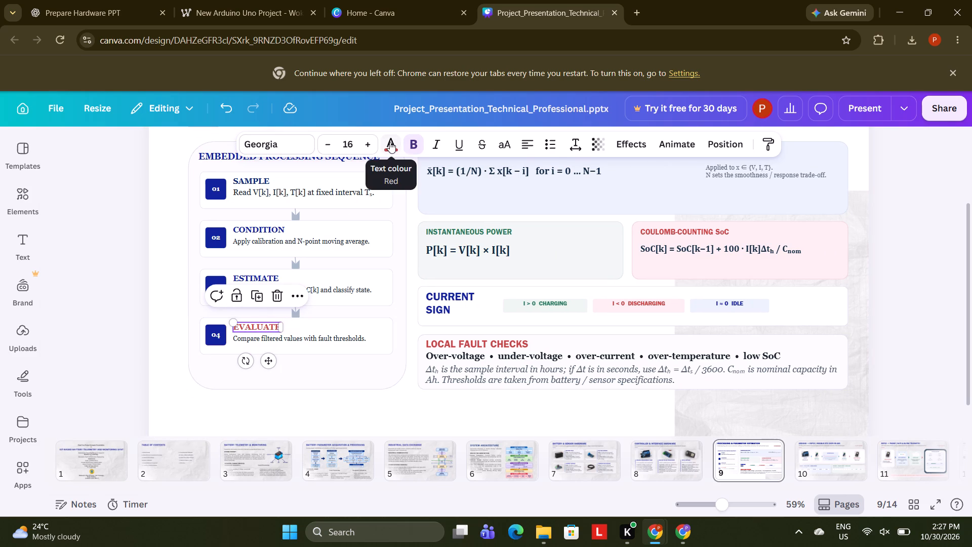
left_click(390, 142)
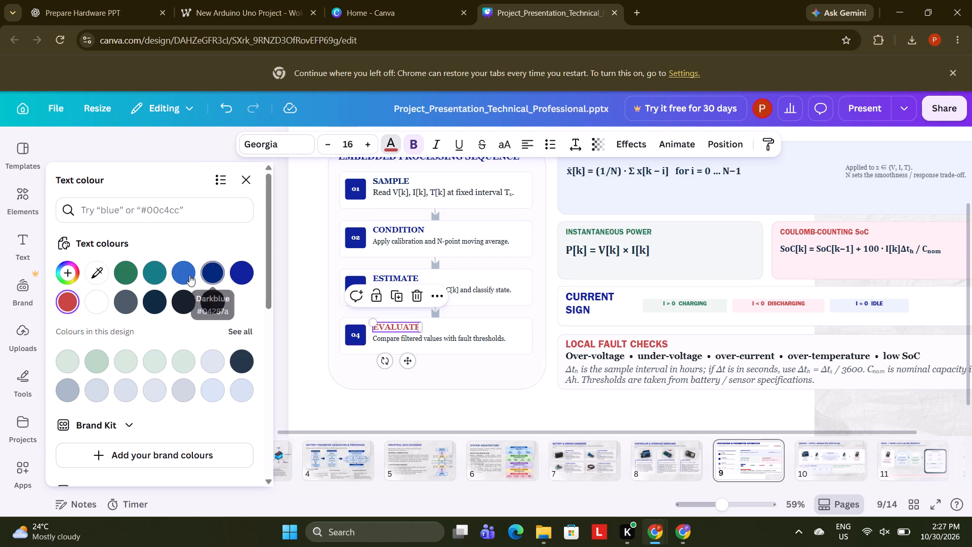
left_click(236, 269)
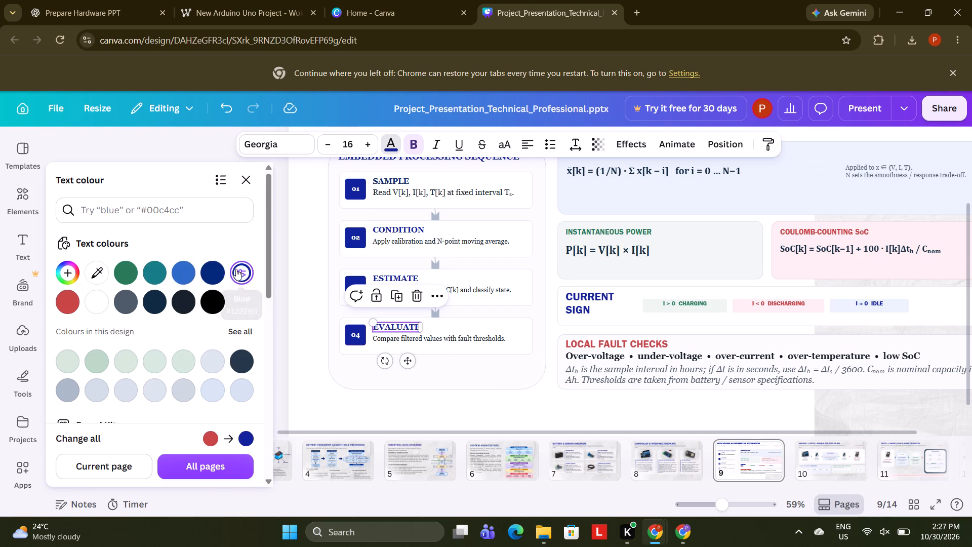
Select the small red "03 / ESTIMATION METHOD" label at the end of the slide's subtitle line.
left_click_drag(971, 293, 971, 233)
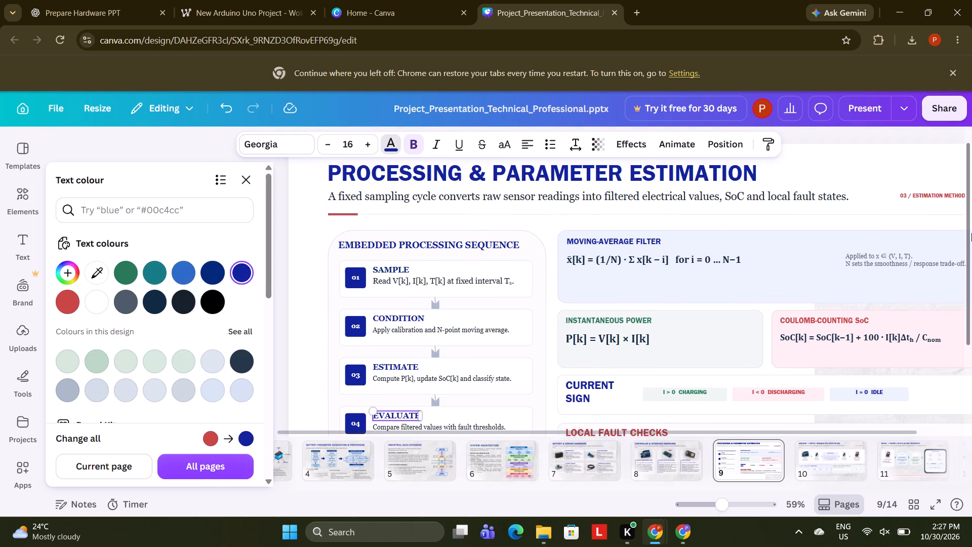
left_click_drag(971, 233, 971, 223)
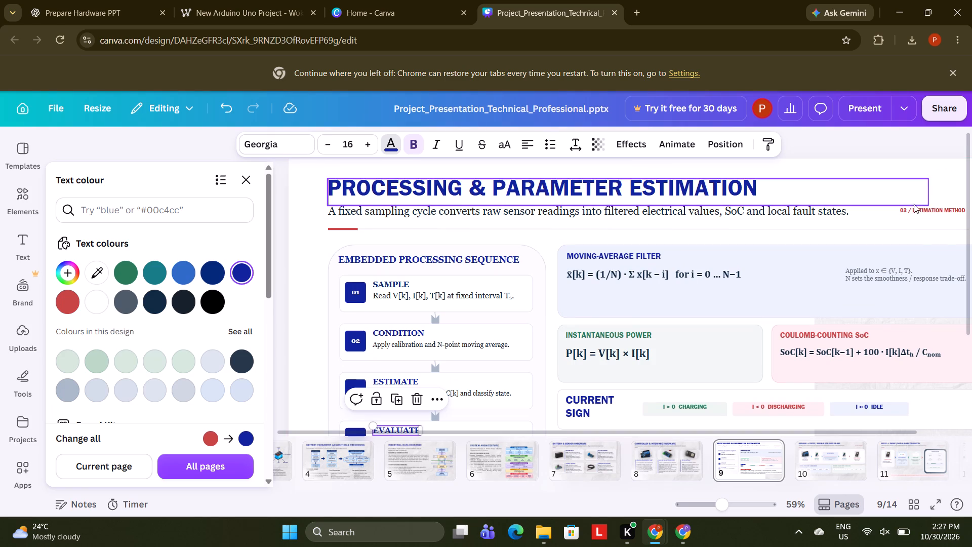
left_click(914, 209)
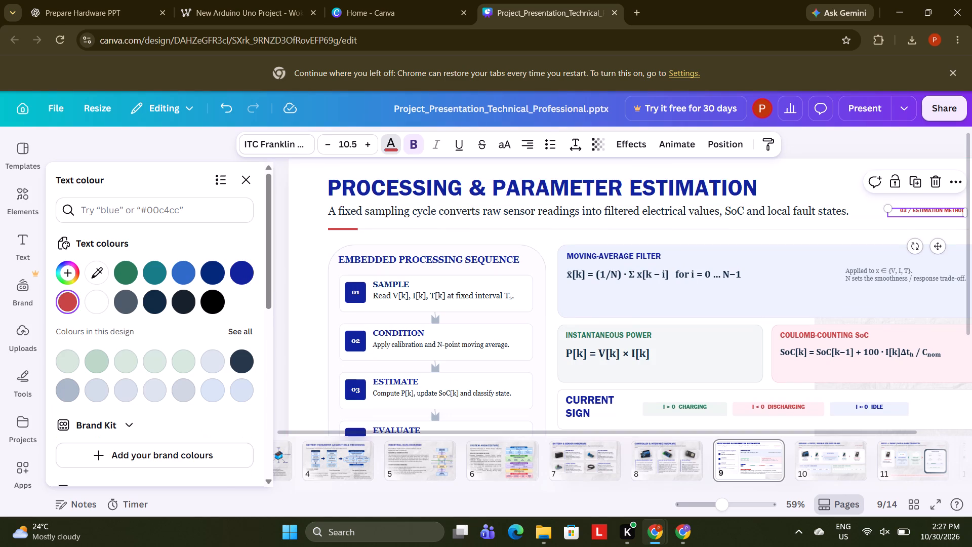
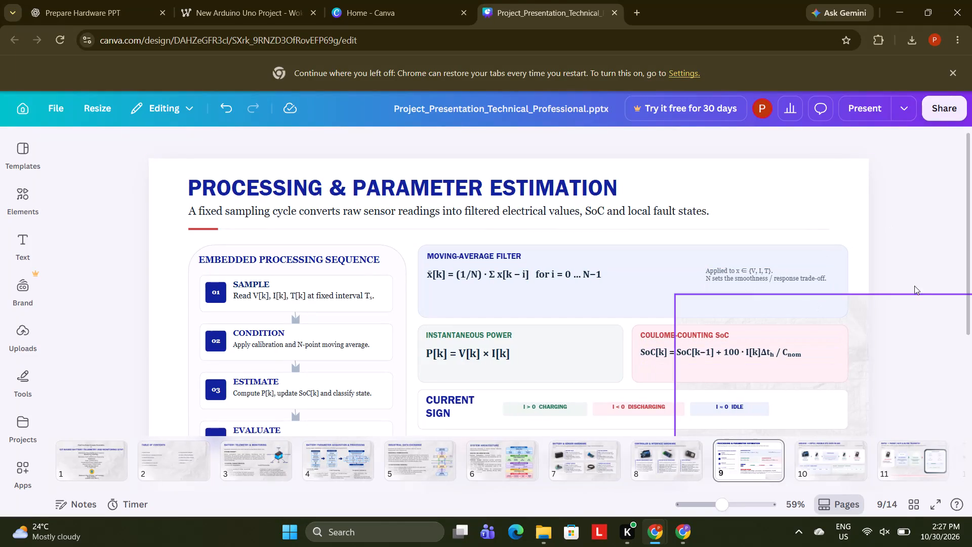
Move the crumpled-paper background image down and to the left so it covers the slide's lower-right area.
left_click_drag(862, 328, 915, 315)
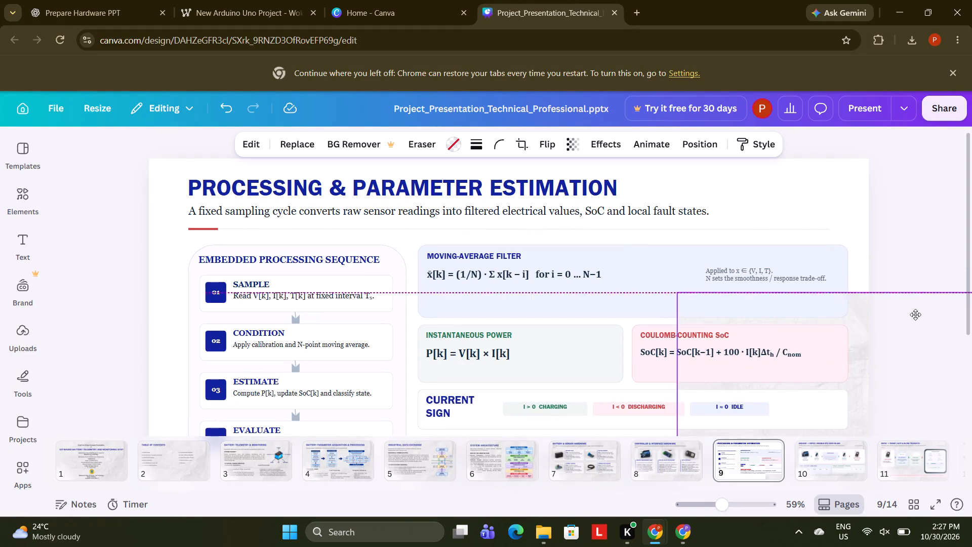
left_click_drag(915, 315, 746, 417)
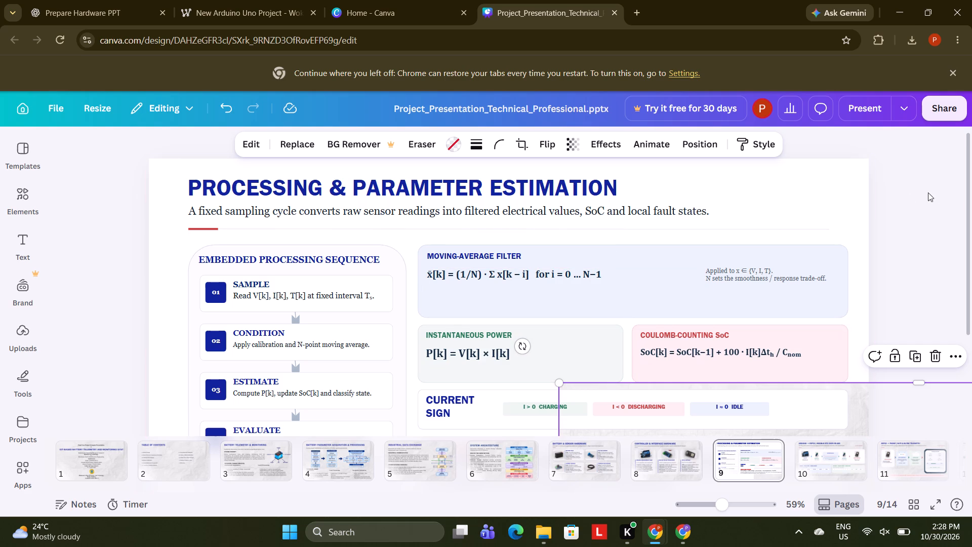
Set the font size of the bold "Over-voltage • under-voltage…" line under LOCAL FAULT CHECKS to 16.
left_click_drag(971, 203, 969, 295)
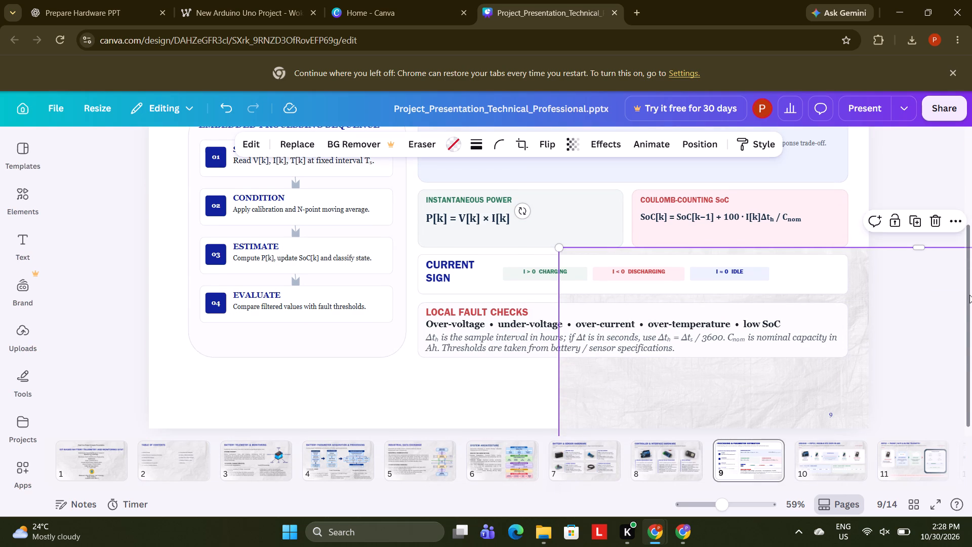
left_click_drag(969, 295, 969, 292)
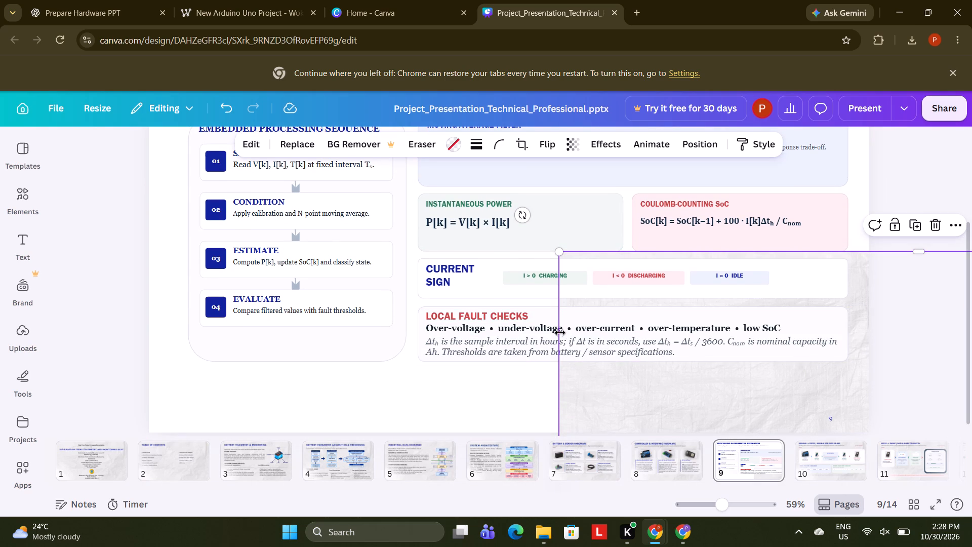
left_click(541, 331)
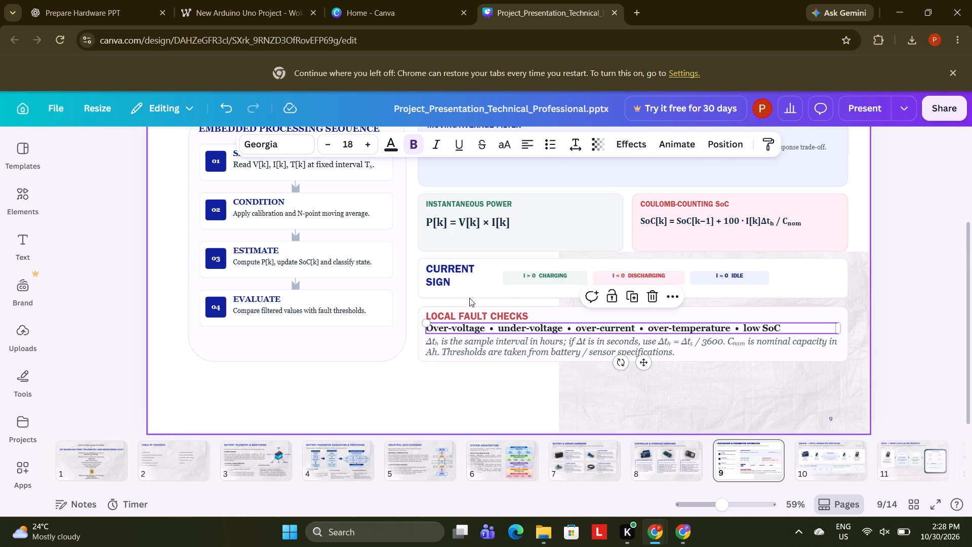
double_click(321, 141)
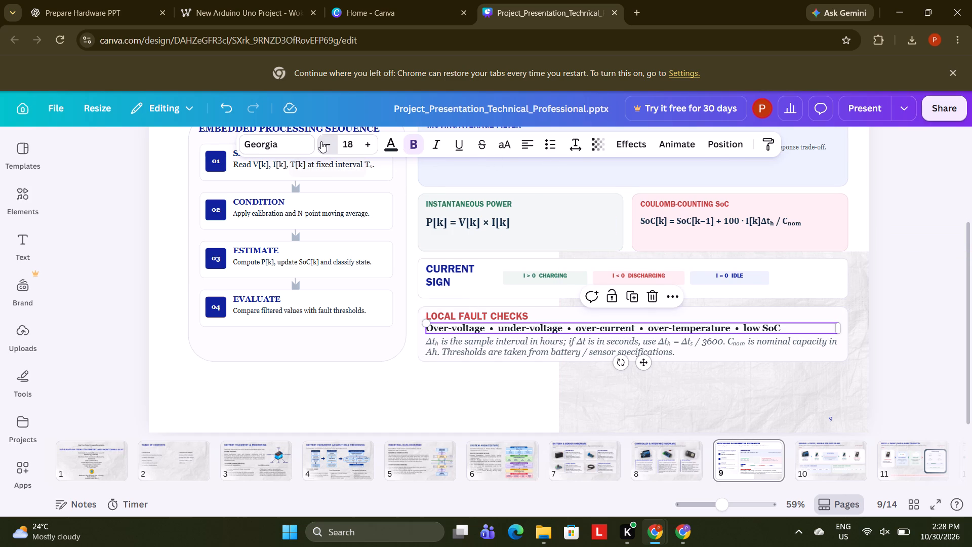
left_click(321, 141)
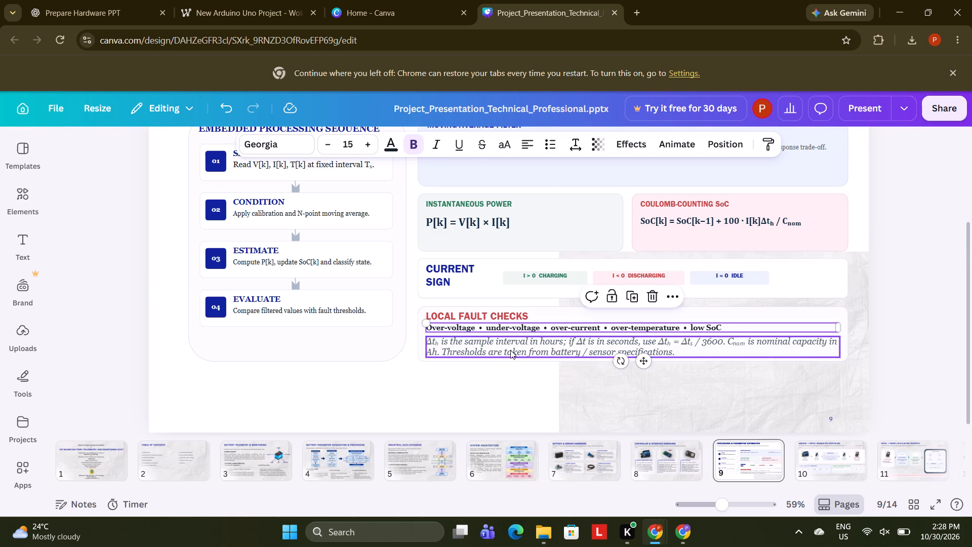
left_click(370, 140)
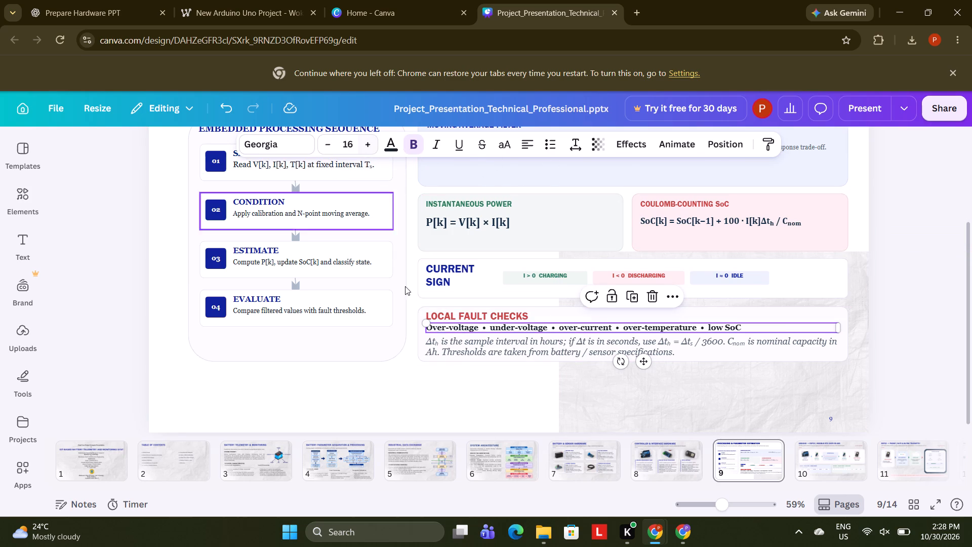
Extend the bottom edge of the LOCAL FAULT CHECKS card slightly downward to make it taller.
left_click(438, 349)
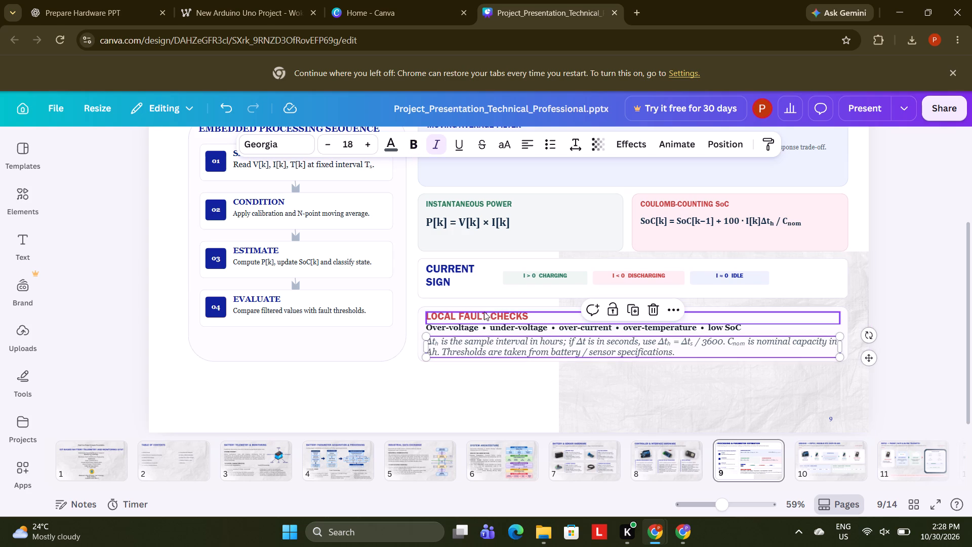
left_click(419, 337)
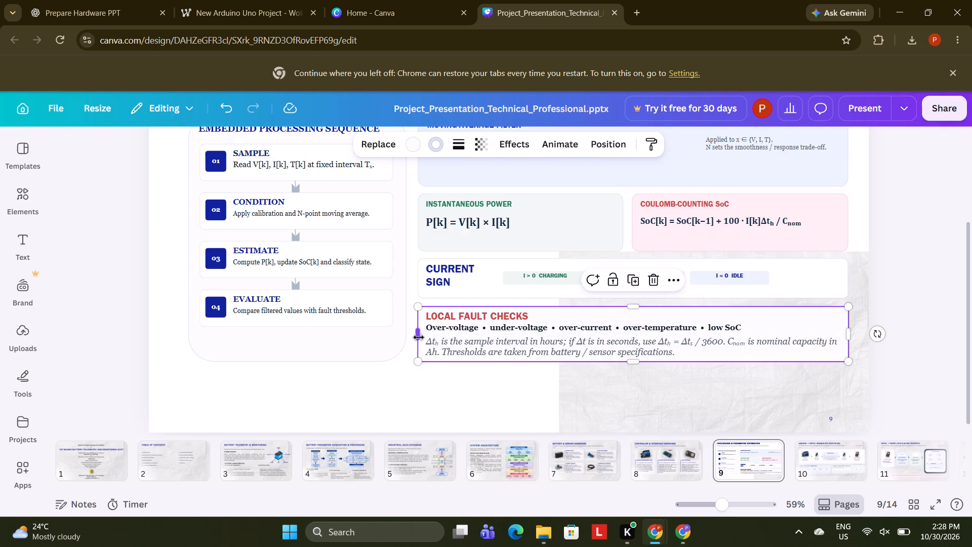
left_click_drag(635, 364, 633, 372)
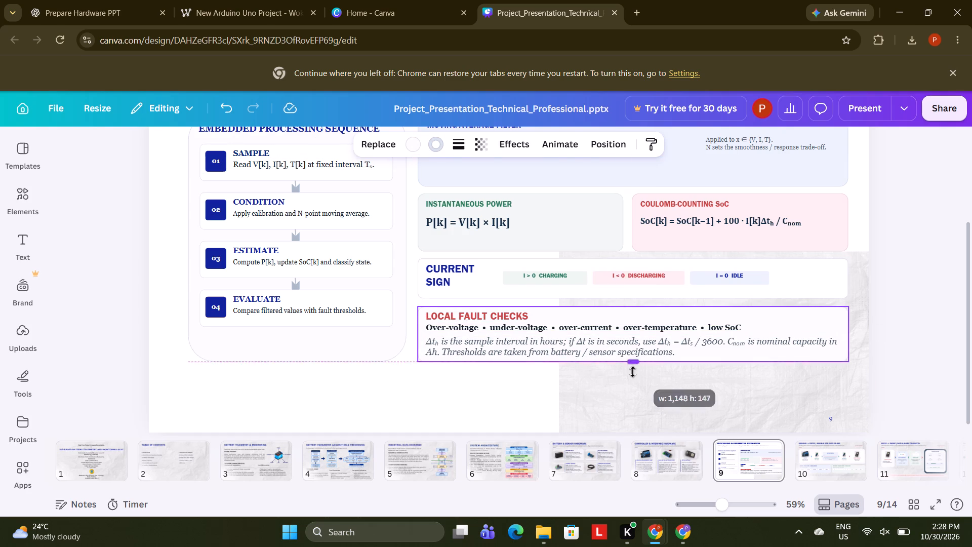
left_click_drag(633, 372, 633, 372)
Shift the italic note and the bold fault list slightly down and left in the LOCAL FAULT CHECKS card, and nudge its heading left.
left_click(564, 348)
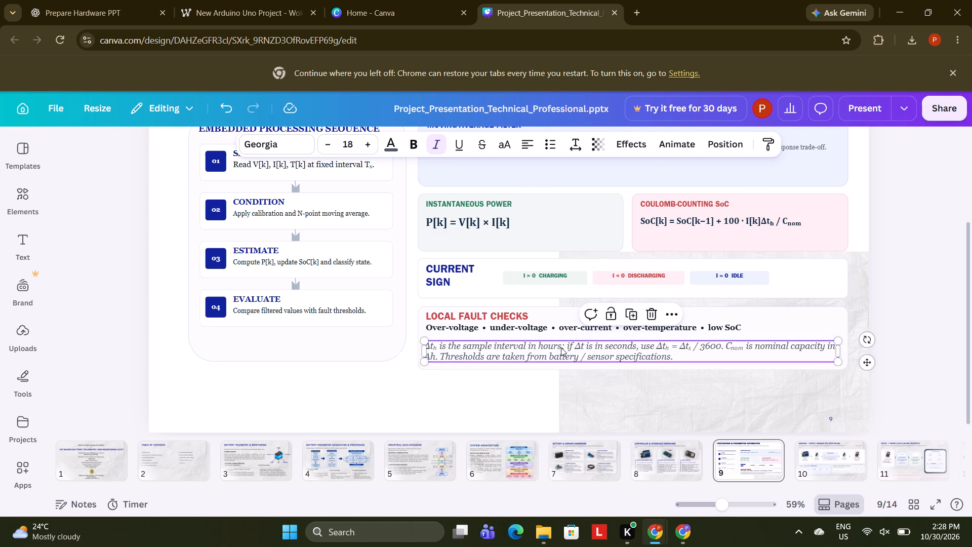
left_click_drag(562, 327, 561, 332)
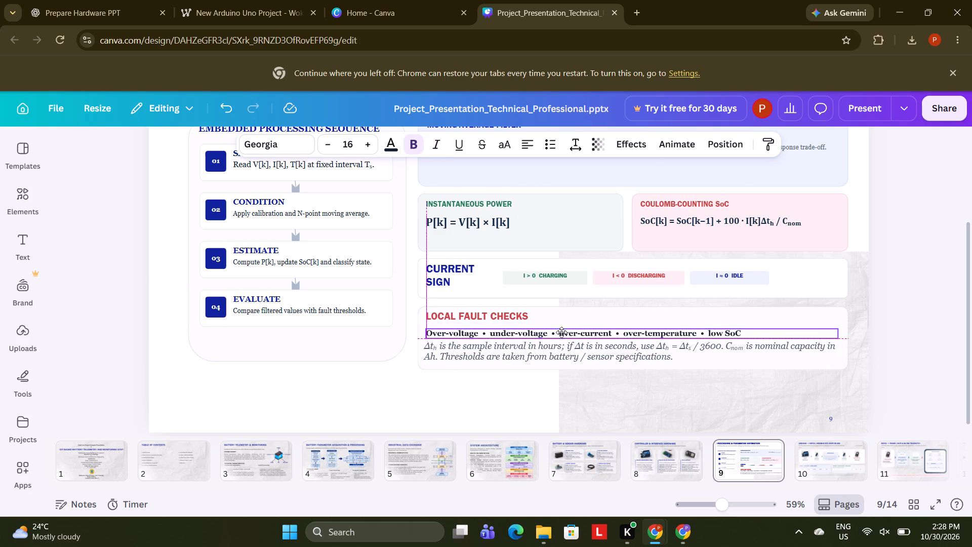
left_click_drag(561, 332, 560, 332)
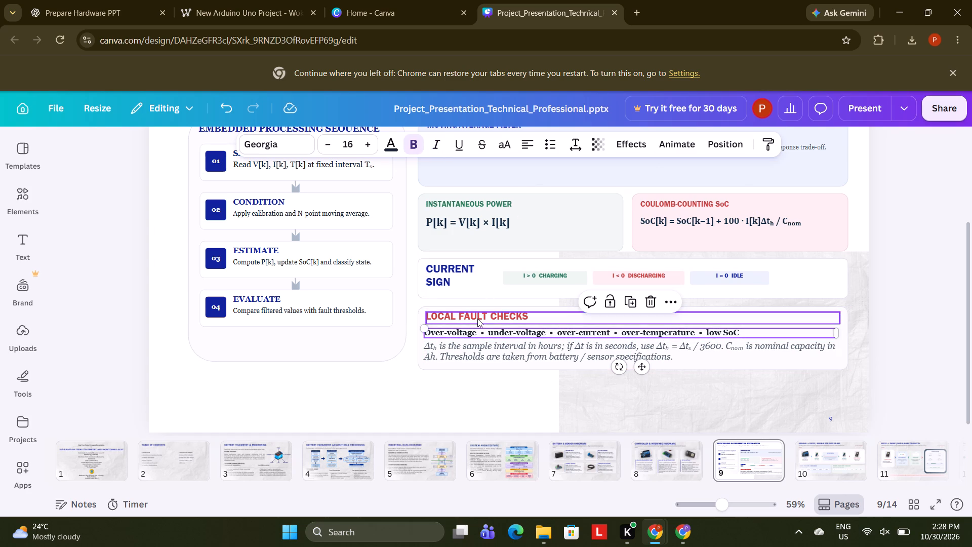
left_click(476, 320)
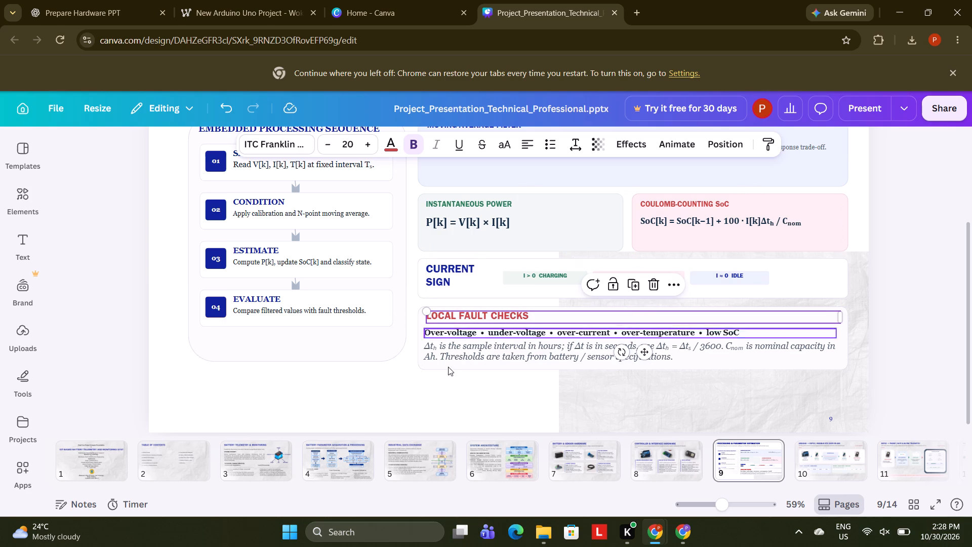
key("Left")
key("Left")
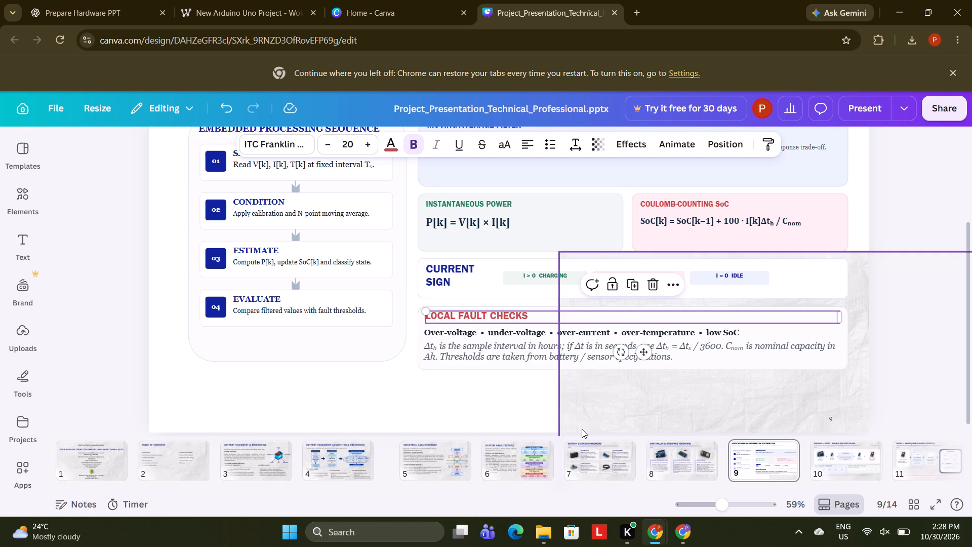
Recolour the COULOMB-COUNTING SoC heading to the dark blue #12229d.
left_click(665, 205)
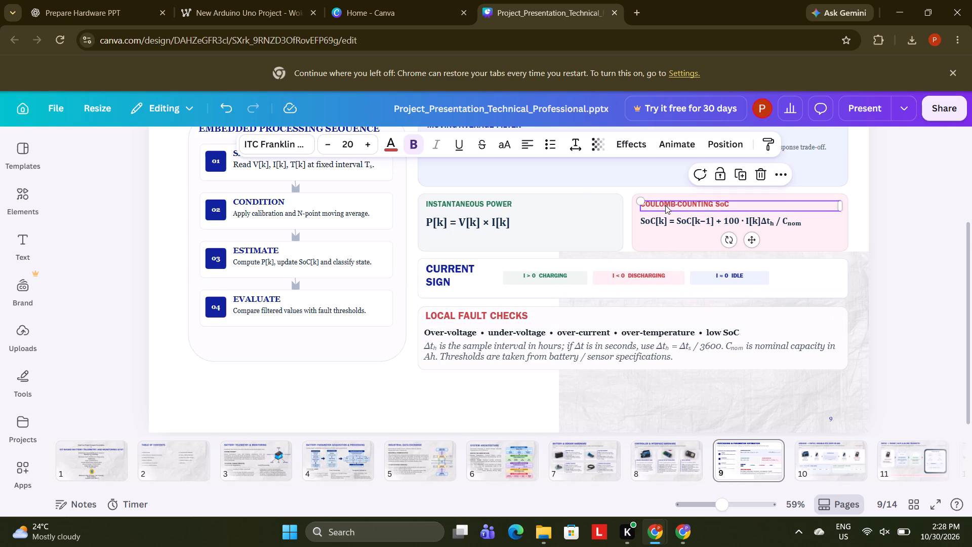
left_click(394, 143)
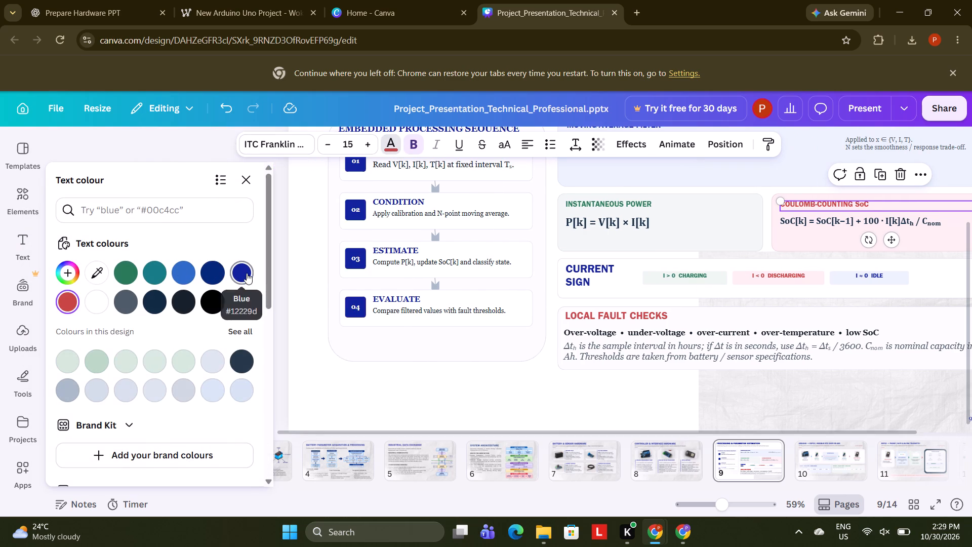
left_click(247, 273)
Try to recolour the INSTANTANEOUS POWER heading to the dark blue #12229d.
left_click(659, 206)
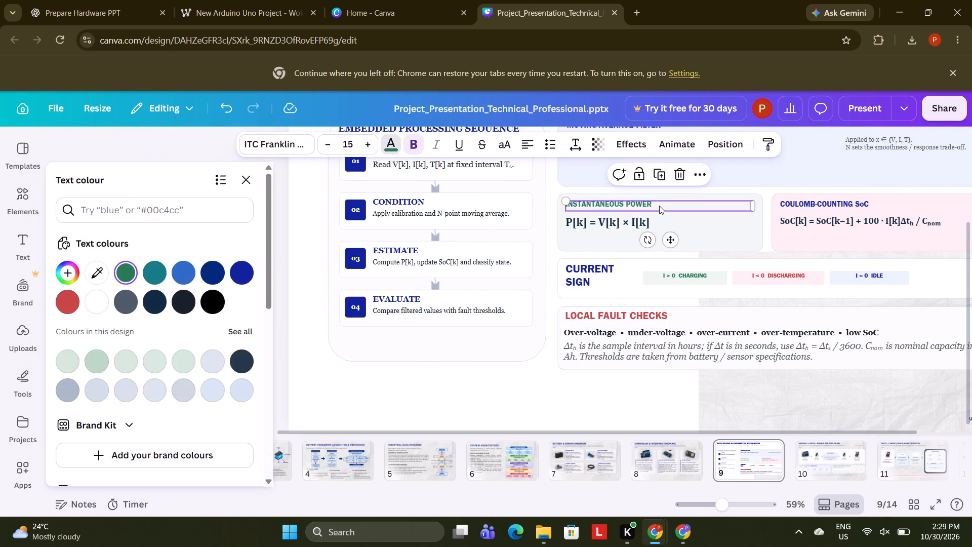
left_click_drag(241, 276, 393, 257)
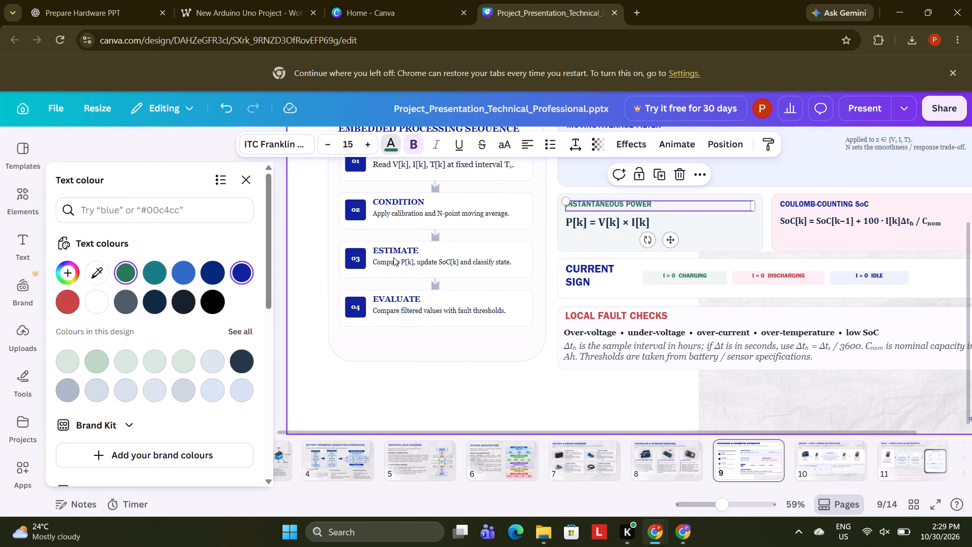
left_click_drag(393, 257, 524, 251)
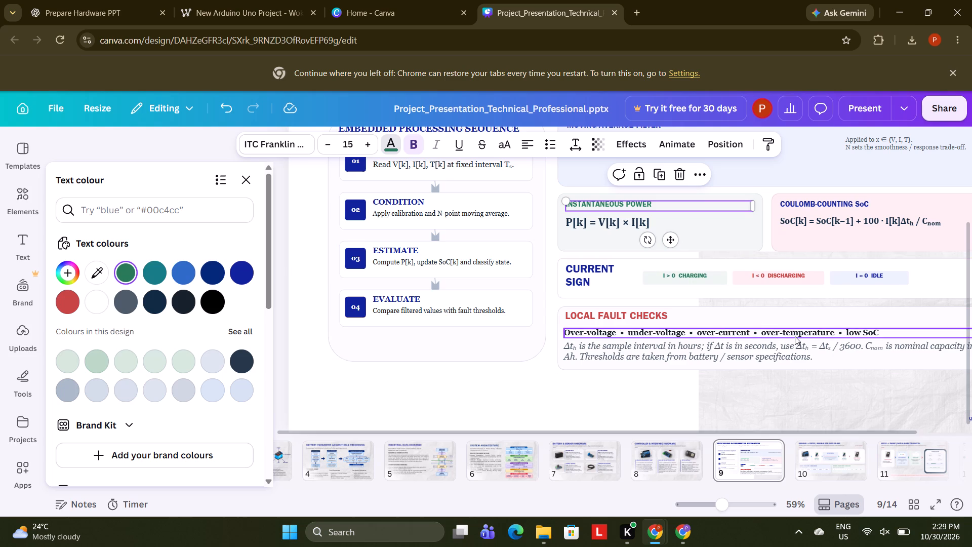
Fill the COULOMB-COUNTING SoC and INSTANTANEOUS POWER cards with the same pale grey-green colour.
left_click(834, 242)
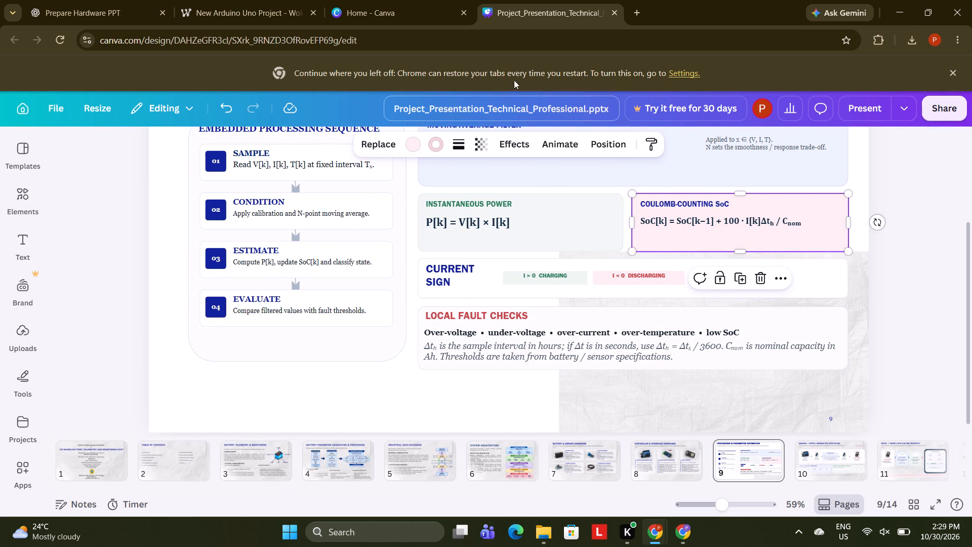
left_click(417, 149)
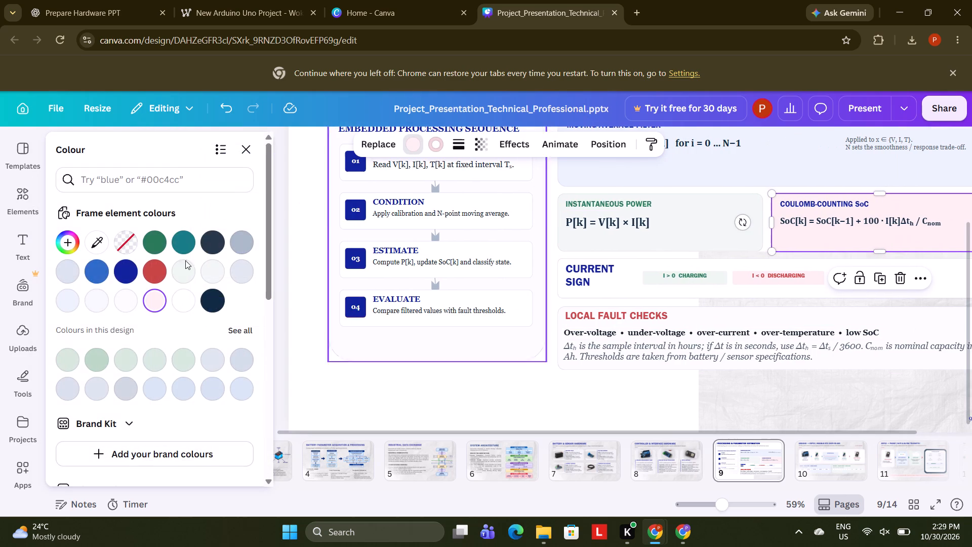
left_click(179, 264)
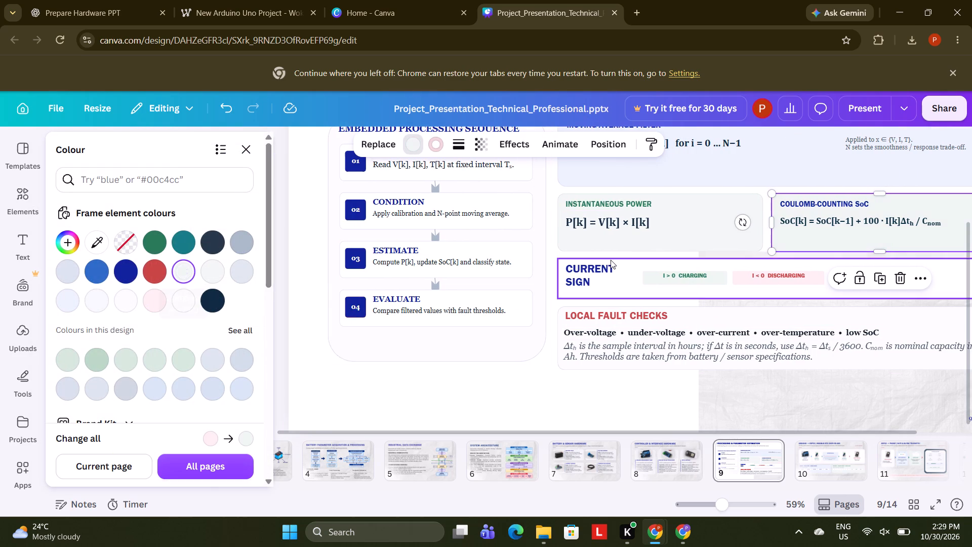
left_click(697, 238)
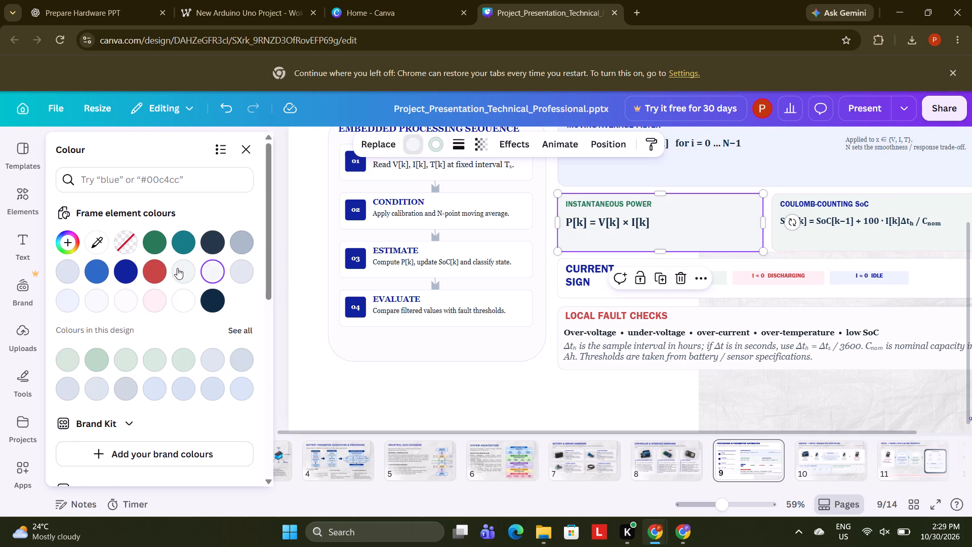
left_click(177, 268)
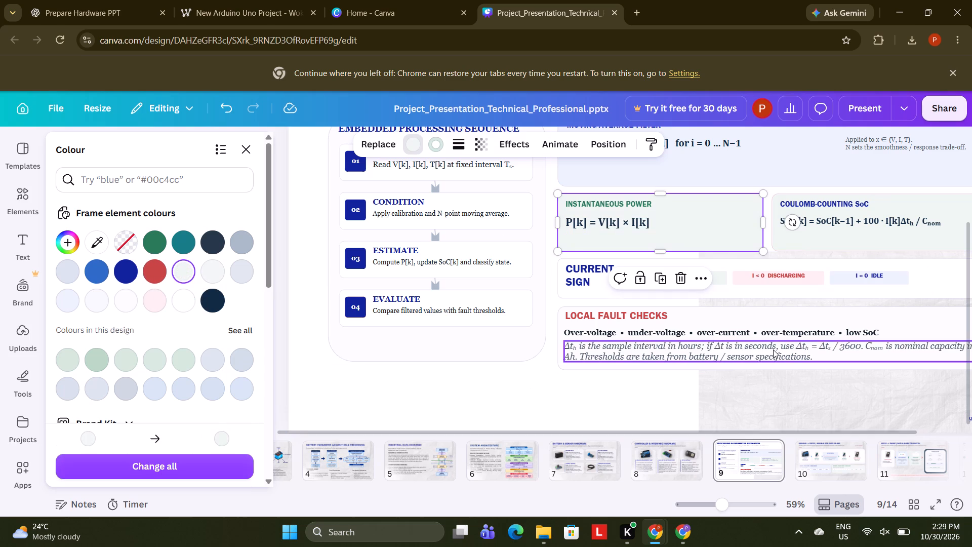
Recolour the LOCAL FAULT CHECKS and INSTANTANEOUS POWER headings to the dark blue #12229d.
left_click(818, 279)
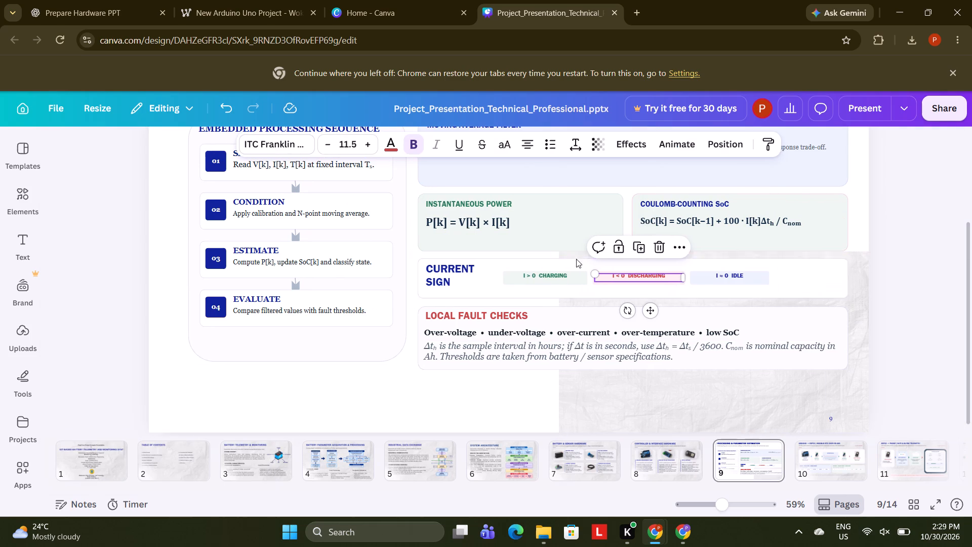
left_click(442, 313)
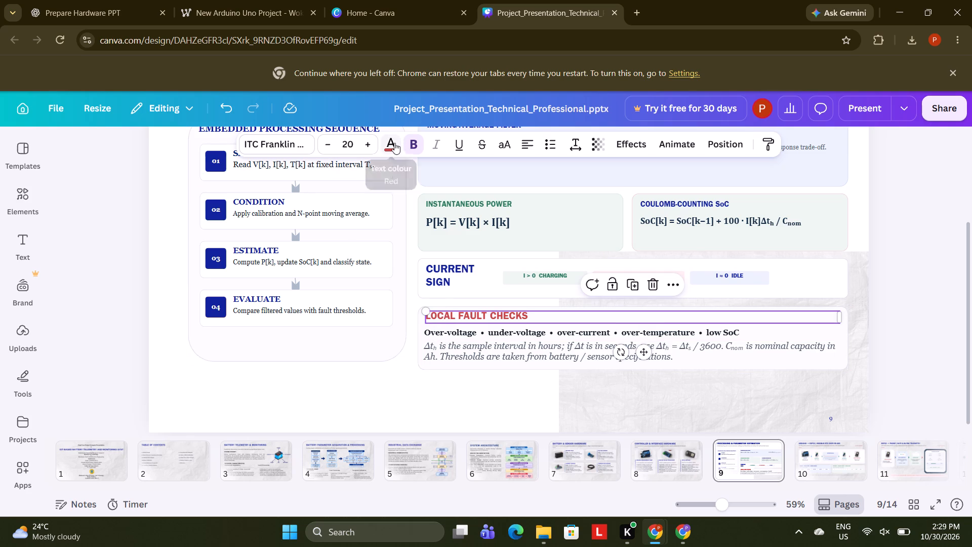
left_click(394, 143)
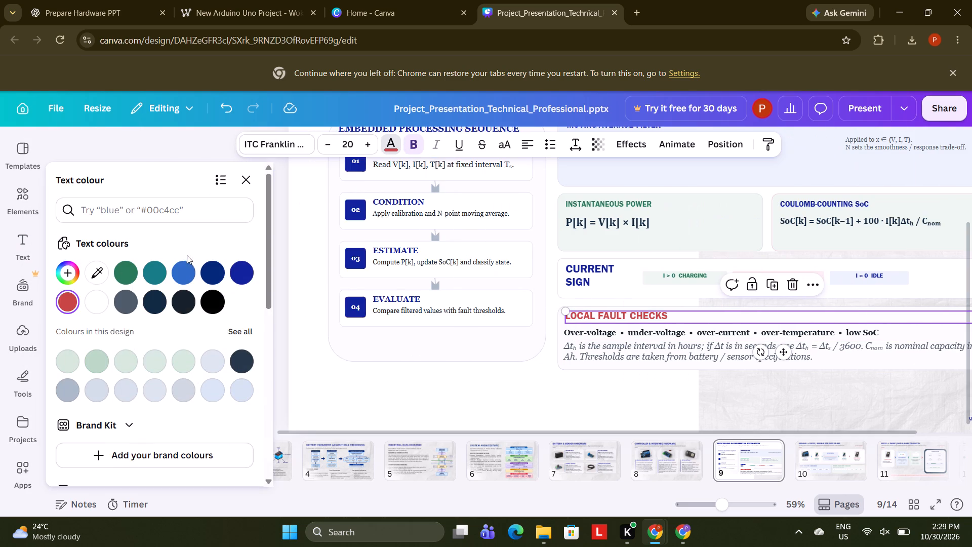
left_click(242, 267)
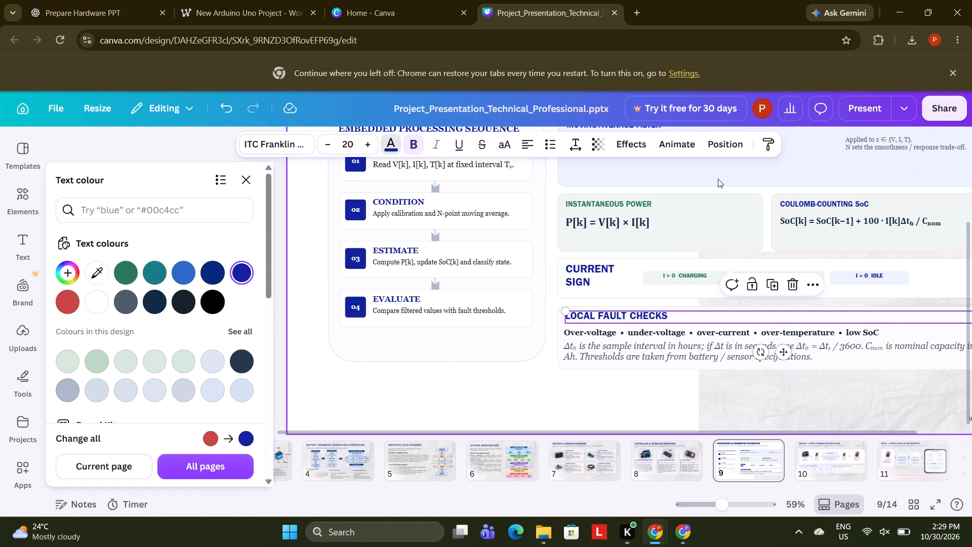
left_click(641, 204)
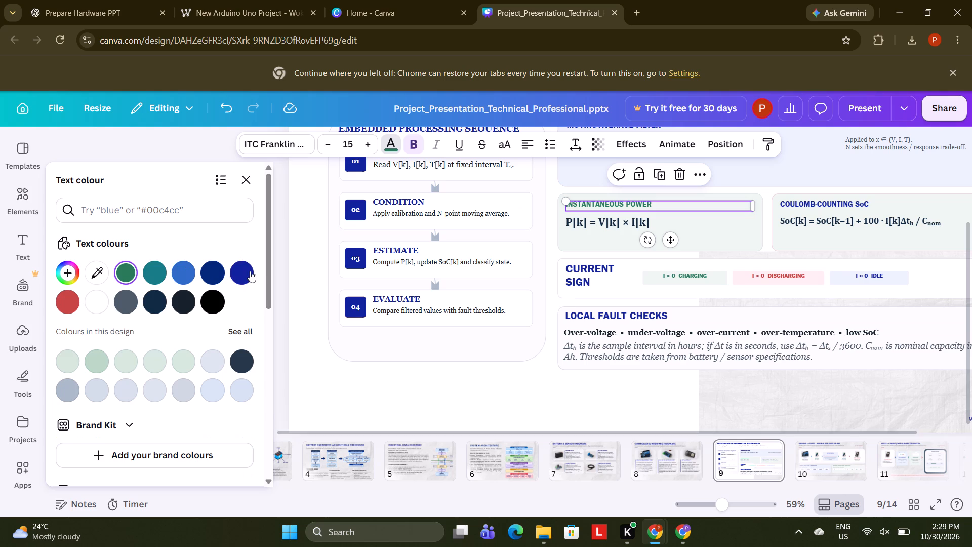
left_click(250, 269)
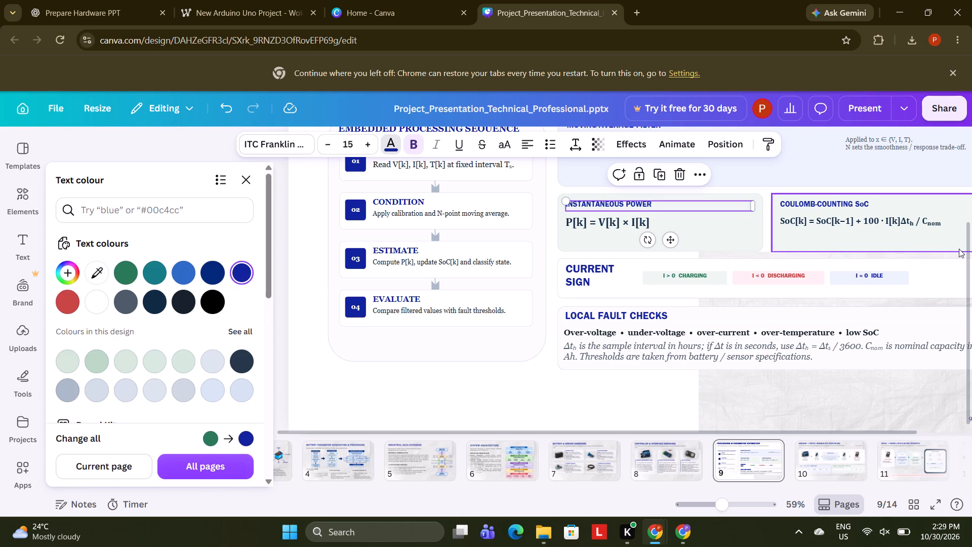
Set the note beside the moving-average formula, starting "Applied to x ∈ {V, I, T}", to font size 18.
left_click_drag(965, 250, 971, 166)
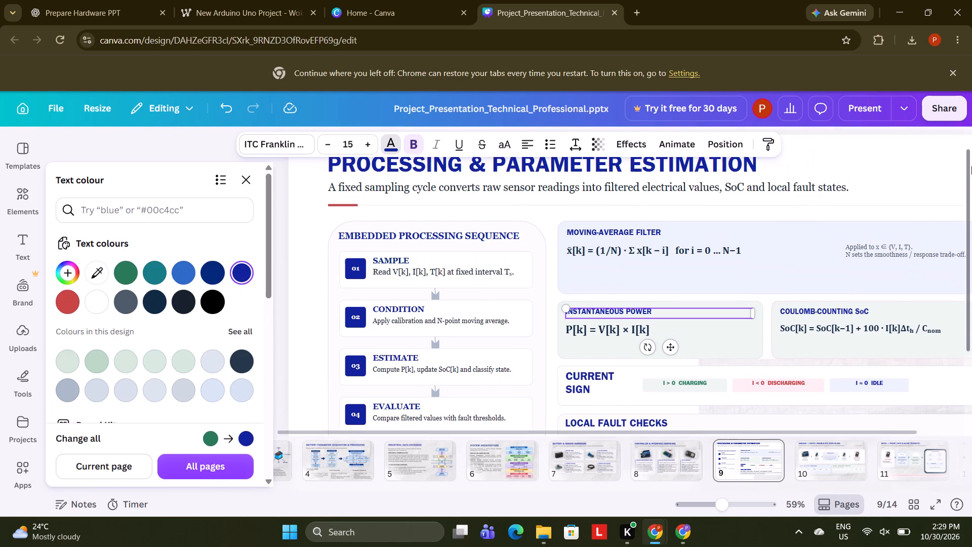
left_click_drag(971, 166, 971, 152)
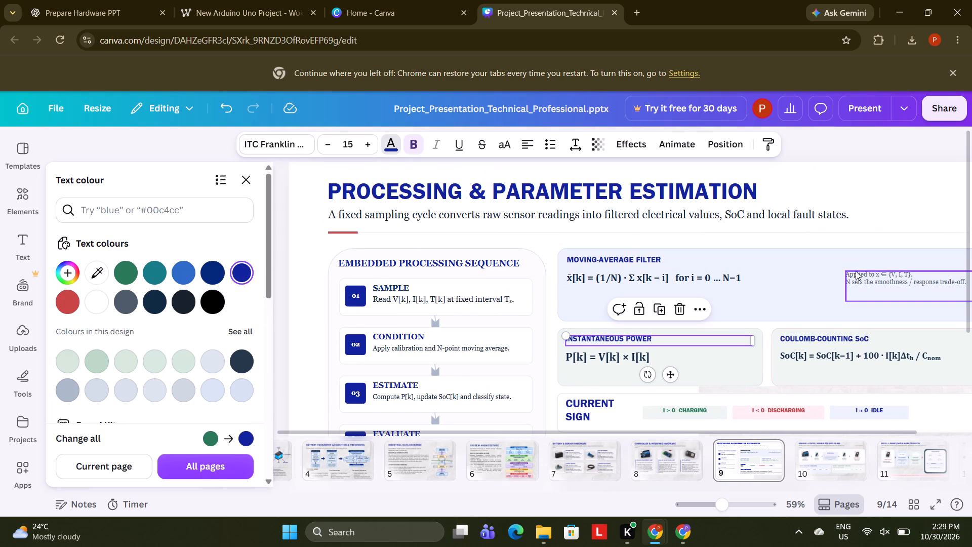
left_click(858, 271)
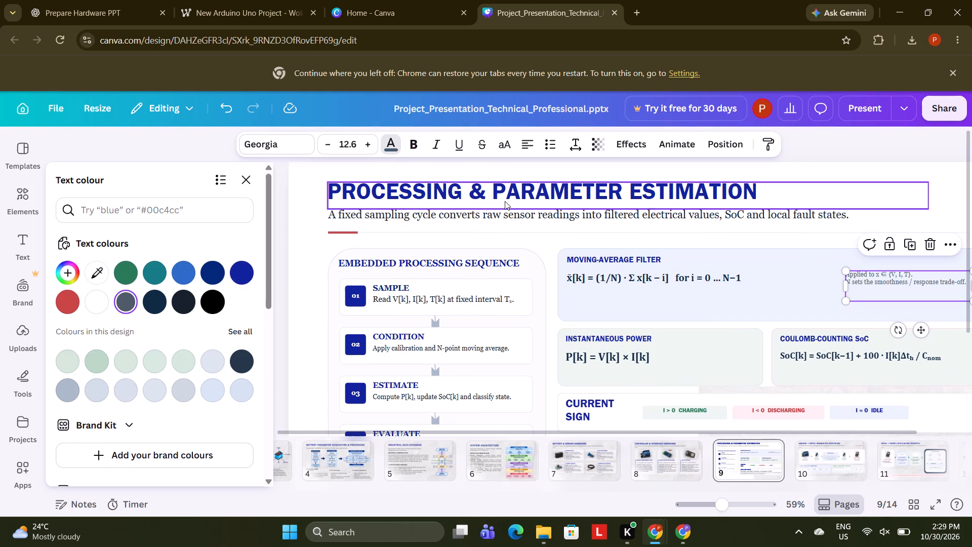
triple_click(366, 141)
left_click(366, 141)
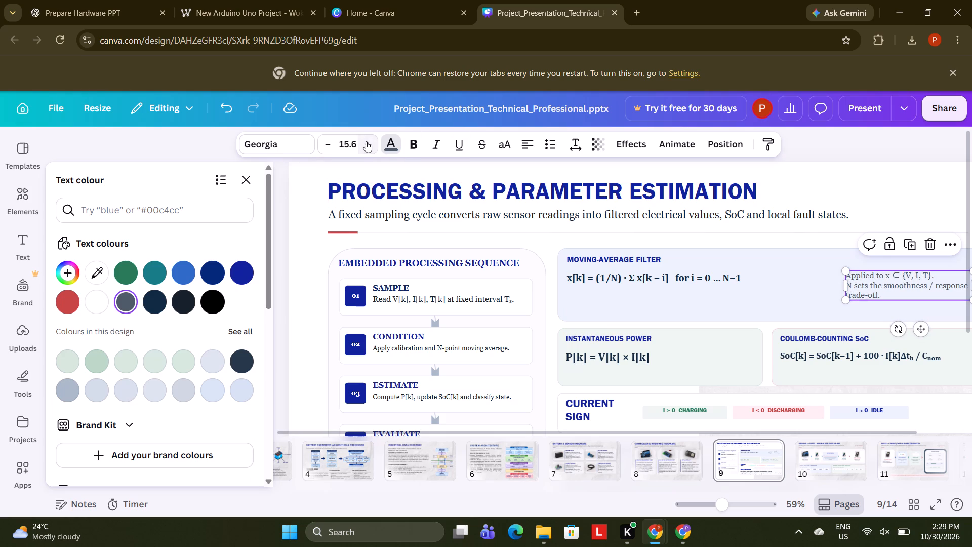
left_click(345, 141)
type("18")
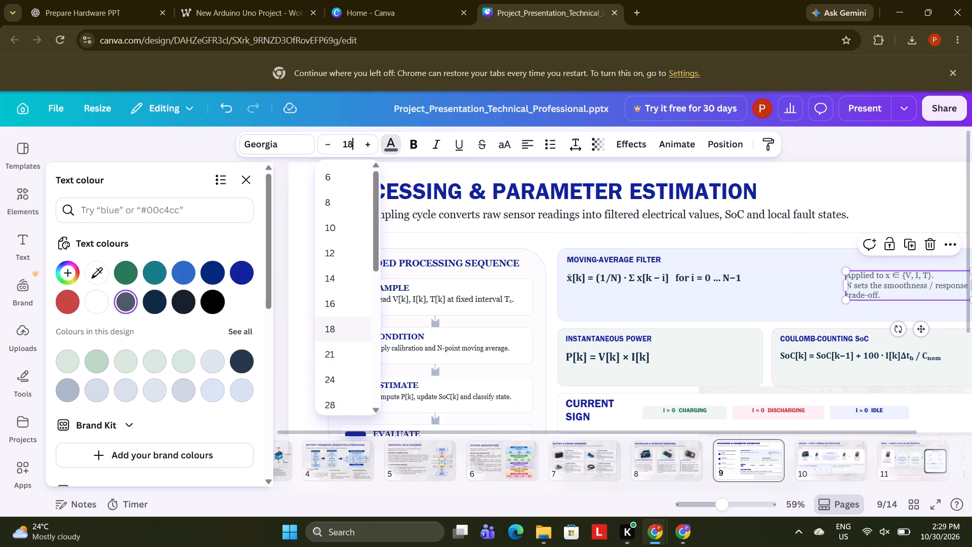
key("Return")
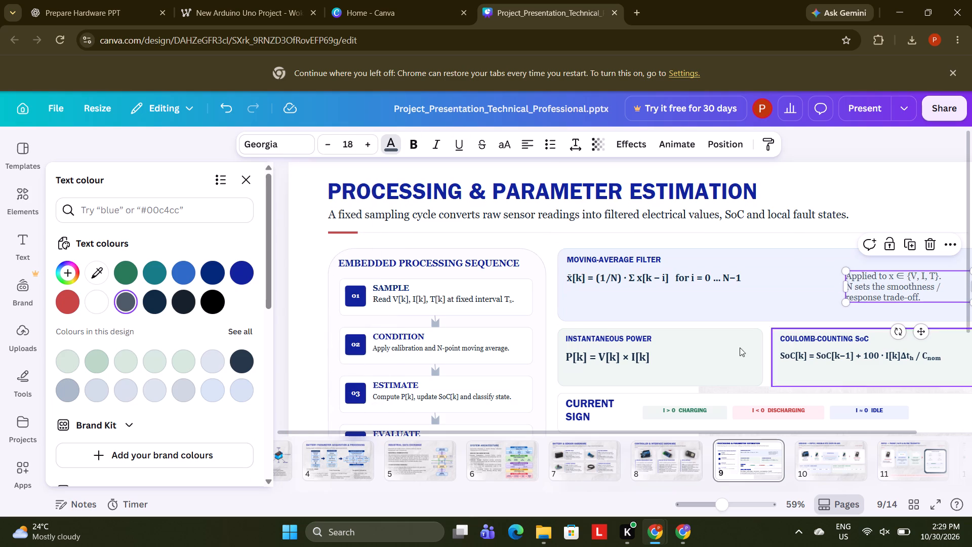
Enlarge the INSTANTANEOUS POWER heading to font size 22.
left_click(682, 336)
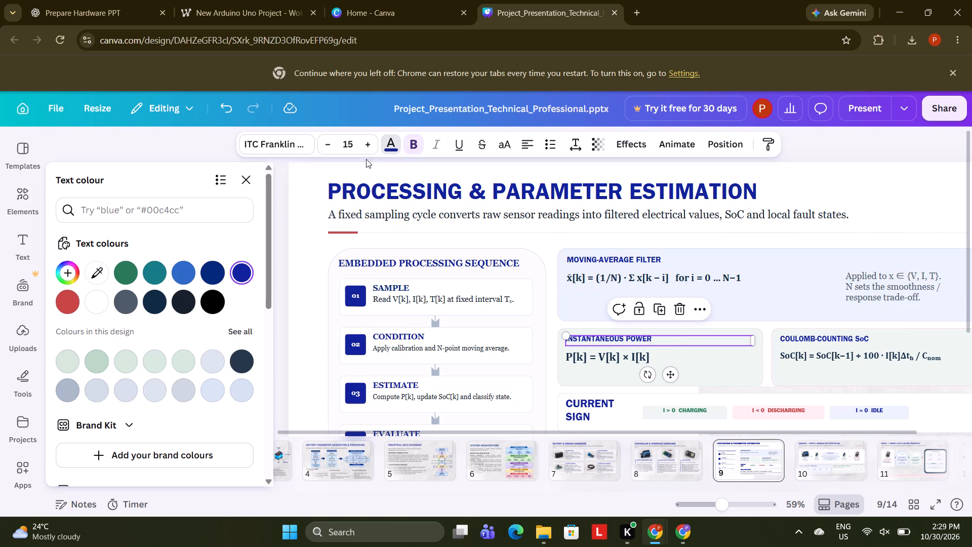
left_click(351, 141)
type("18")
key("Return")
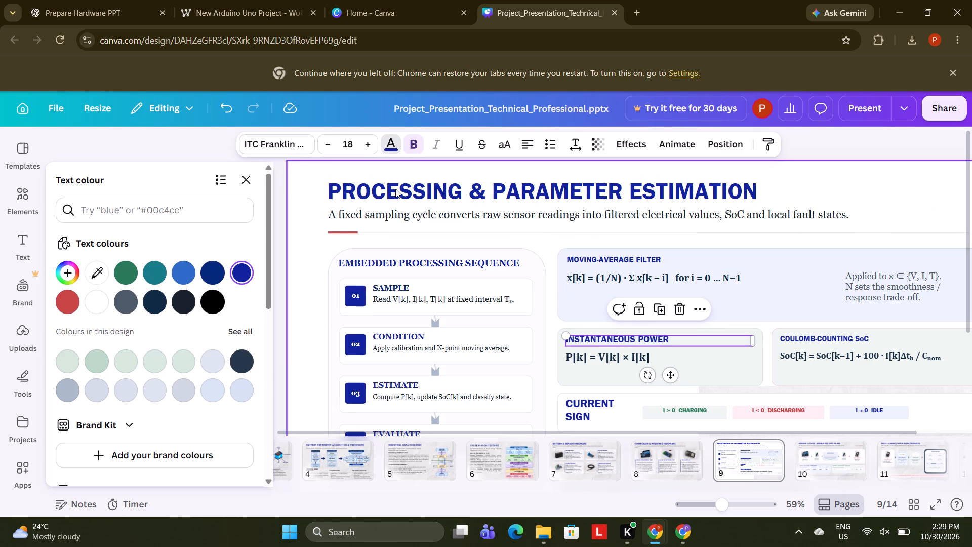
left_click(347, 146)
type("22")
key("Return")
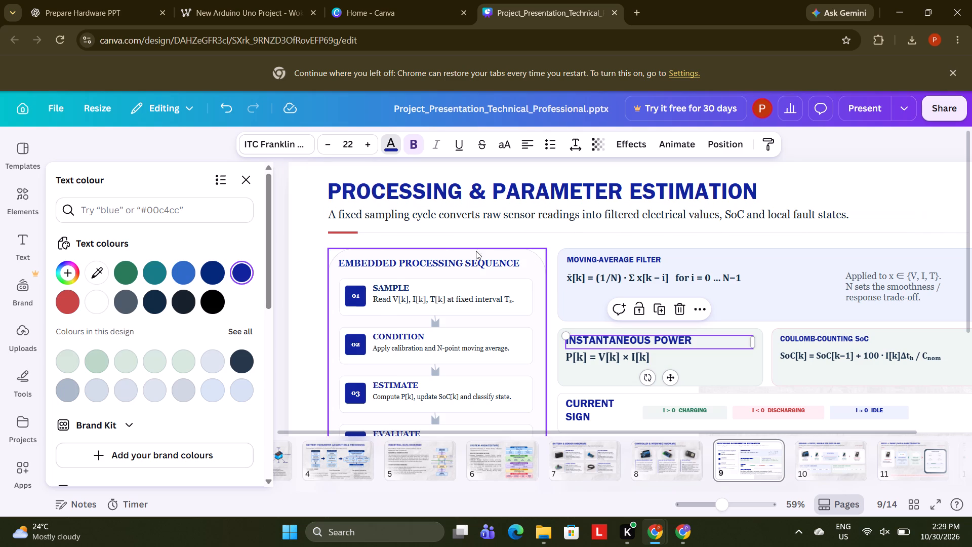
Set the MOVING-AVERAGE FILTER and COULOMB-COUNTING SoC headings to font size 22.
left_click(574, 259)
left_click(352, 142)
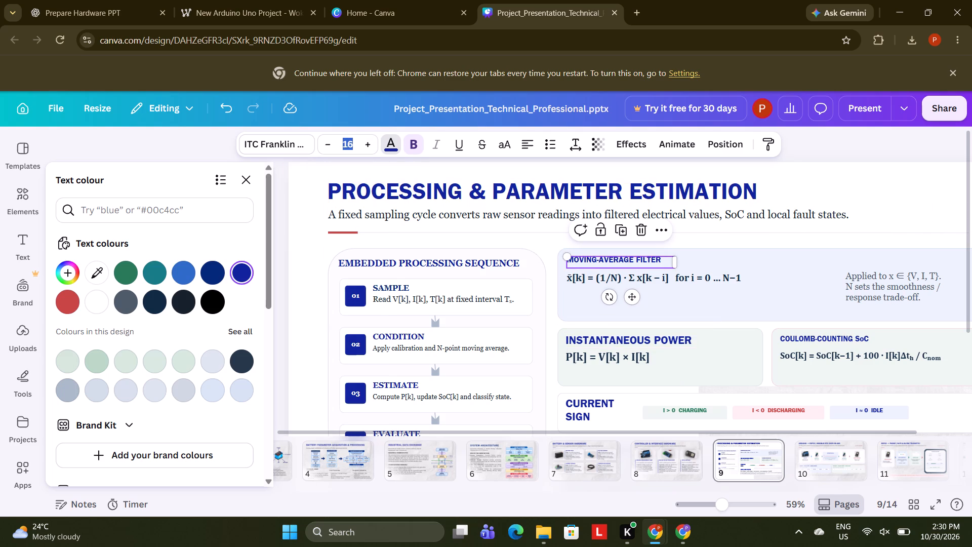
type("22")
key("Return")
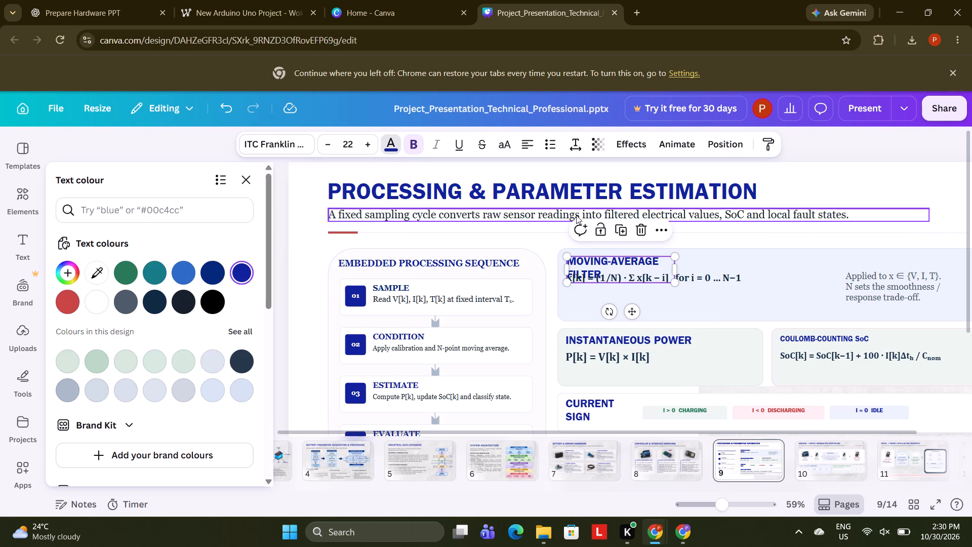
left_click(816, 340)
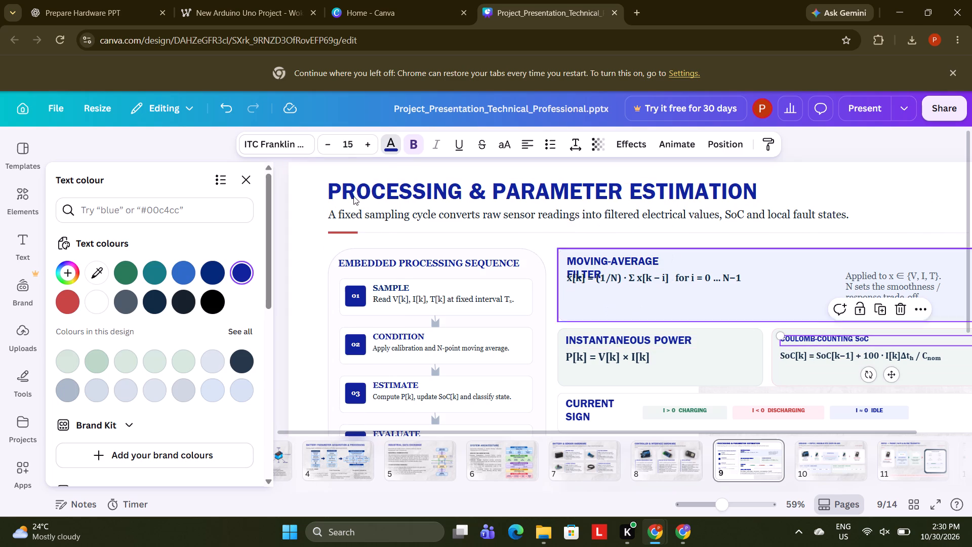
left_click(345, 148)
type("22")
key("Return")
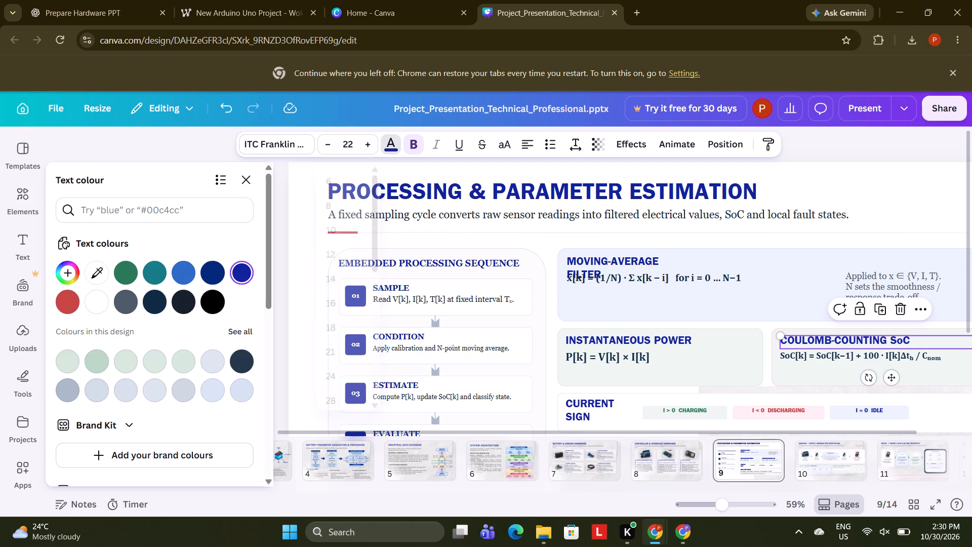
Set the "I > 0 CHARGING" label text in the CURRENT SIGN row to font size 18.
left_click_drag(971, 267, 971, 332)
left_click(696, 313)
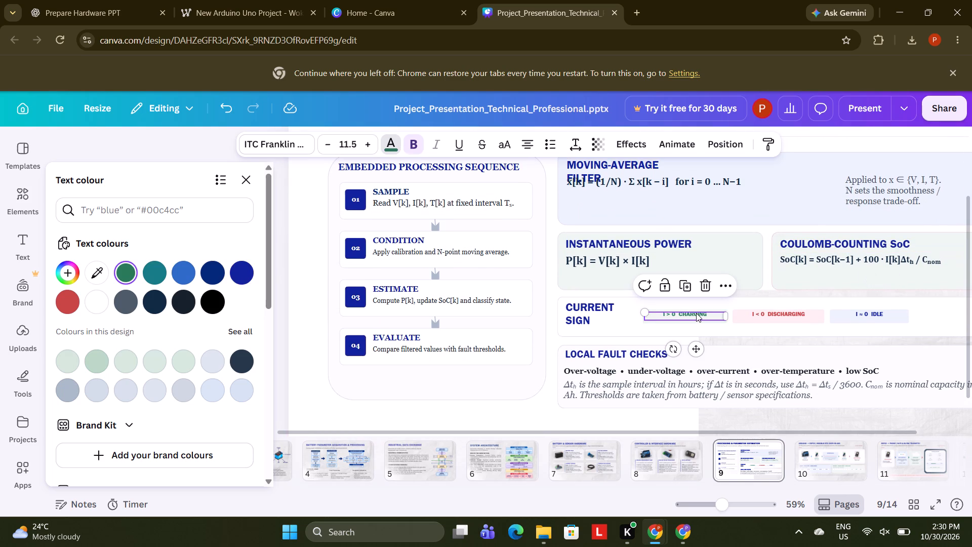
left_click(356, 145)
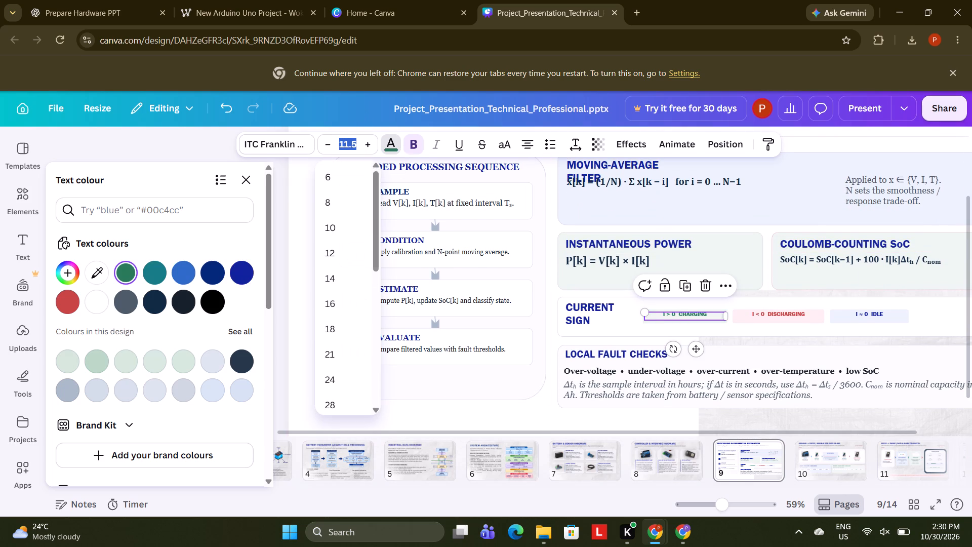
type("18")
key("Return")
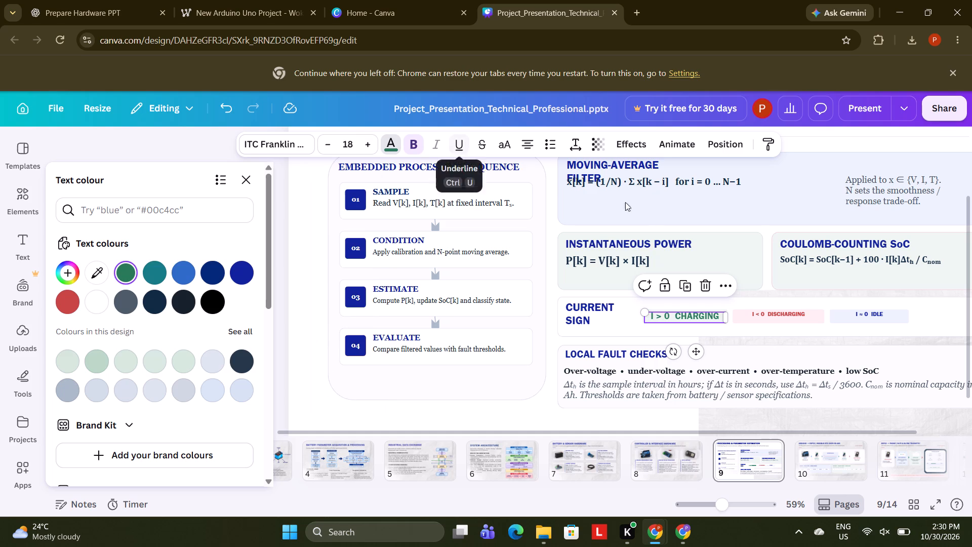
Fill the box behind the "I < 0 DISCHARGING" label with the light green #ecf5f0.
left_click(817, 318)
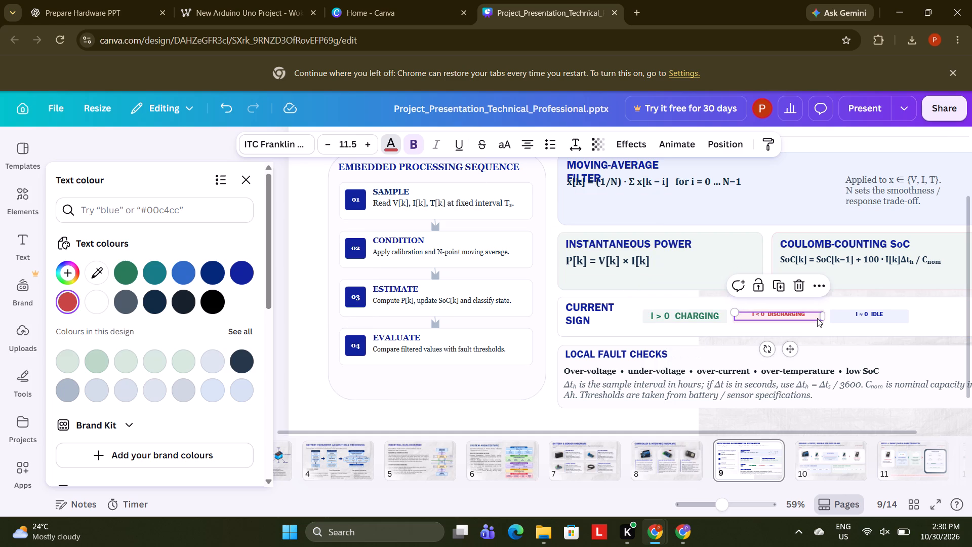
left_click(816, 322)
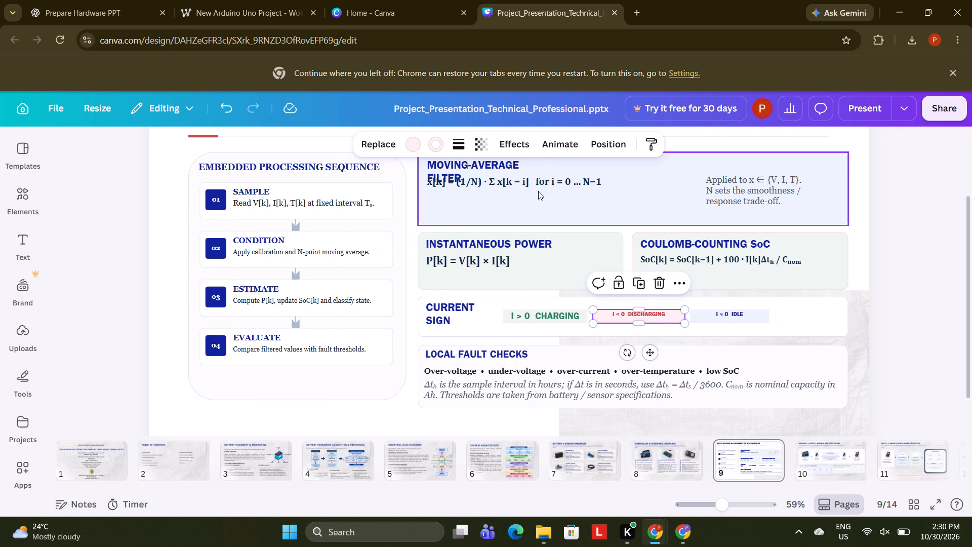
left_click(417, 143)
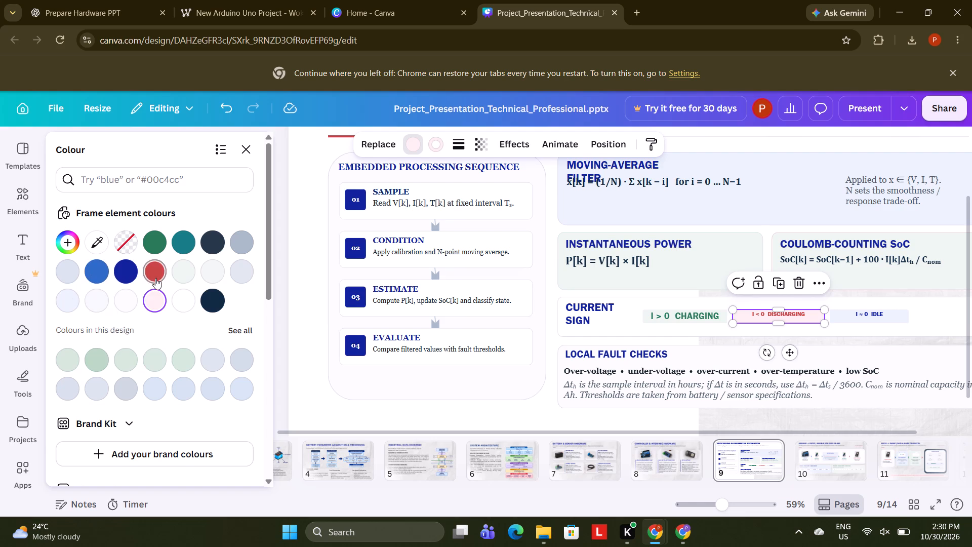
left_click(181, 275)
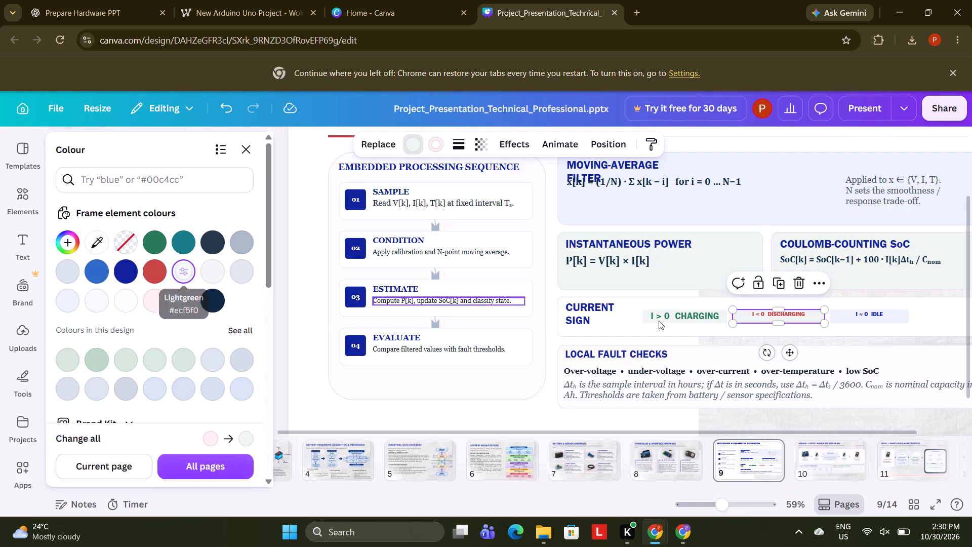
left_click(205, 264)
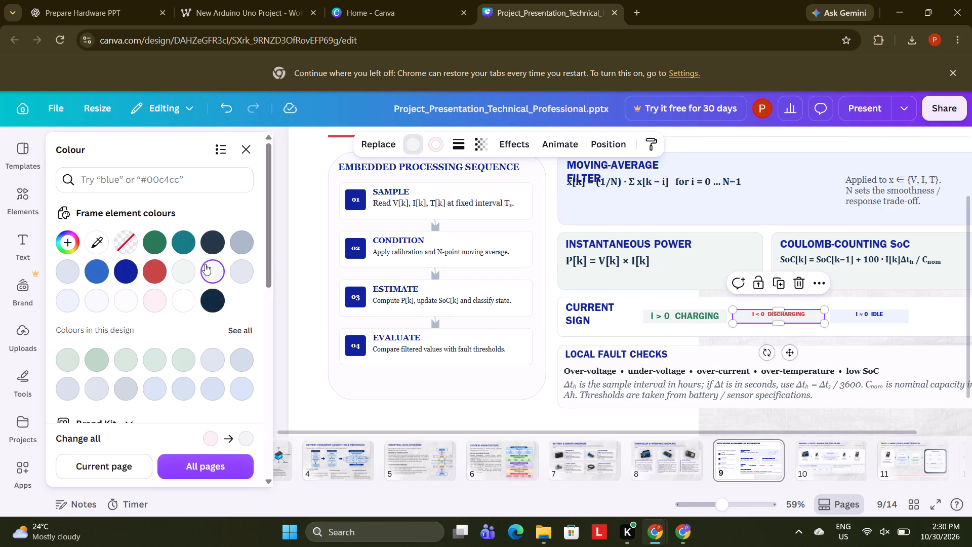
left_click(179, 268)
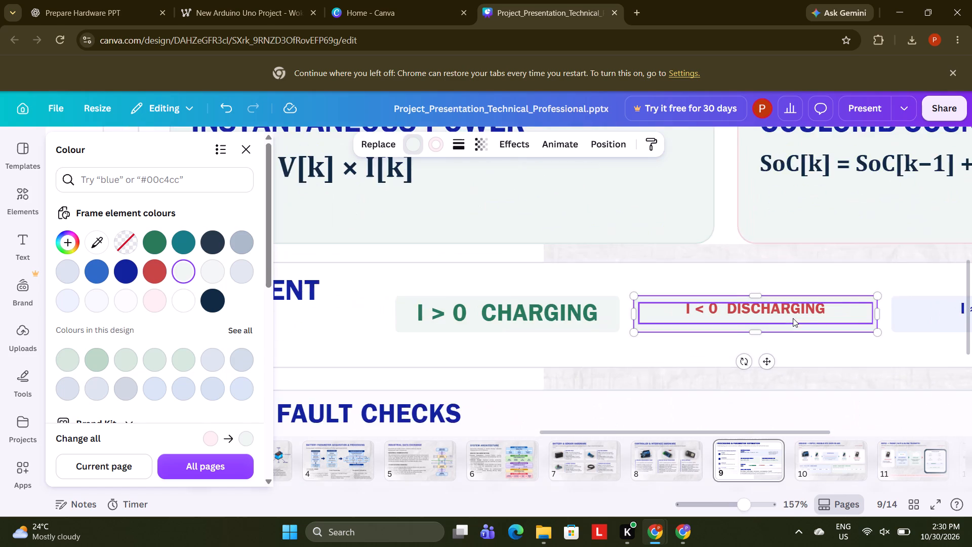
Recolour the "I < 0 DISCHARGING" label text to the dark blue used for the headings.
left_click(768, 296)
left_click(765, 305)
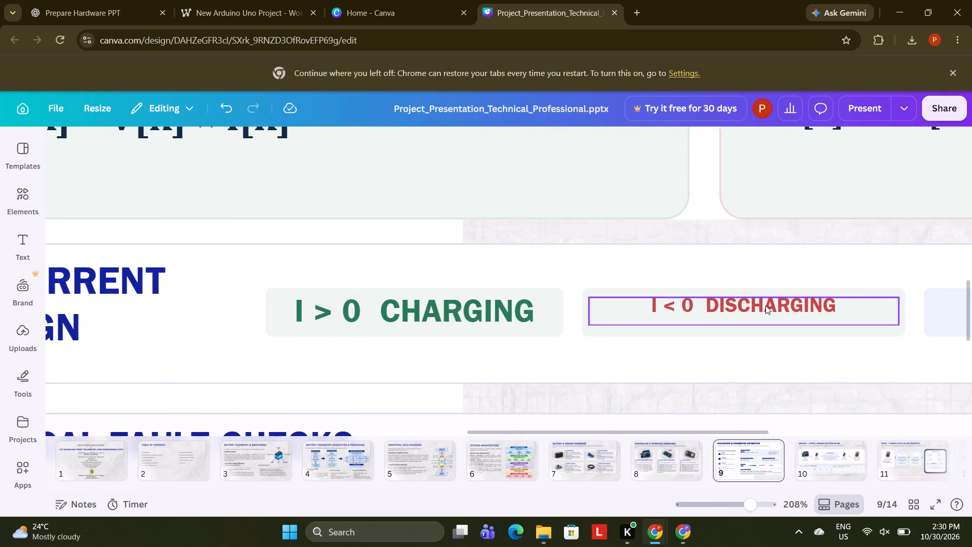
left_click(389, 146)
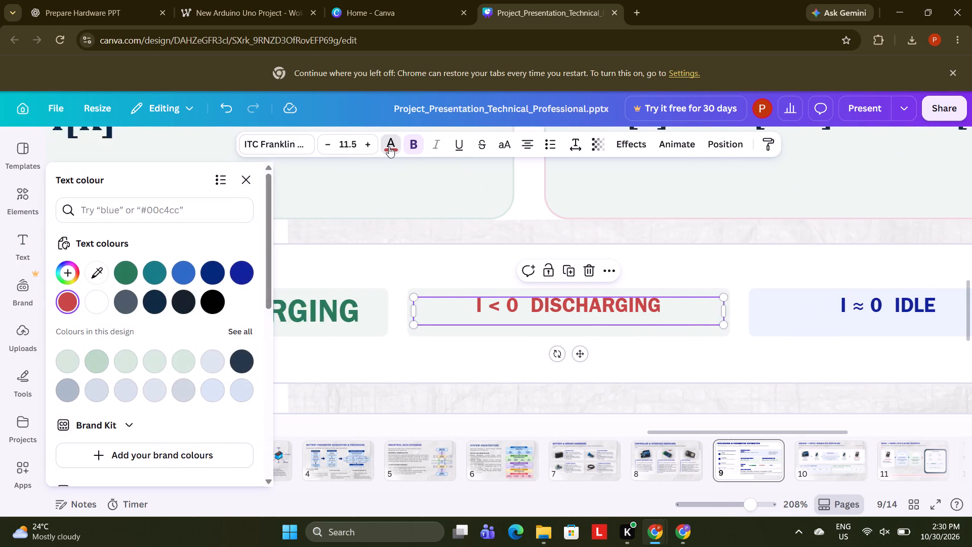
left_click(235, 265)
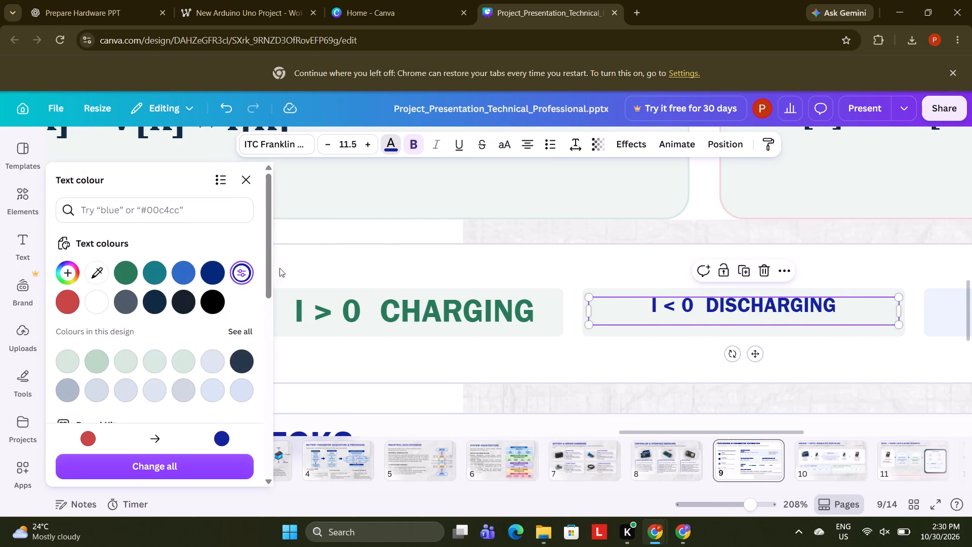
Set the "I < 0 DISCHARGING" and "I ≈ 0 IDLE" label texts to font size 18, matching the CHARGING label.
left_click(479, 293)
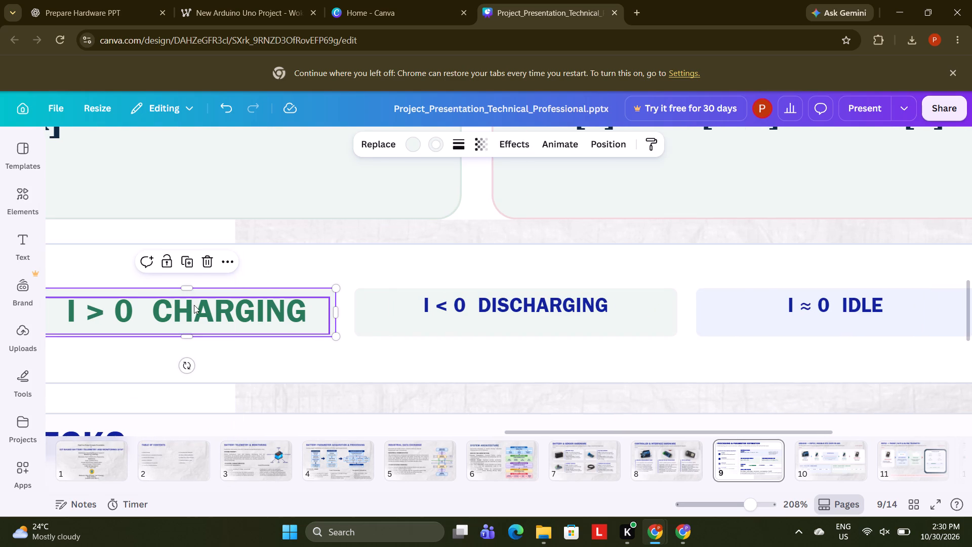
left_click(194, 305)
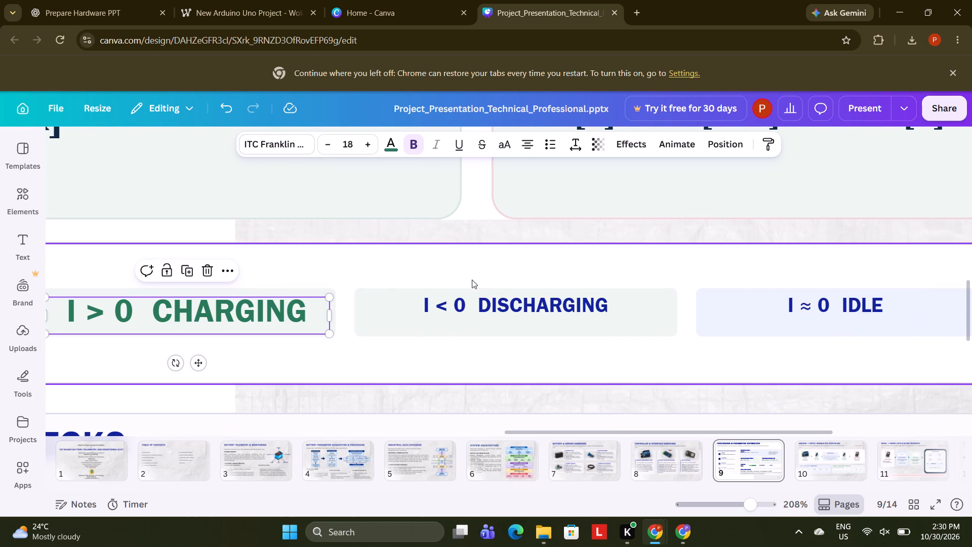
left_click(497, 302)
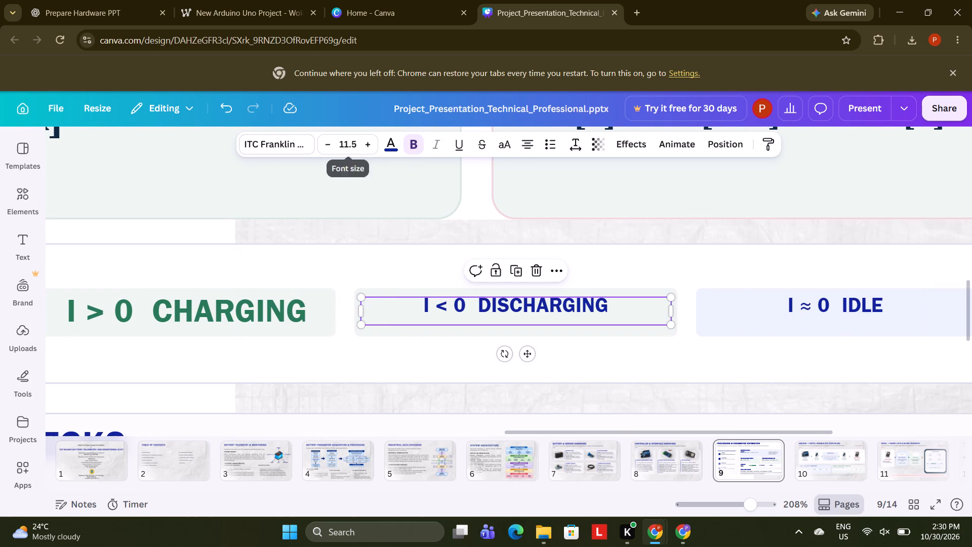
left_click(354, 138)
type("18")
key("Return")
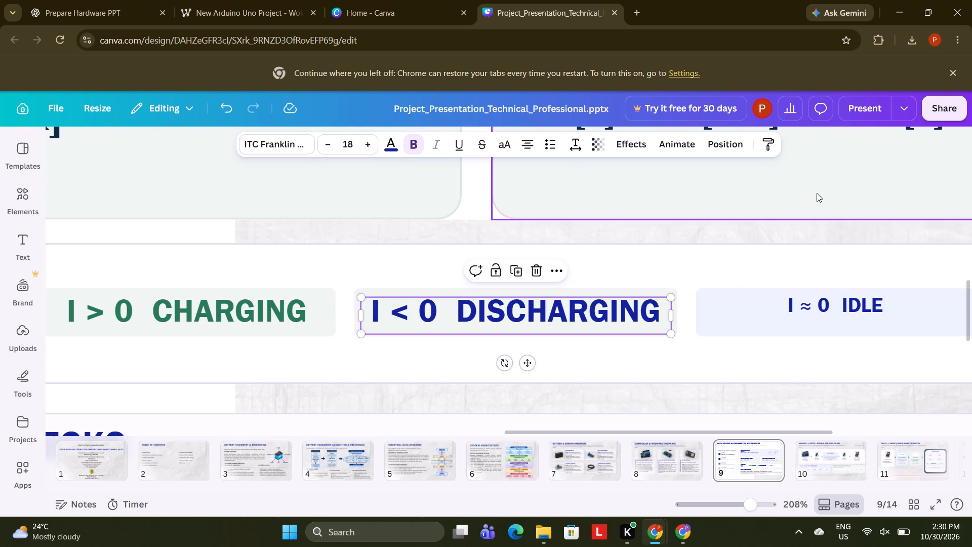
left_click(846, 303)
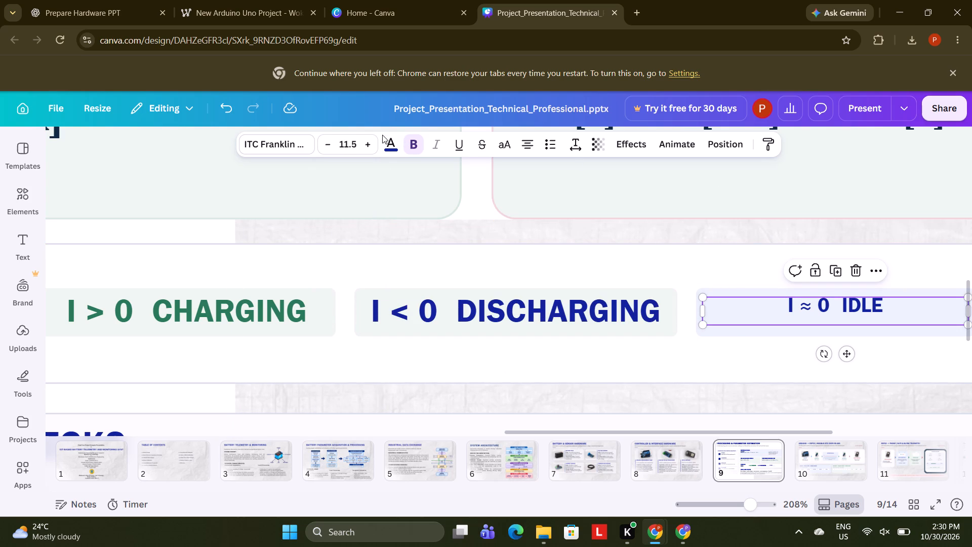
left_click(364, 140)
left_click(340, 143)
type("18")
key("Return")
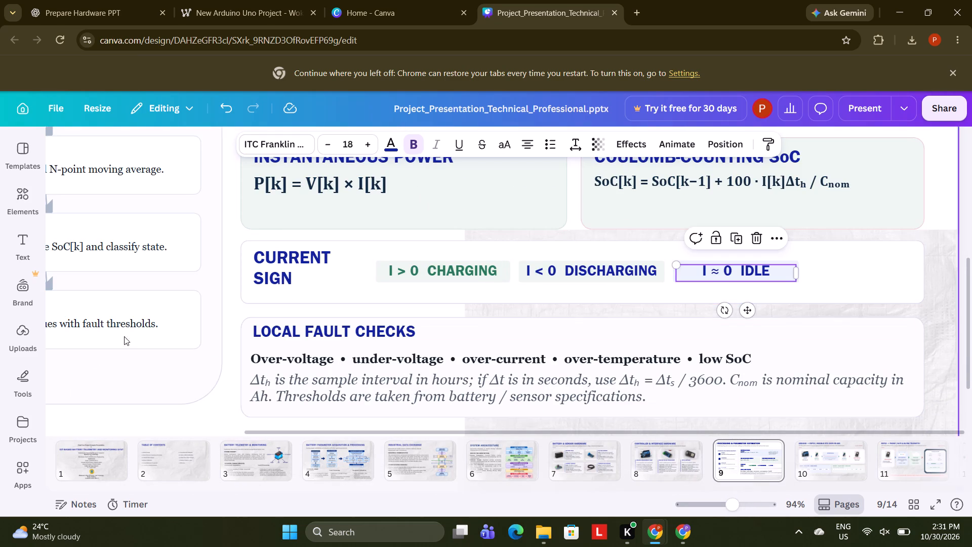
Set the EVALUATE description, "Compare filtered values with fault thresholds.", to font size 18.
left_click_drag(414, 429, 290, 422)
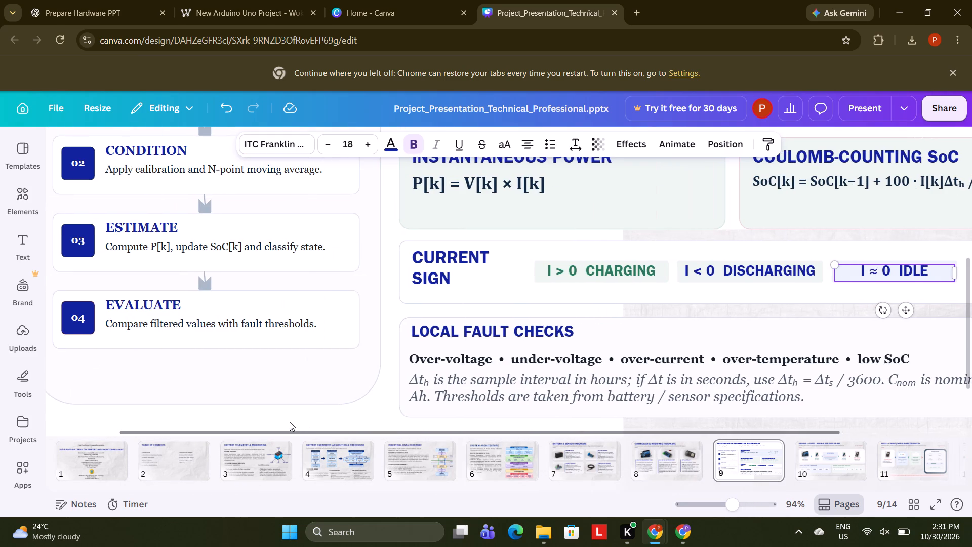
left_click_drag(290, 422, 290, 421)
left_click(230, 326)
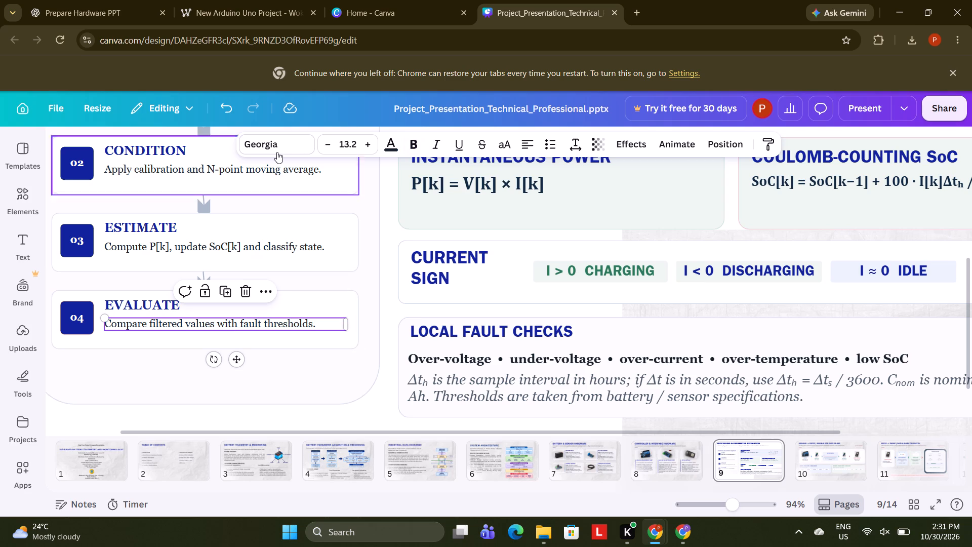
left_click(342, 144)
type("18")
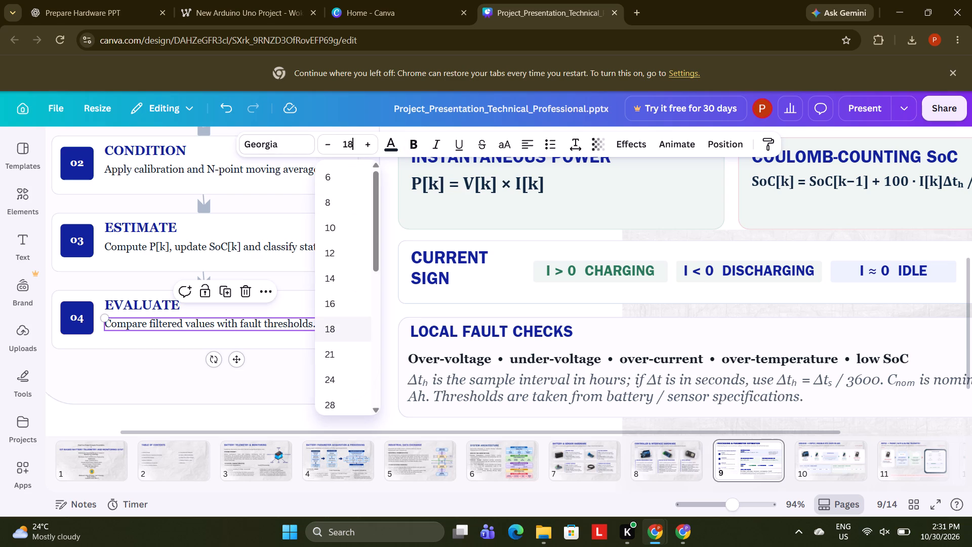
key("Return")
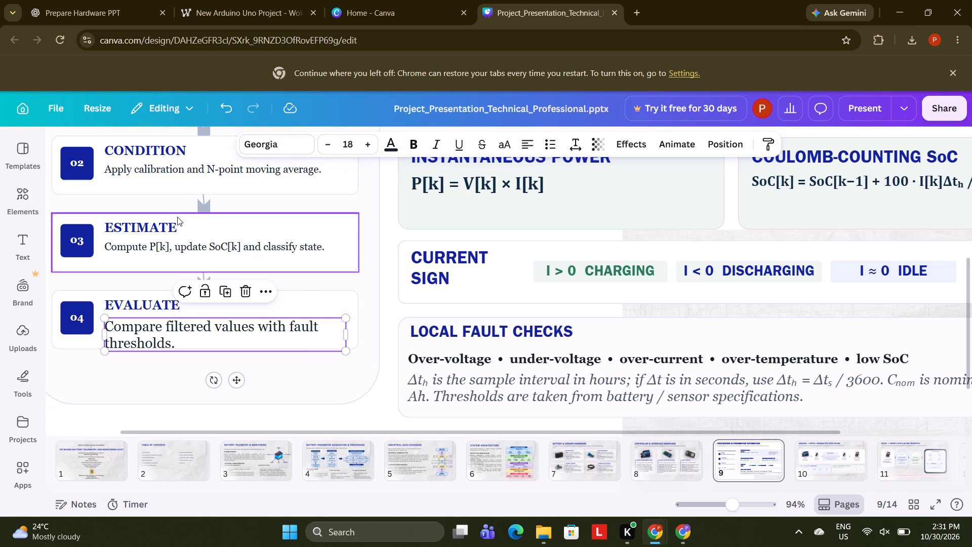
Set the ESTIMATE description, "Compute P[k], update SoC[k] and classify state.", to font size 18.
left_click(176, 248)
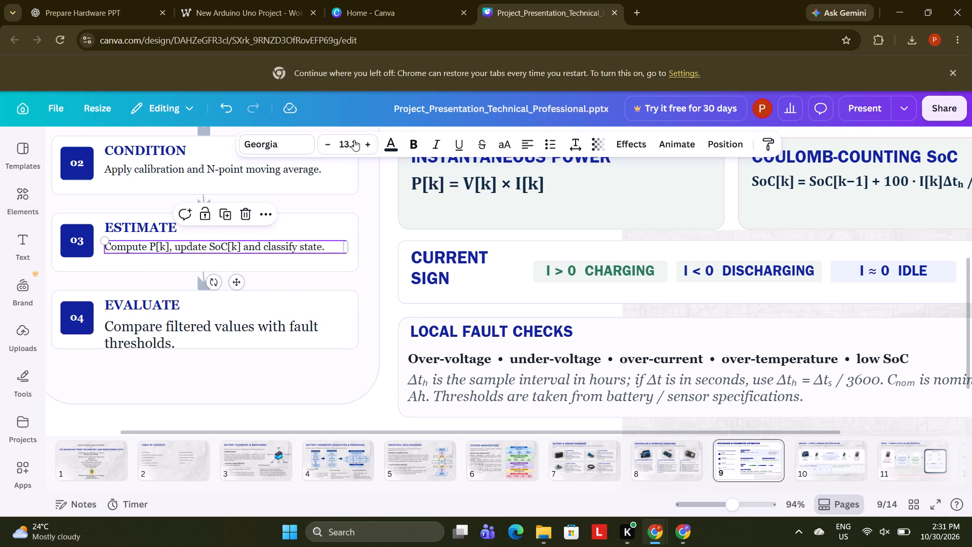
left_click(343, 142)
type("18")
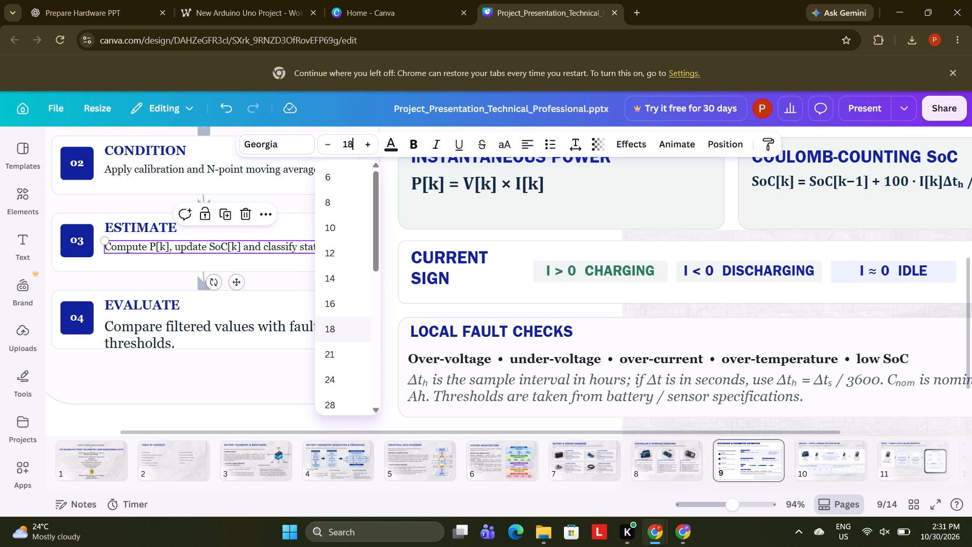
key("Return")
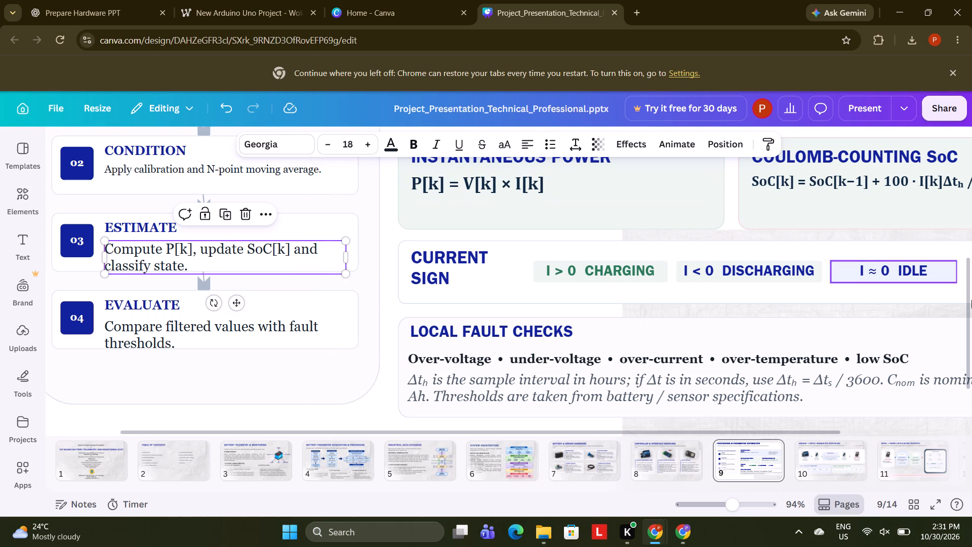
Set the CONDITION description, "Apply calibration and N-point moving average.", to font size 18.
left_click_drag(971, 300, 968, 245)
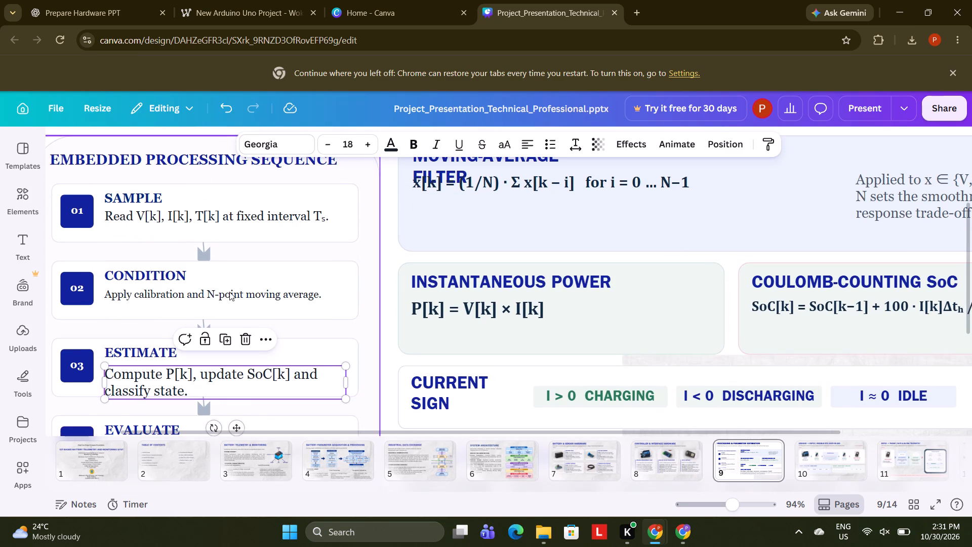
left_click(233, 295)
left_click(343, 139)
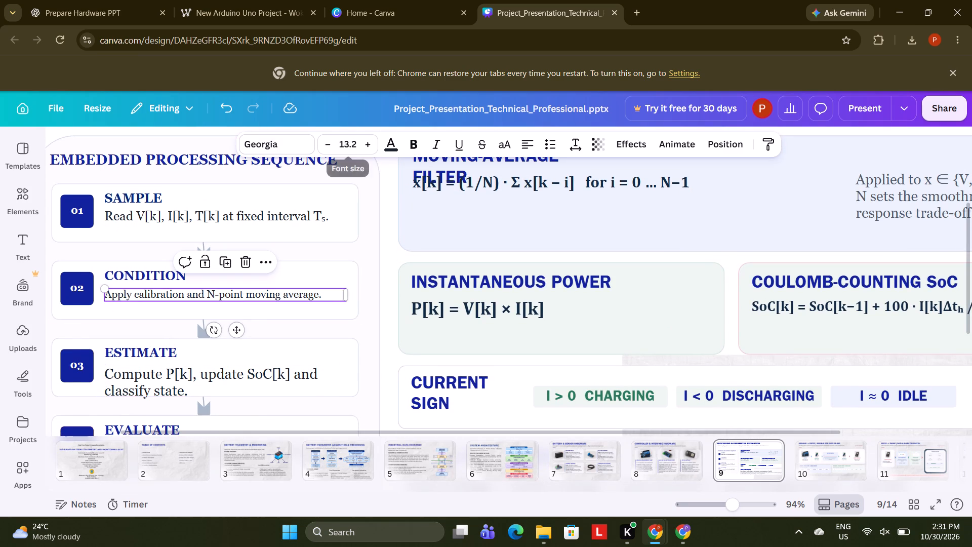
key("2")
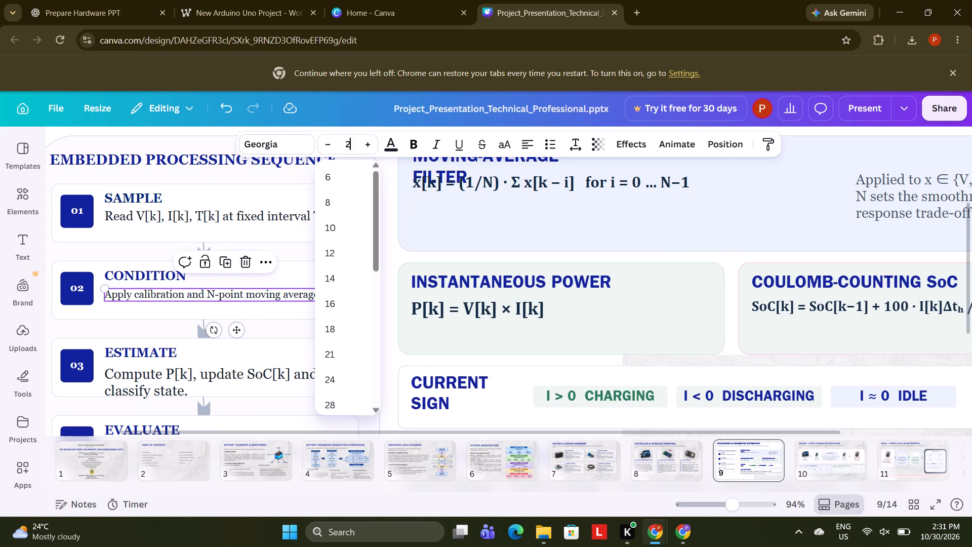
key("BackSpace")
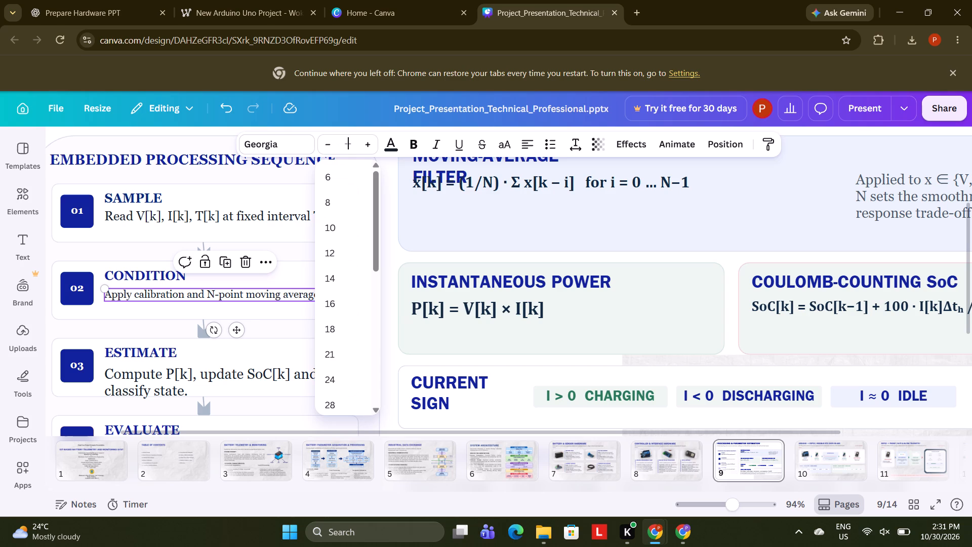
type("18")
key("Return")
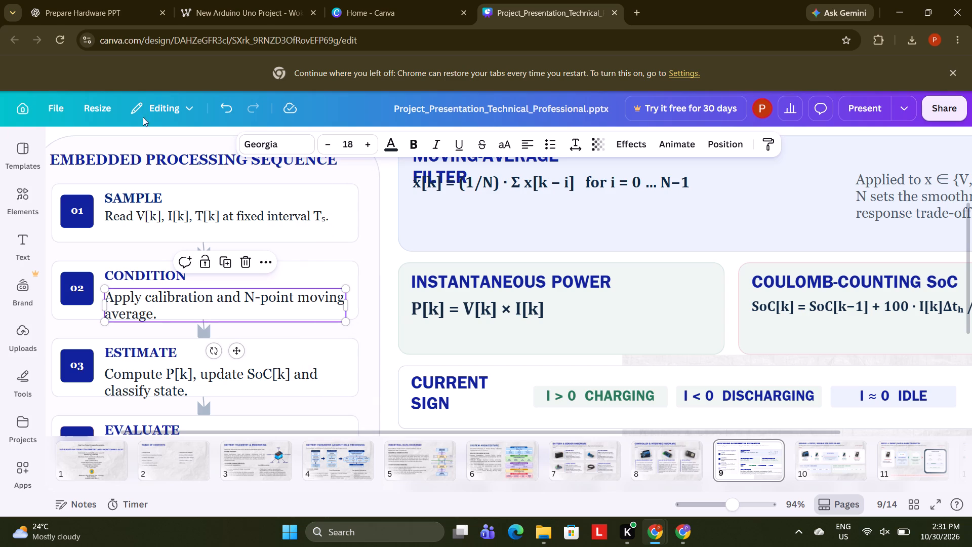
Set the SAMPLE description, "Read V[k], I[k], T[k] at fixed interval Tₛ.", to font size 18.
left_click(199, 217)
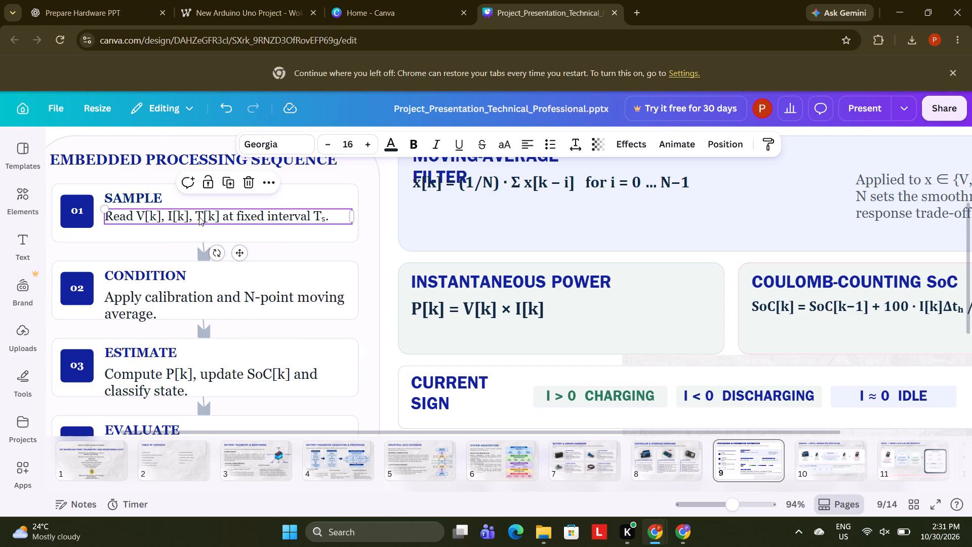
left_click(344, 144)
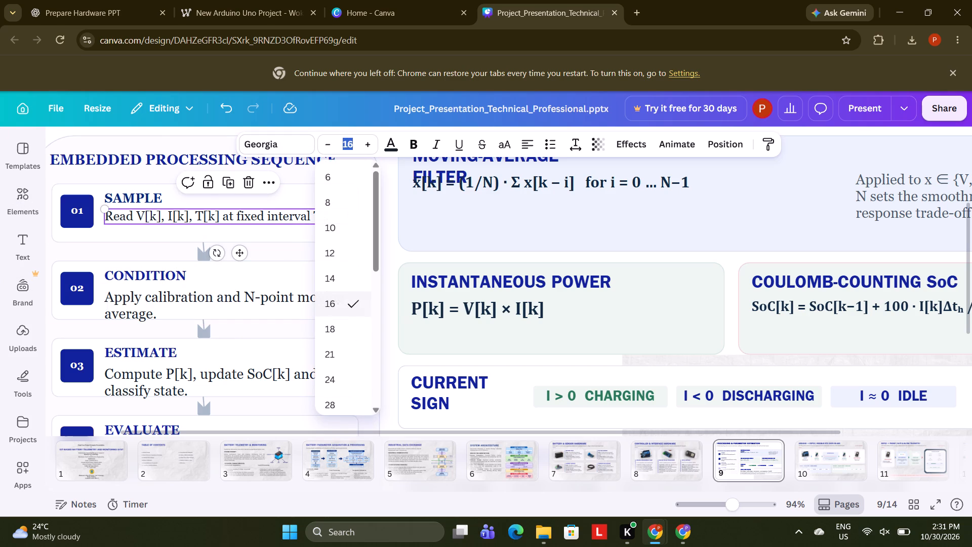
type("18")
key("Return")
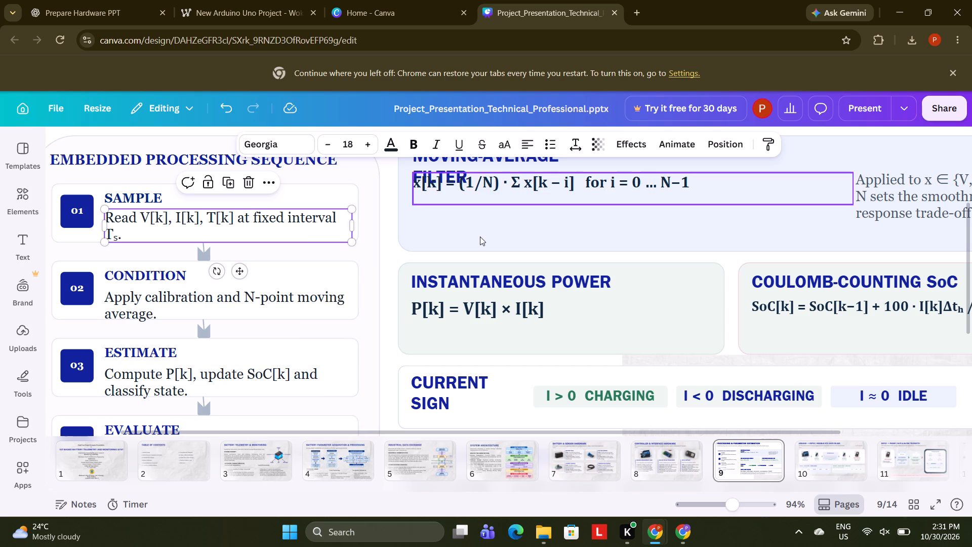
left_click(99, 250)
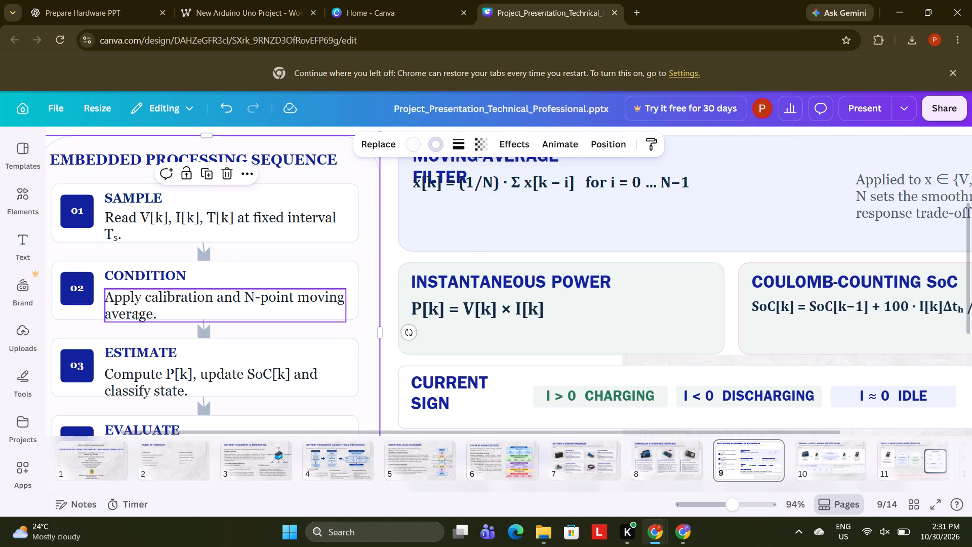
Move the CONDITION description slightly up, closer to its heading, so both lines fit inside the card.
left_click(121, 301)
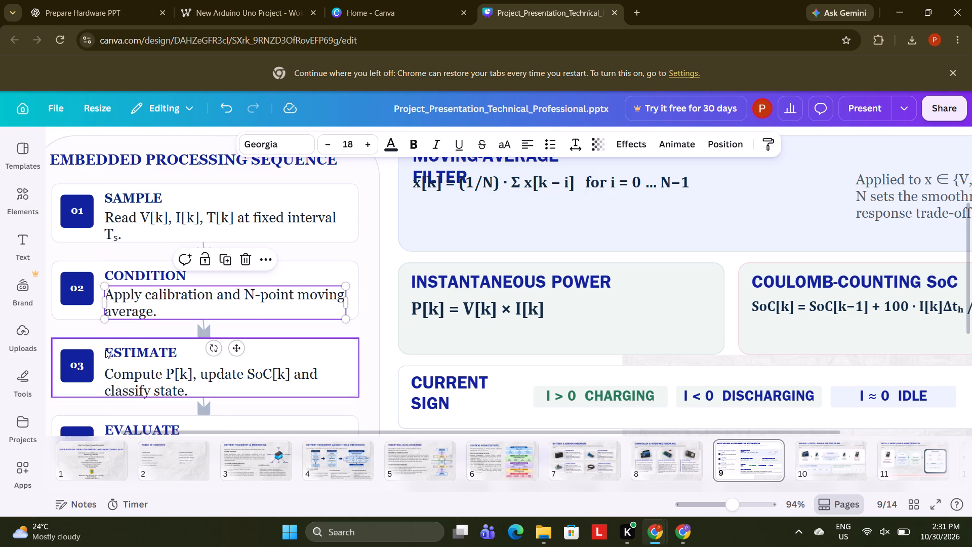
left_click(79, 327)
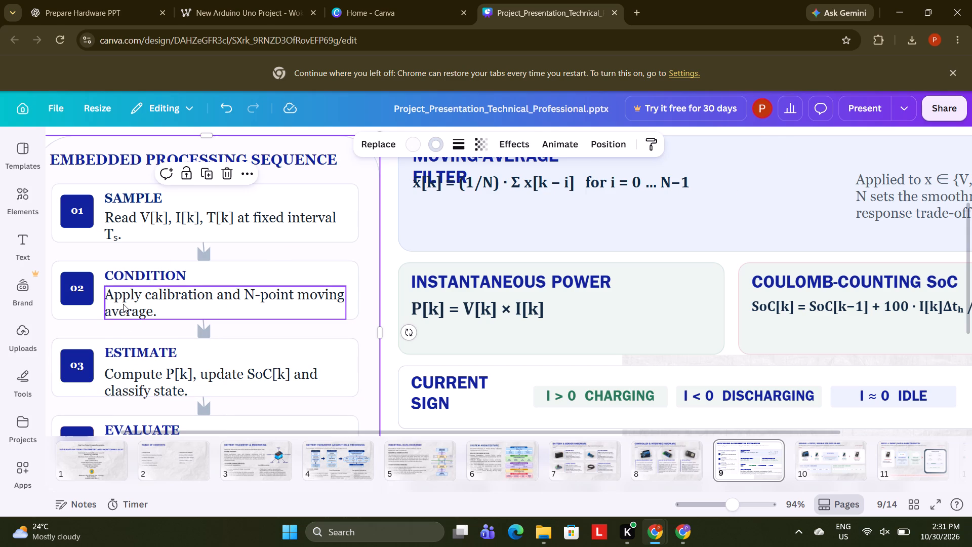
left_click(123, 304)
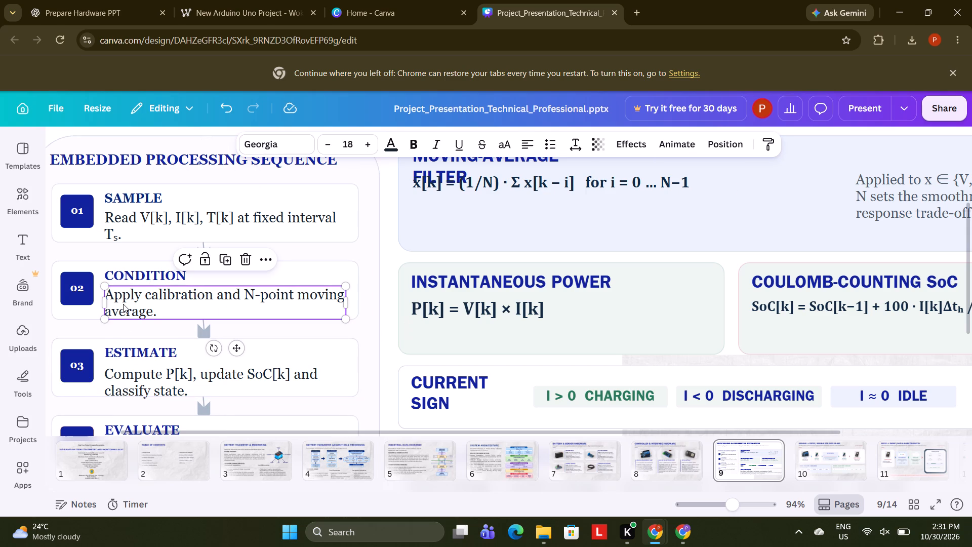
key("Up")
key("Up")
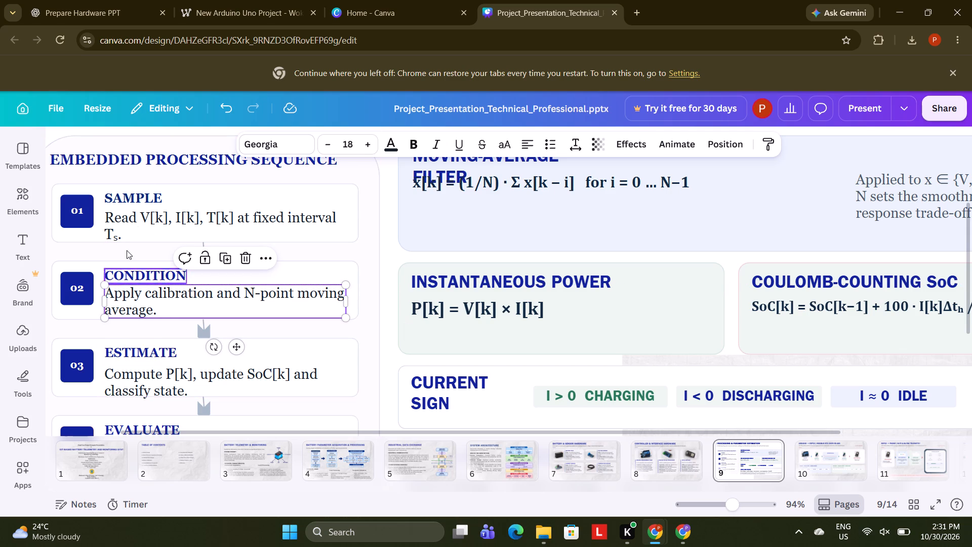
Nudge the ESTIMATE description up toward its heading so both lines fit inside the card.
left_click(190, 386)
key("Up")
key("Up")
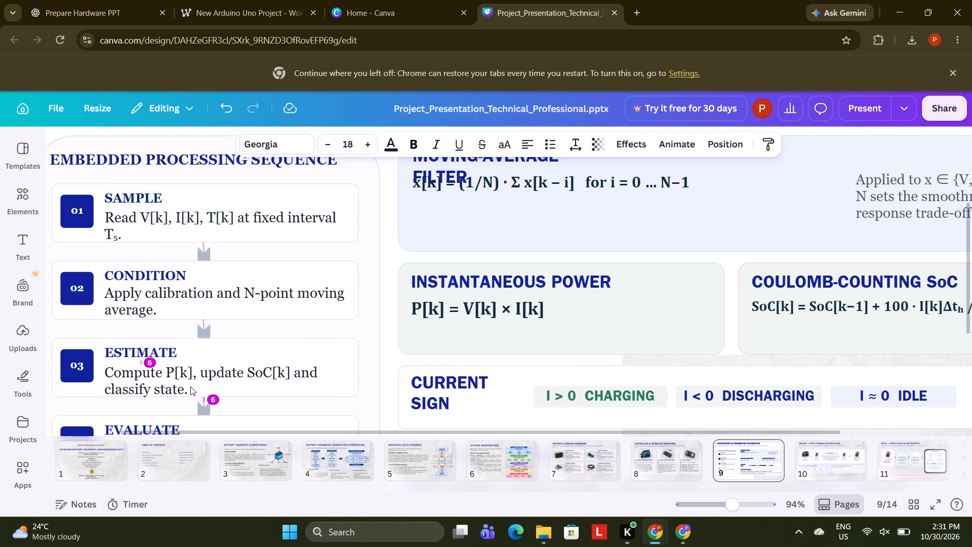
key("Up")
key("Up")
key("Up")
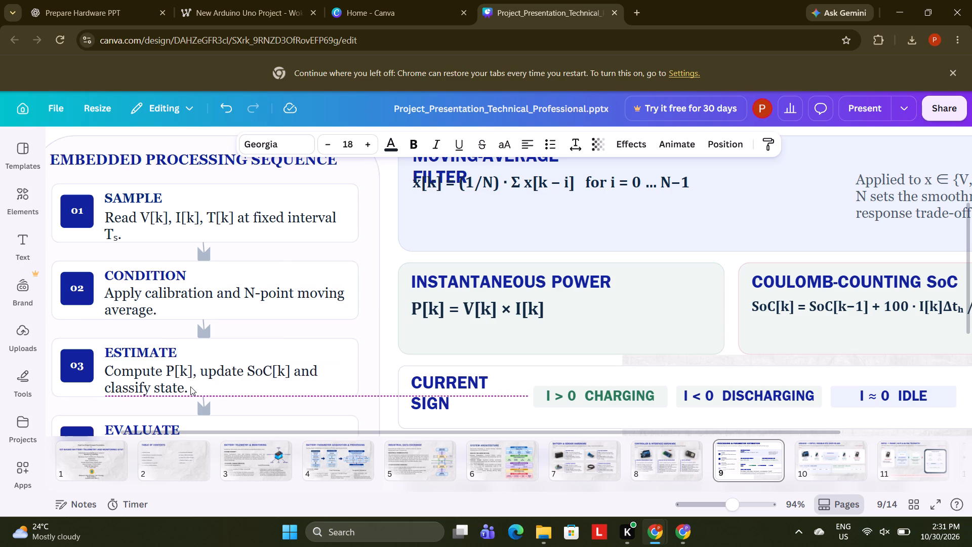
key("Up")
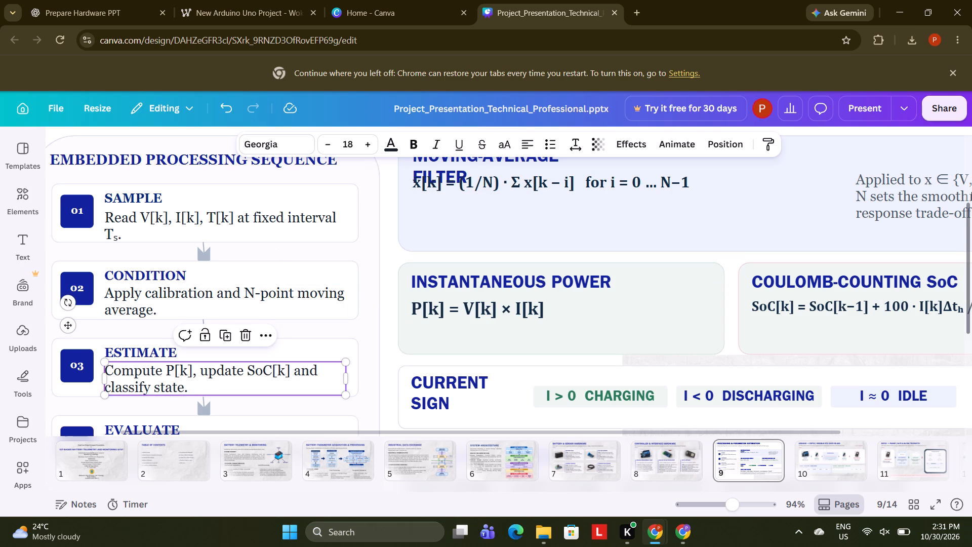
Nudge the EVALUATE description up toward its heading so both lines fit inside the card.
left_click_drag(971, 238, 971, 265)
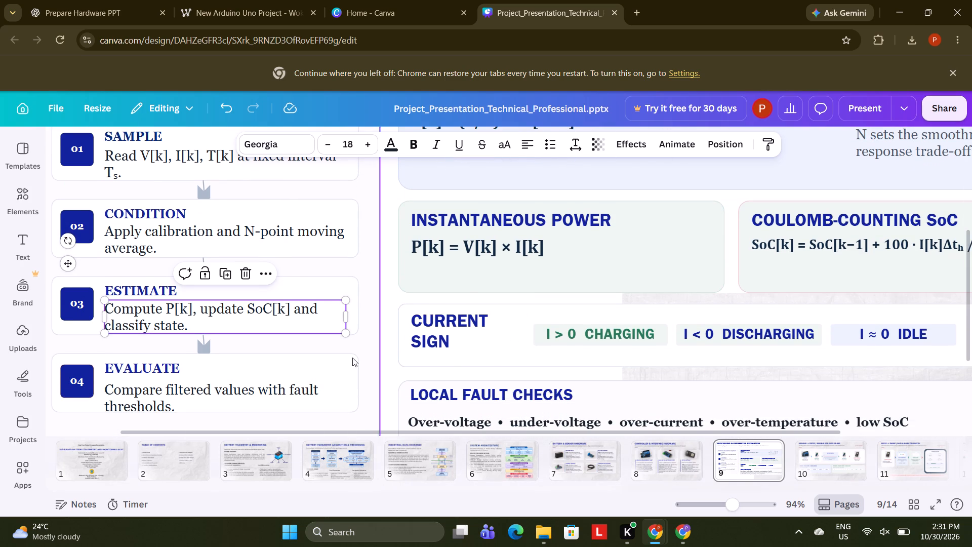
left_click(291, 394)
key("Down")
key("Down")
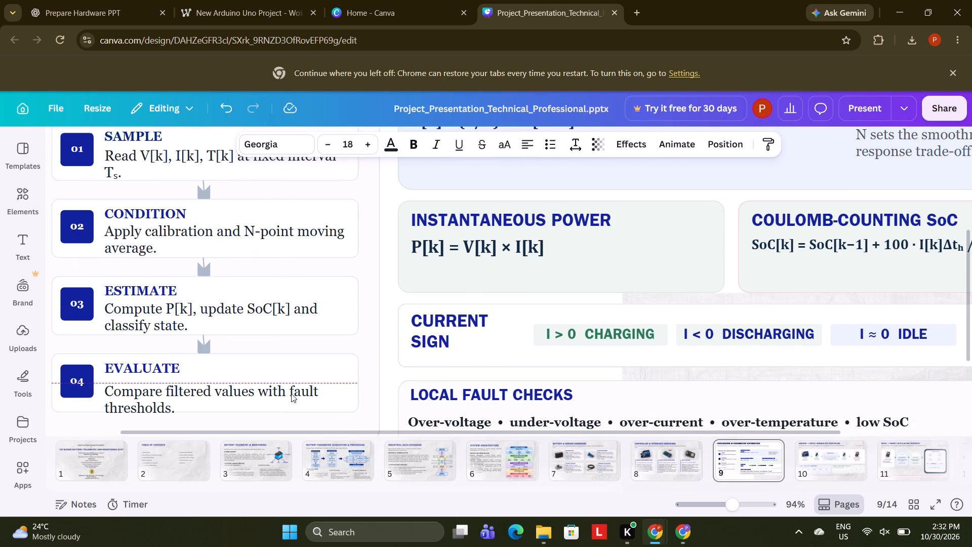
key("Up")
key("Up")
key("Up")
key("Up")
key("Up")
key("Up")
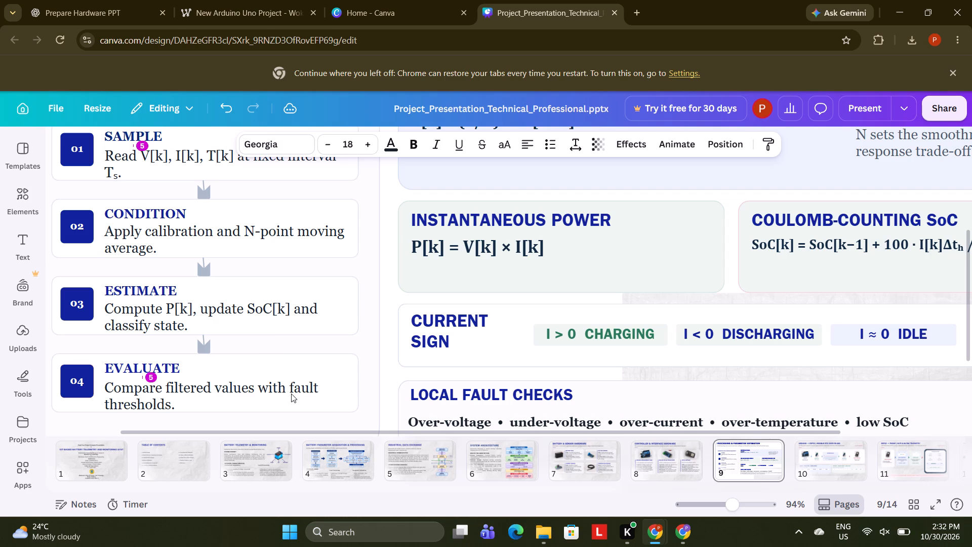
key("Up")
left_click(367, 406)
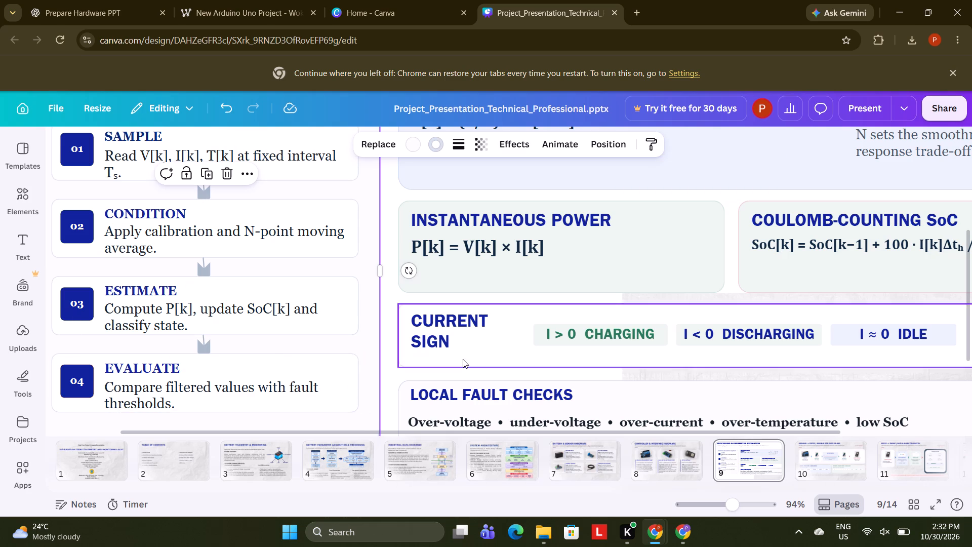
Move the offset paper-texture background image back over the slide, lining up its side edges with the page.
left_click_drag(971, 284, 971, 213)
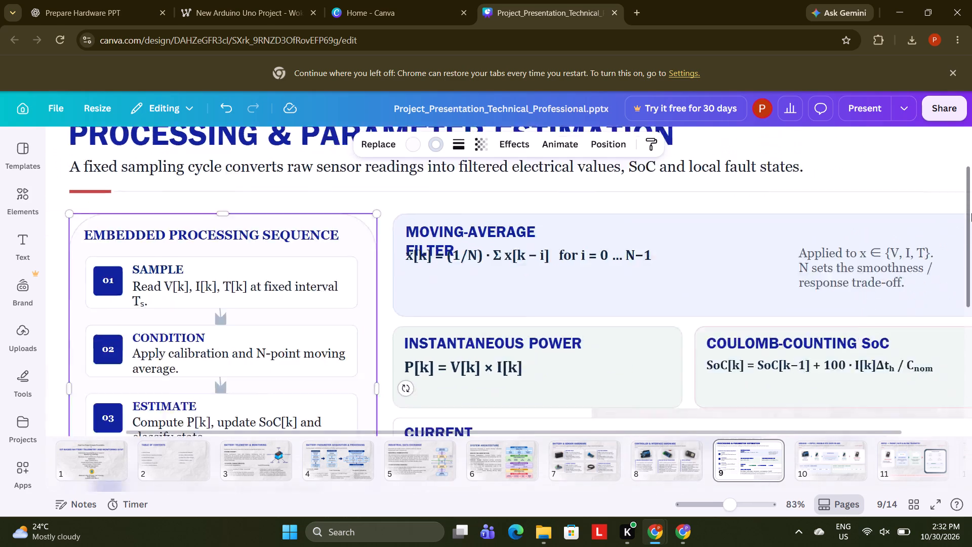
left_click_drag(760, 389, 459, 199)
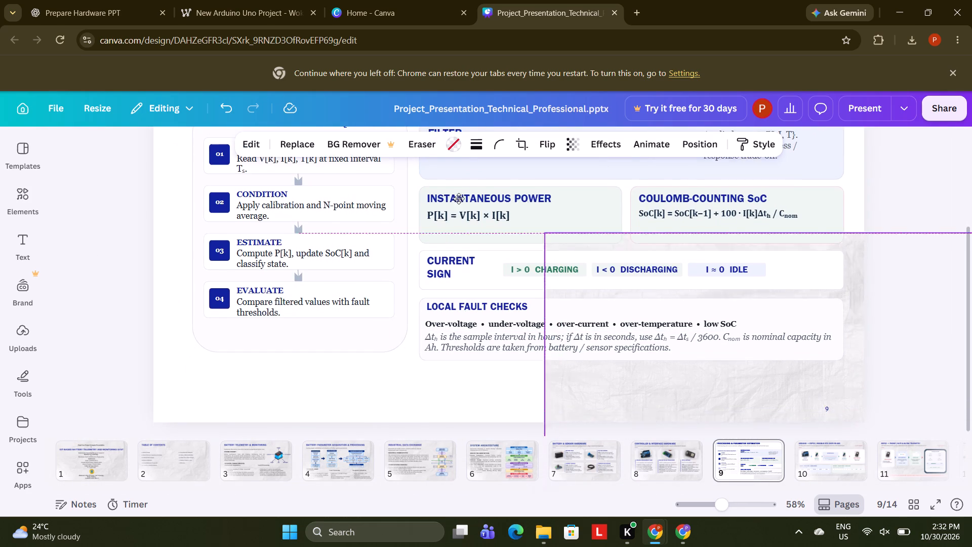
left_click_drag(459, 199, 374, 202)
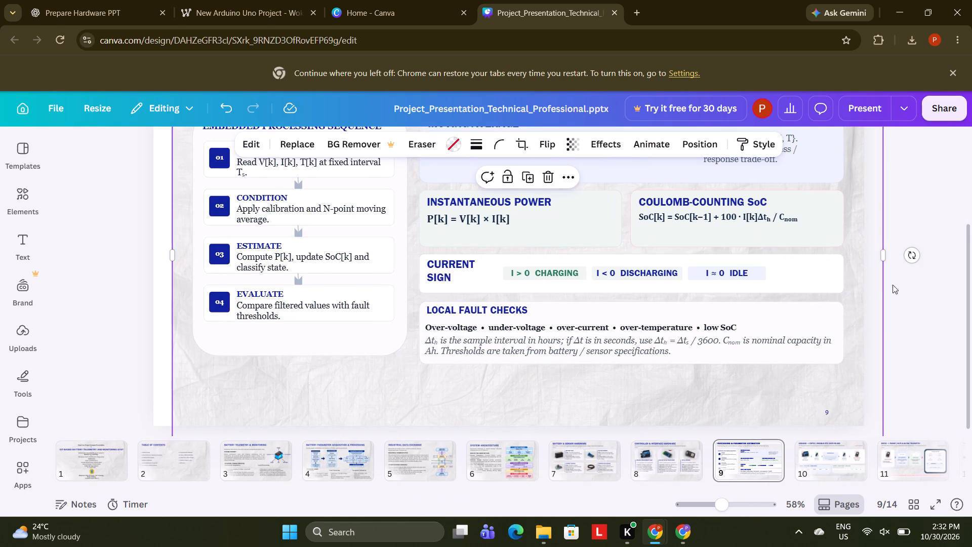
left_click_drag(971, 287, 971, 238)
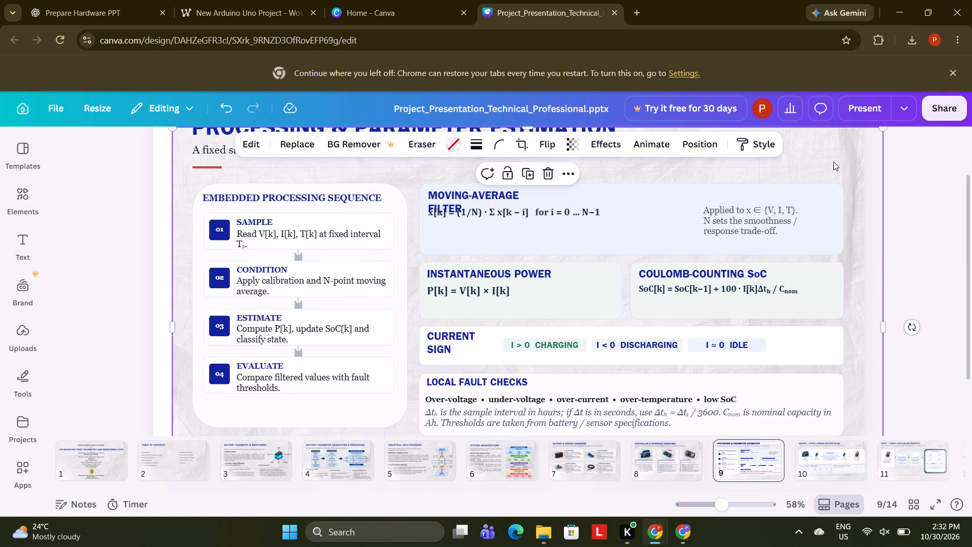
left_click_drag(833, 162, 817, 152)
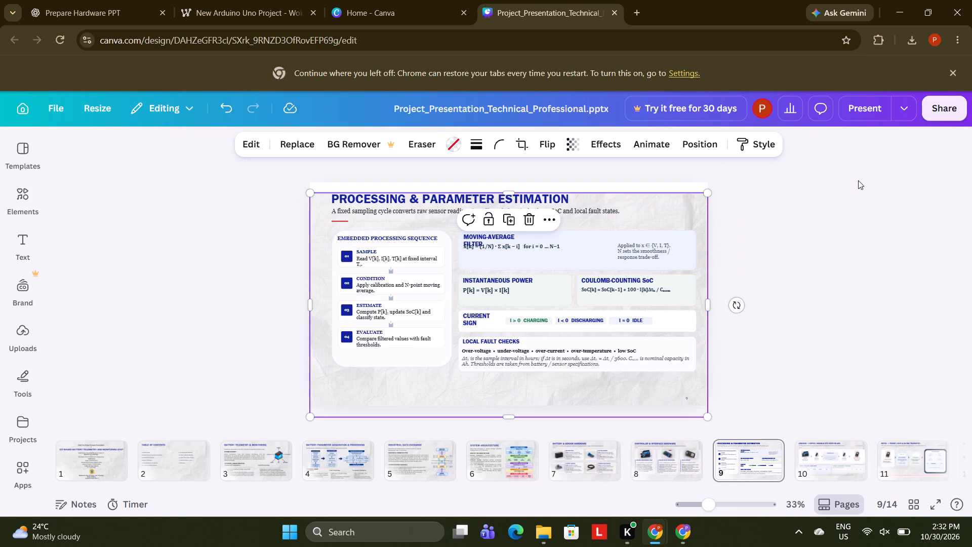
Nudge the paper-texture background image up until its top edge meets the slide's top edge and it covers the whole page.
key("Up")
key("Up")
key("Up")
key("Up")
key("Up")
key("Up")
key("Up")
key("Up")
key("Up")
key("Up")
key("Up")
left_click(658, 204)
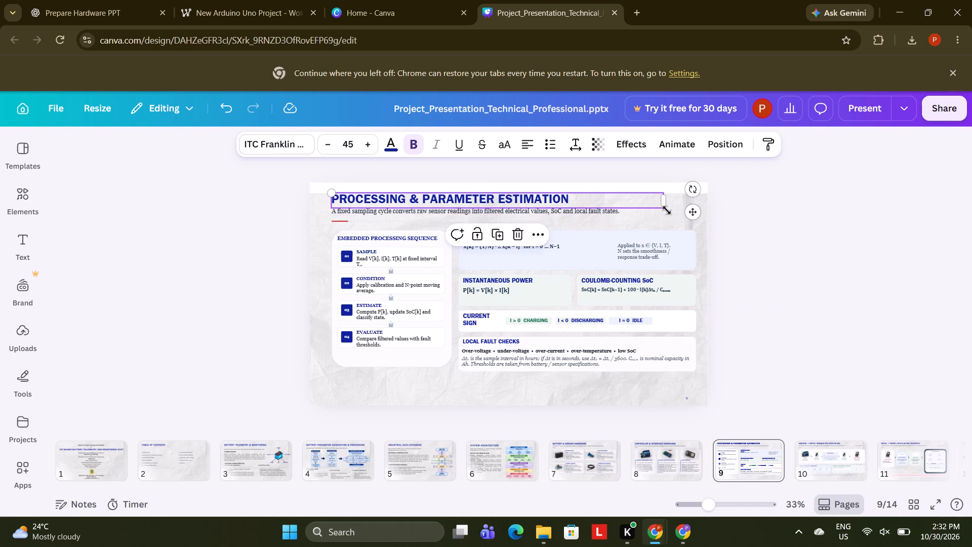
left_click(676, 210)
key("Up")
key("Up")
key("Up")
key("Up")
key("Up")
key("Up")
key("Up")
key("Up")
key("Up")
key("Up")
key("Up")
key("Up")
key("Up")
key("Up")
key("Up")
key("Up")
key("Up")
key("Up")
key("Up")
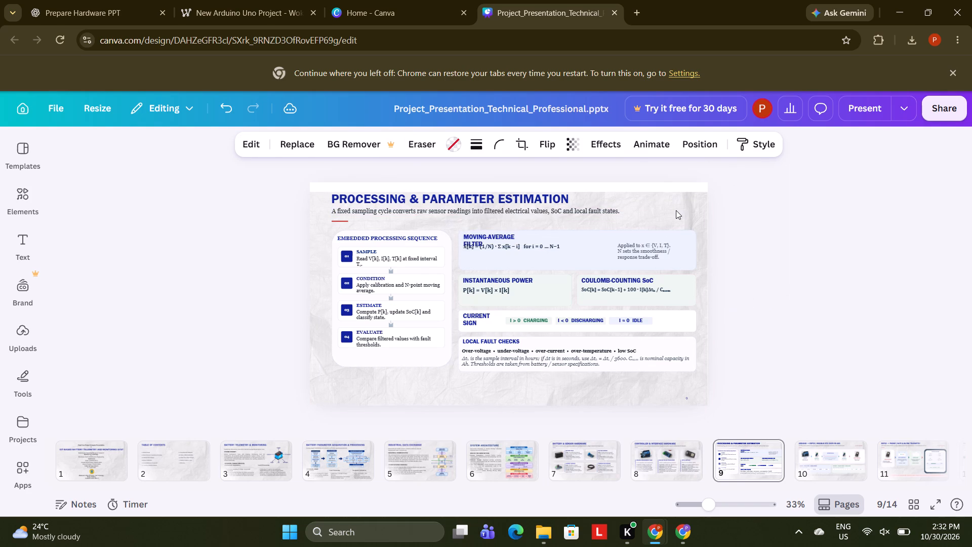
key("Up")
key("Up")
key("Up")
key("Up")
key("Up")
key("Up")
key("Up")
key("Up")
key("Up")
key("Up")
key("Up")
key("Up")
key("Up")
key("Up")
key("Up")
key("Up")
key("Up")
key("Up")
key("Up")
key("Up")
key("Up")
key("Up")
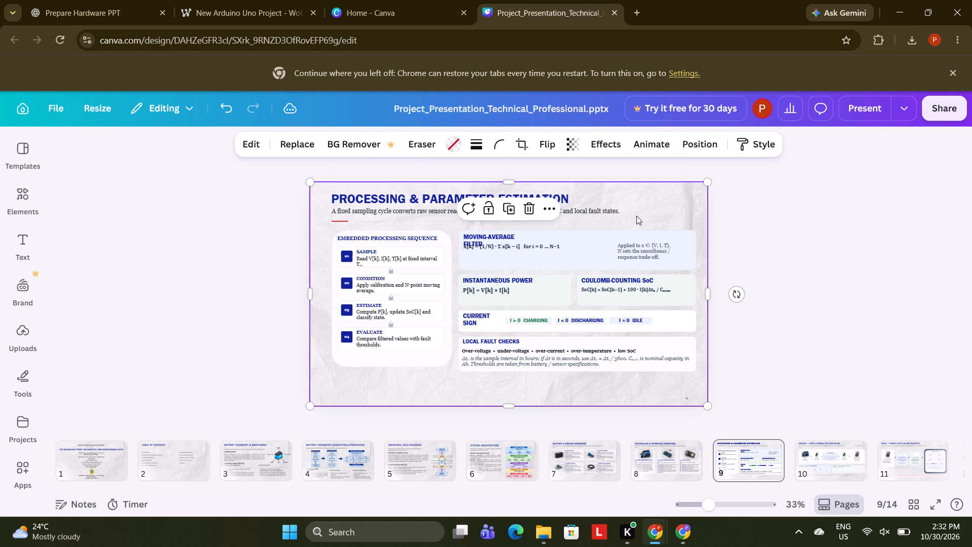
Set the transparency of the large EMBEDDED PROCESSING SEQUENCE background panel to 60.
left_click(353, 357)
left_click(436, 144)
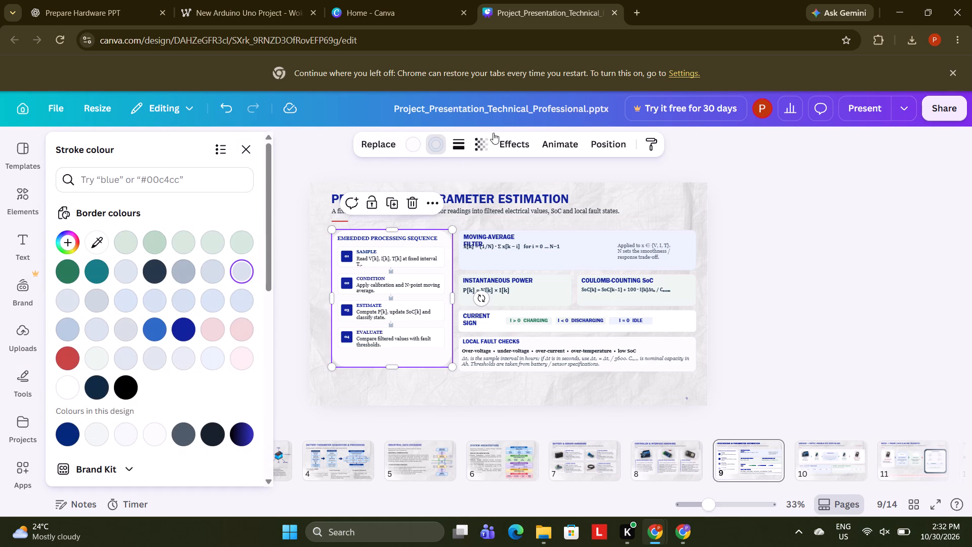
left_click(483, 147)
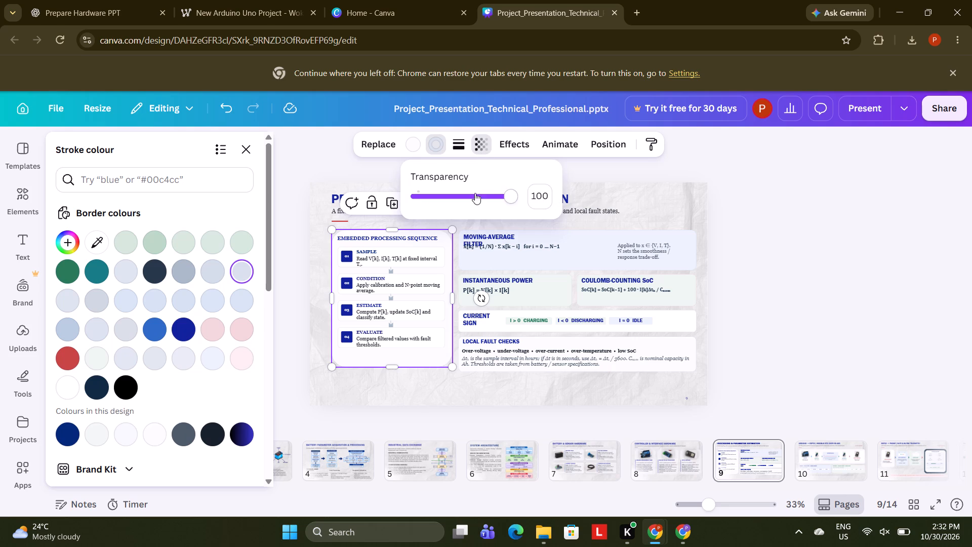
left_click(542, 188)
type("60")
key("Return")
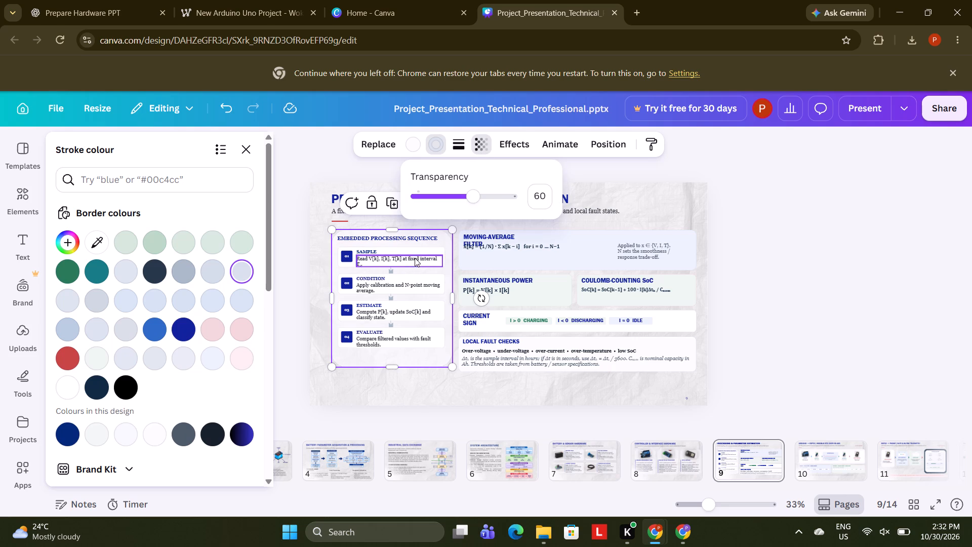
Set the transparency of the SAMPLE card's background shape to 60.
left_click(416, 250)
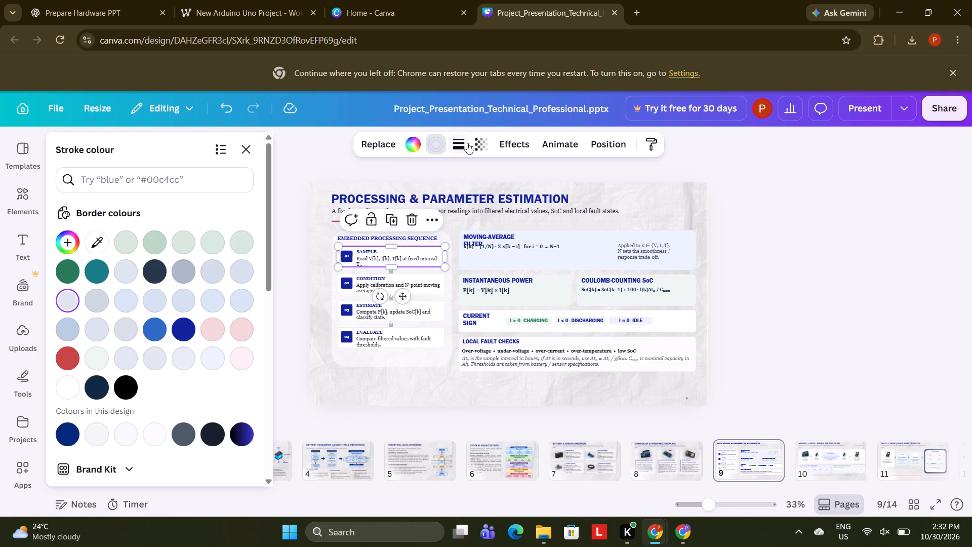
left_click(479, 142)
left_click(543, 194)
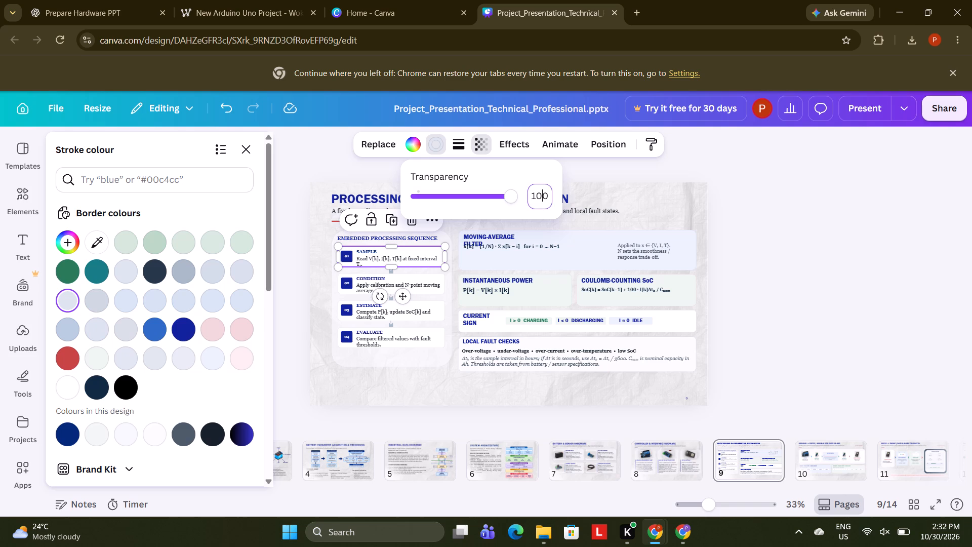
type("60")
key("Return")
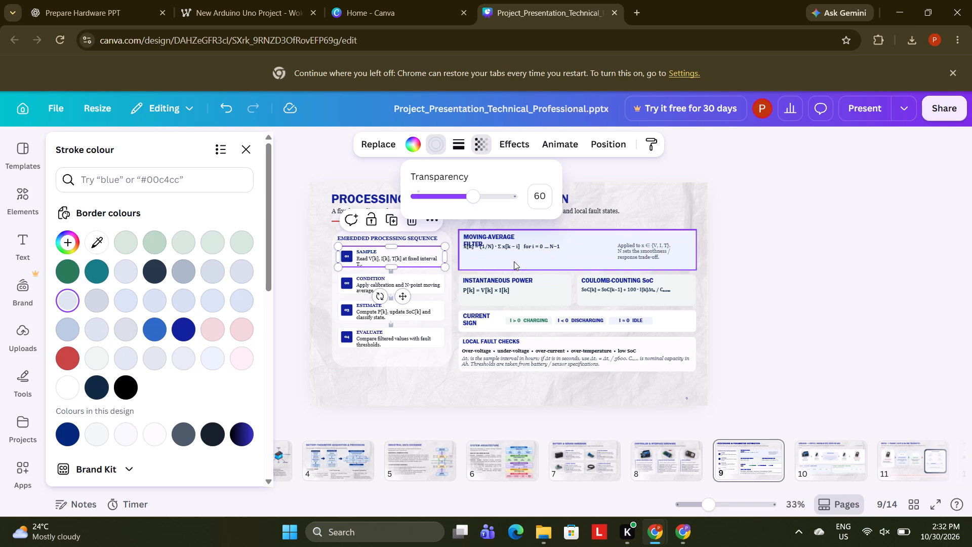
Nudge the moving-average formula down so it sits clear below the two-line MOVING-AVERAGE FILTER heading.
left_click(528, 248)
key("Down")
key("Down")
key("Down")
key("Down")
key("Down")
key("Down")
key("Down")
key("Down")
key("Down")
key("Down")
key("Down")
key("Down")
key("Down")
key("Down")
key("Down")
key("Down")
key("Down")
key("Down")
key("Down")
key("Down")
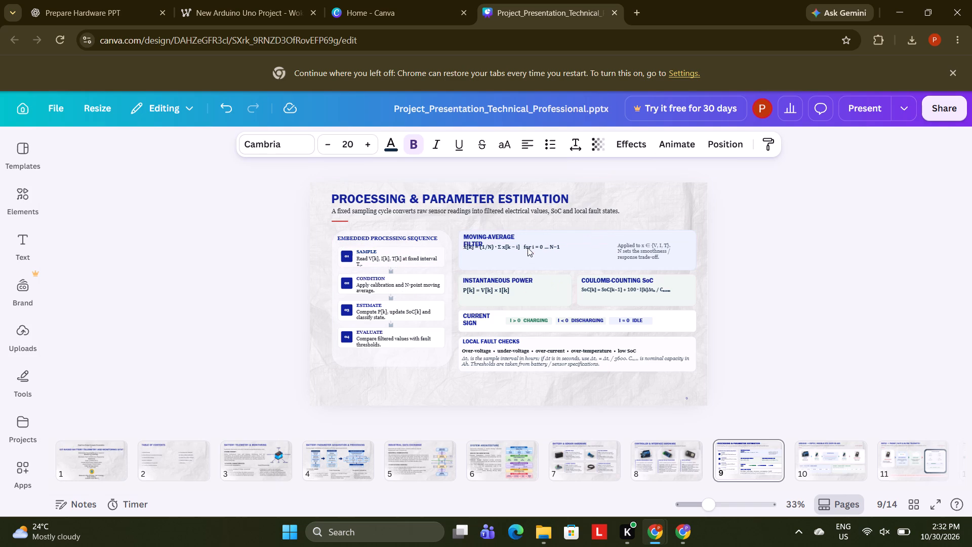
left_click(265, 261)
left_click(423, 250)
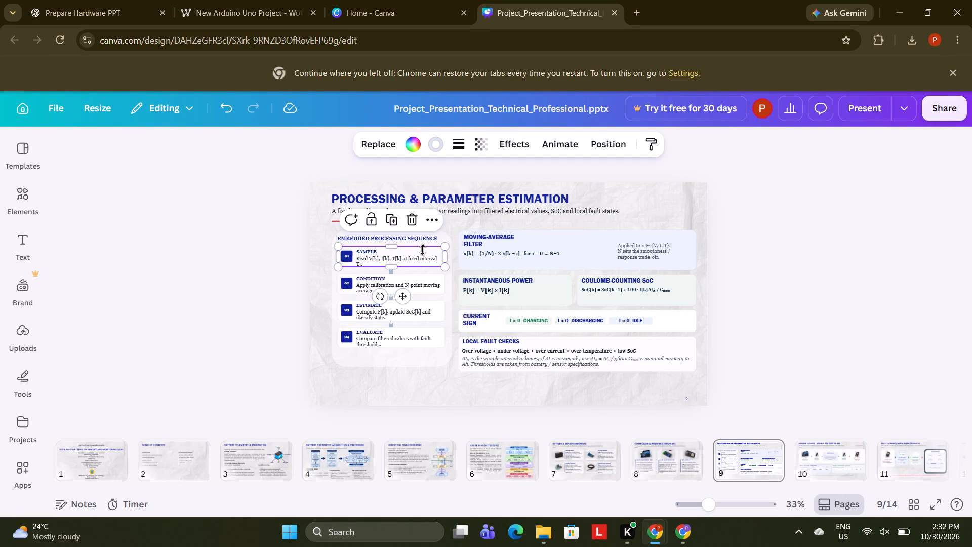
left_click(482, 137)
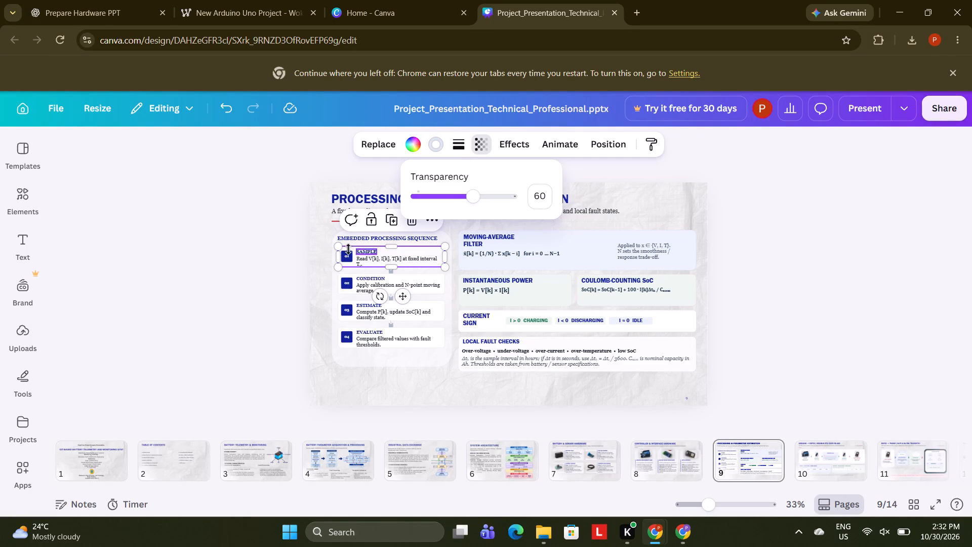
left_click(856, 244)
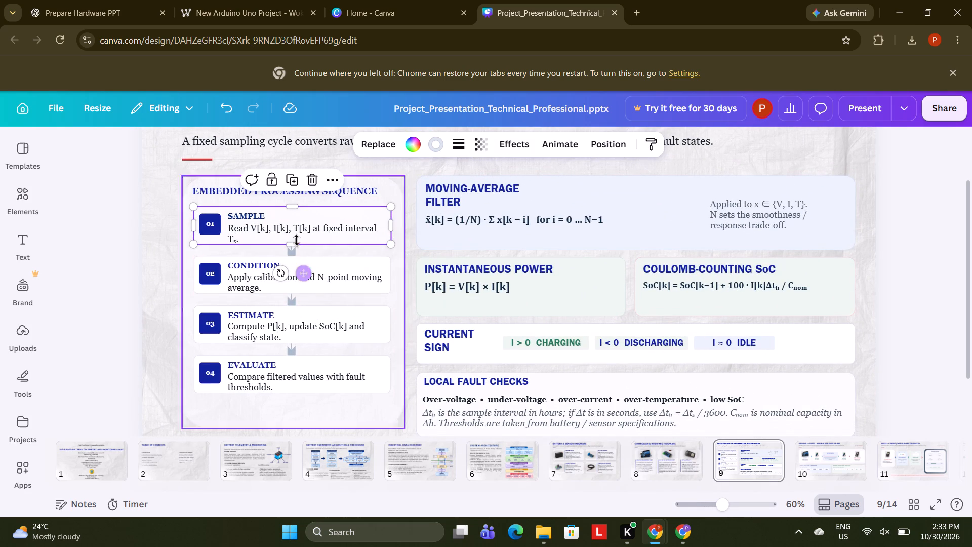
Nudge the SAMPLE description up slightly toward its heading inside the card.
left_click(292, 229)
key("Up")
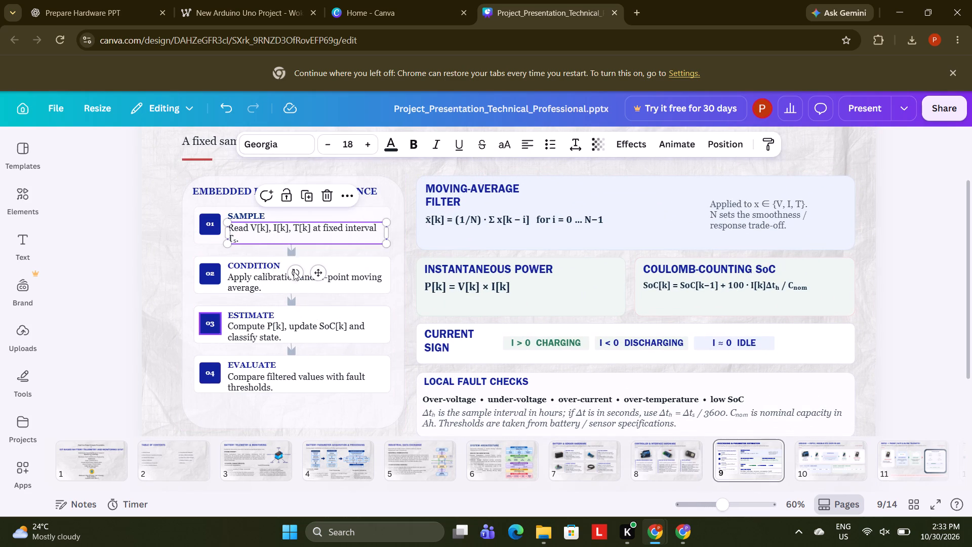
Set the transparency of the CONDITION card's background shape to 50.
left_click(371, 262)
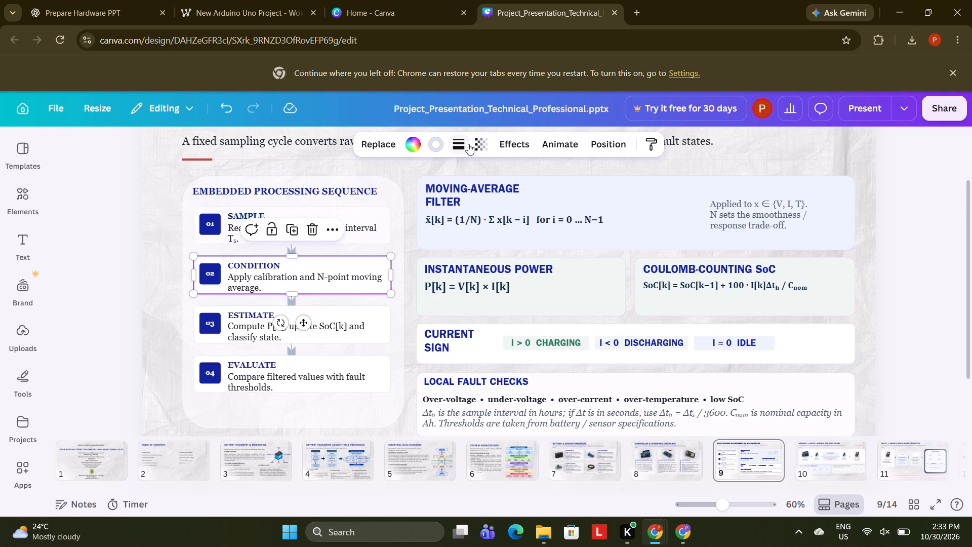
left_click(476, 142)
left_click(449, 197)
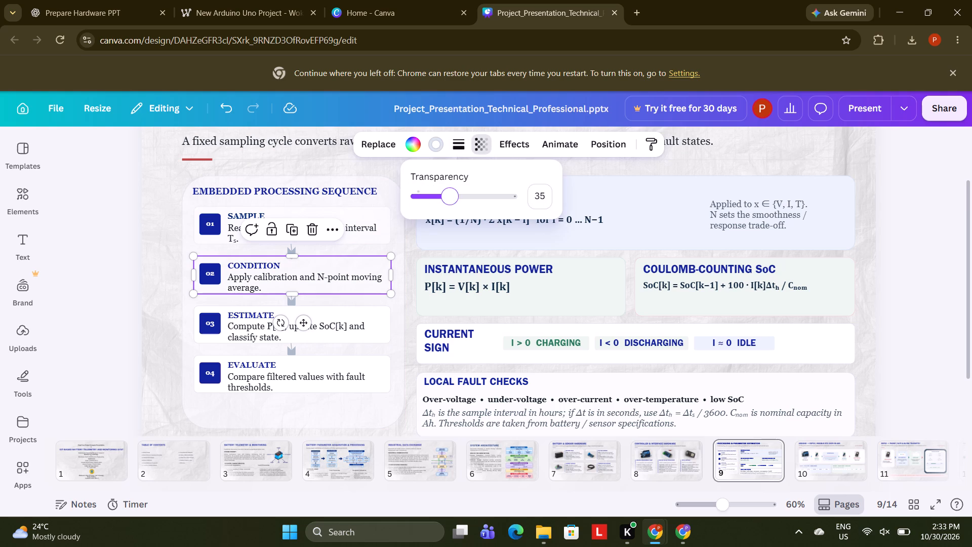
left_click(537, 197)
type("50")
key("Return")
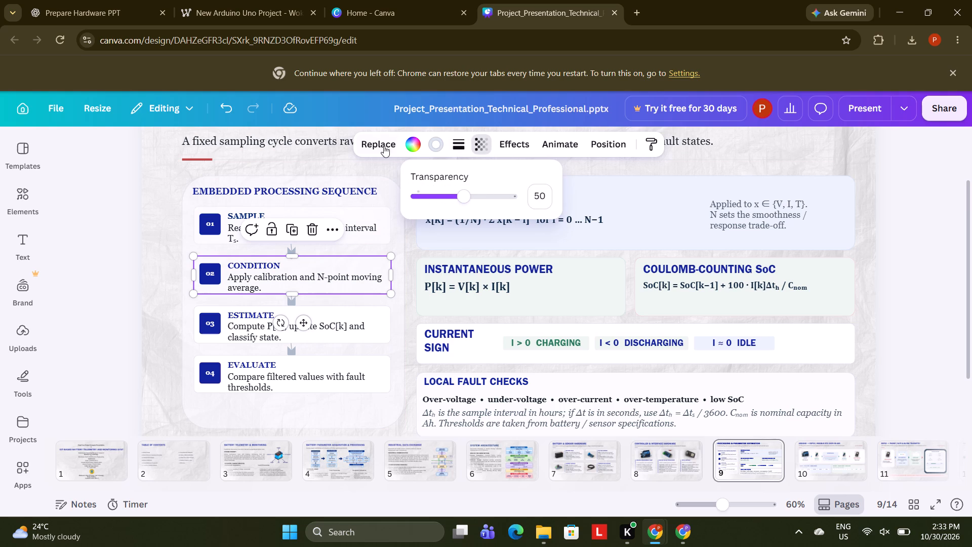
Set the transparency of the SAMPLE card's background shape to 50.
left_click(375, 212)
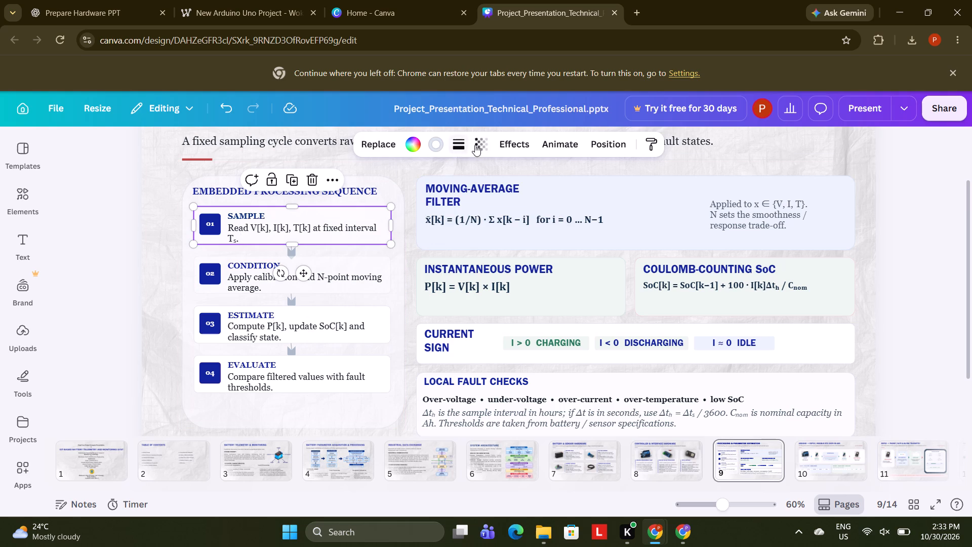
left_click(479, 144)
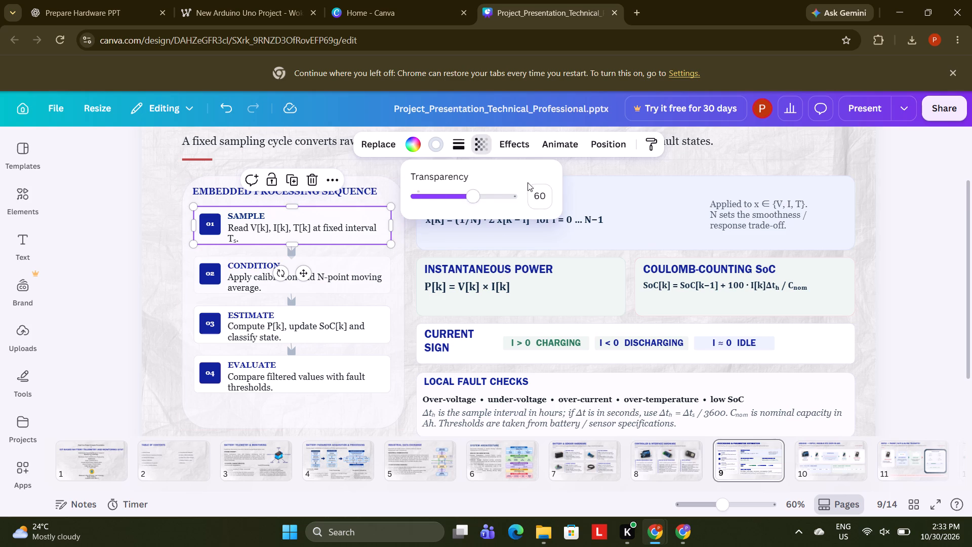
left_click(535, 189)
type("50")
key("Return")
Set the transparency of the ESTIMATE card's background shape to 50.
left_click(379, 321)
left_click(378, 311)
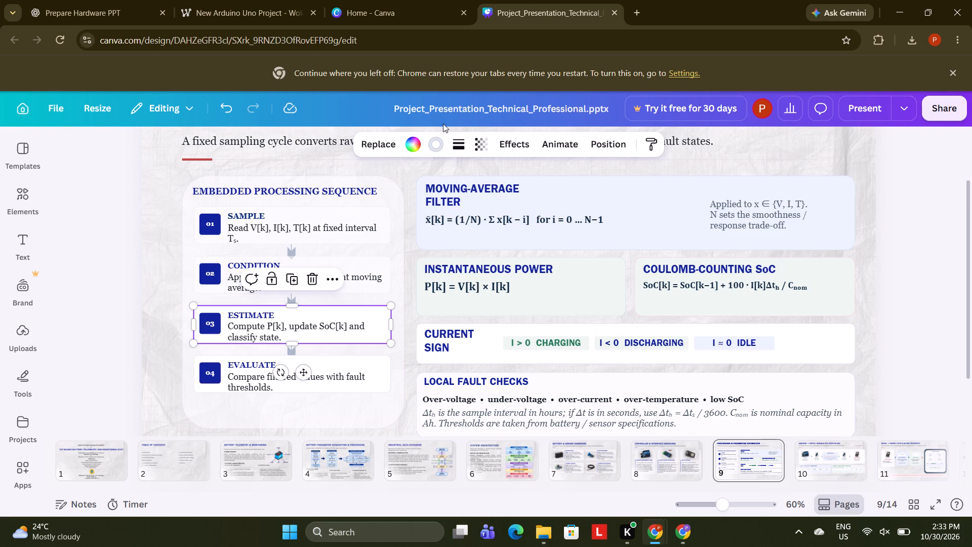
left_click(488, 143)
left_click(541, 197)
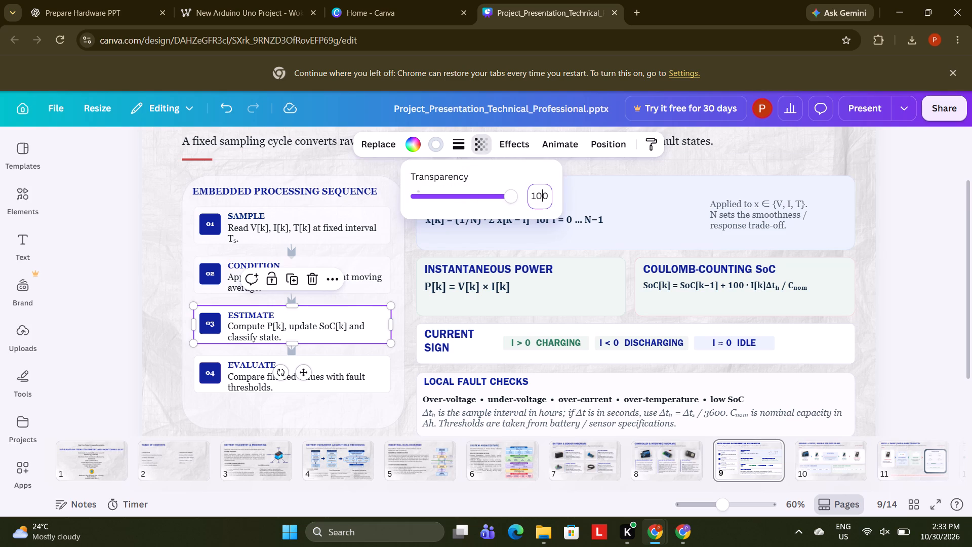
type("50")
key("Return")
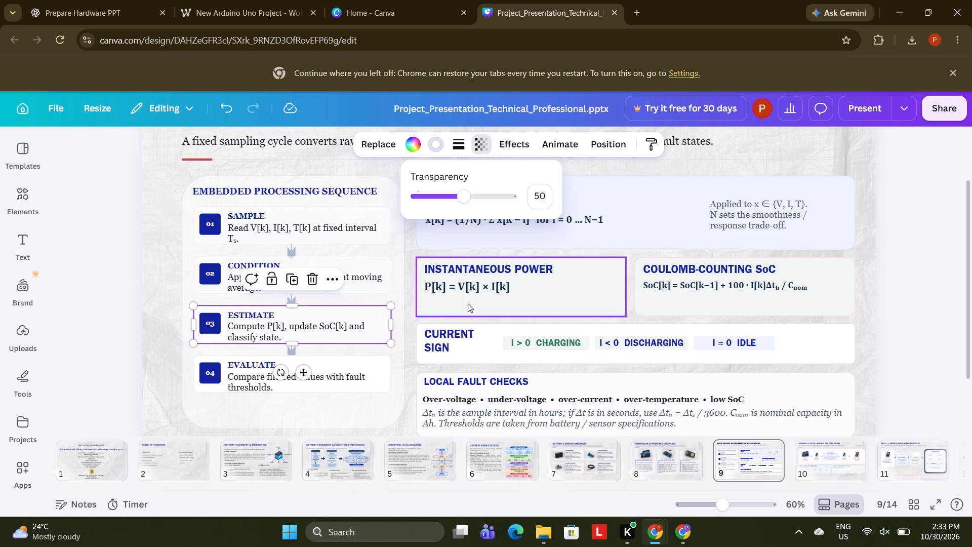
Set the transparency of the EVALUATE card's background shape to 50.
left_click(372, 362)
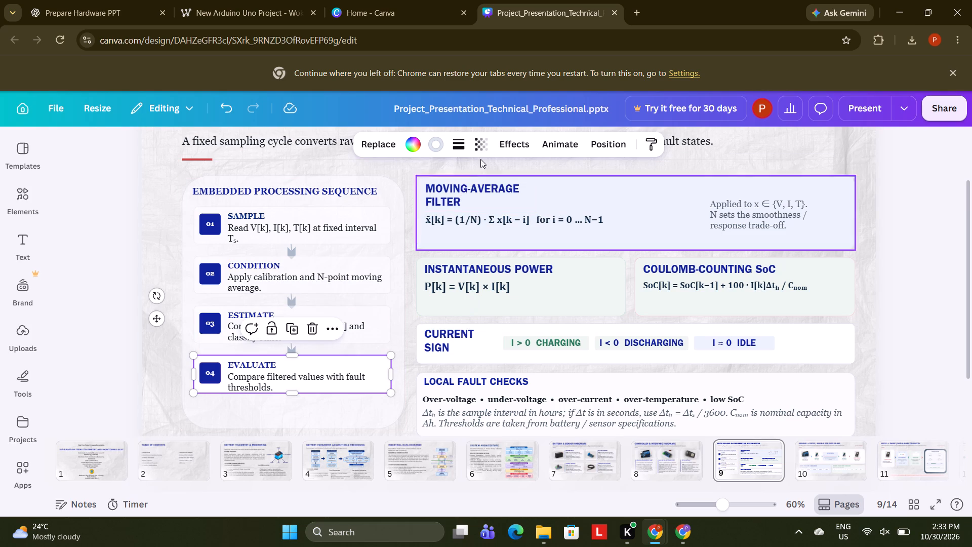
left_click(483, 146)
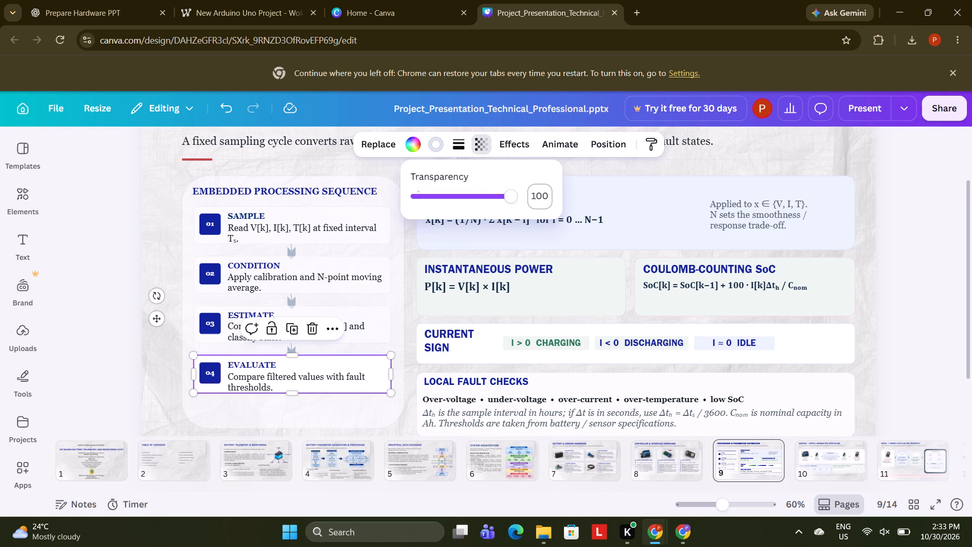
left_click(537, 194)
type("50")
key("Return")
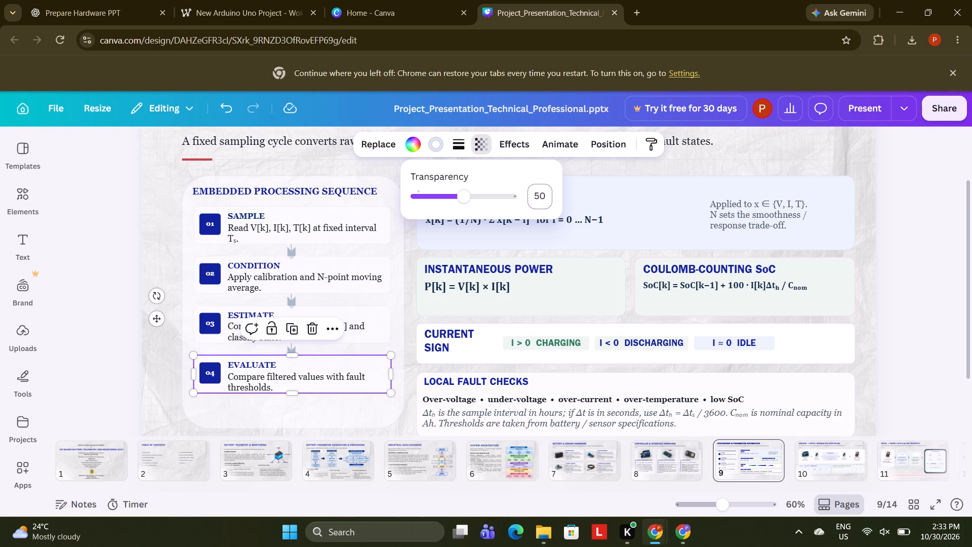
Set the transparency of the MOVING-AVERAGE FILTER card's background shape to 50.
left_click(679, 183)
left_click(480, 140)
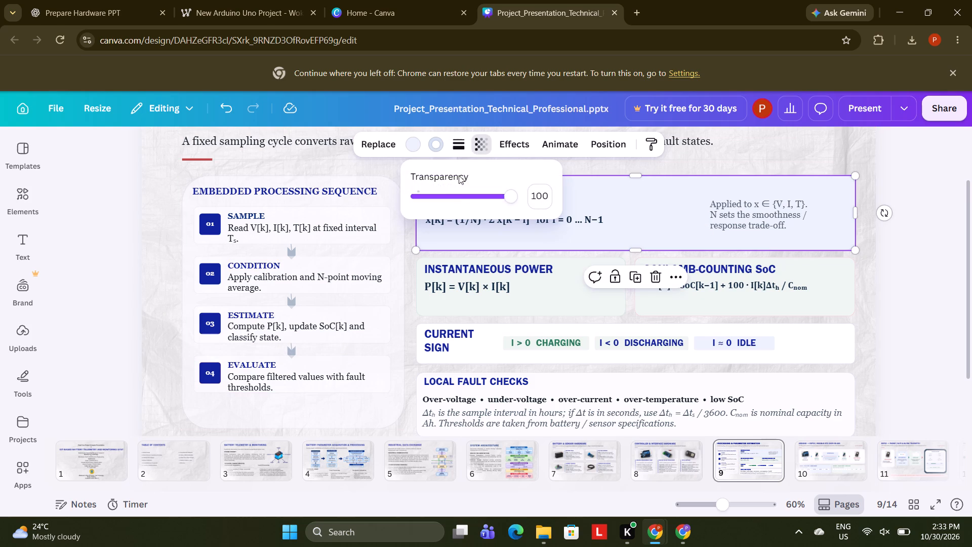
left_click(540, 200)
type("50")
key("Return")
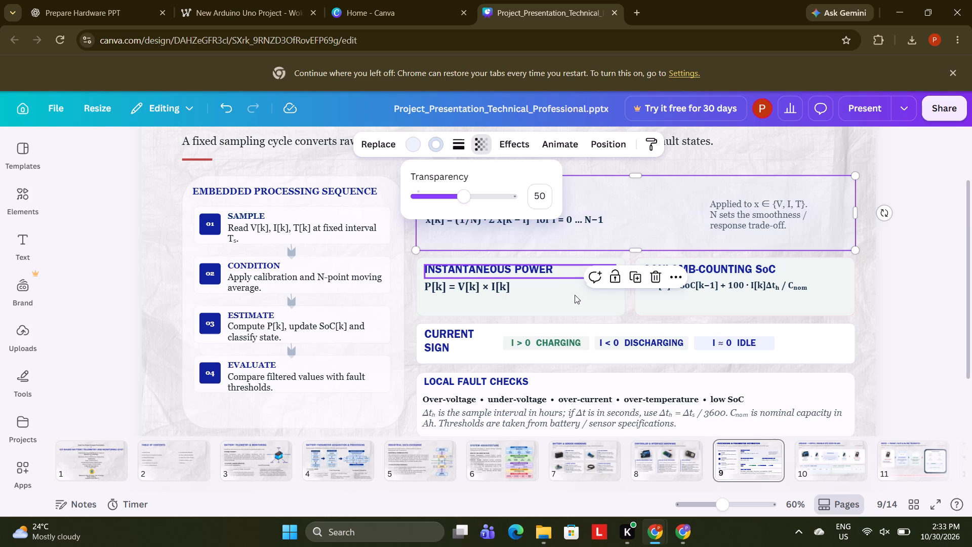
Set the transparency of the INSTANTANEOUS POWER card's background shape to 50.
left_click(575, 300)
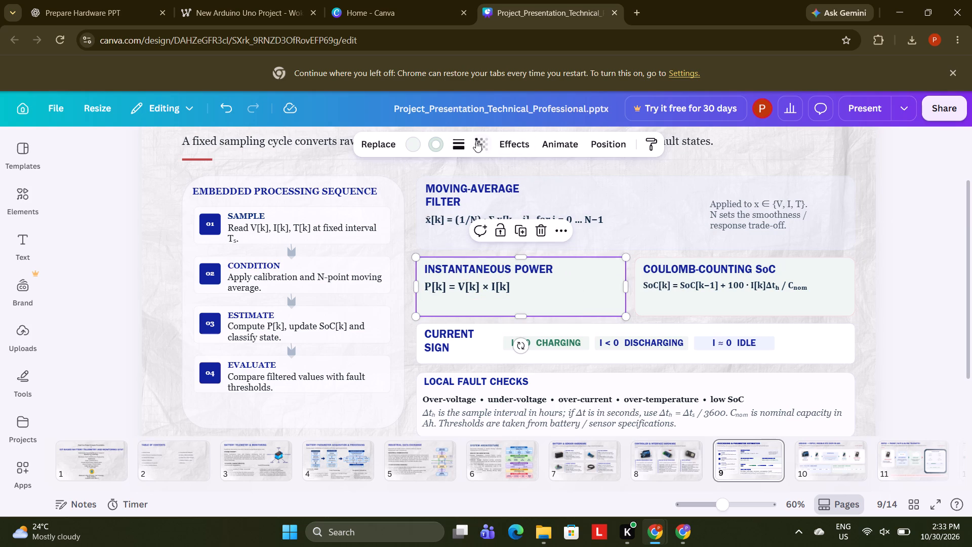
left_click(483, 142)
left_click(537, 196)
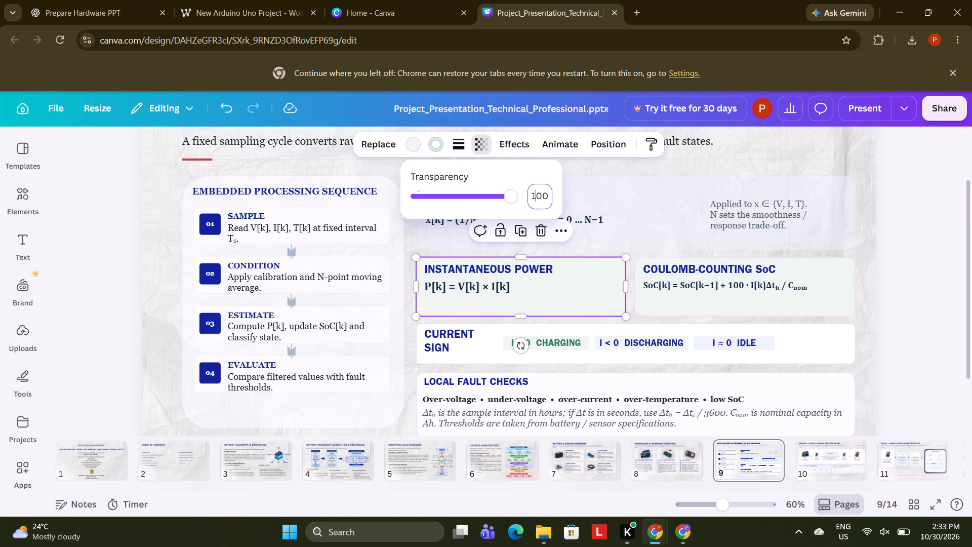
type("50")
key("Return")
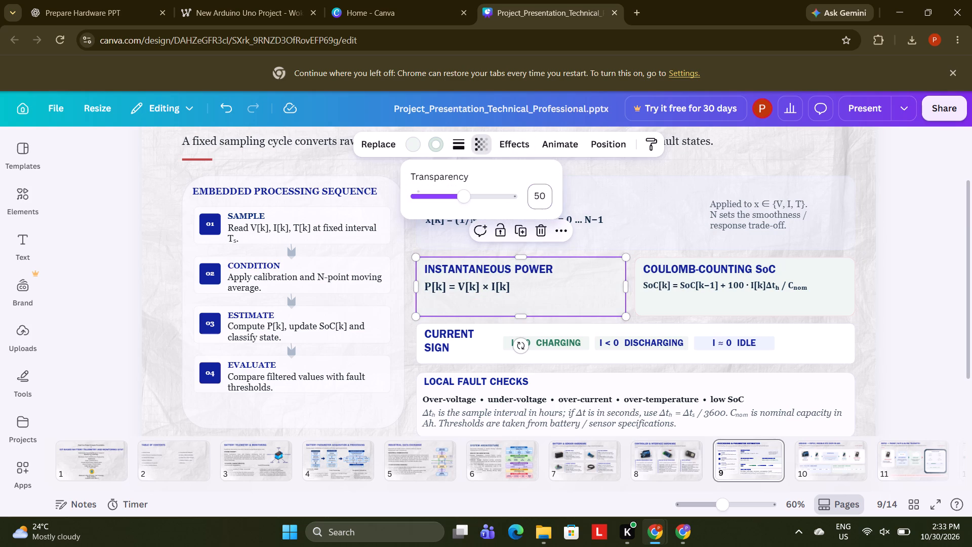
Set the transparency of the COULOMB-COUNTING SoC card's background shape to 50.
left_click(809, 302)
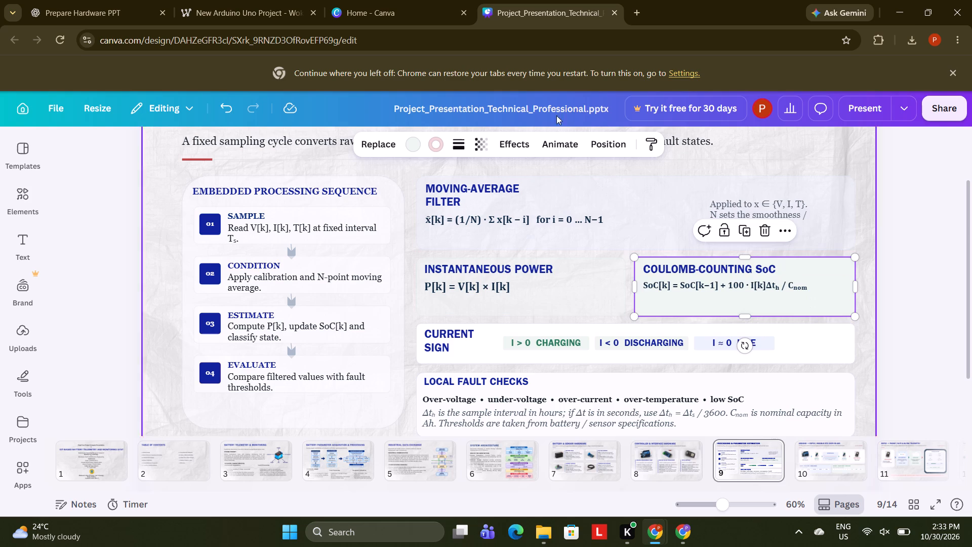
left_click(473, 145)
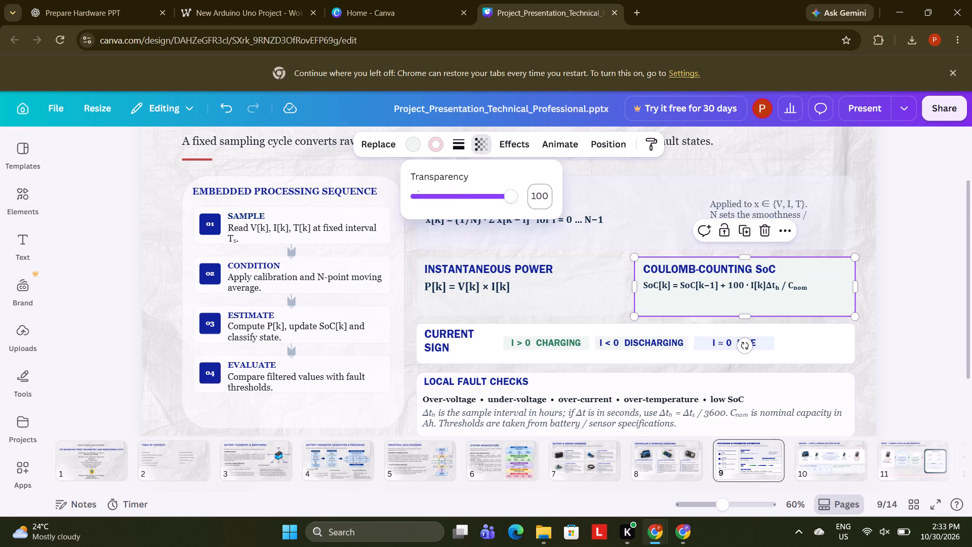
left_click(542, 192)
type("50")
key("Return")
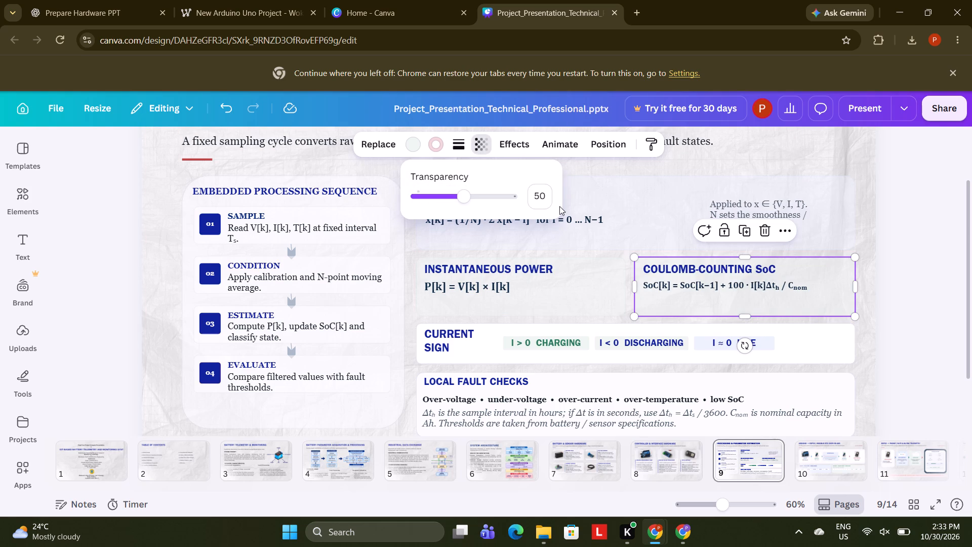
Set the transparency of the CURRENT SIGN card's background shape to 50.
left_click(794, 343)
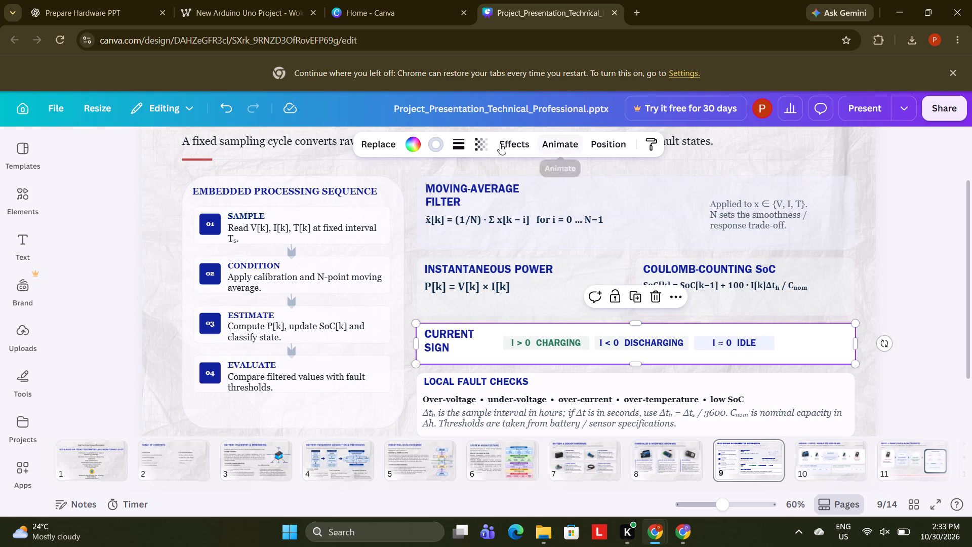
left_click(478, 143)
left_click(526, 197)
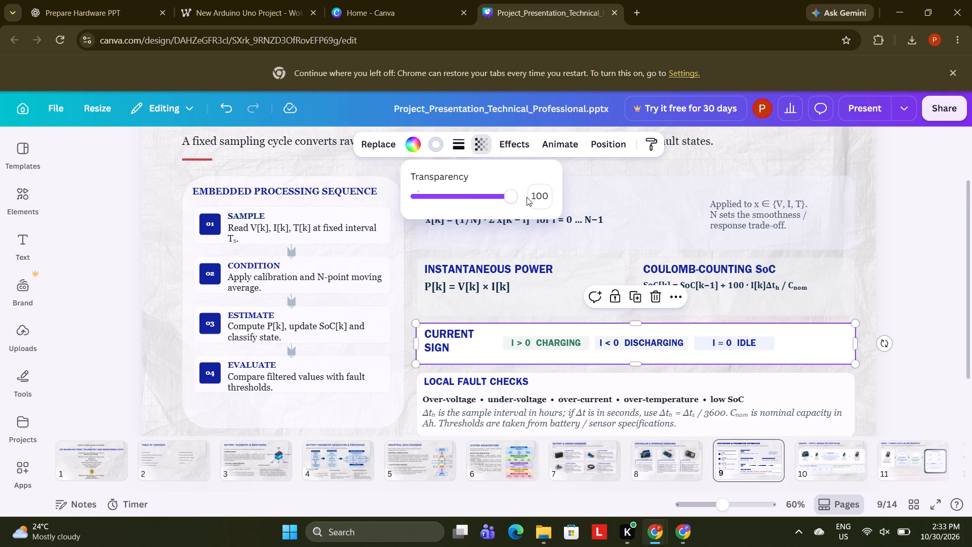
left_click(526, 198)
left_click(541, 193)
type("50")
key("Return")
Set the transparency of the LOCAL FAULT CHECKS card's background shape to 50.
left_click_drag(971, 330, 971, 357)
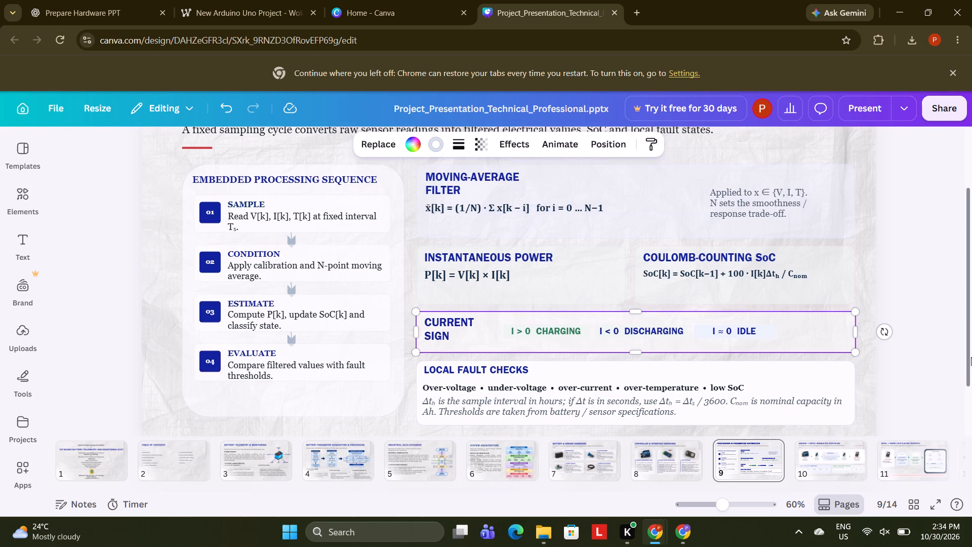
left_click_drag(971, 357, 971, 383)
left_click(832, 310)
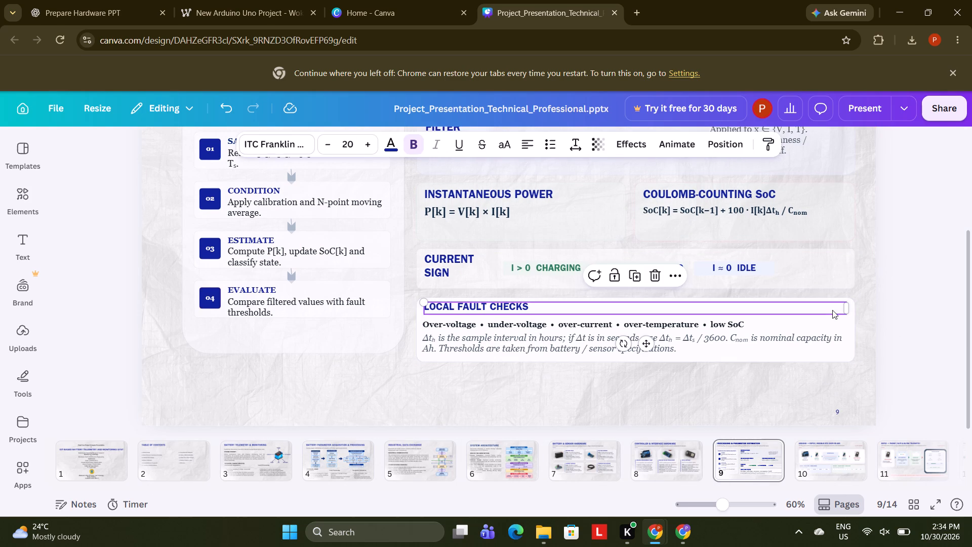
left_click(845, 323)
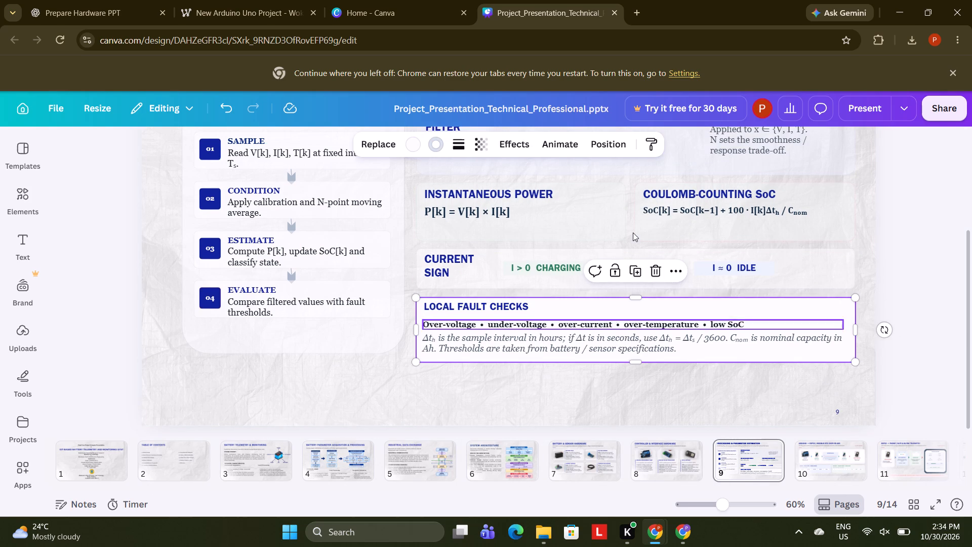
left_click(477, 139)
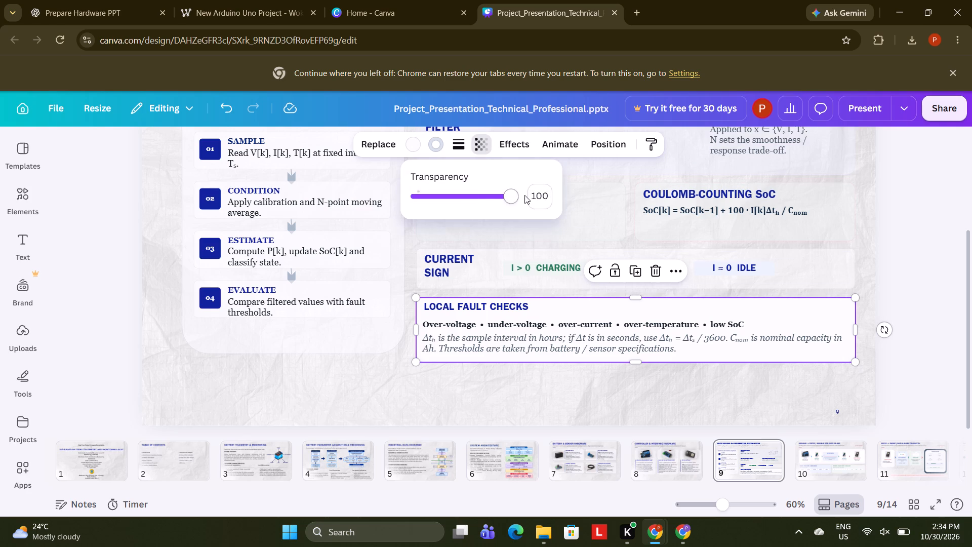
left_click(533, 195)
type("50")
key("Return")
left_click(928, 358)
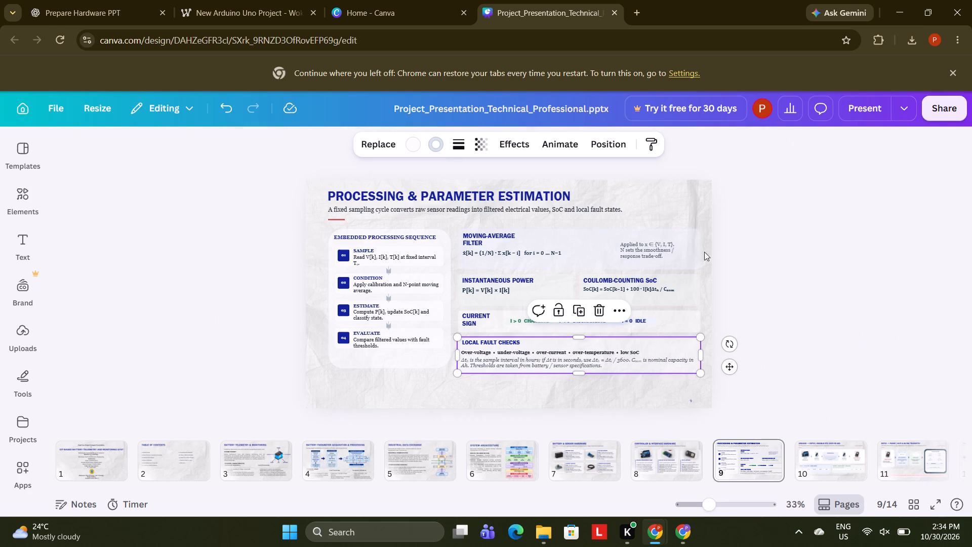
Set the border colour to black (#000000) on the MOVING-AVERAGE FILTER, INSTANTANEOUS POWER, COULOMB-COUNTING SoC, CURRENT SIGN and LOCAL FAULT CHECKS cards.
left_click(692, 246)
left_click(595, 233)
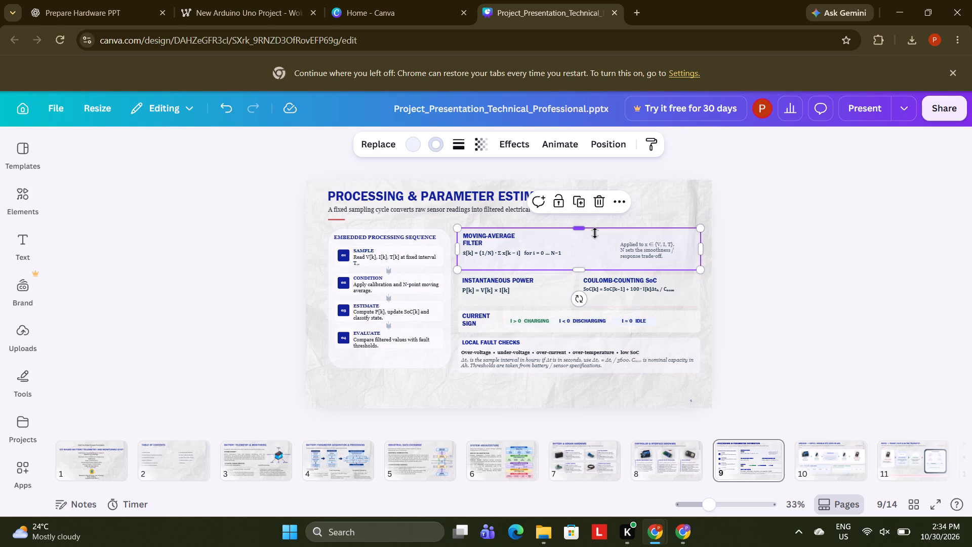
left_click(465, 150)
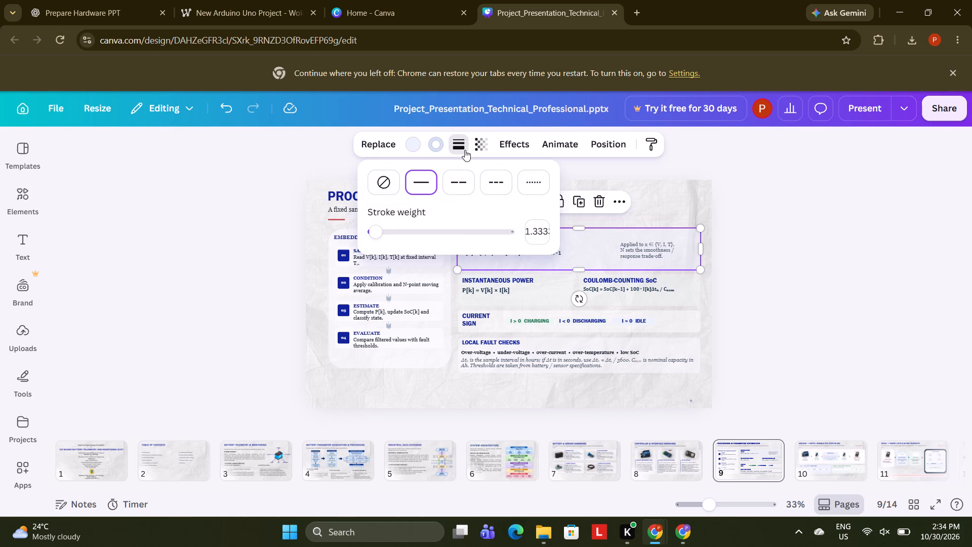
left_click(432, 143)
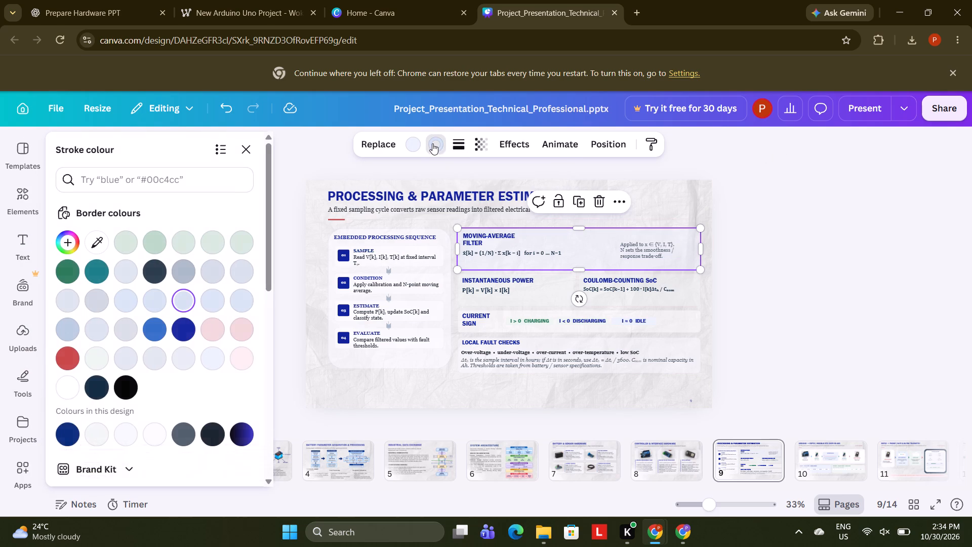
left_click(126, 386)
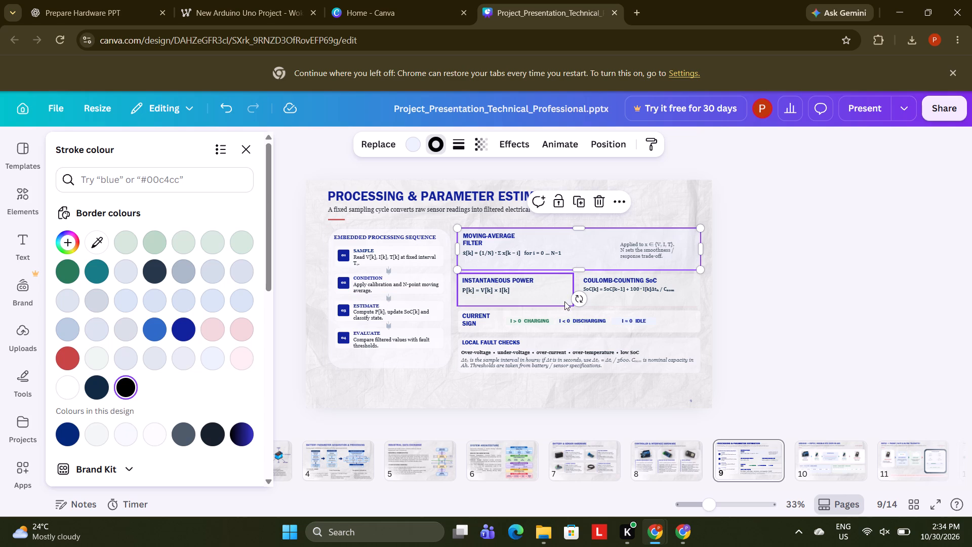
left_click(564, 301)
left_click(132, 387)
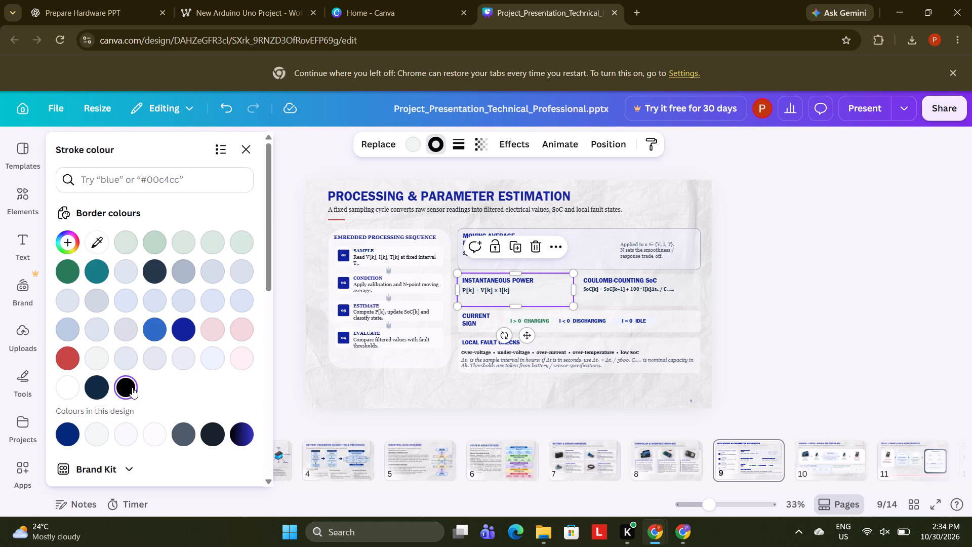
left_click(688, 300)
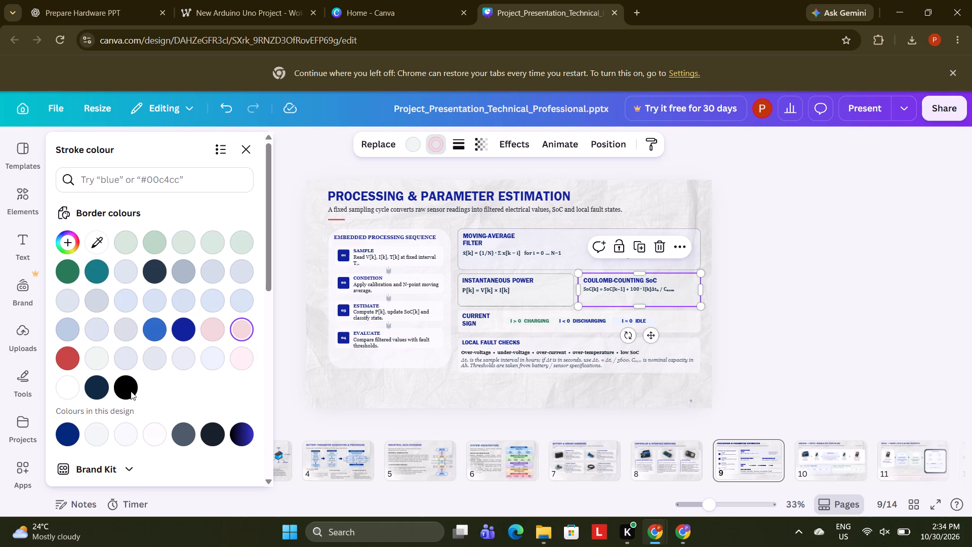
left_click(125, 382)
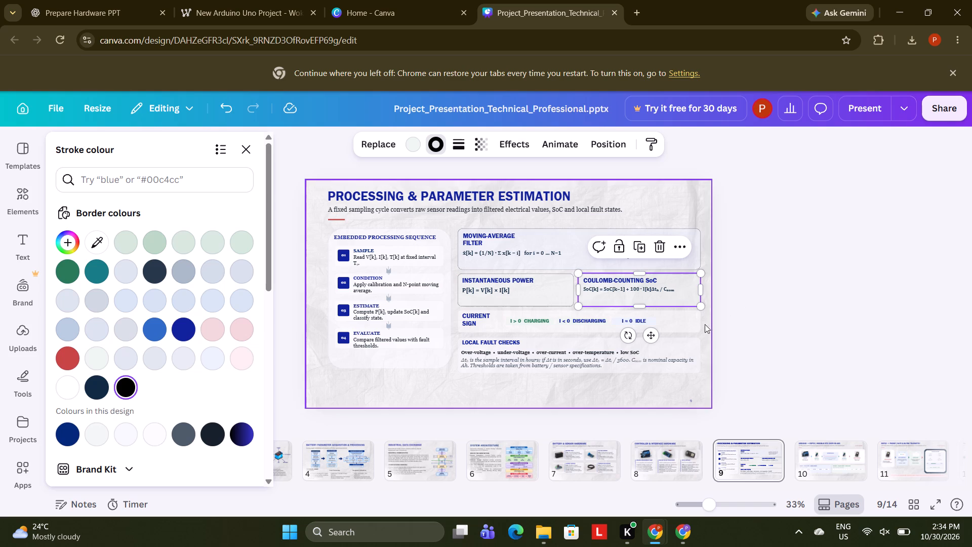
left_click(690, 323)
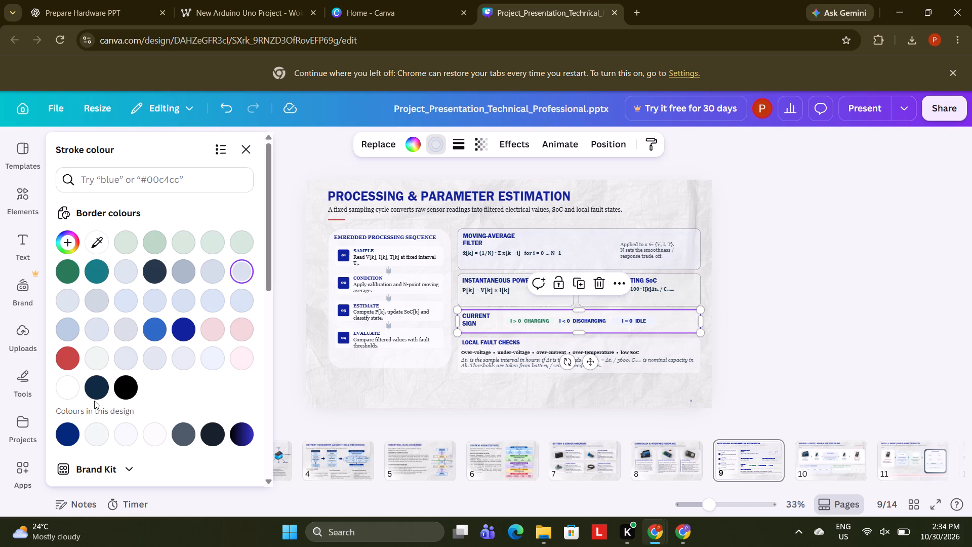
left_click(125, 386)
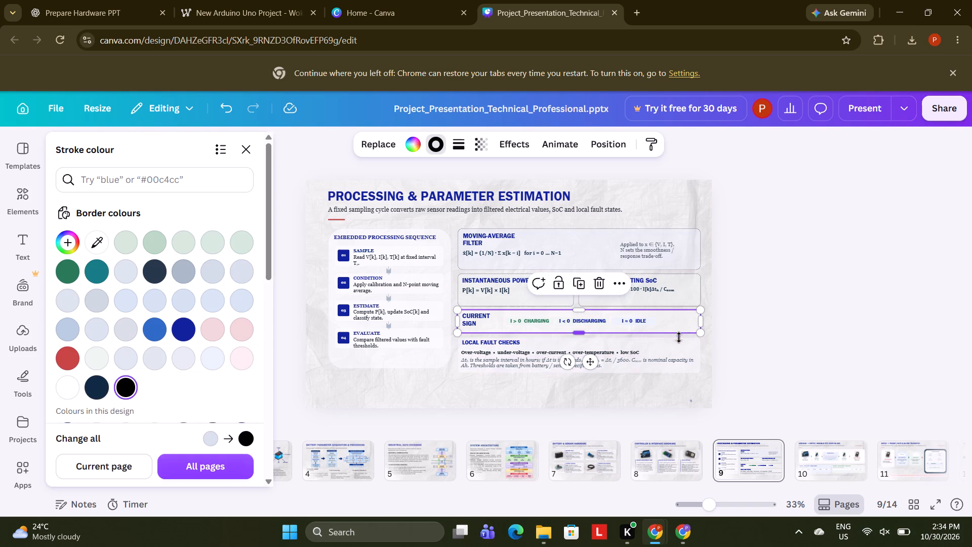
left_click(695, 349)
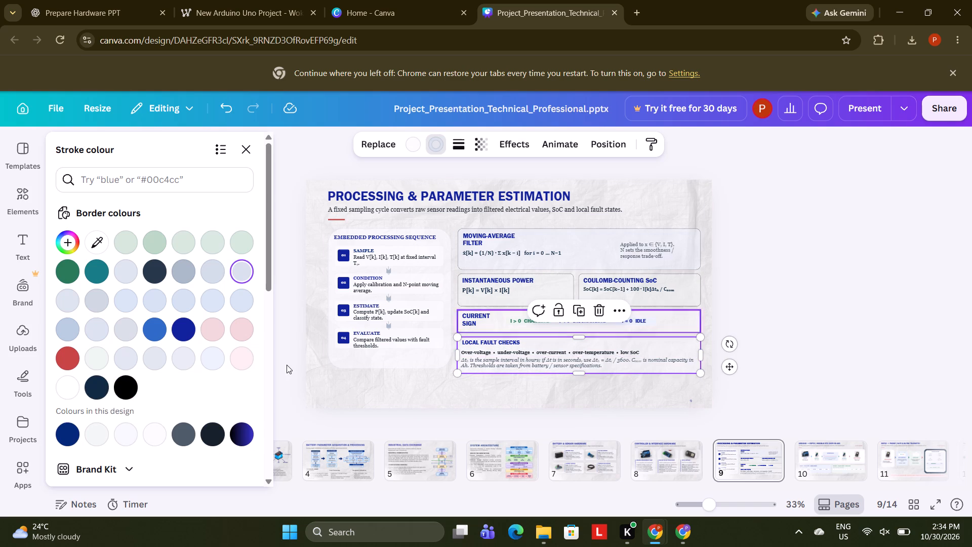
left_click(129, 386)
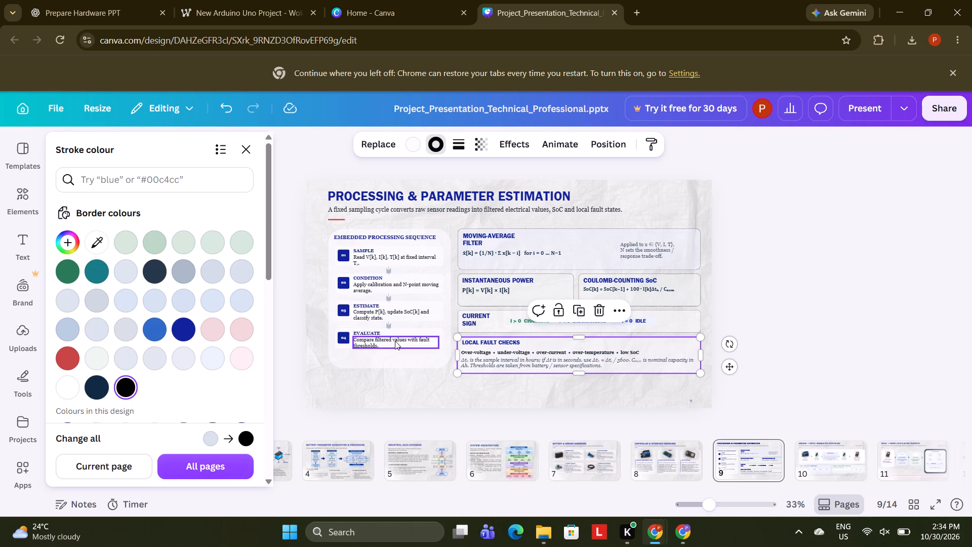
Set the border colour to black (#000000) on the EMBEDDED PROCESSING SEQUENCE panel and its SAMPLE, CONDITION, ESTIMATE and EVALUATE cards.
left_click(396, 363)
left_click(137, 379)
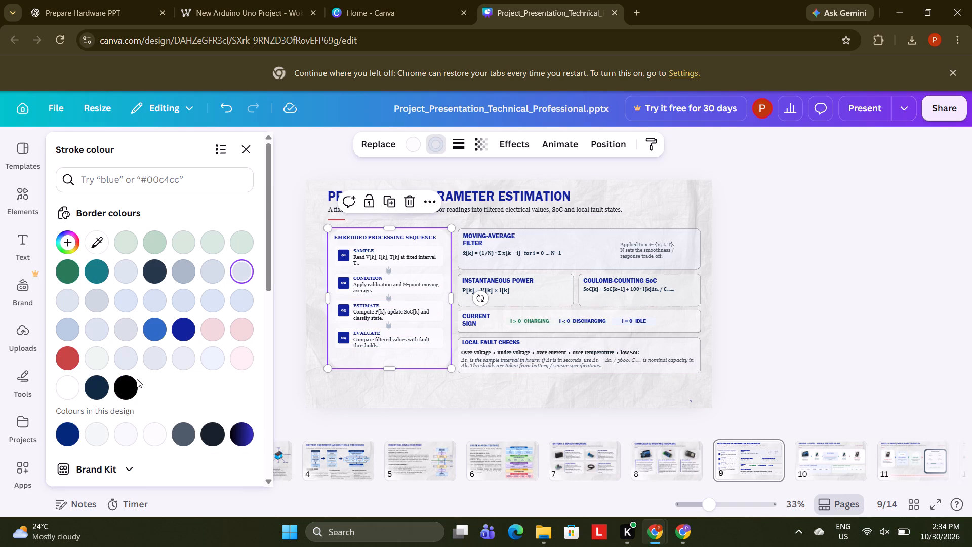
left_click(122, 389)
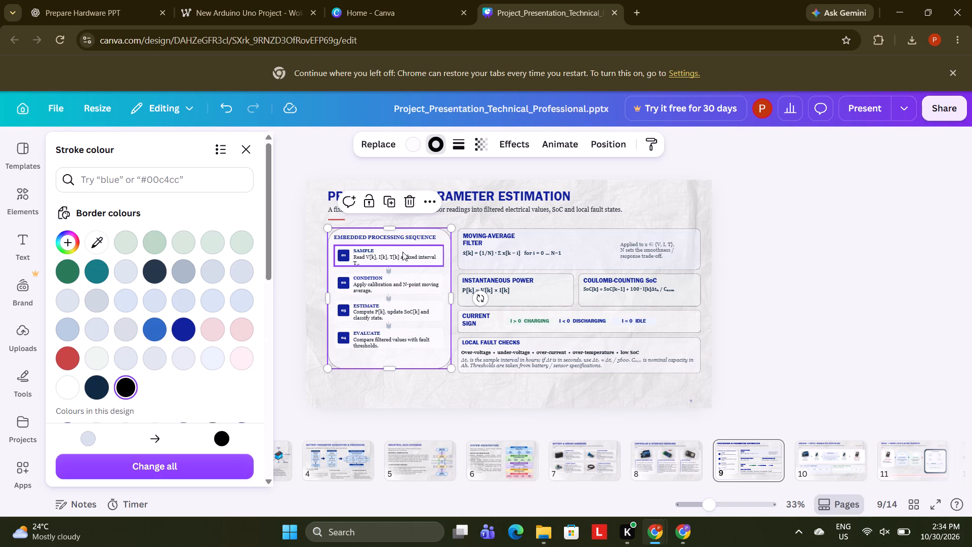
left_click(406, 247)
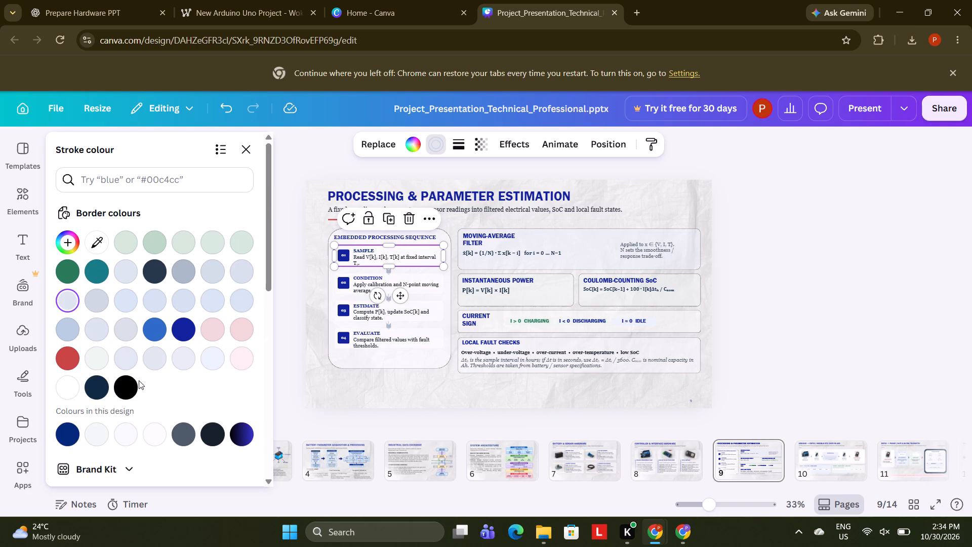
left_click(134, 384)
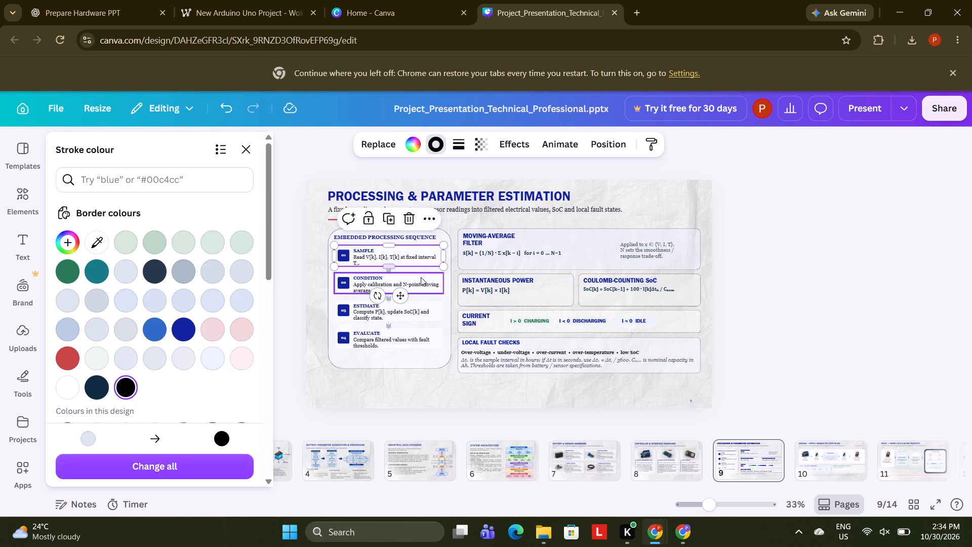
left_click(419, 277)
left_click(135, 389)
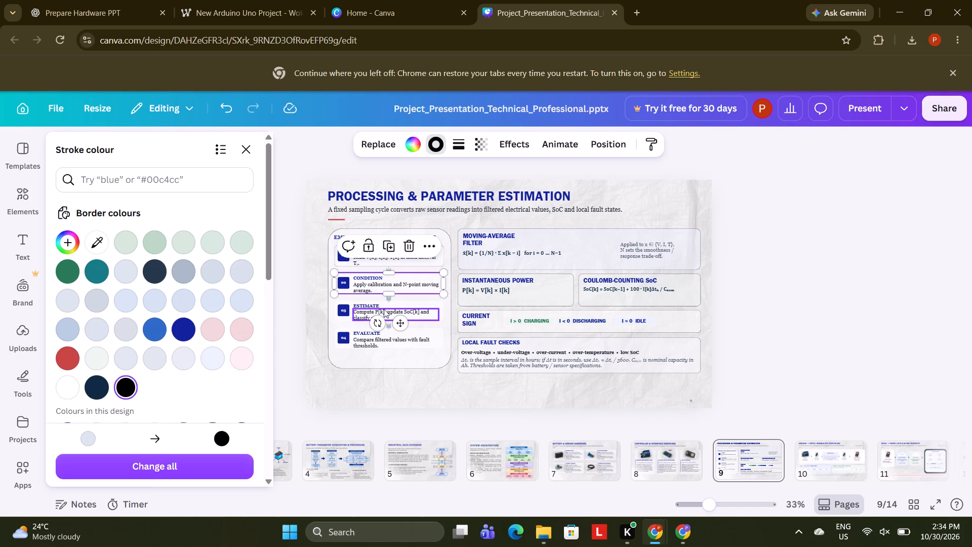
left_click(418, 301)
left_click(131, 382)
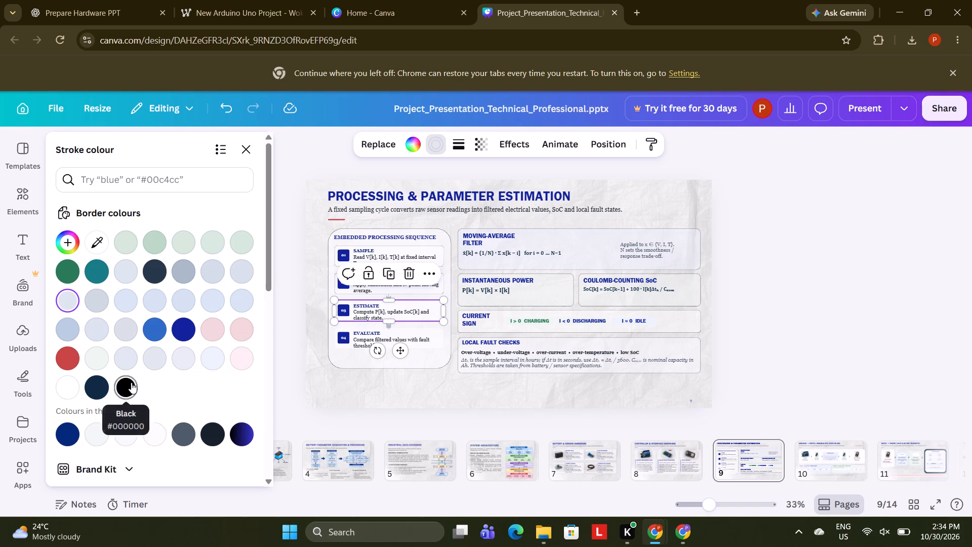
left_click(429, 334)
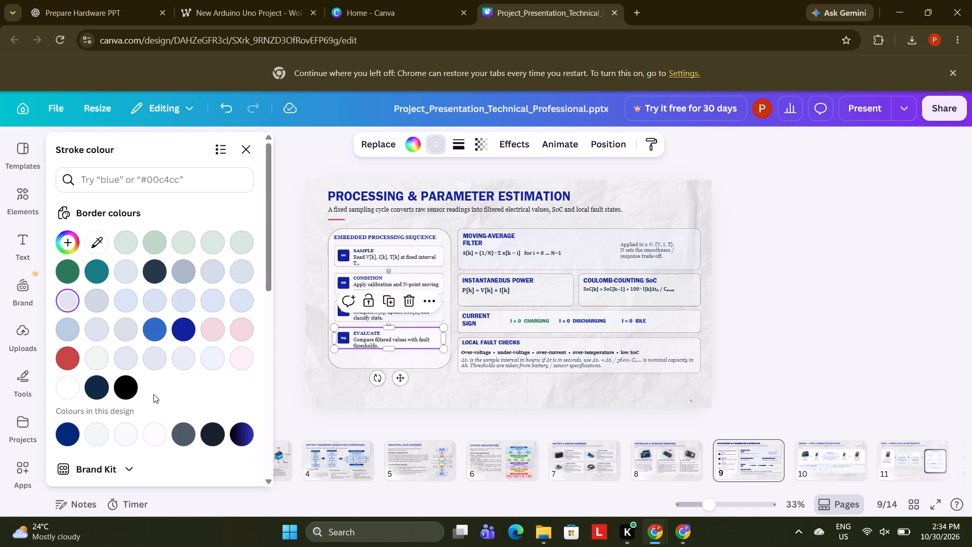
left_click(127, 391)
left_click(746, 281)
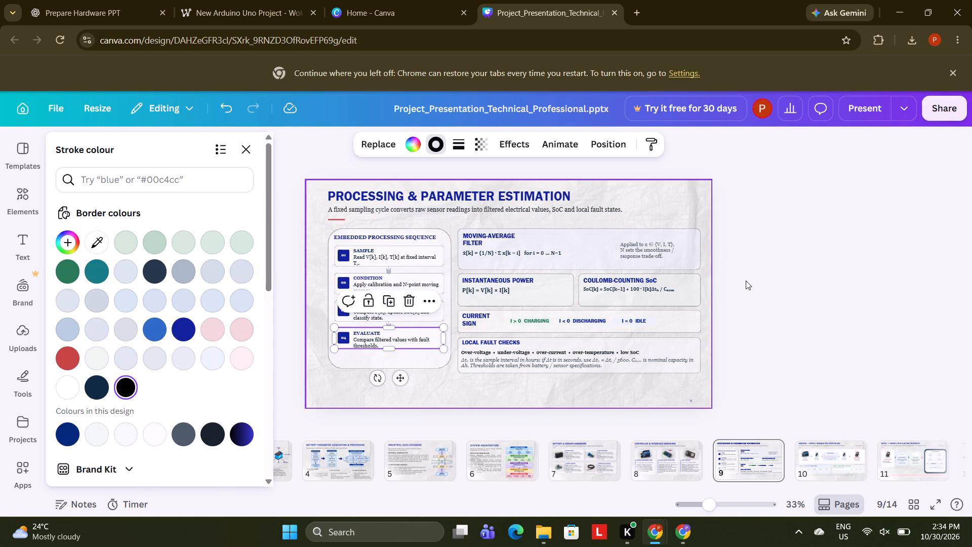
left_click(758, 289)
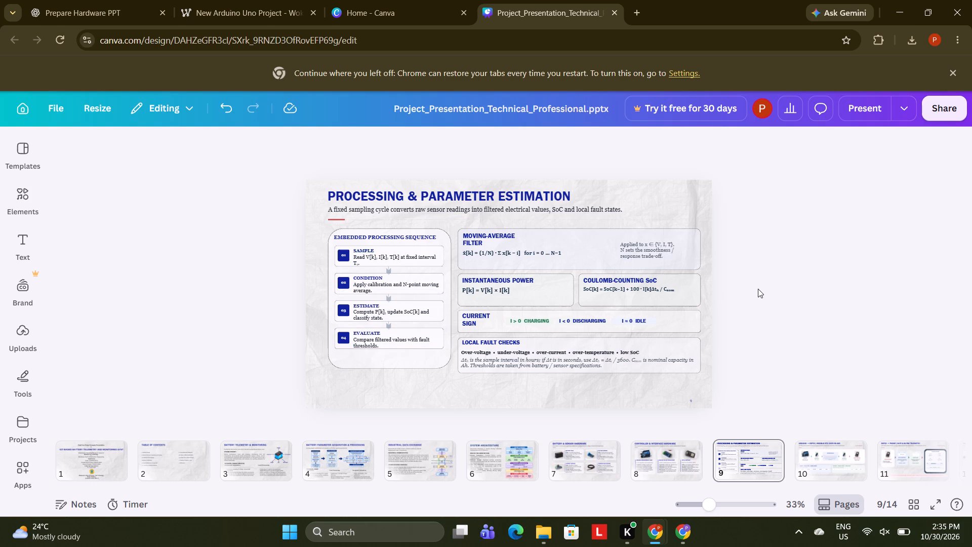
Change the fill colour of the short red accent line below the slide's subtitle to dark blue.
left_click(341, 220)
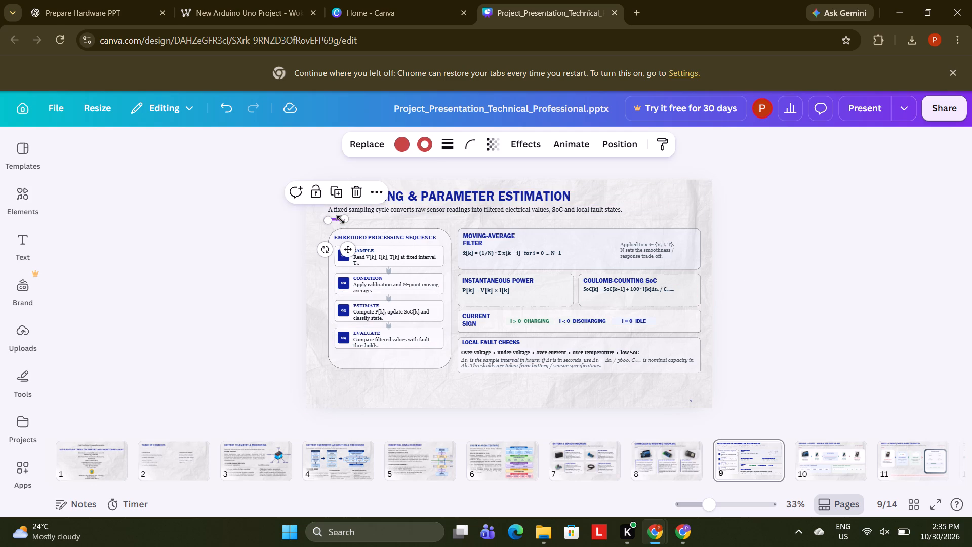
left_click(394, 145)
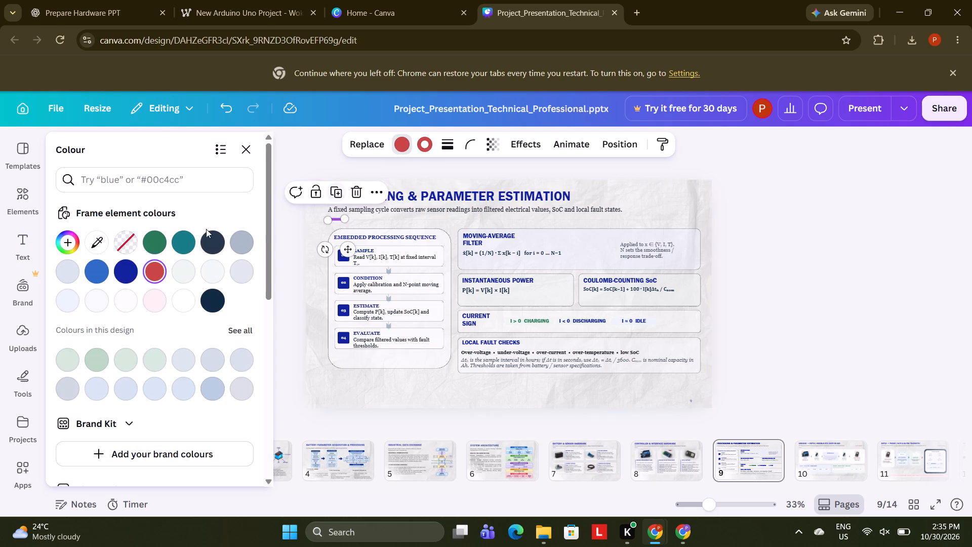
left_click(116, 276)
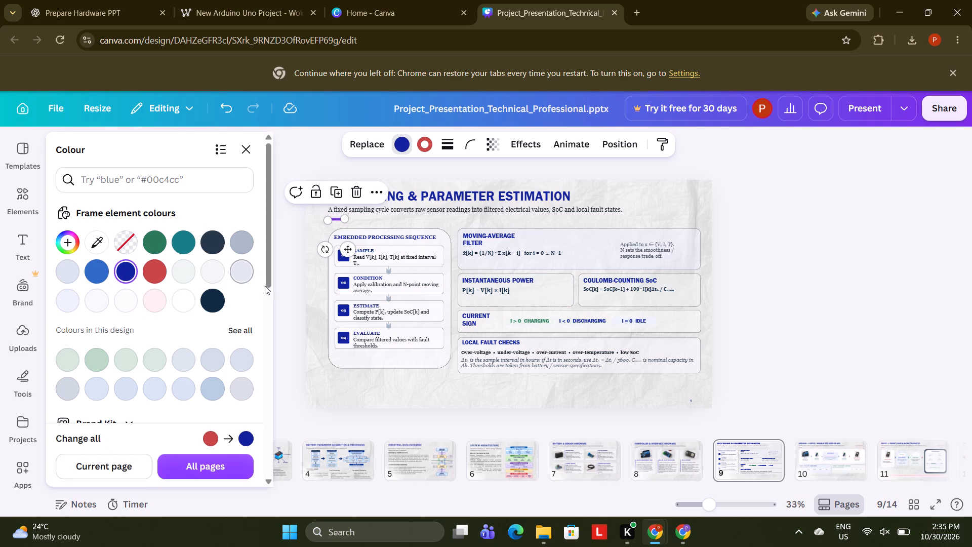
left_click(282, 296)
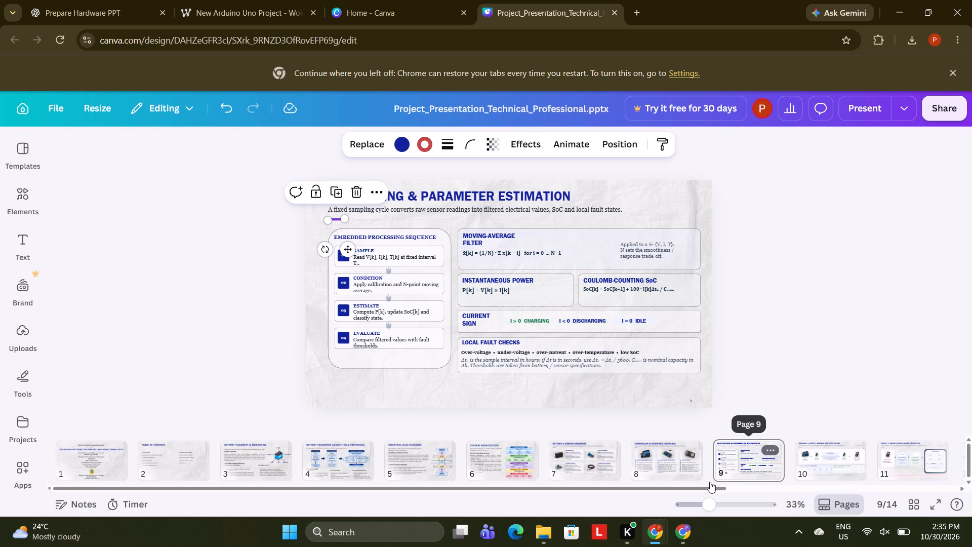
On slide 10, set the description texts below ARDUINO and MAX485 #1 to font size 18.
left_click_drag(709, 487, 895, 482)
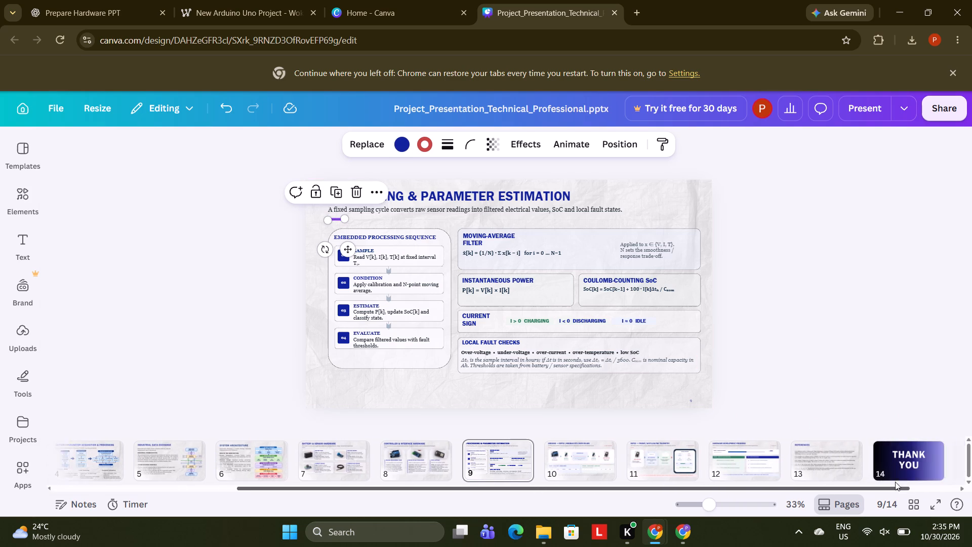
left_click_drag(895, 482, 895, 481)
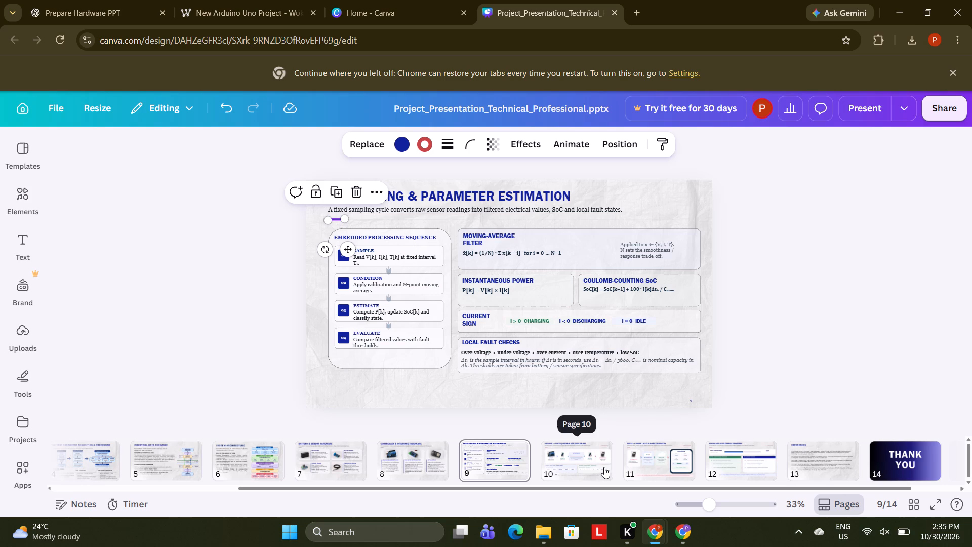
left_click(597, 466)
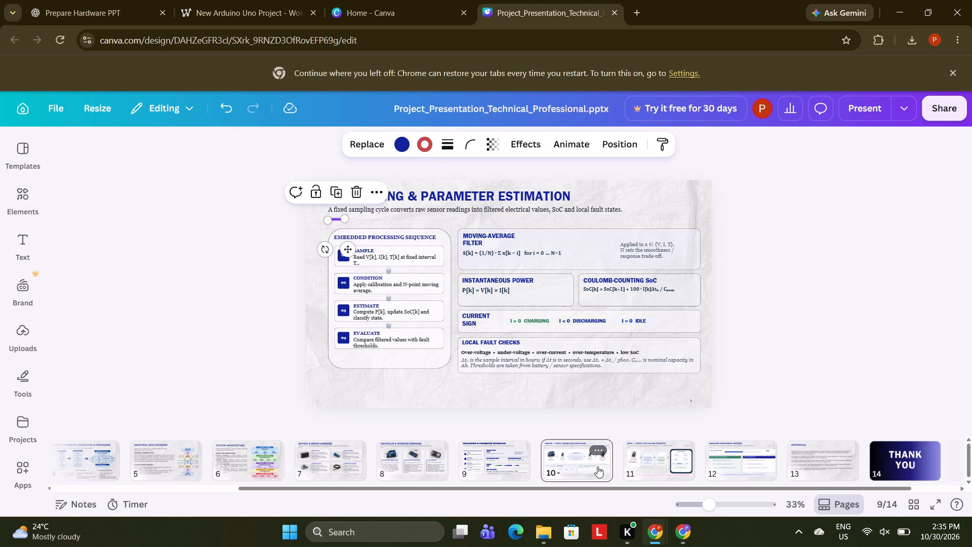
scroll(560, 317, "left", 1)
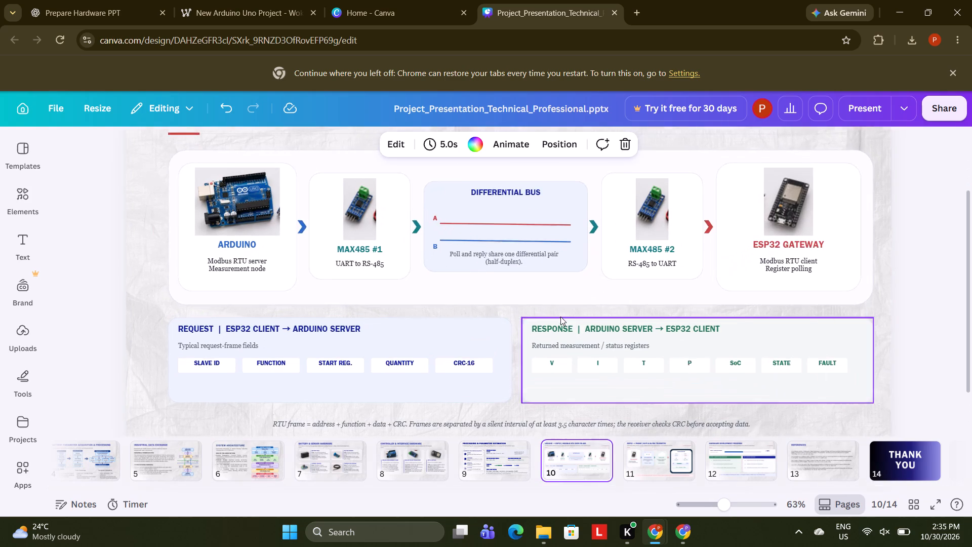
scroll(479, 276, "left", 4)
left_click(258, 265)
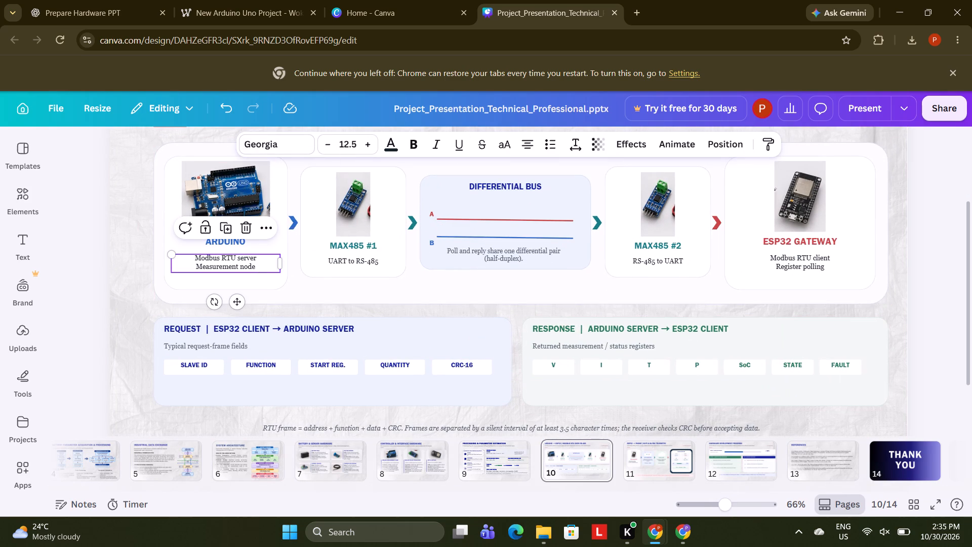
left_click(346, 148)
type("18")
key("Return")
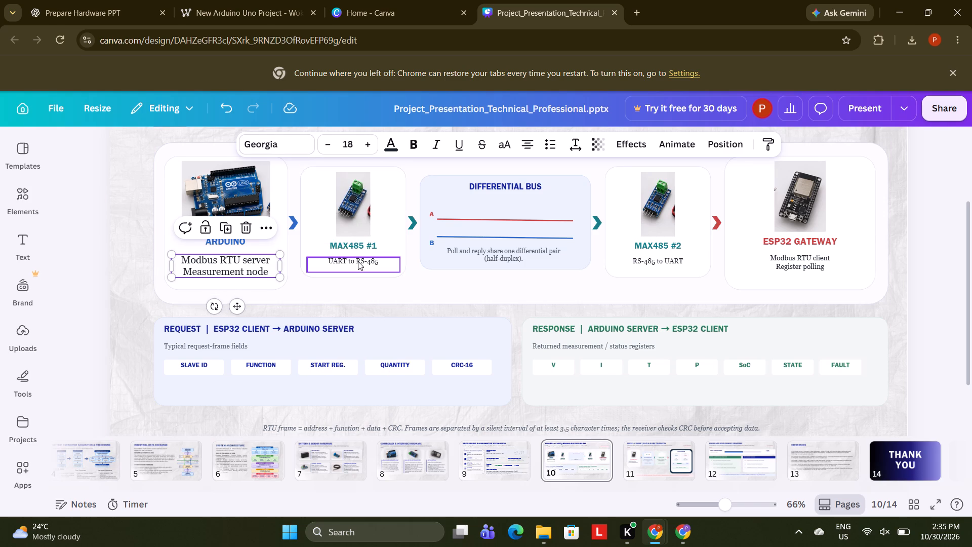
left_click(358, 260)
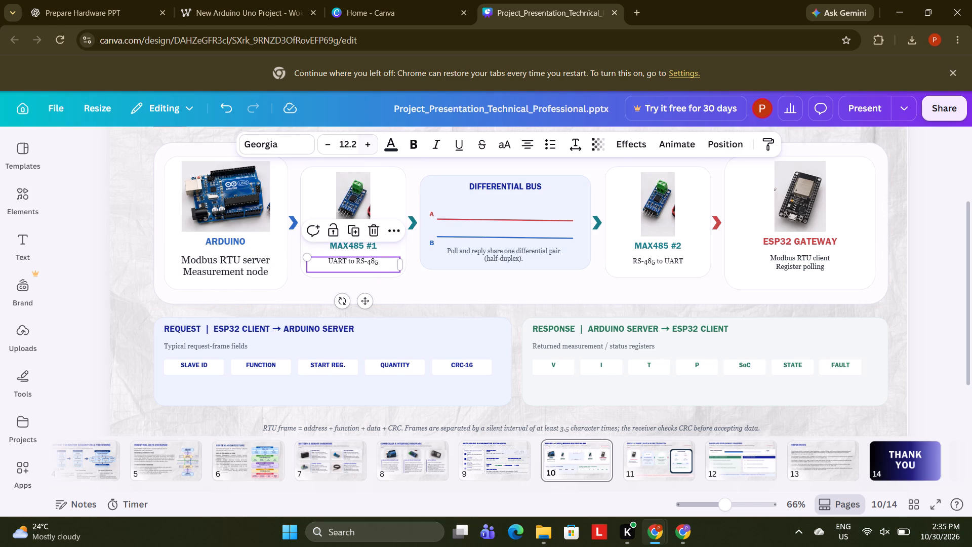
left_click(345, 142)
type("18")
key("Return")
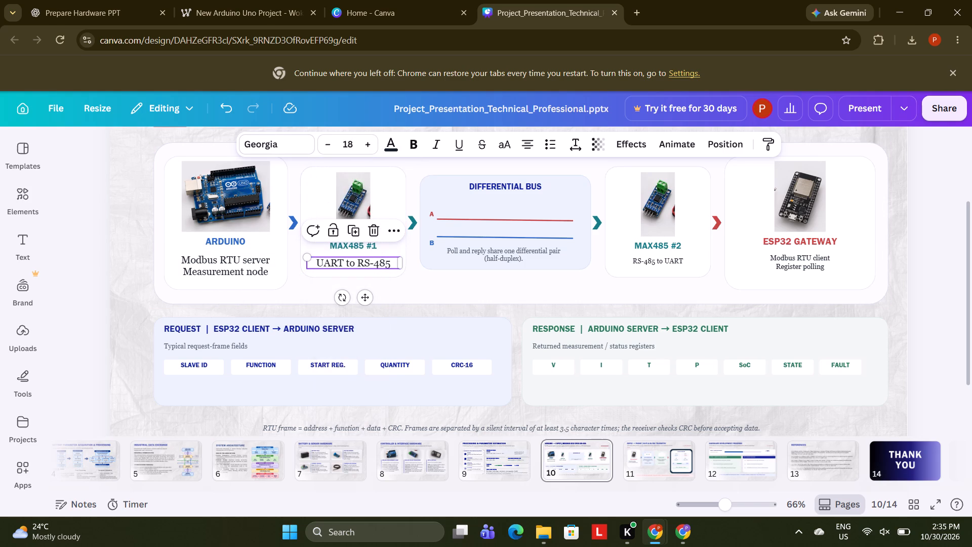
Extend the bottom edge of the MAX485 #1 card's background shape downward, level with the ARDUINO card.
left_click(355, 276)
left_click_drag(355, 276, 350, 288)
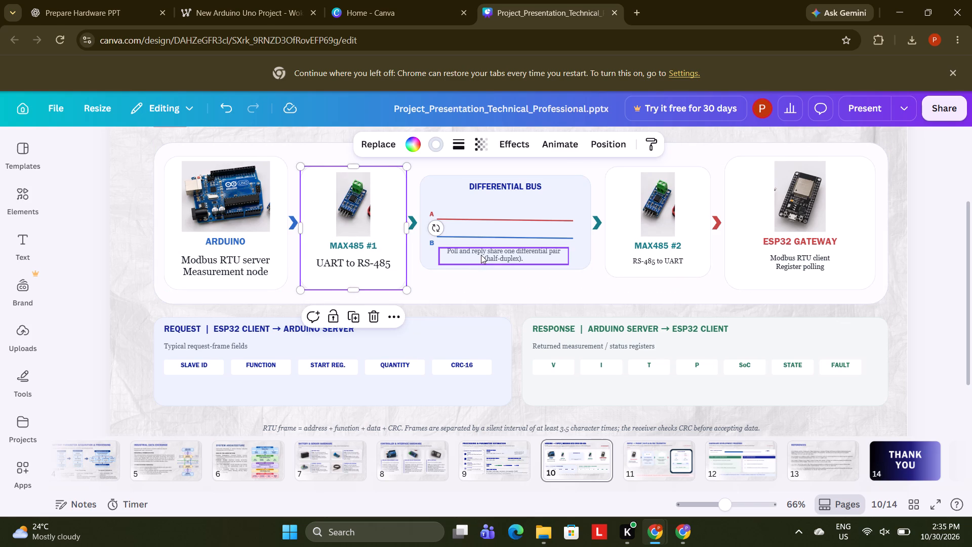
Set the DIFFERENTIAL BUS description to font size 16 and extend the card's bottom edge slightly downward to fit the text.
left_click(481, 255)
left_click(351, 144)
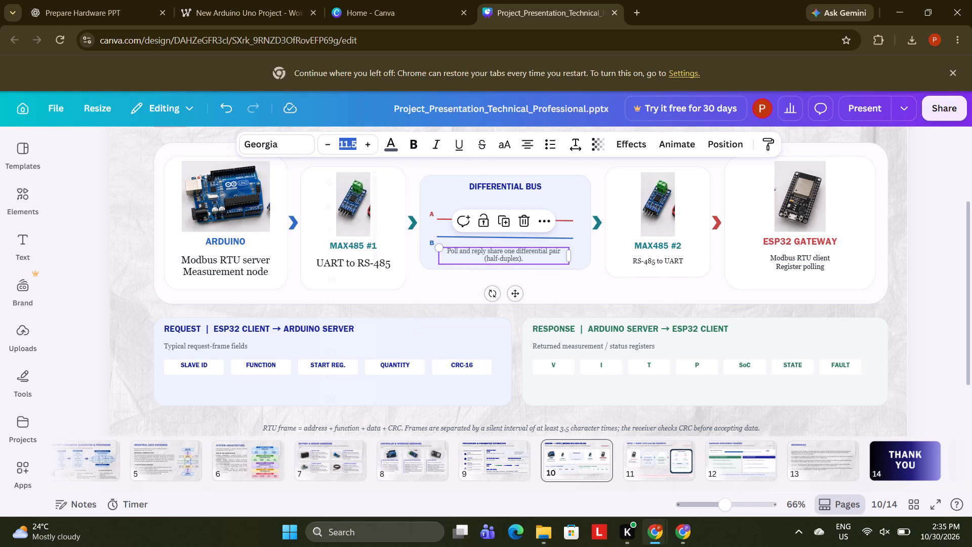
type("16")
key("Return")
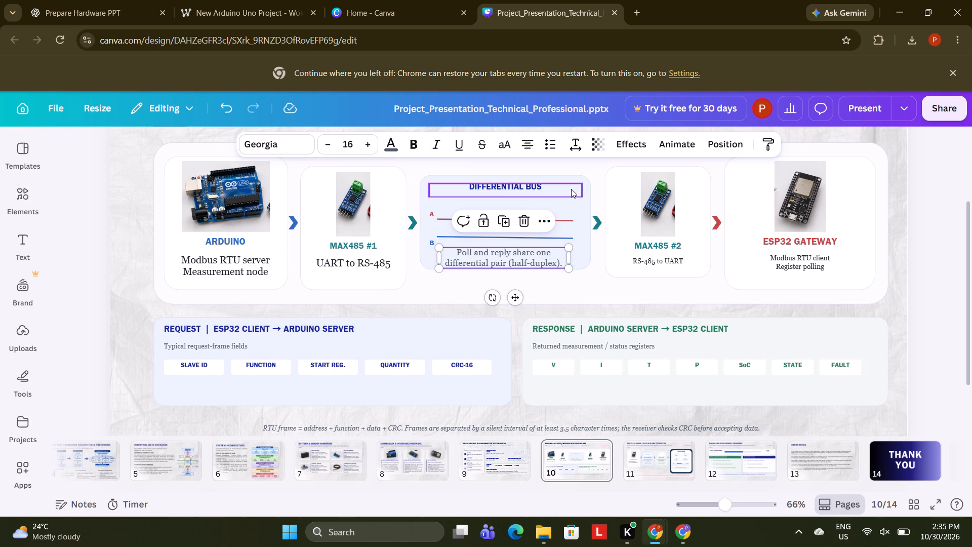
left_click(580, 251)
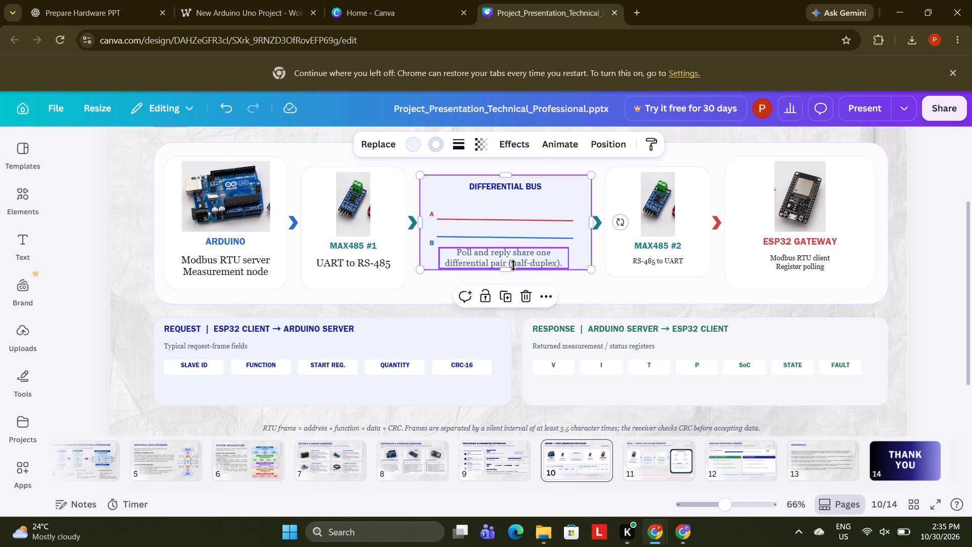
left_click(504, 269)
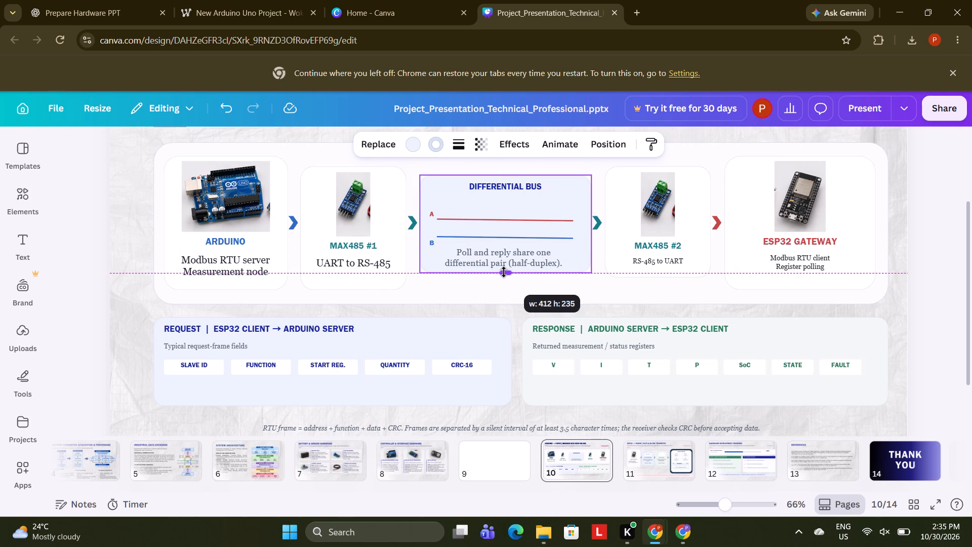
Set the DIFFERENTIAL BUS heading to font size 20.
left_click(514, 190)
left_click(350, 138)
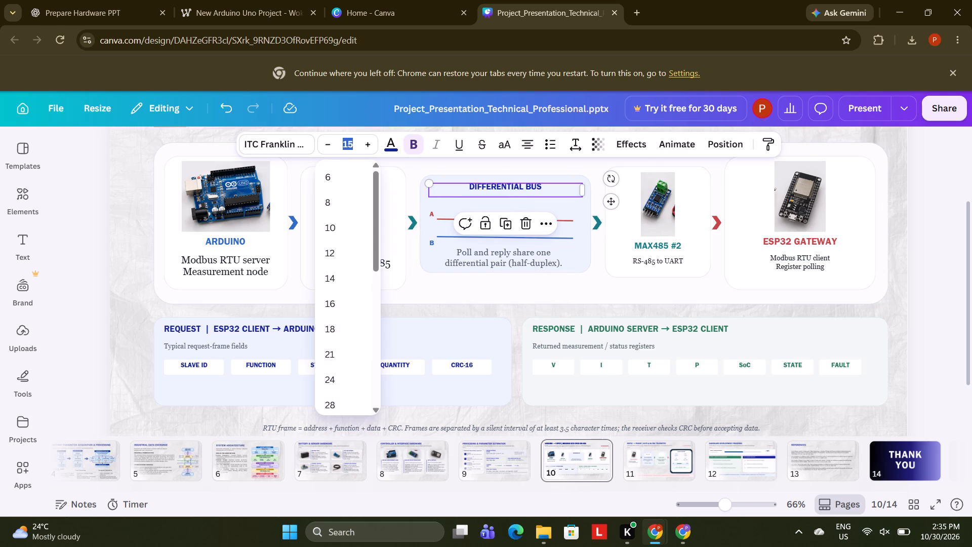
key("1")
key("BackSpace")
type("20")
key("Return")
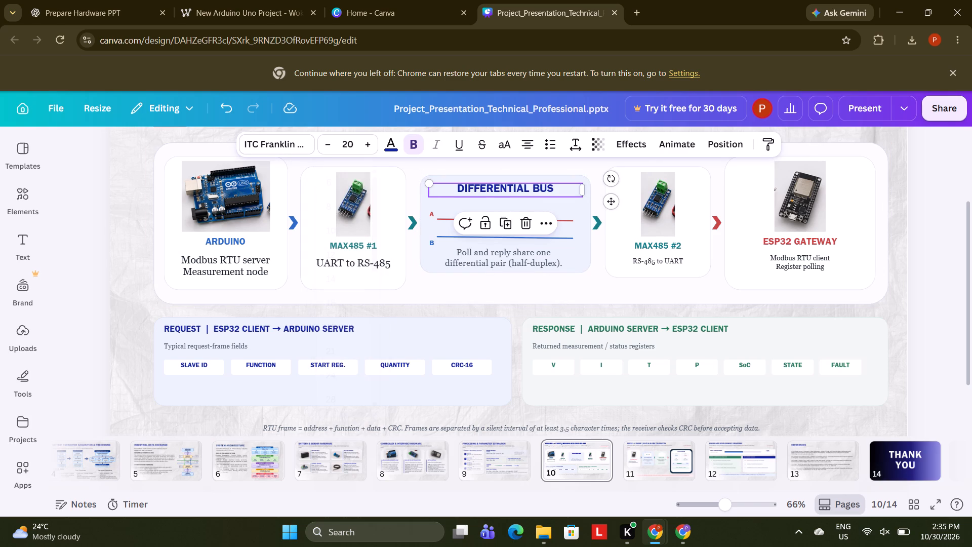
Adjust the DIFFERENTIAL BUS description to font size 17, keeping it on two lines.
left_click(483, 252)
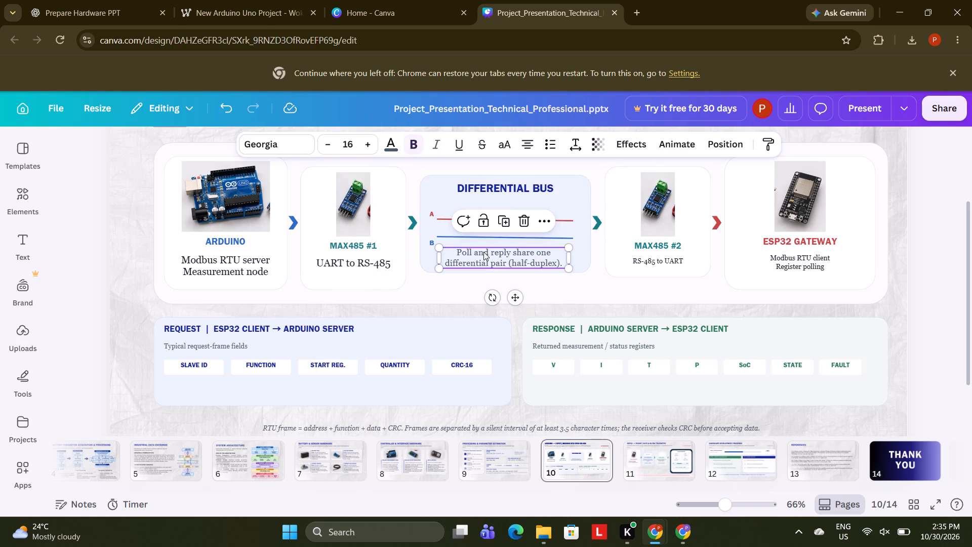
triple_click(371, 144)
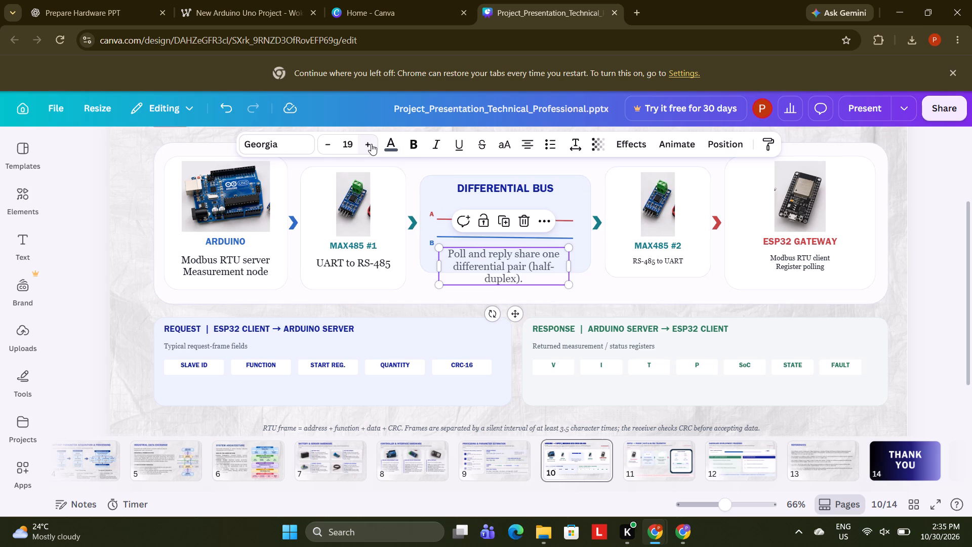
left_click(326, 142)
left_click(326, 142)
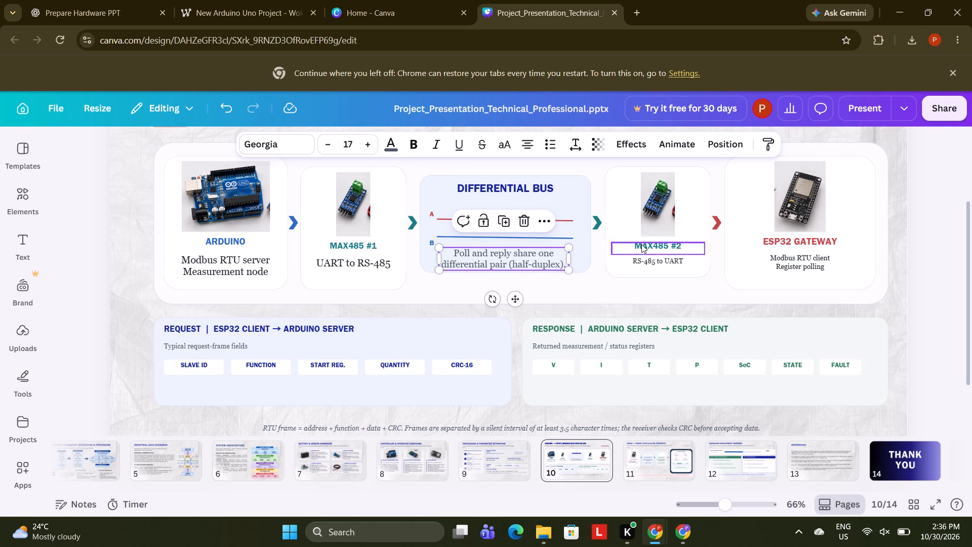
Set the description texts below MAX485 #2 and ESP32 GATEWAY to font size 18.
left_click(654, 265)
triple_click(366, 140)
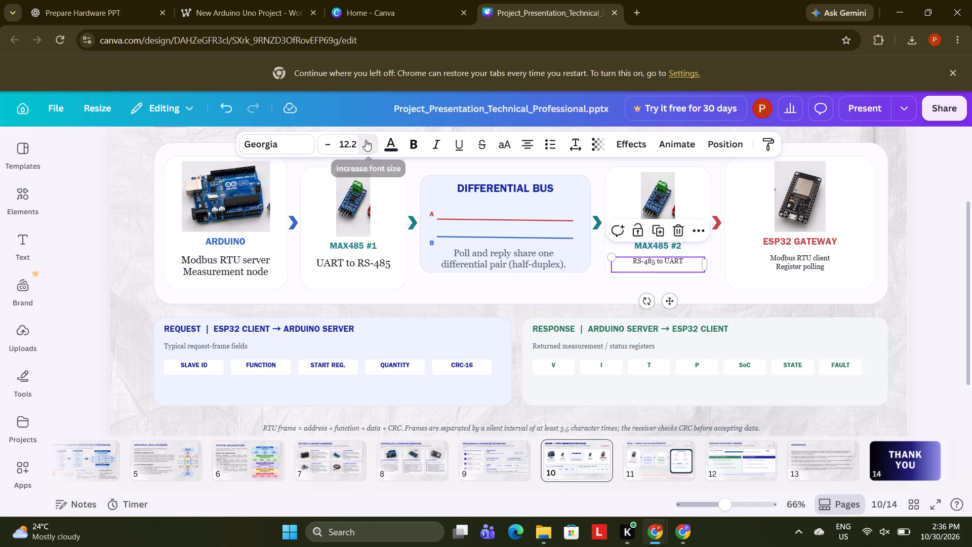
double_click(366, 140)
left_click(343, 140)
type("18")
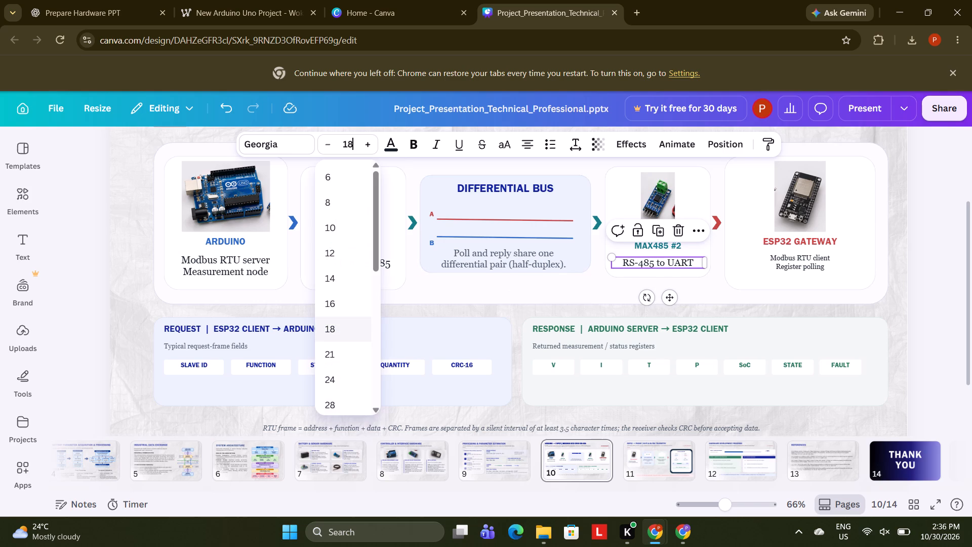
key("Return")
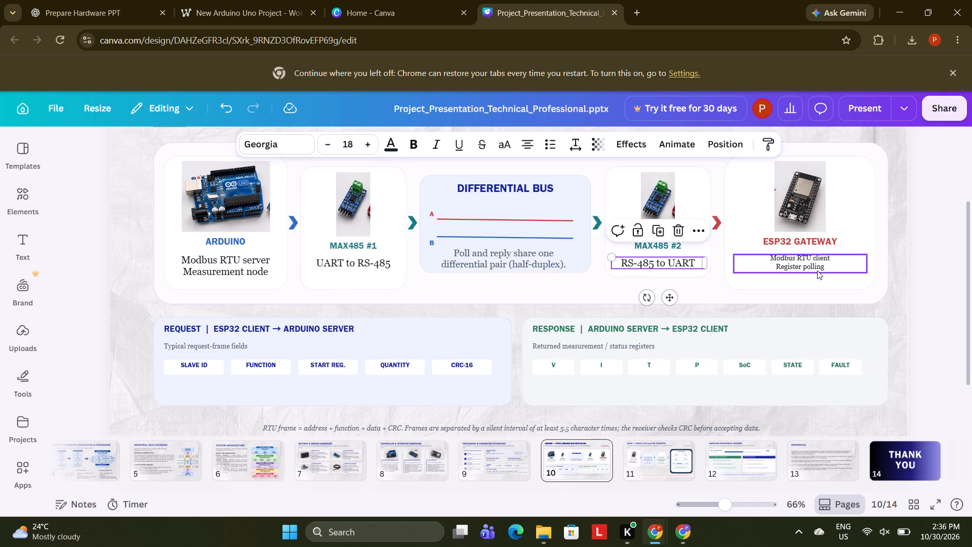
left_click(811, 262)
left_click(356, 144)
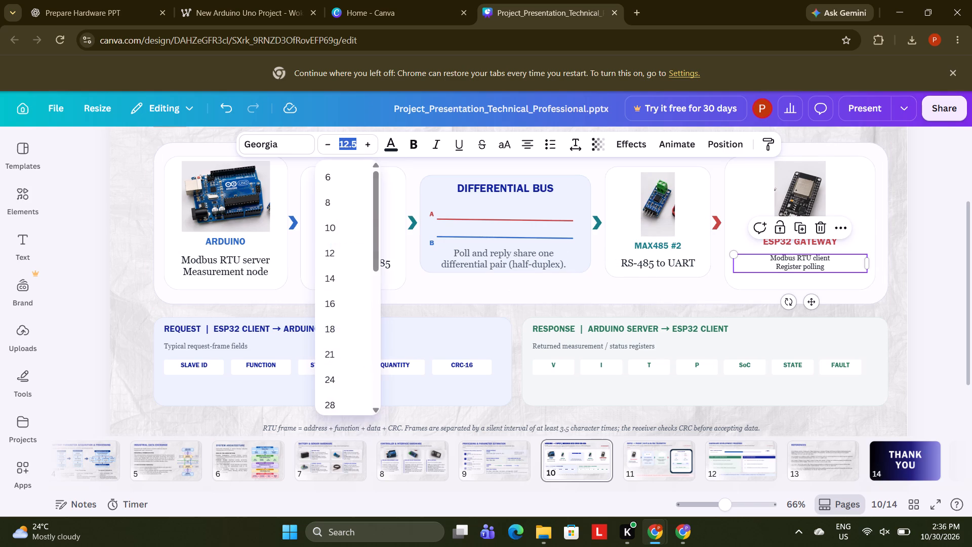
type("18")
key("Return")
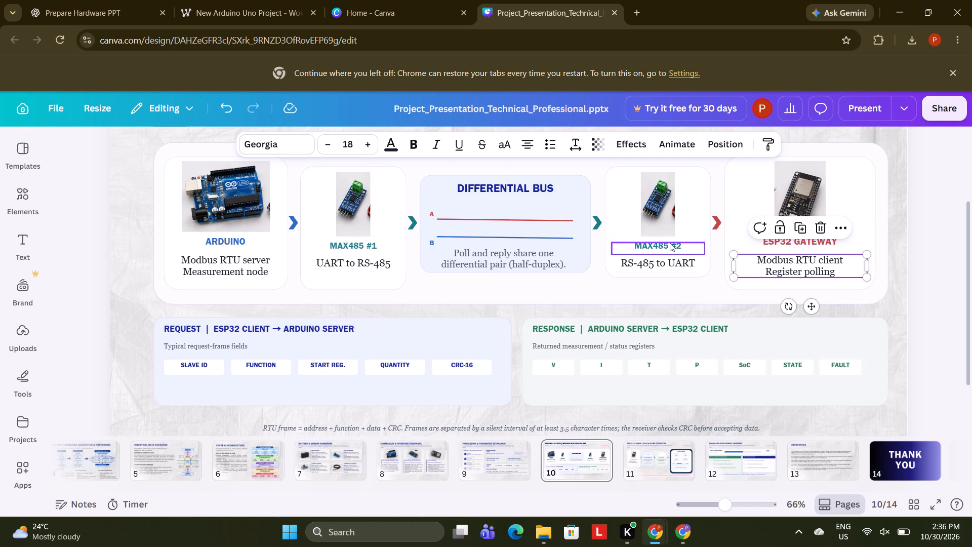
Set the ESP32 GATEWAY, MAX485 #2 and MAX485 #1 card headings to font size 18.
left_click(781, 241)
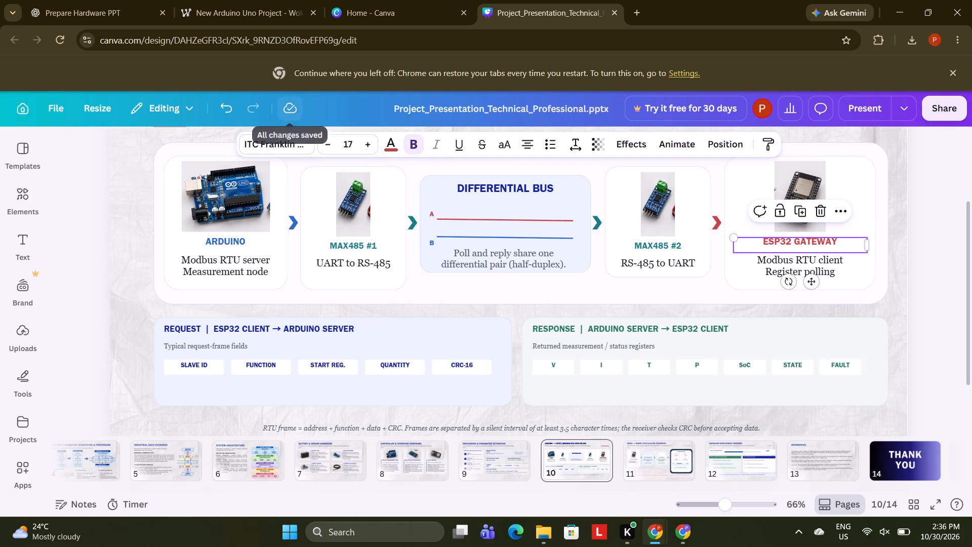
left_click(349, 139)
type("18")
key("Return")
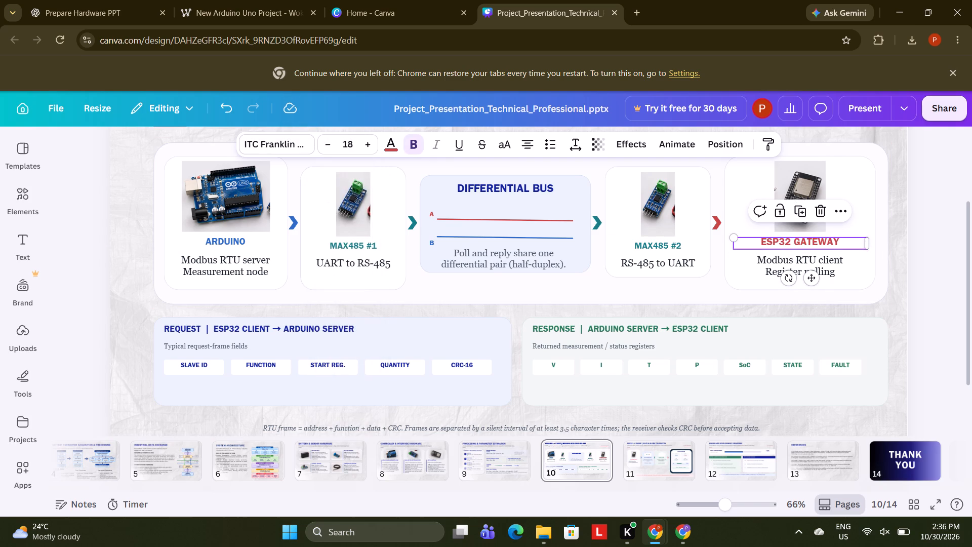
left_click(639, 247)
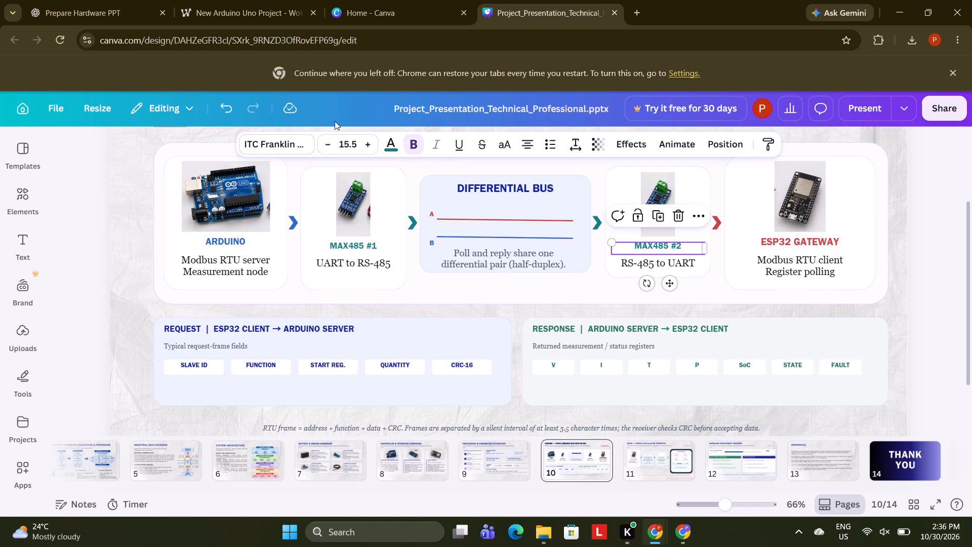
left_click(353, 145)
type("18")
key("Return")
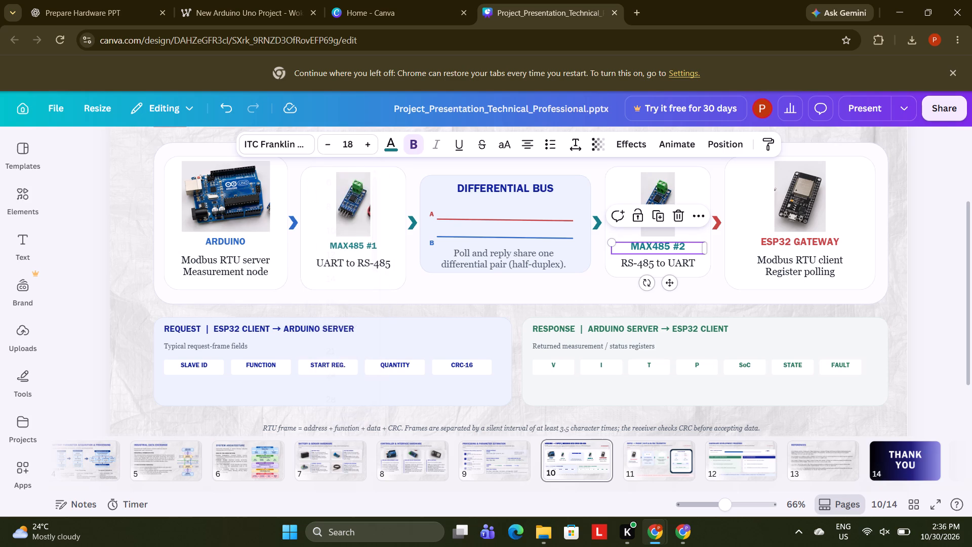
left_click(339, 245)
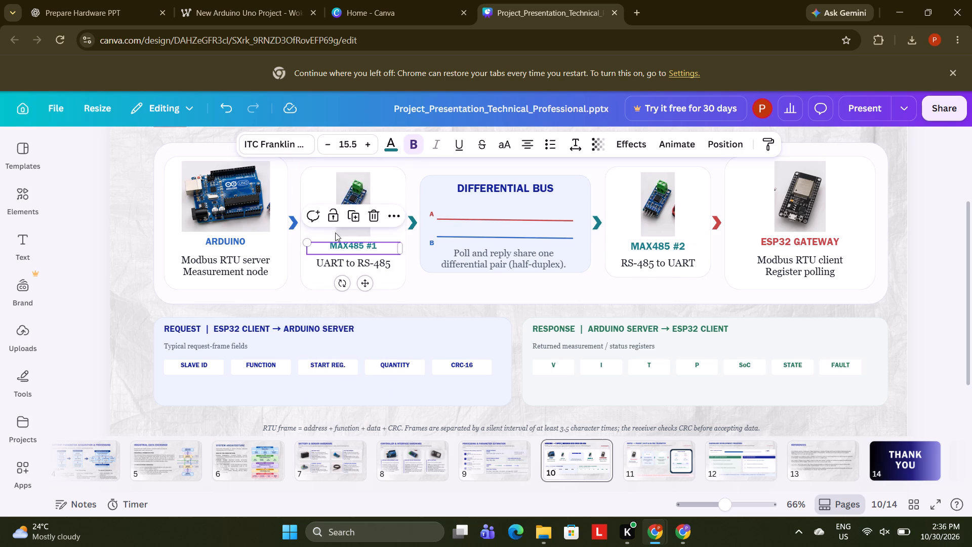
left_click(350, 141)
type("18")
key("Return")
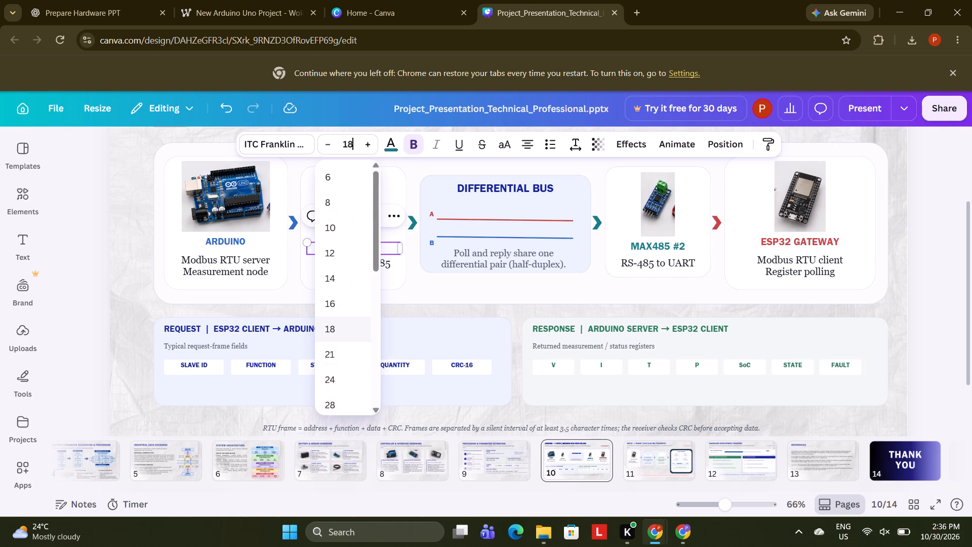
Apply the Glow effect to the Arduino board photo in the ARDUINO card.
left_click(232, 244)
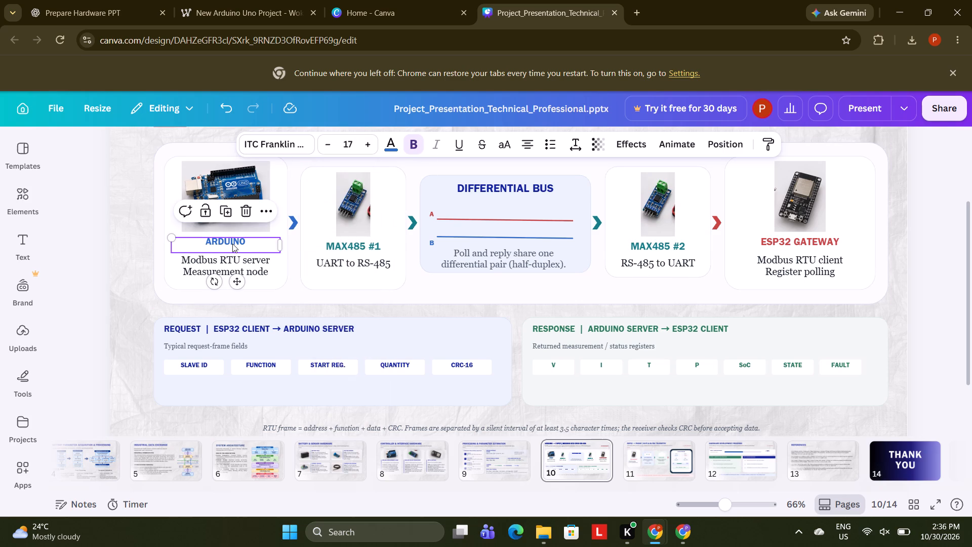
left_click(261, 184)
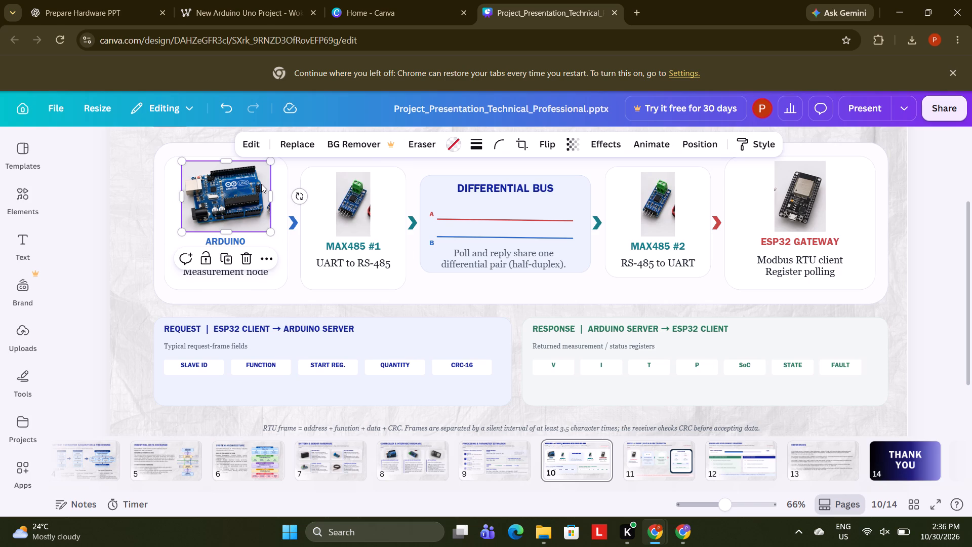
double_click(261, 184)
left_click(264, 168)
left_click(614, 149)
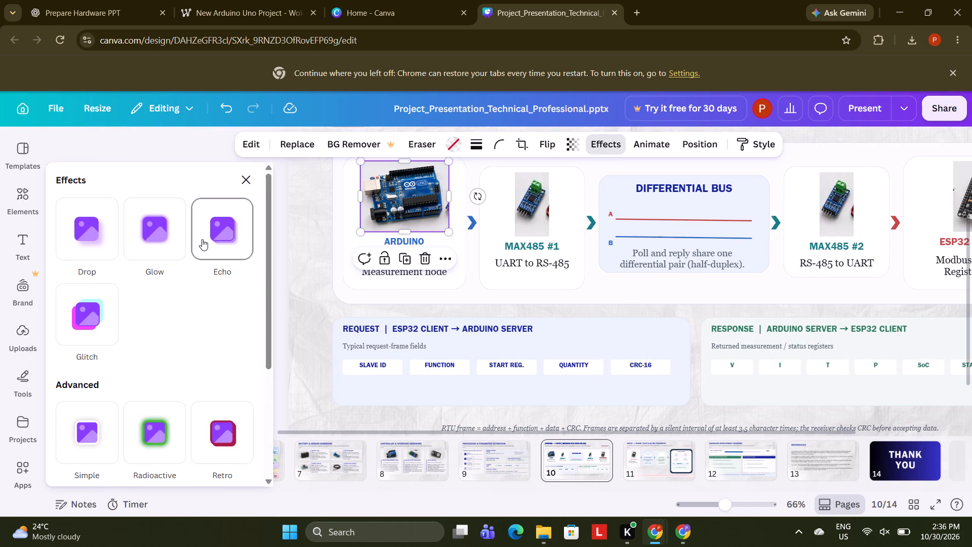
left_click(168, 239)
left_click(501, 192)
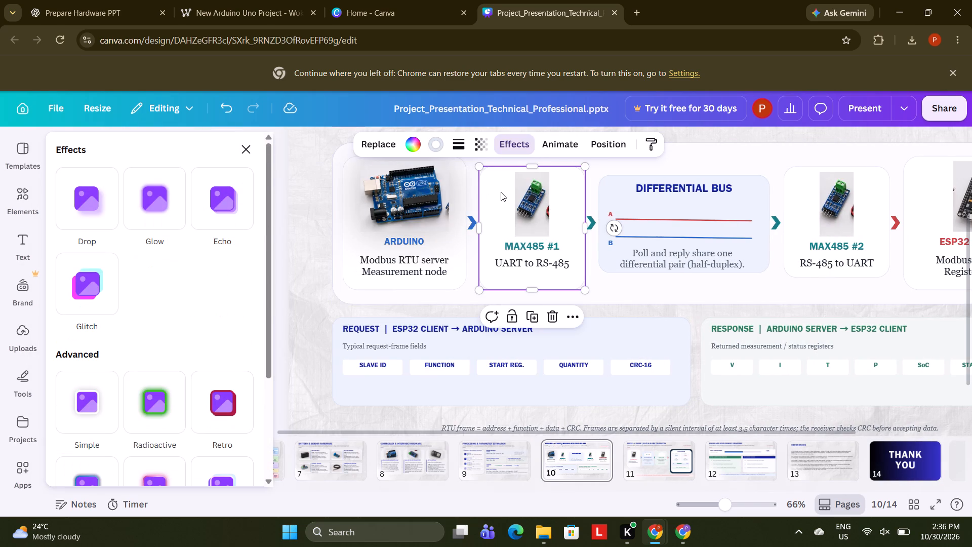
Apply the Glow effect to the module photos in the MAX485 #1, MAX485 #2 and ESP32 GATEWAY cards.
left_click(526, 197)
left_click(167, 232)
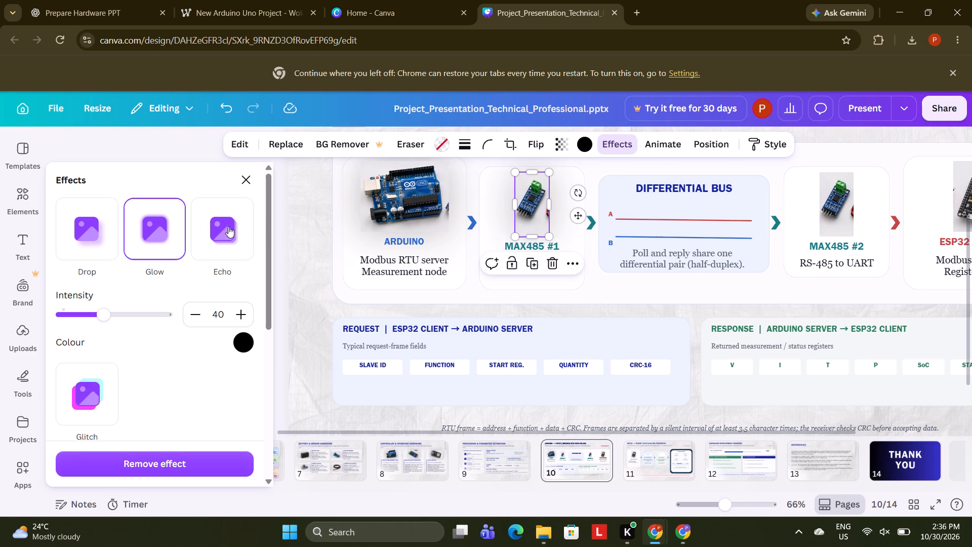
left_click(834, 193)
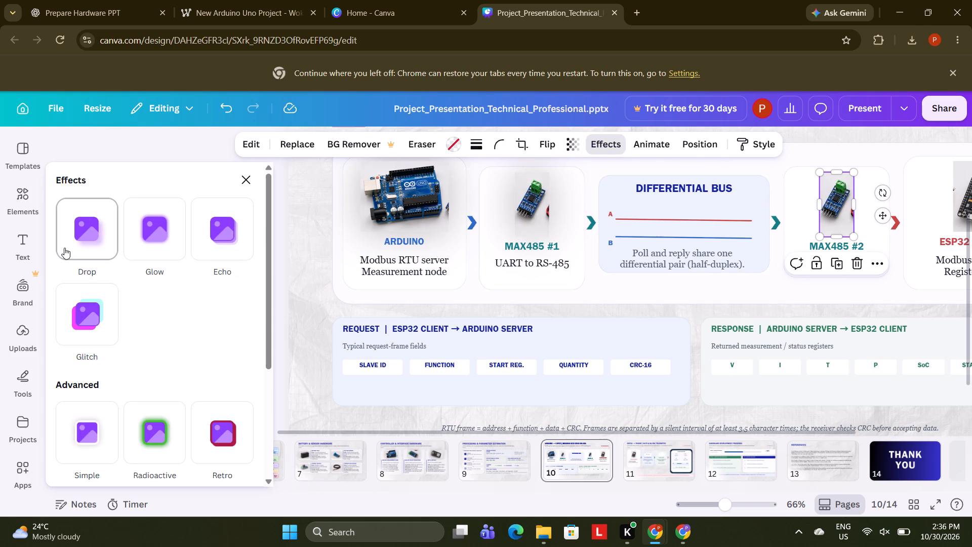
left_click(135, 230)
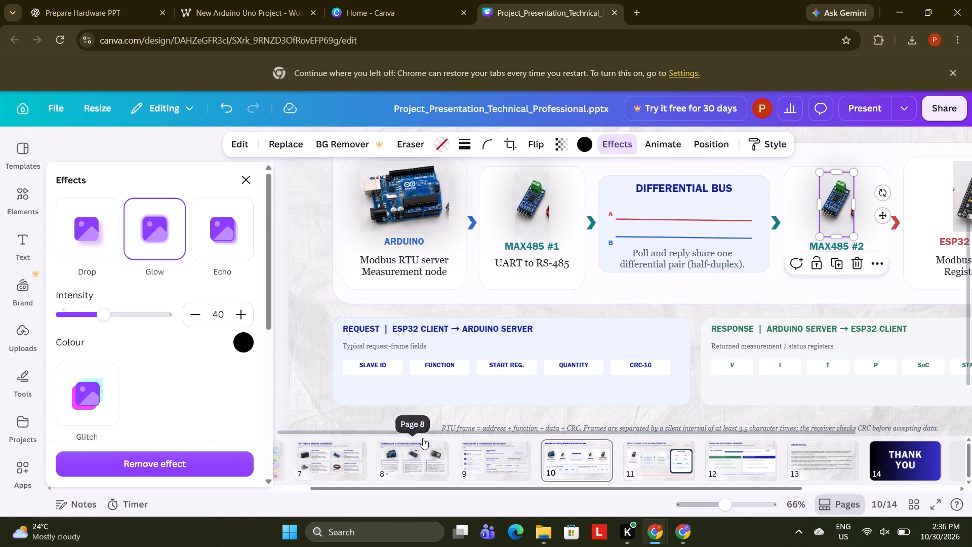
left_click_drag(430, 428, 612, 424)
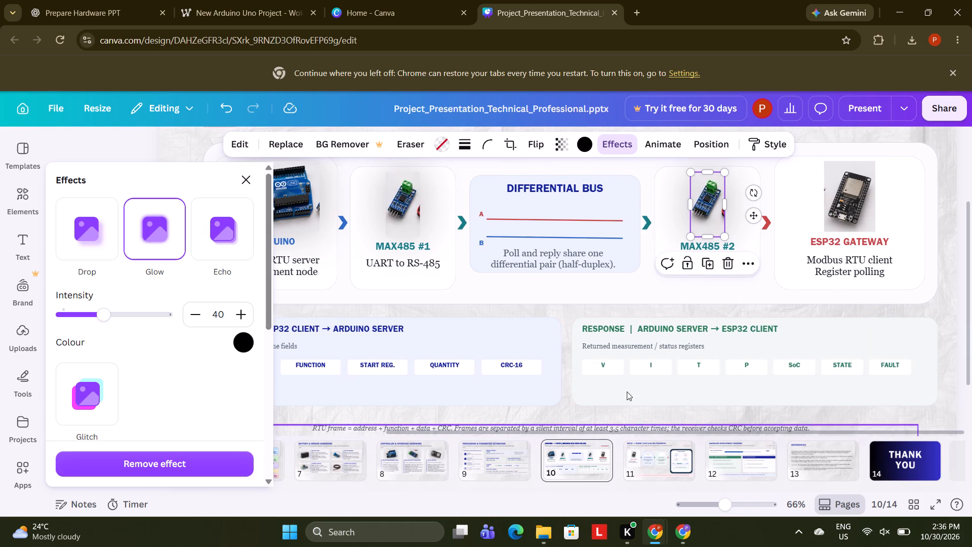
left_click(840, 202)
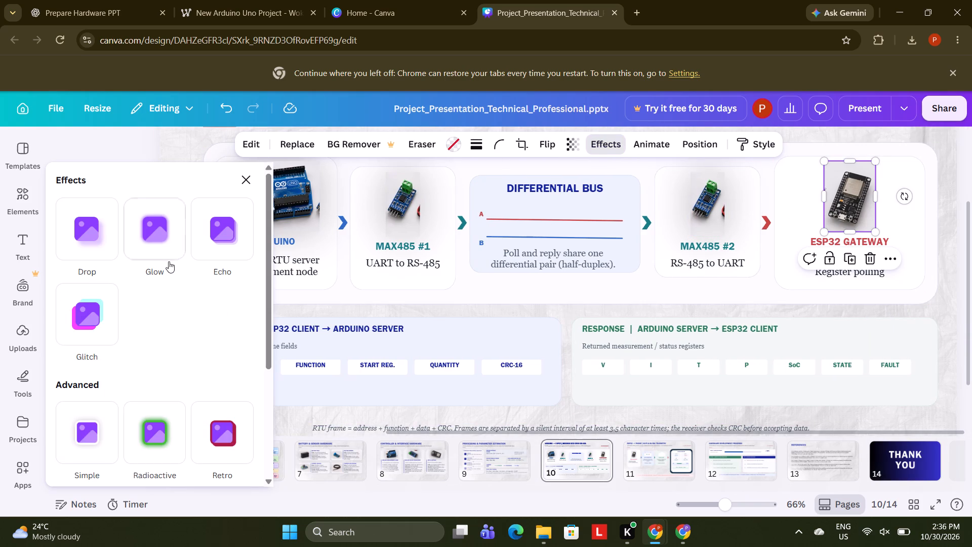
left_click(170, 255)
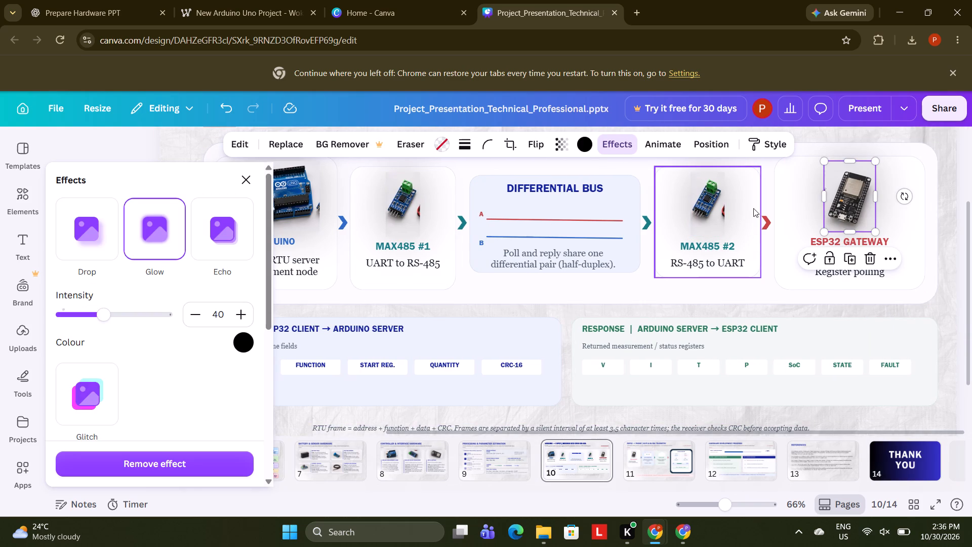
Set the transparency of the large container card behind the device row to 60.
left_click(585, 295)
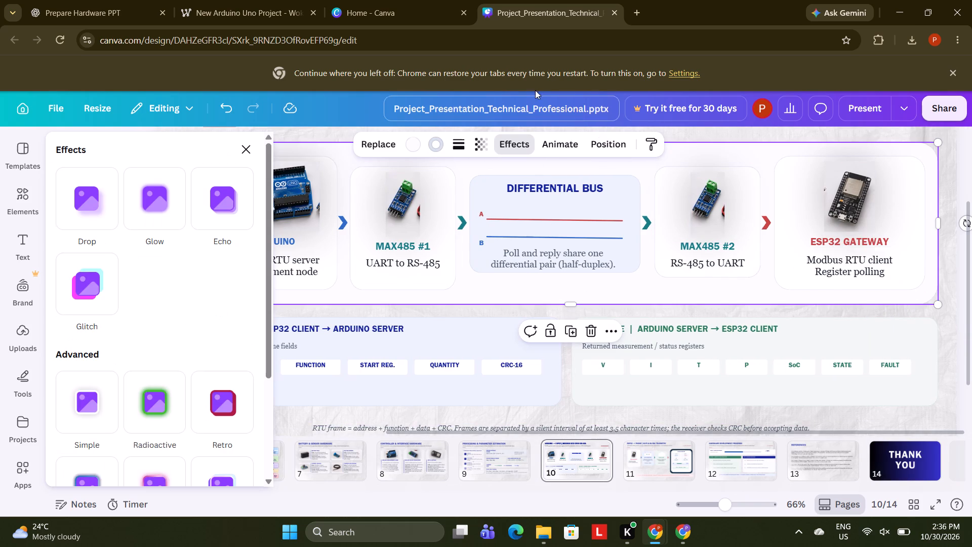
left_click(477, 144)
left_click(480, 198)
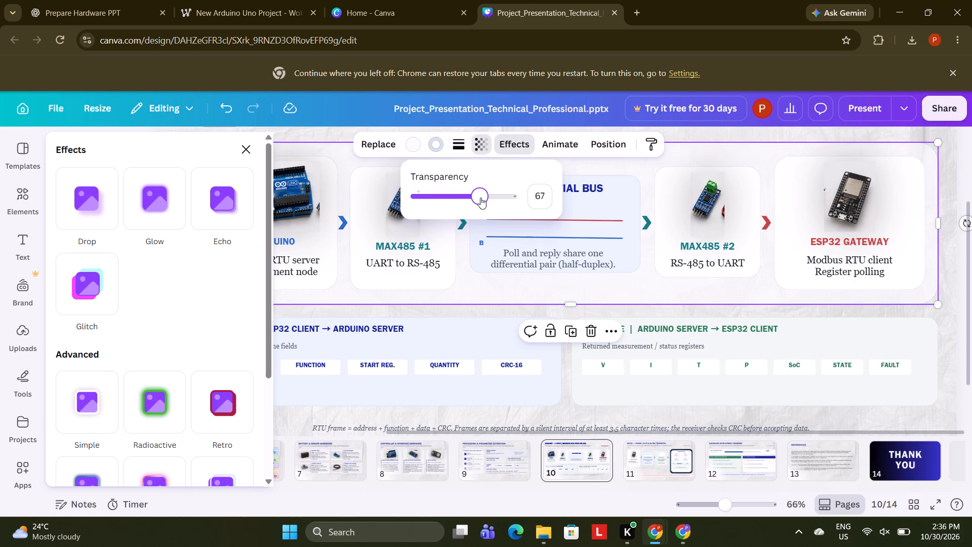
left_click_drag(479, 198, 469, 196)
left_click_drag(469, 196, 473, 197)
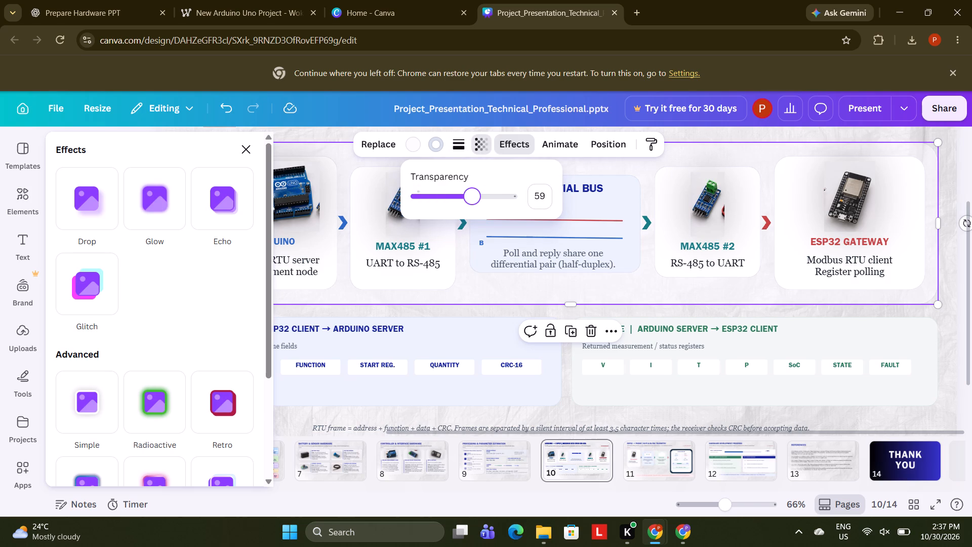
left_click_drag(473, 197, 473, 197)
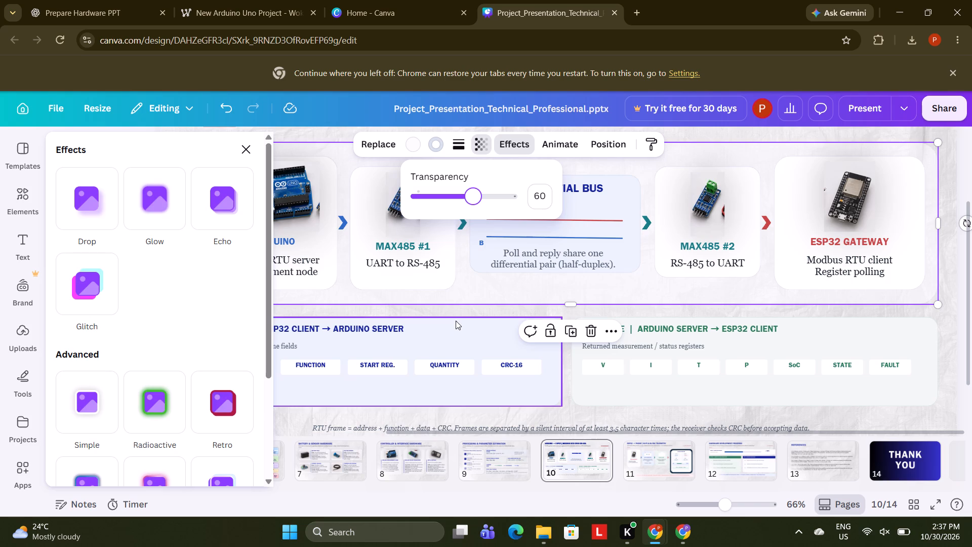
left_click(950, 182)
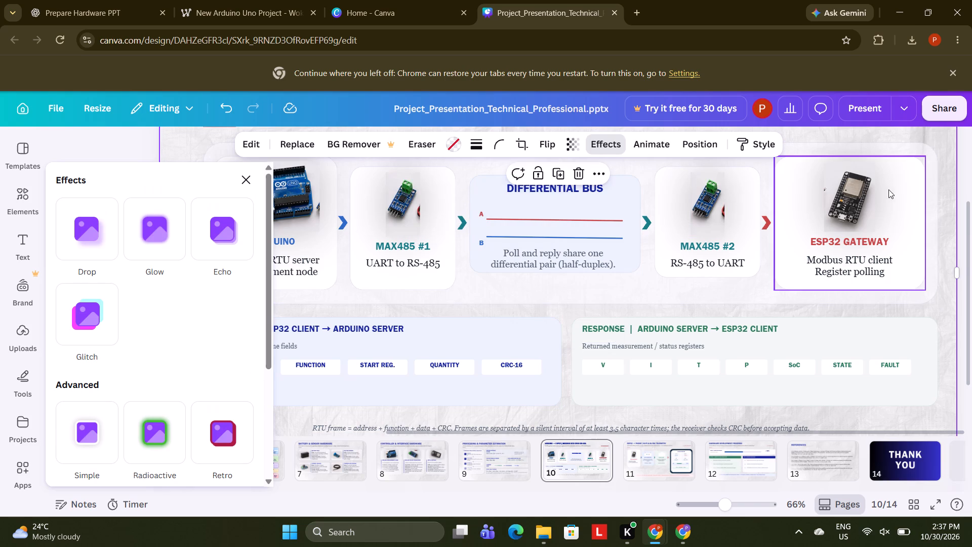
Set the transparency of the ESP32 GATEWAY and MAX485 #2 card backgrounds to 50.
left_click(917, 213)
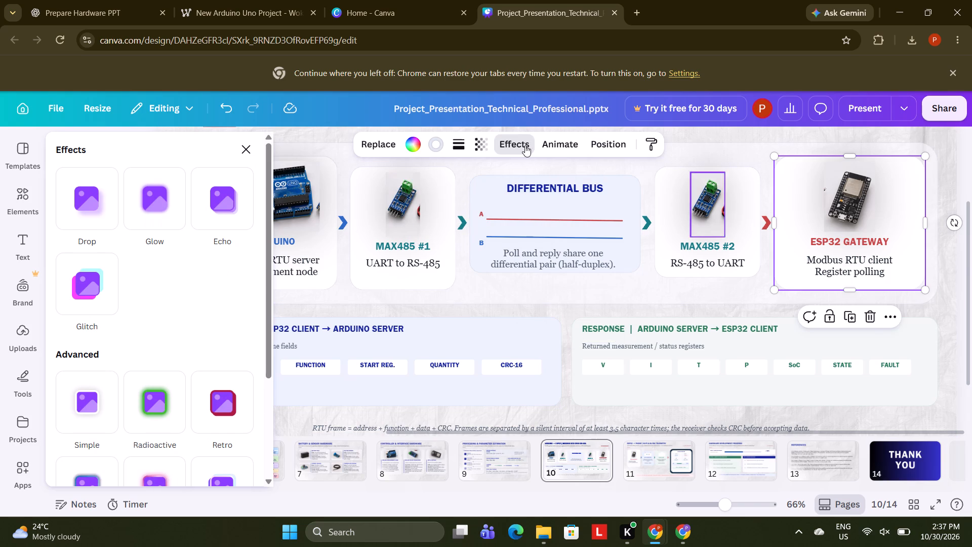
left_click(478, 137)
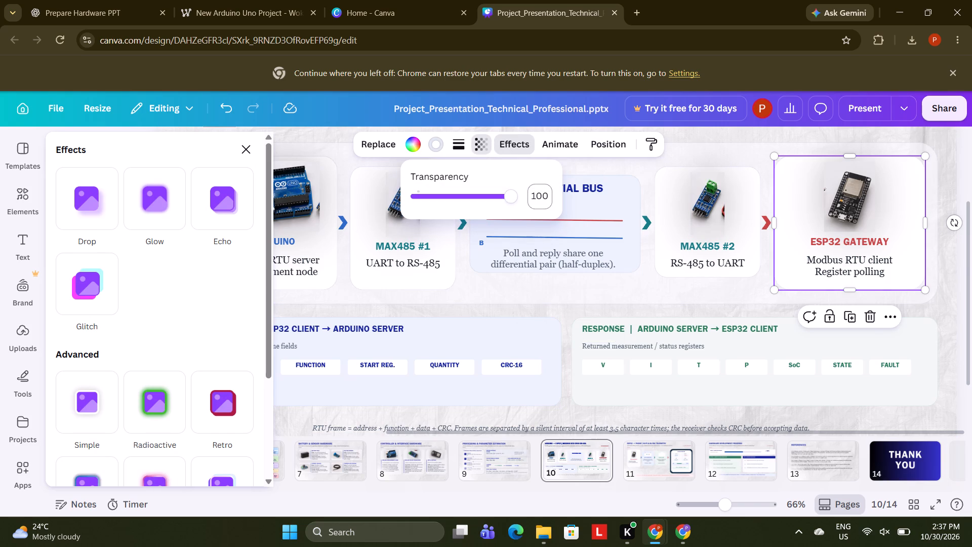
left_click(538, 198)
type("50")
key("Return")
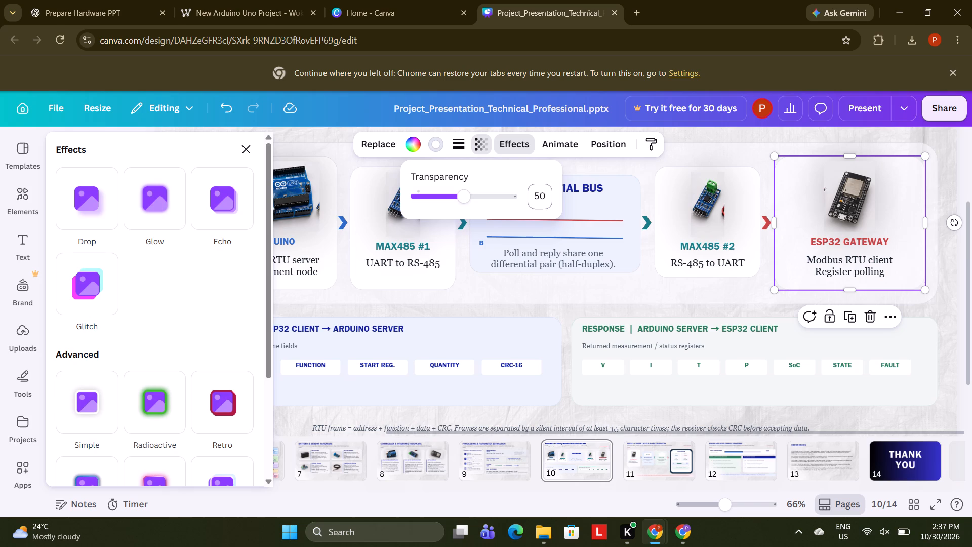
left_click(658, 189)
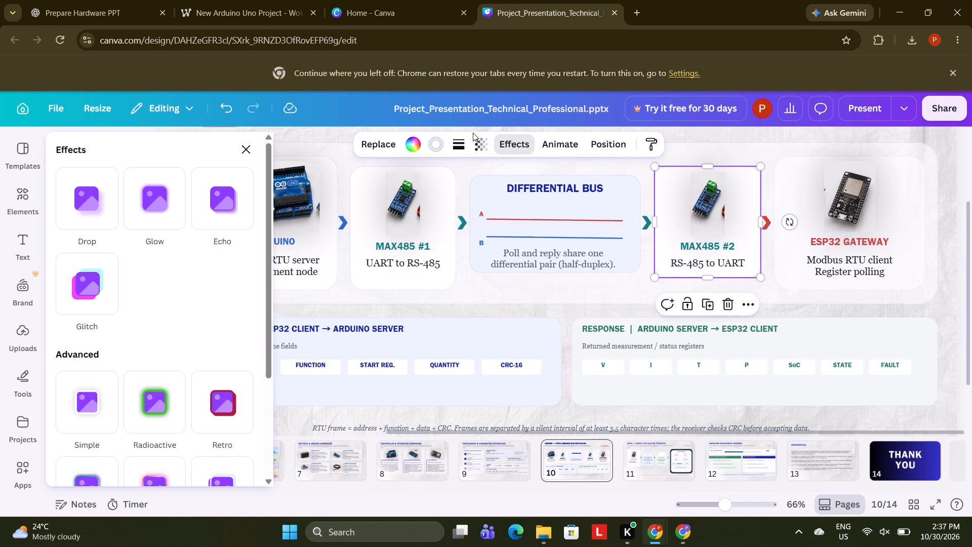
left_click(480, 142)
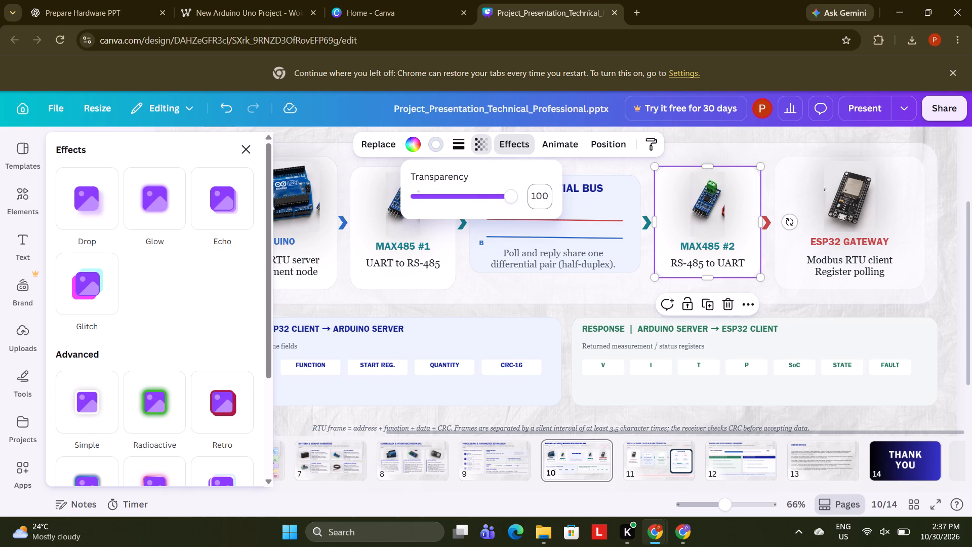
left_click(543, 196)
type("50")
key("Return")
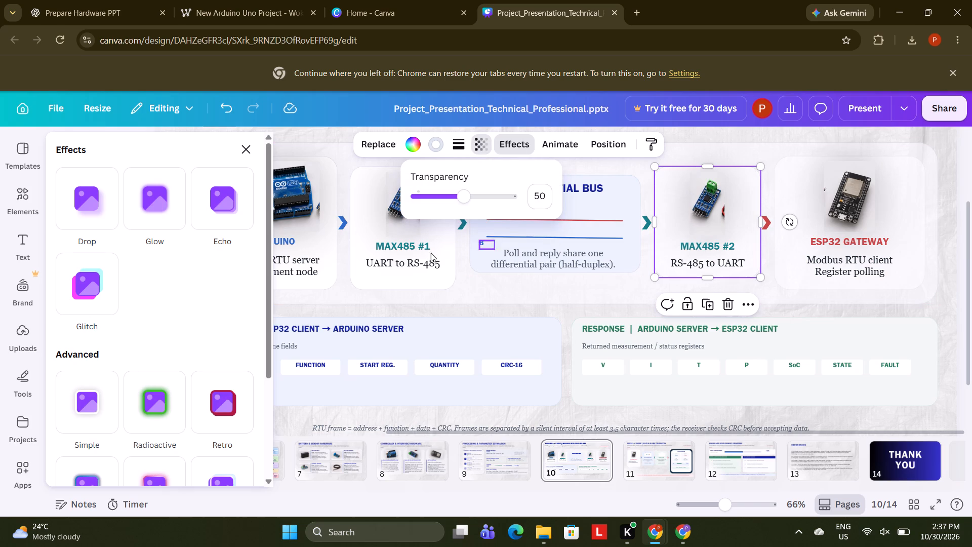
Set the transparency of the MAX485 #1 and ARDUINO card backgrounds to 50.
left_click(363, 217)
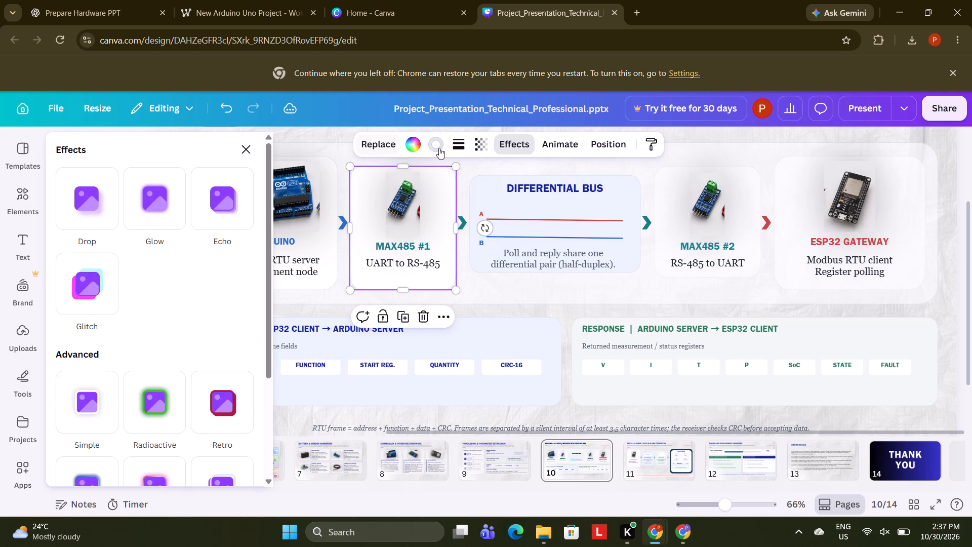
left_click(480, 144)
left_click(544, 203)
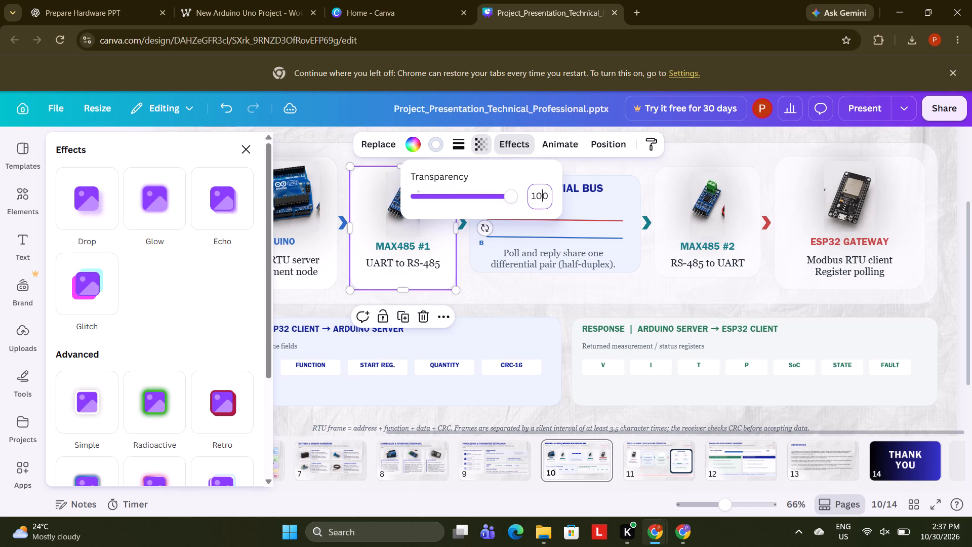
type("50")
key("Return")
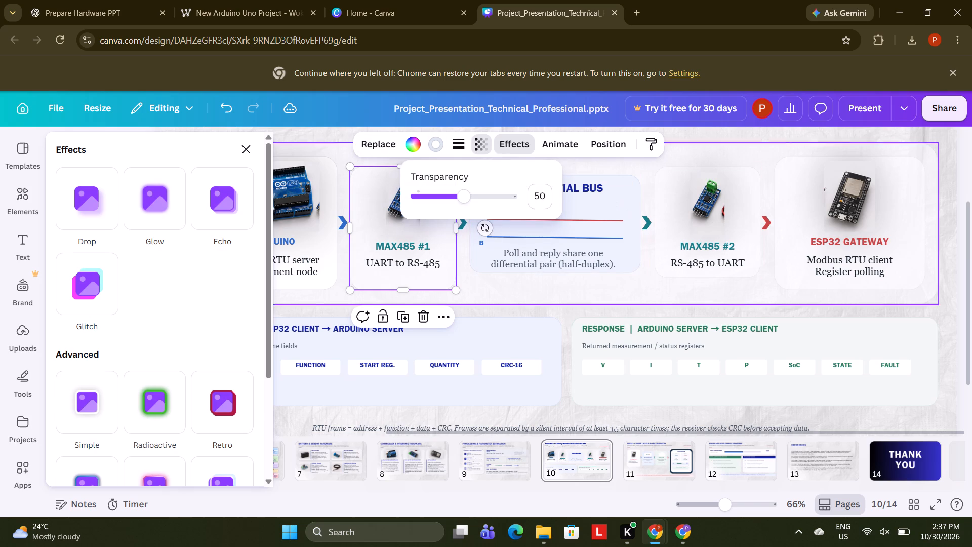
left_click(332, 259)
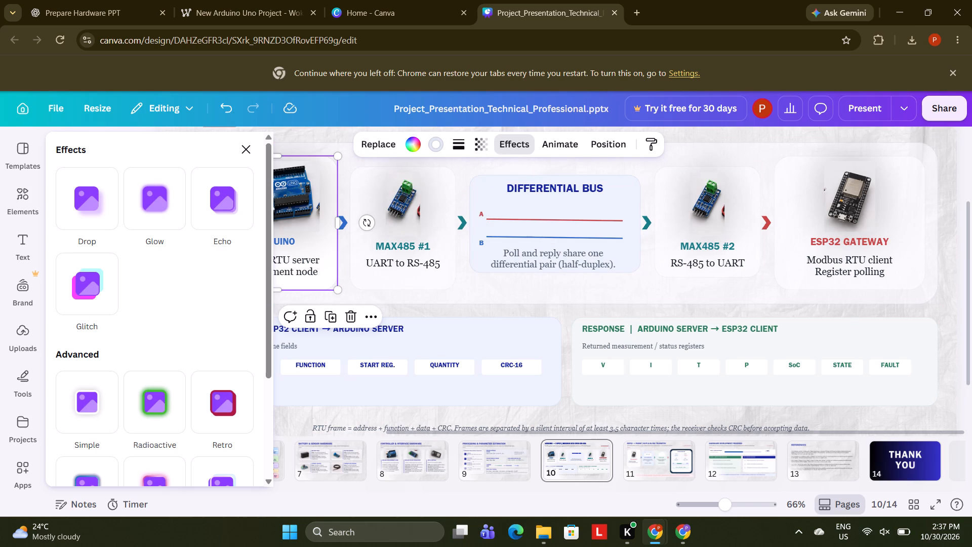
left_click(482, 144)
left_click(536, 192)
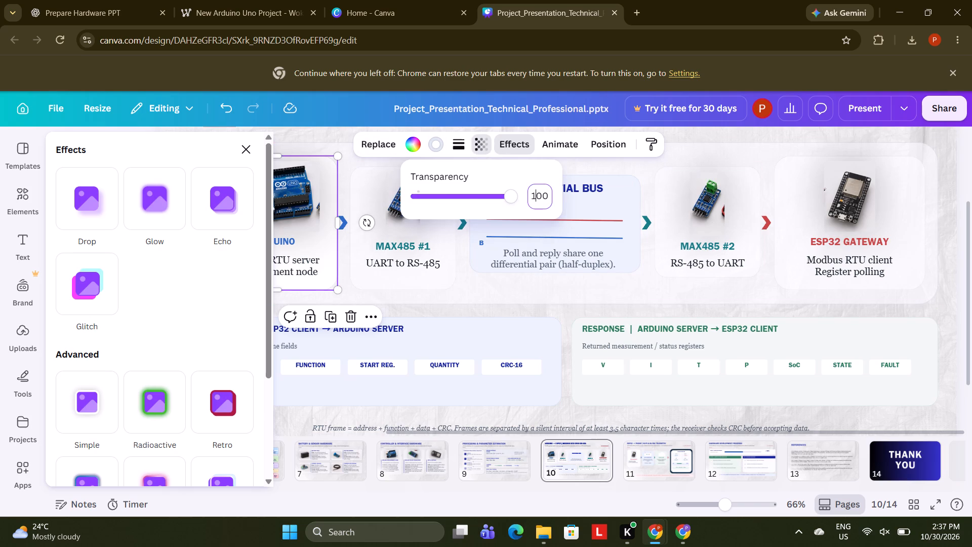
type("50")
key("Return")
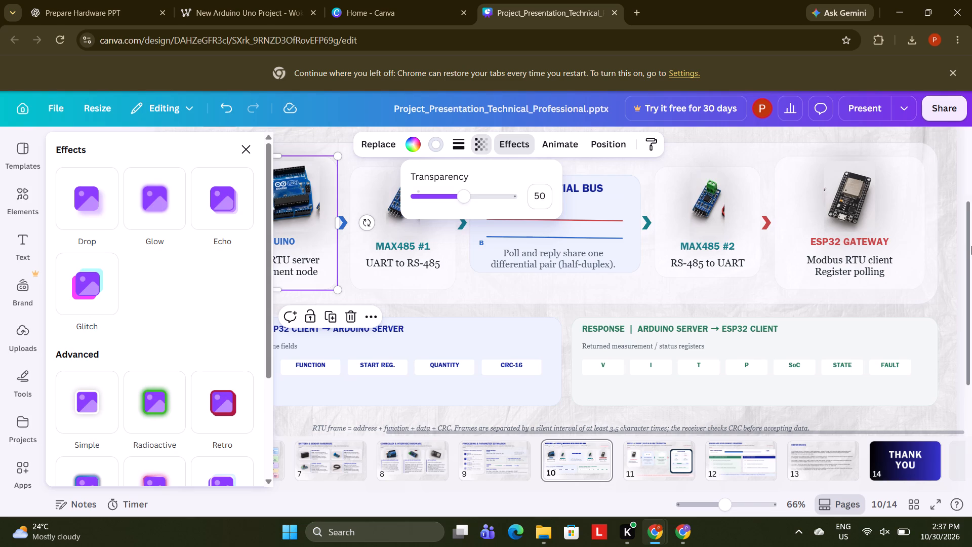
Set the RTU frame note below the request and response cards to font size 22 and colour it black.
left_click_drag(971, 246, 971, 312)
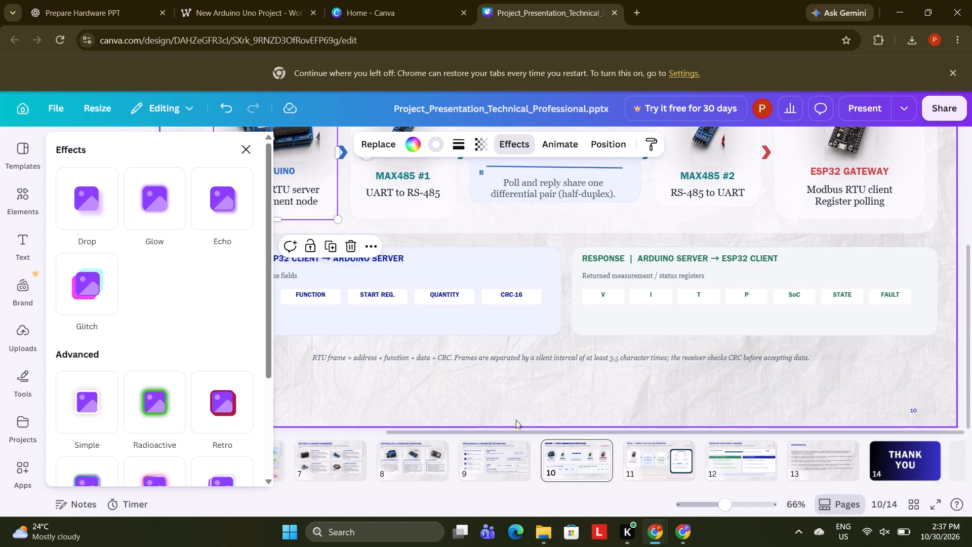
left_click_drag(532, 433, 443, 426)
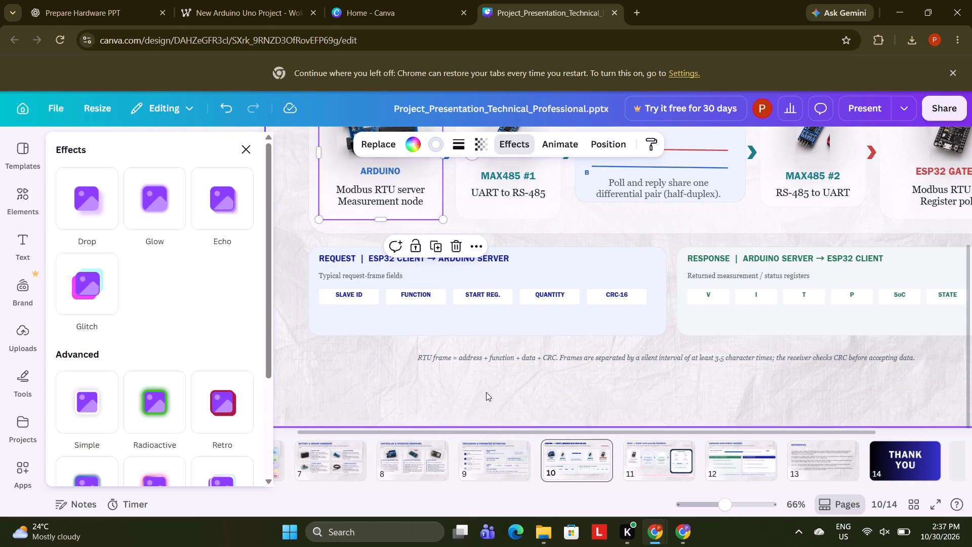
left_click(515, 355)
left_click(346, 148)
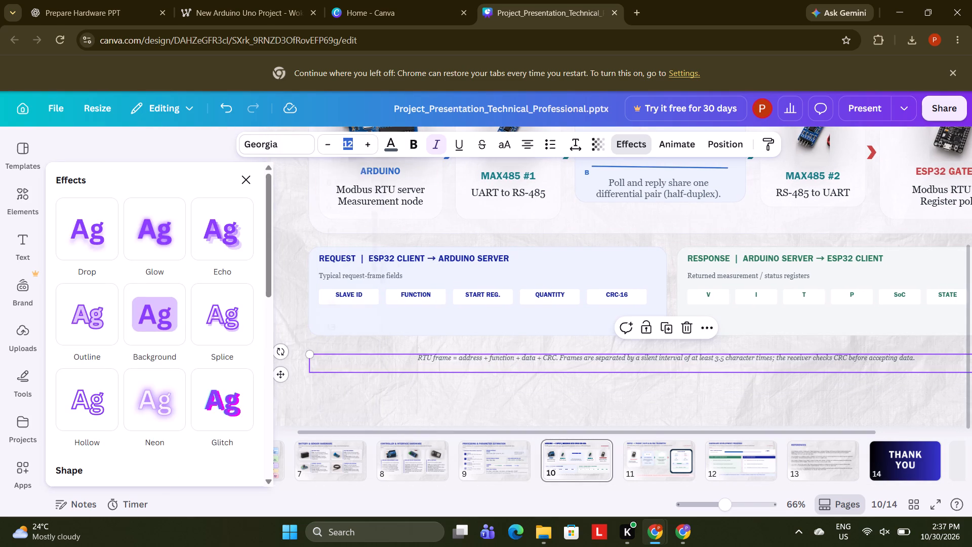
type("22")
key("Return")
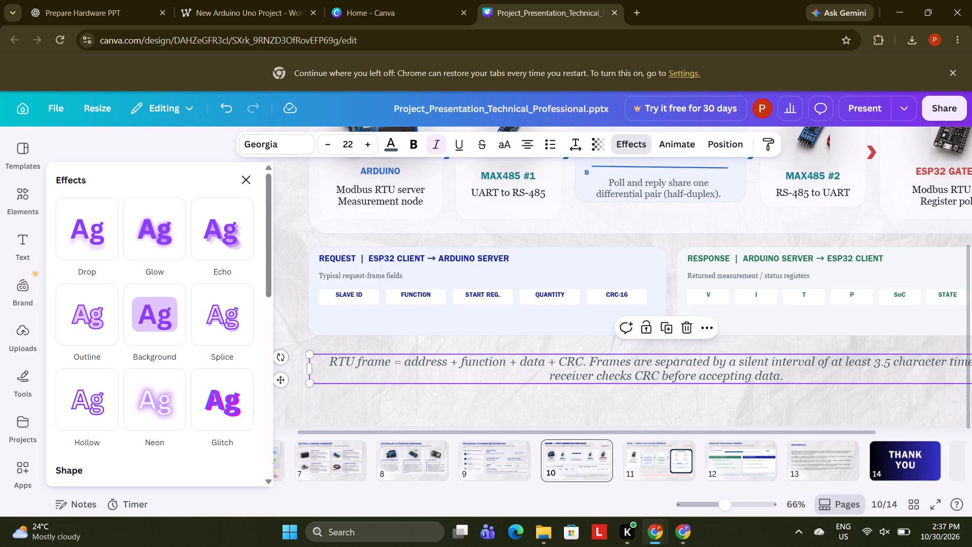
left_click(395, 153)
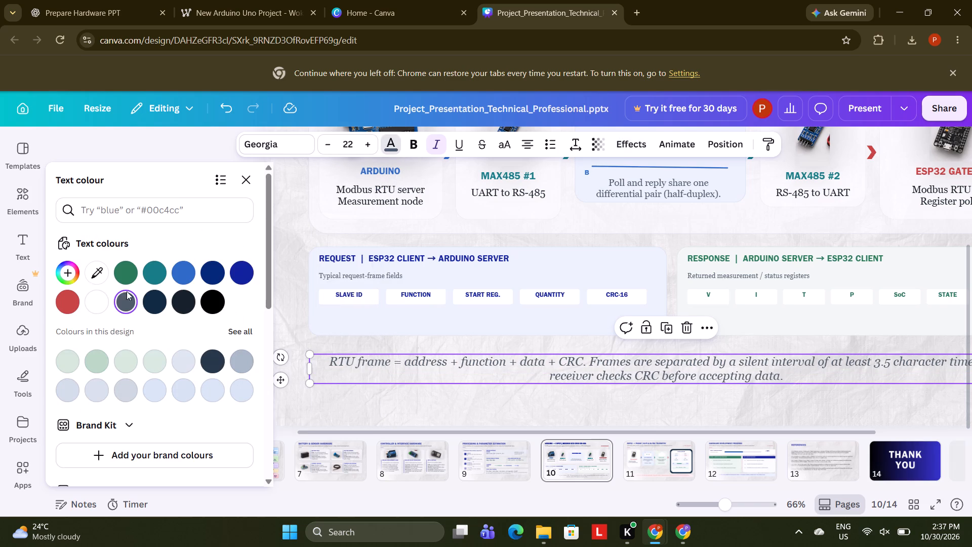
left_click(212, 300)
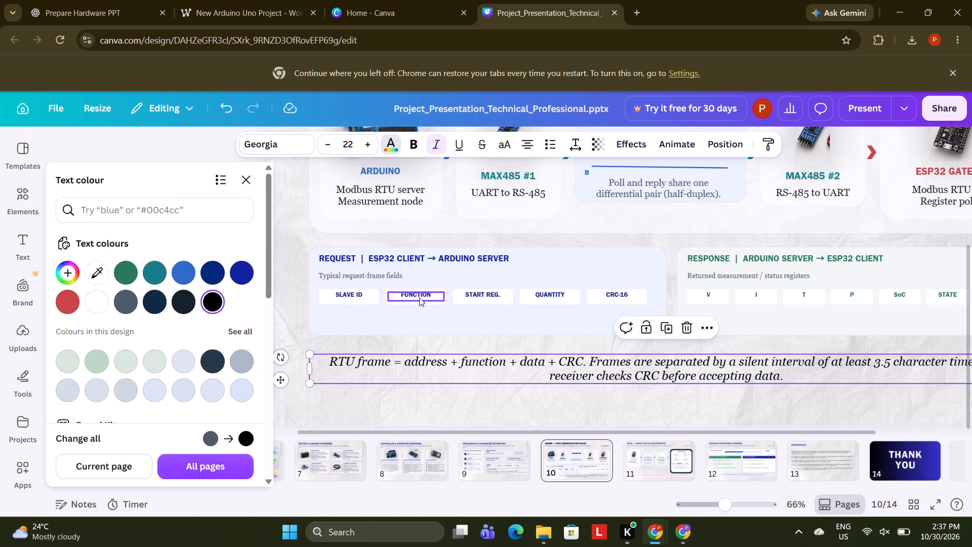
left_click(305, 263)
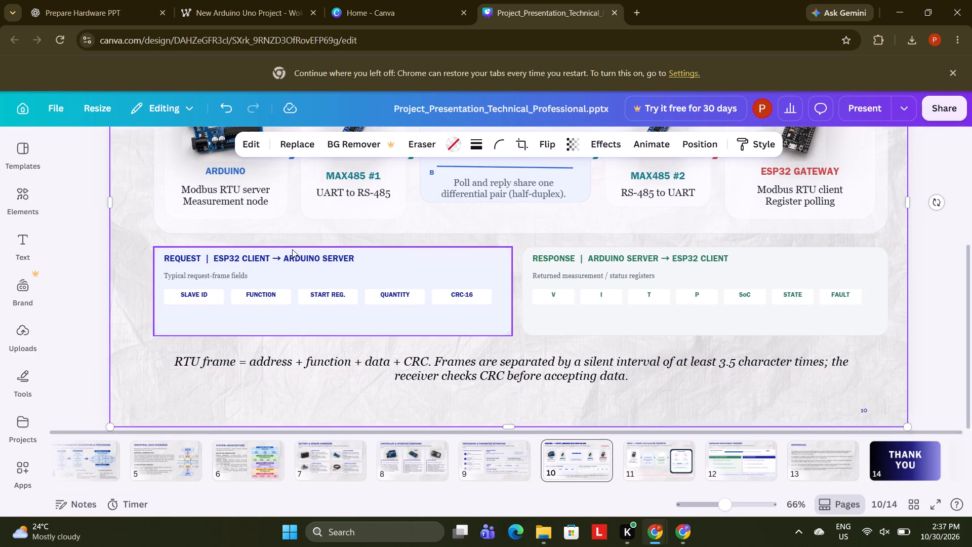
Set the REQUEST | ESP32 CLIENT → ARDUINO SERVER heading to font size 22.
left_click(251, 256)
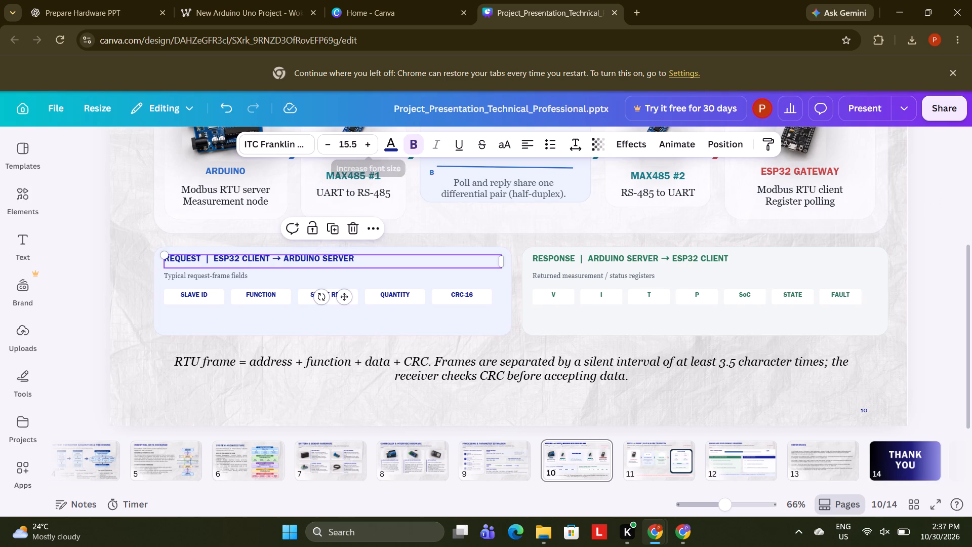
left_click(348, 143)
type("22")
key("Return")
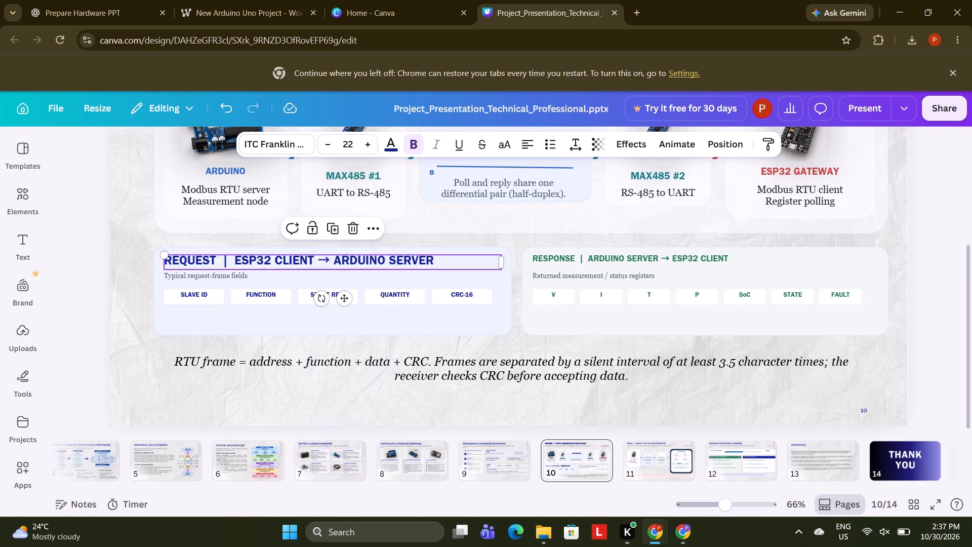
Set the "Typical request-frame fields" subtitle in the request card to font size 18.
left_click(220, 275)
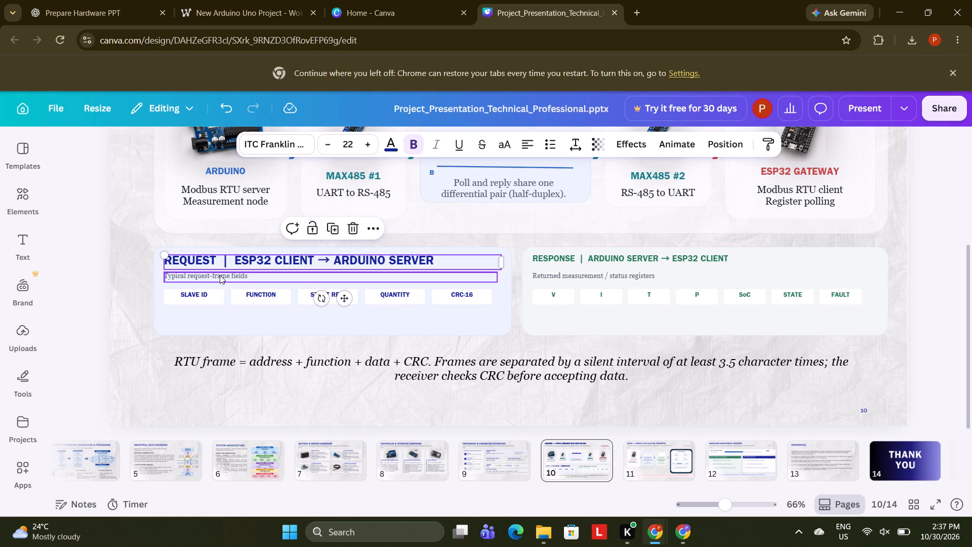
left_click(358, 142)
left_click(350, 142)
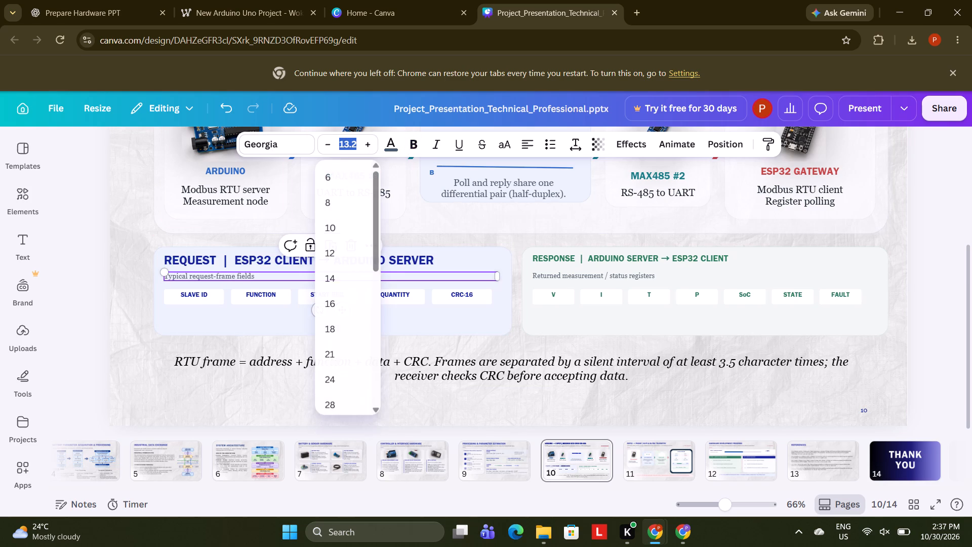
type("18")
key("Return")
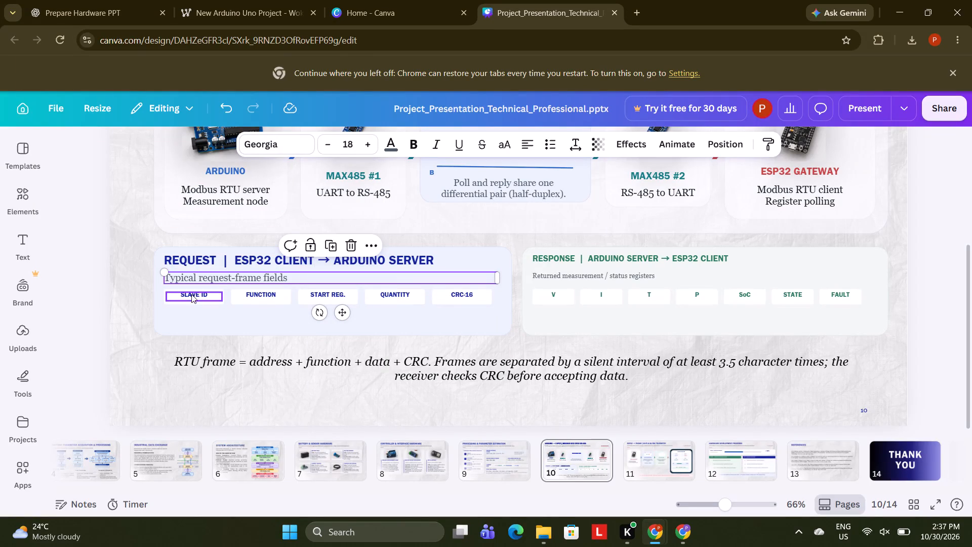
Set the SLAVE ID, FUNCTION and START REG. labels in the request card to font size 15.
left_click(191, 294)
left_click(343, 150)
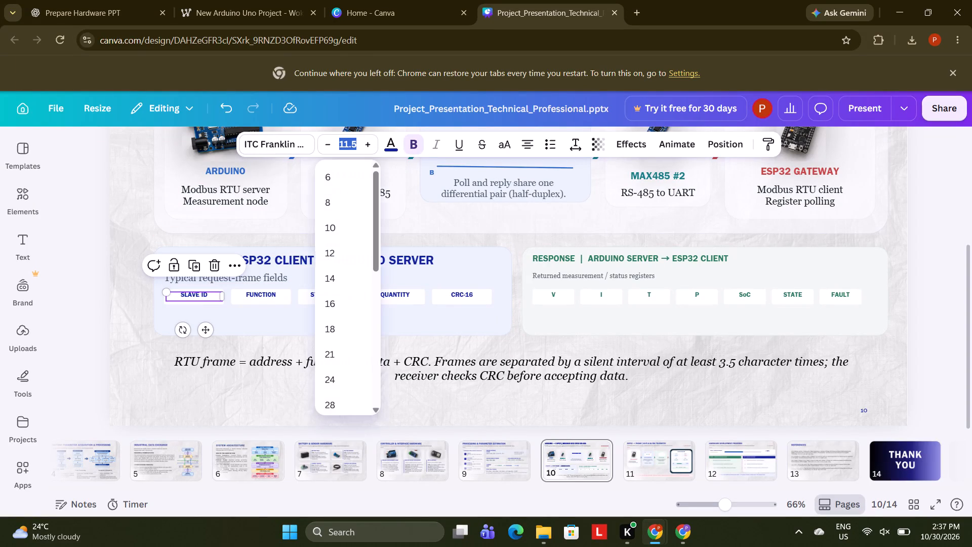
type("15")
key("Return")
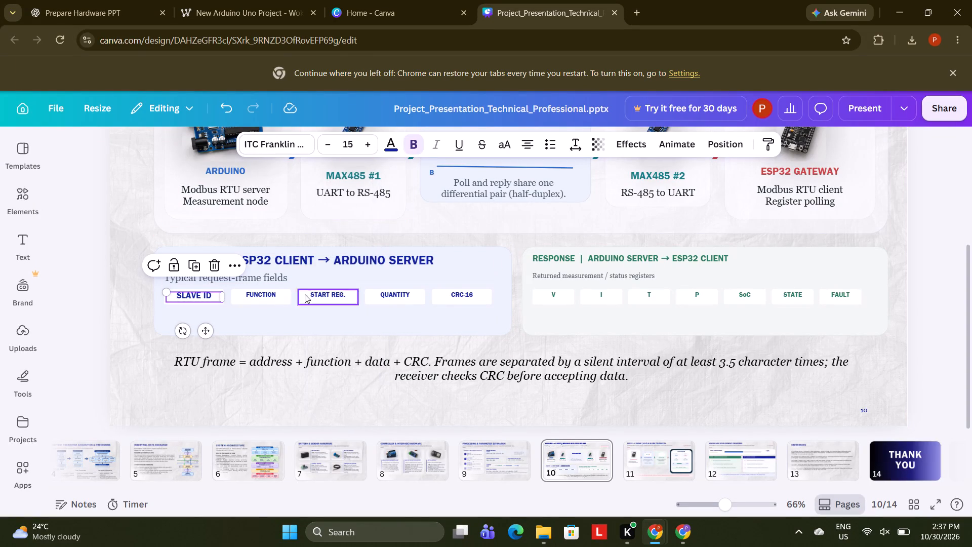
left_click(265, 293)
left_click(343, 154)
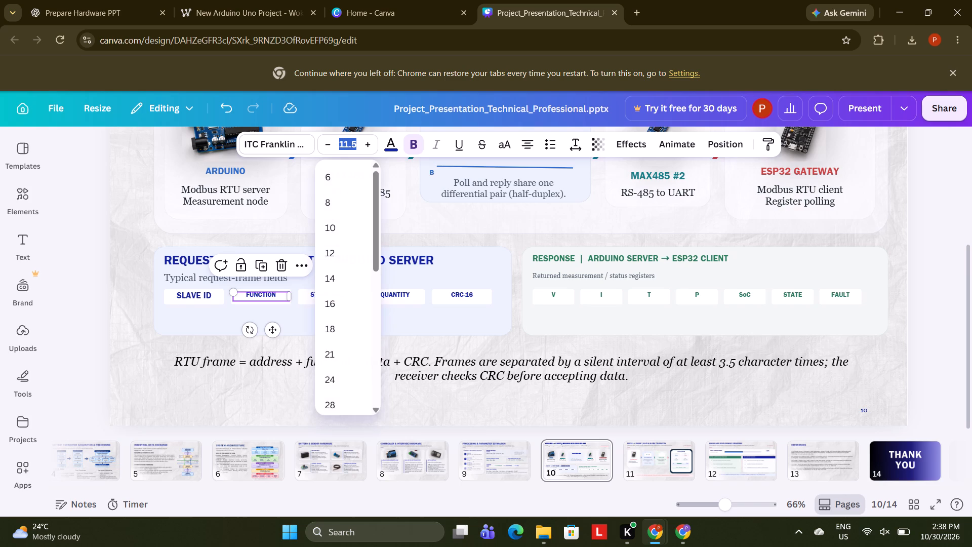
type("15")
key("Return")
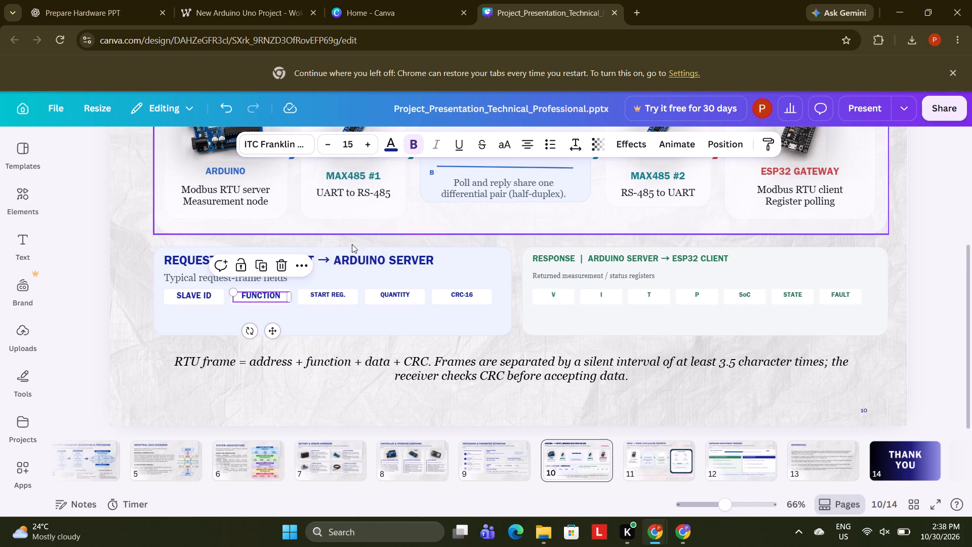
left_click(338, 296)
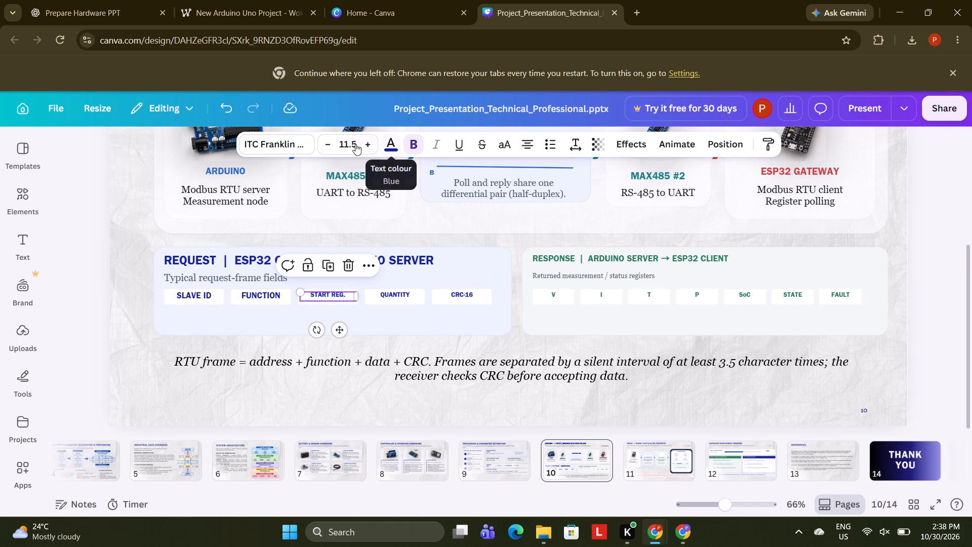
left_click(349, 149)
type("15")
key("Return")
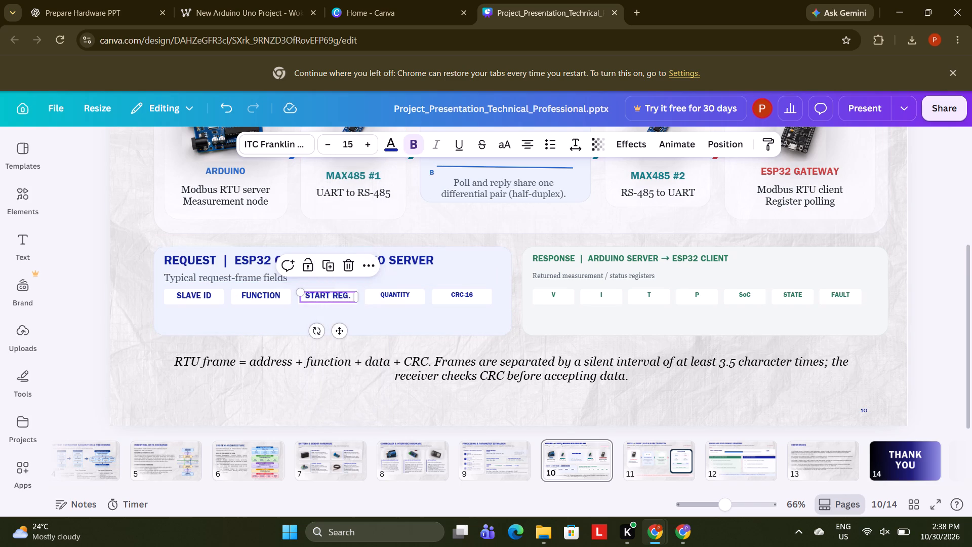
Set the QUANTITY and CRC-16 labels in the request card to font size 15.
left_click(395, 295)
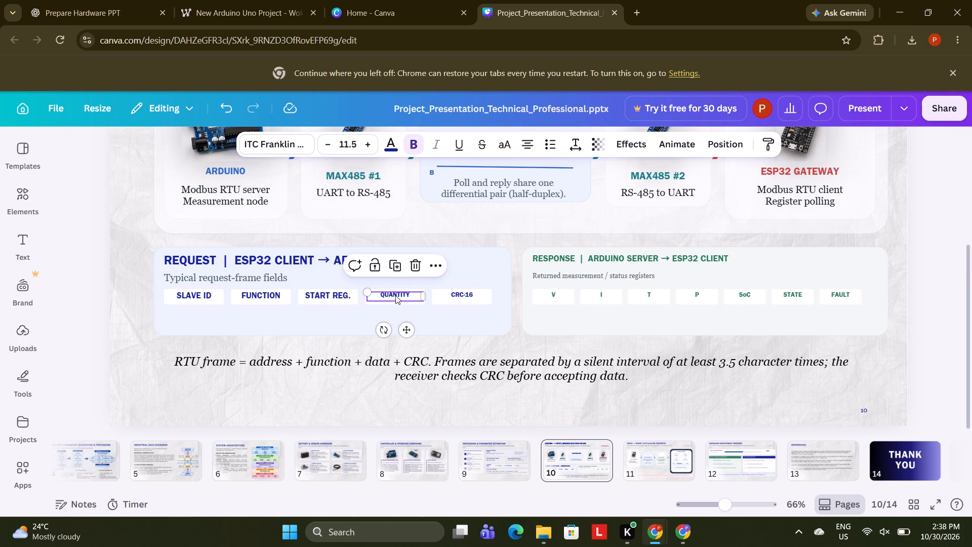
left_click(351, 142)
type("15")
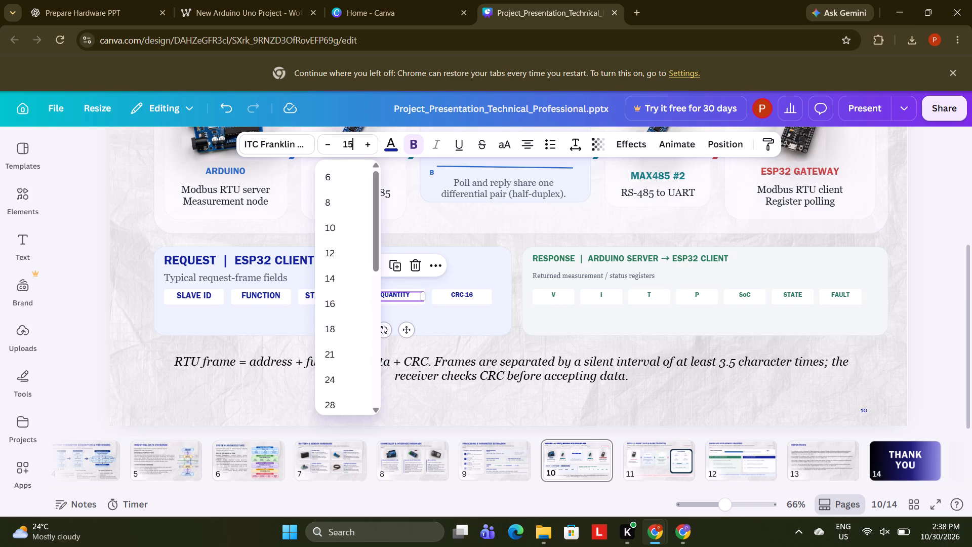
key("Return")
left_click(452, 295)
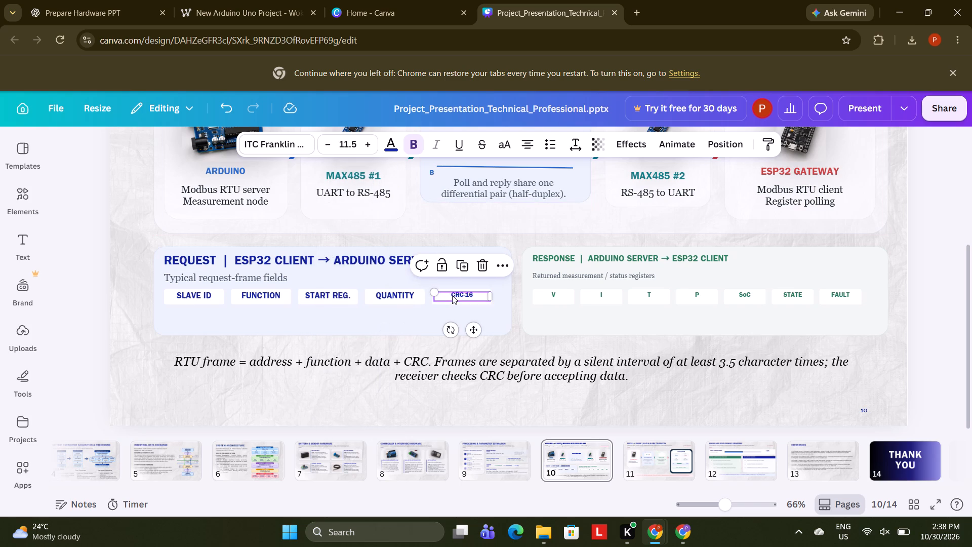
left_click(355, 141)
type("15")
key("Return")
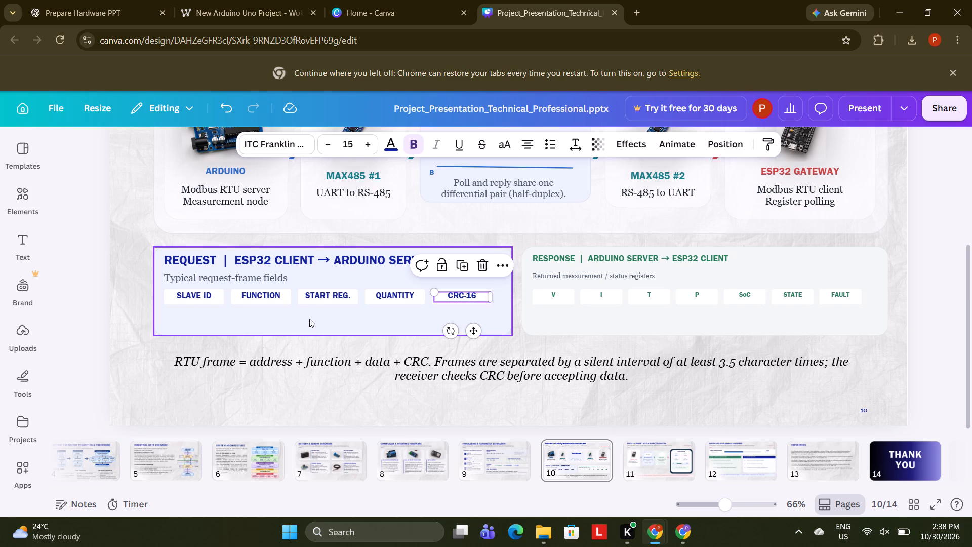
Set the transparency of the request and response card backgrounds to 50.
left_click(411, 325)
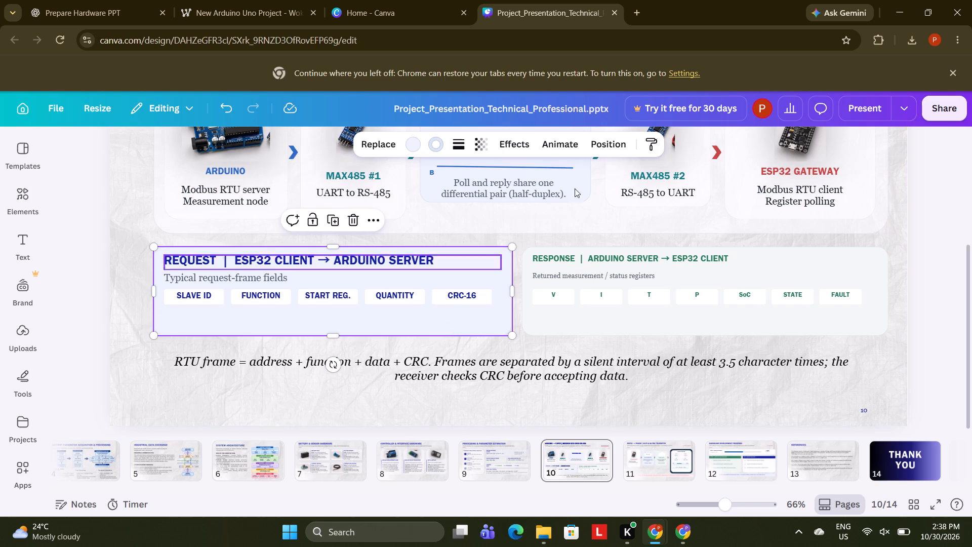
left_click(479, 145)
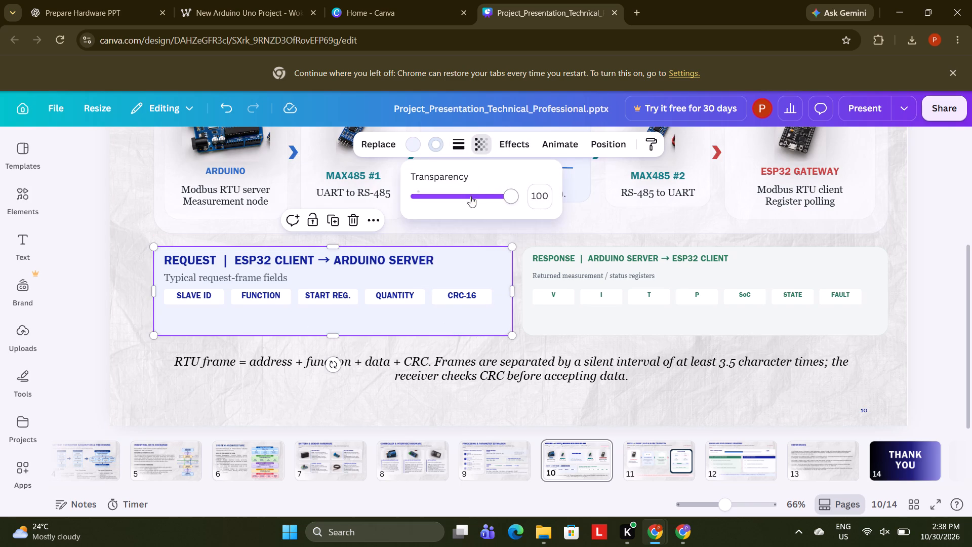
left_click(536, 193)
type("50")
key("Return")
left_click(623, 319)
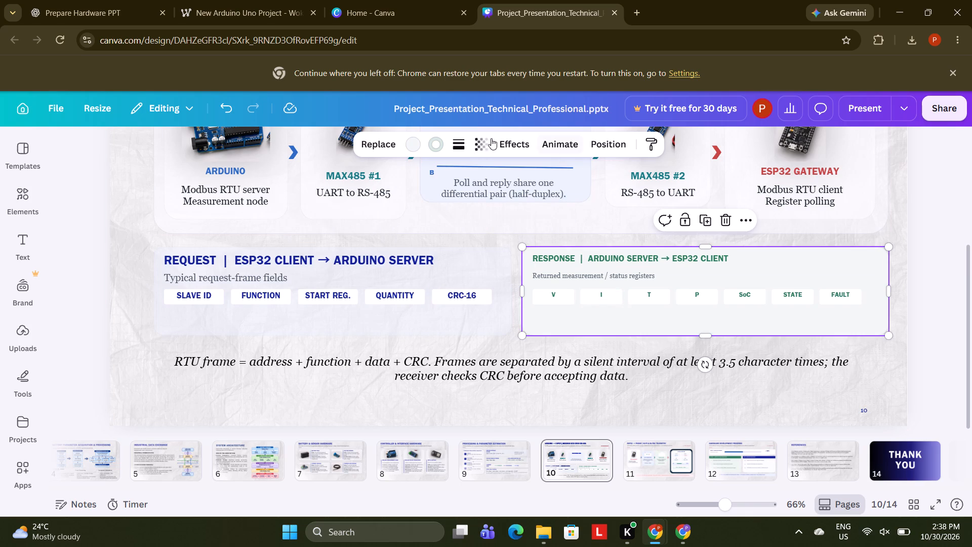
left_click(484, 147)
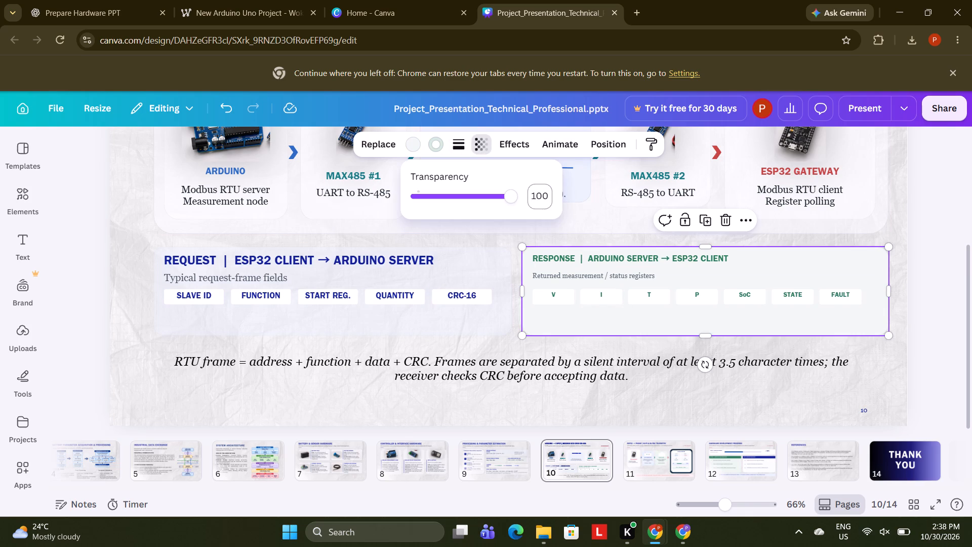
left_click(542, 193)
type("50")
left_click(542, 193)
key("Return")
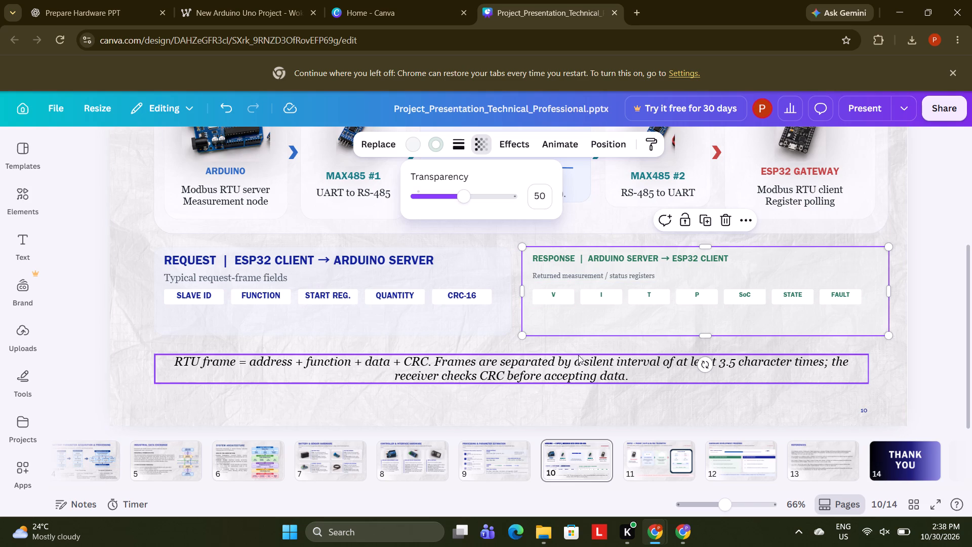
Set the V, I and T register labels in the response card to font size 15.
left_click(559, 297)
left_click(343, 138)
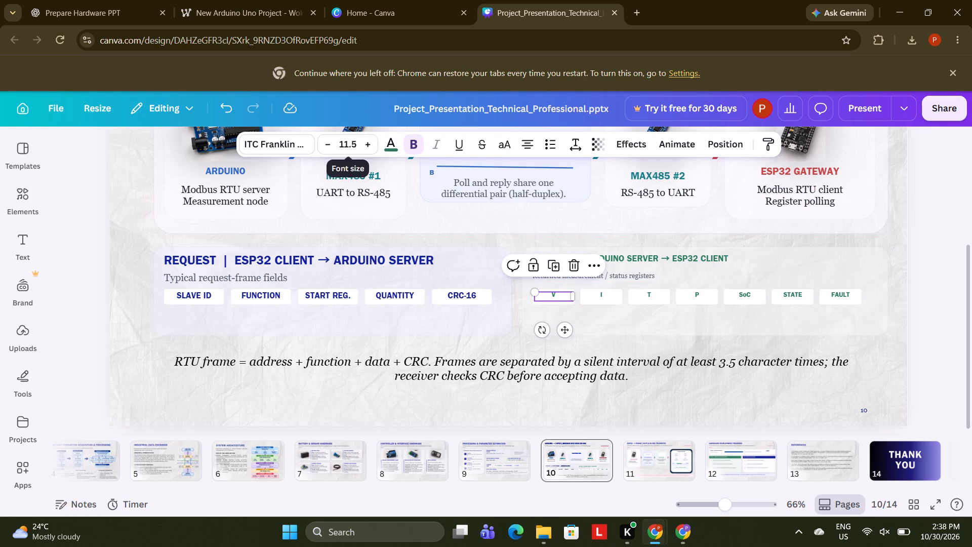
type("15")
key("Return")
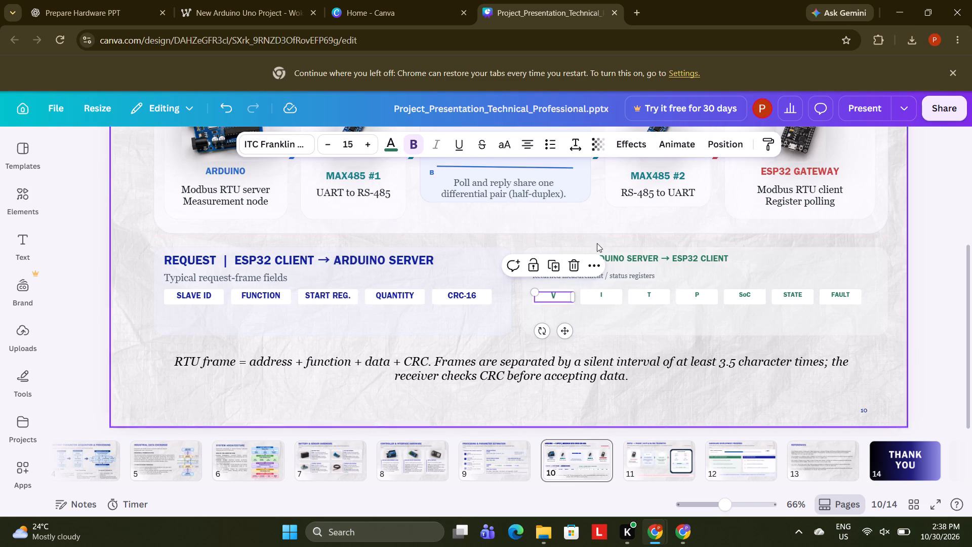
left_click(600, 297)
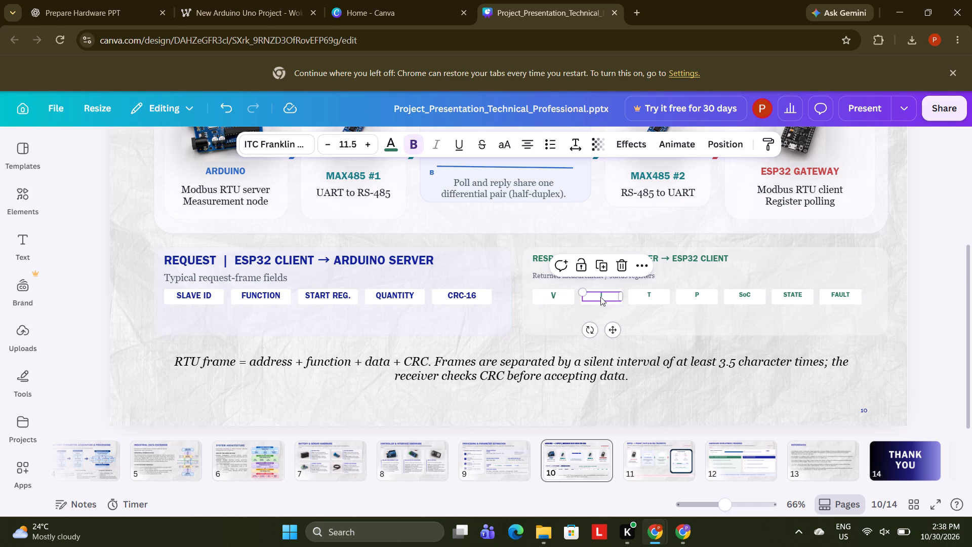
left_click(349, 142)
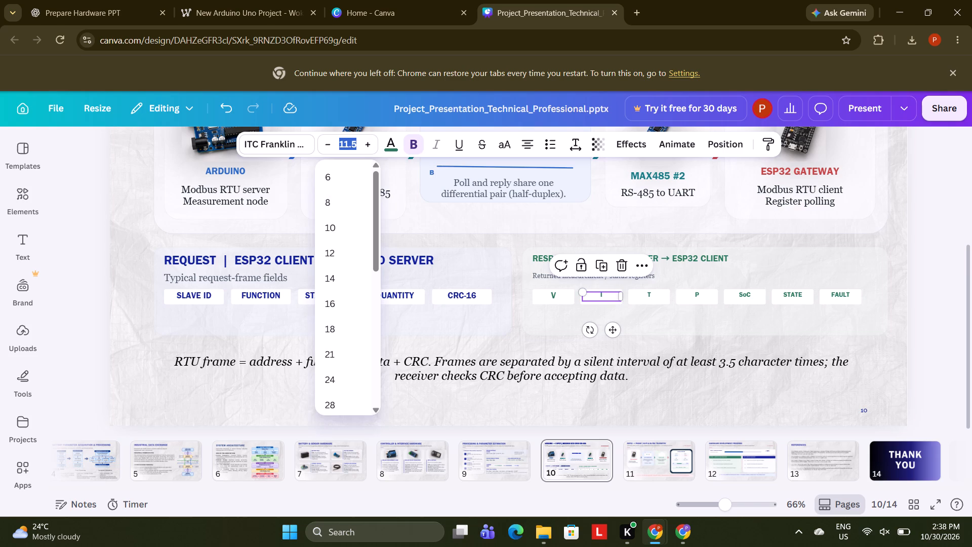
type("15")
key("Return")
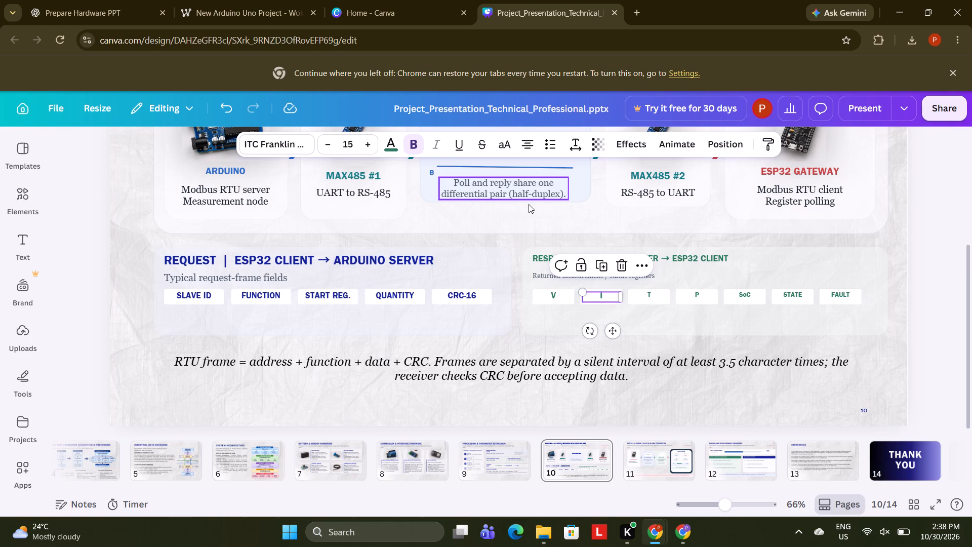
left_click(650, 301)
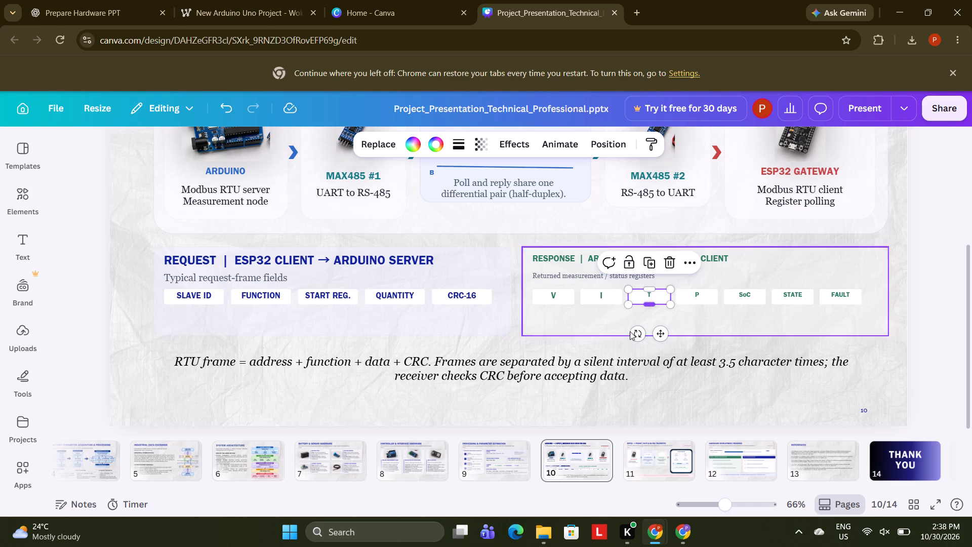
left_click(527, 344)
left_click(641, 295)
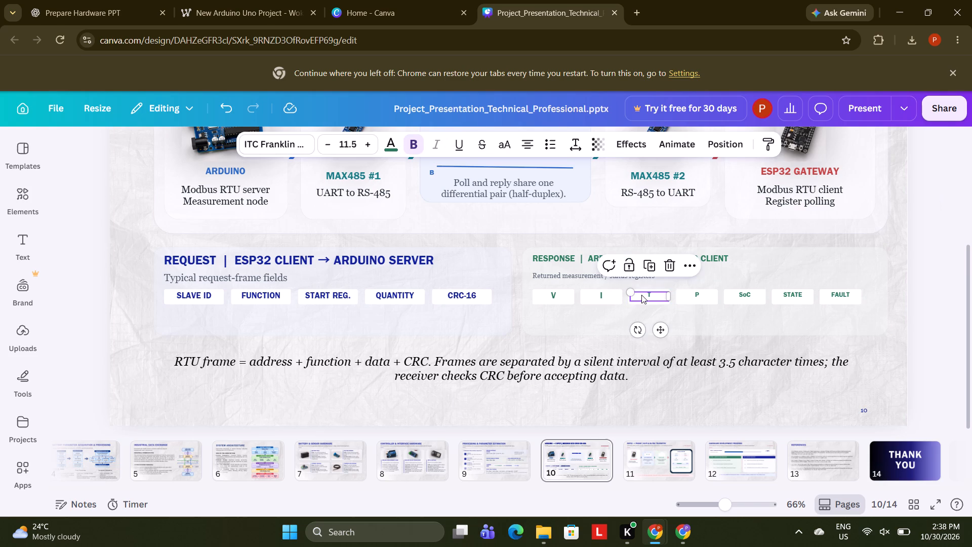
left_click(343, 147)
type("15")
key("Return")
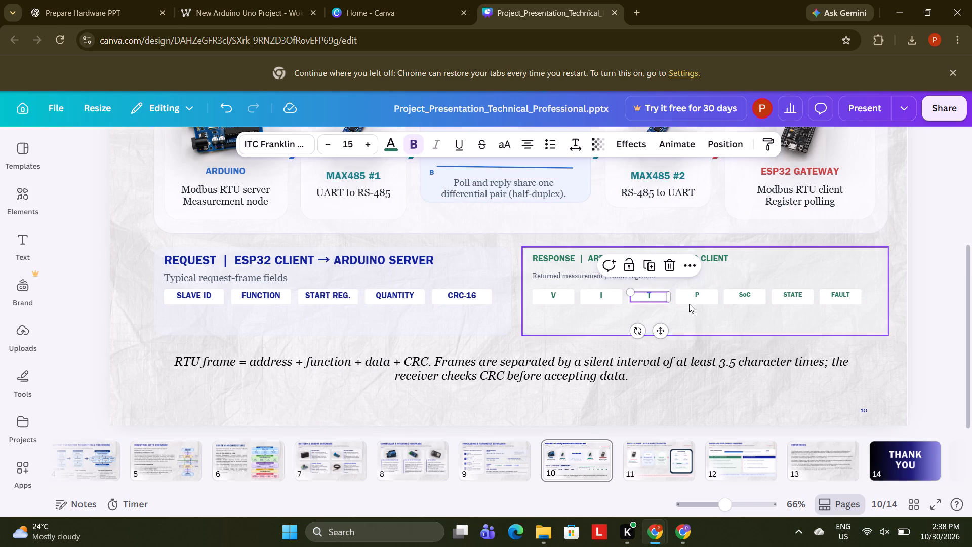
Set the P, SoC and STATE register labels in the response card to font size 15.
left_click(696, 293)
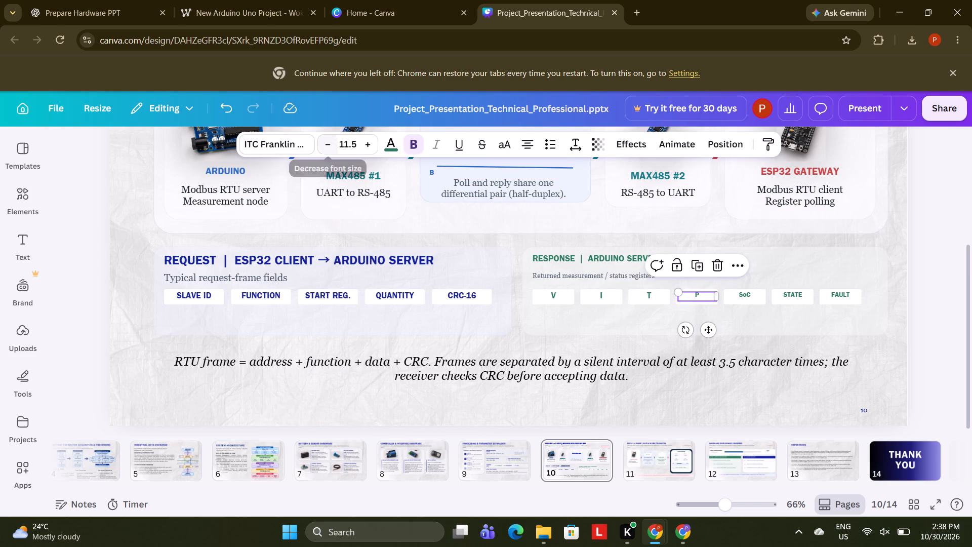
left_click(351, 141)
type("15")
key("Return")
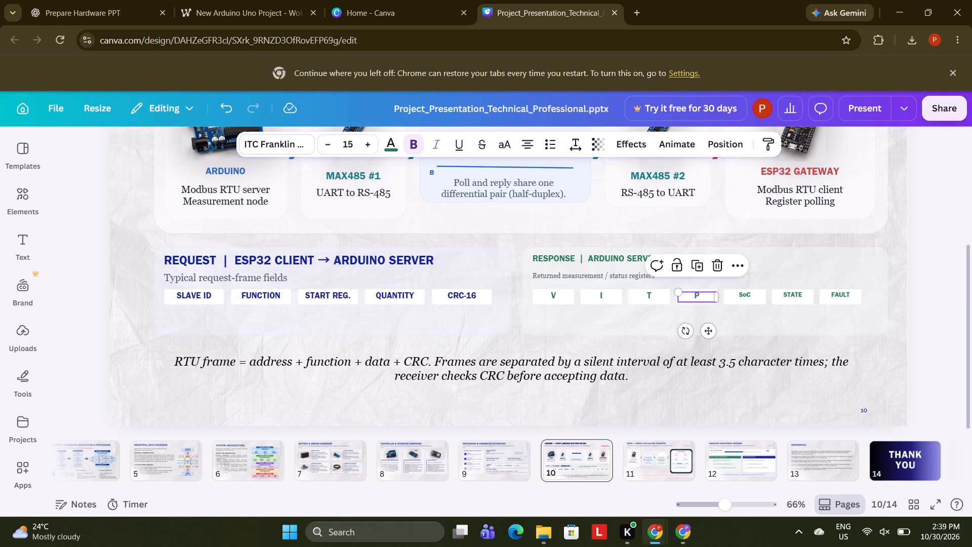
left_click(750, 300)
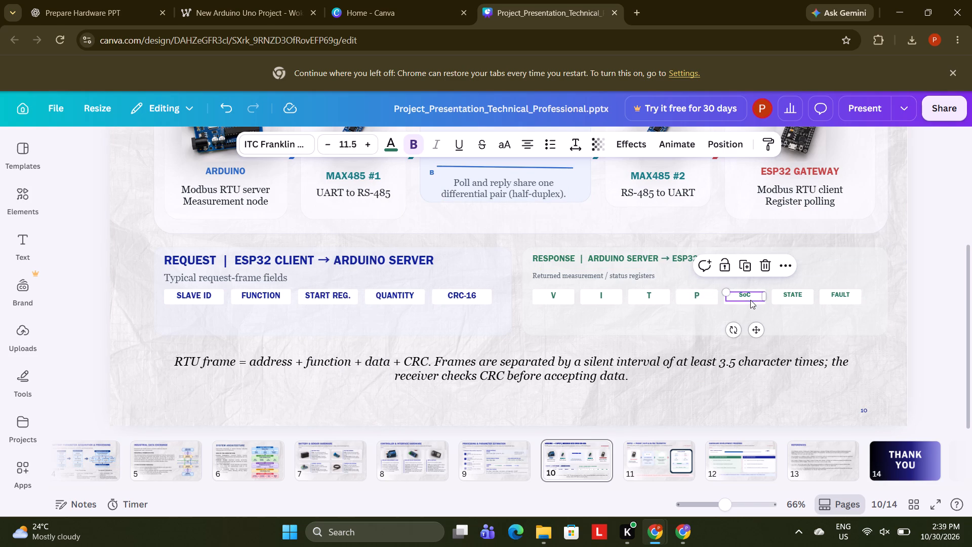
left_click(352, 141)
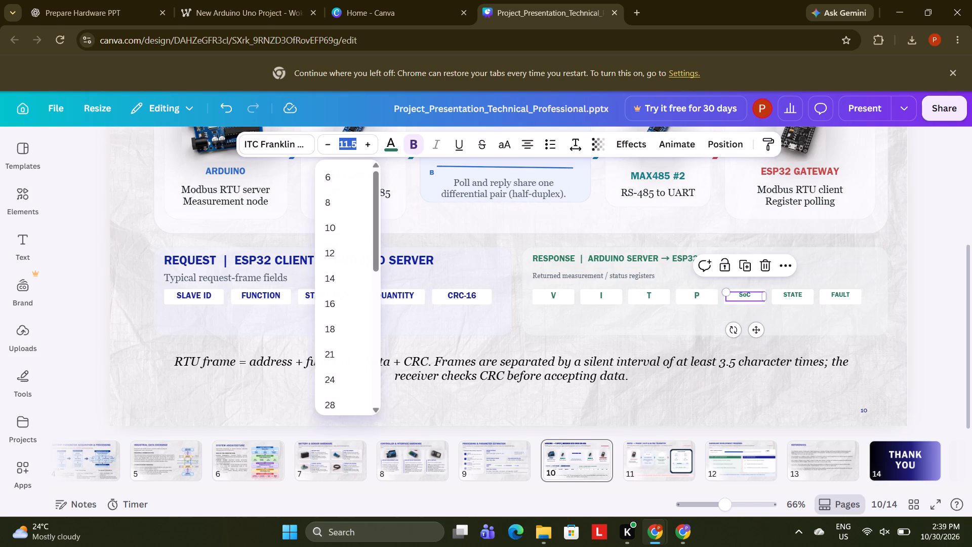
type("15")
key("Return")
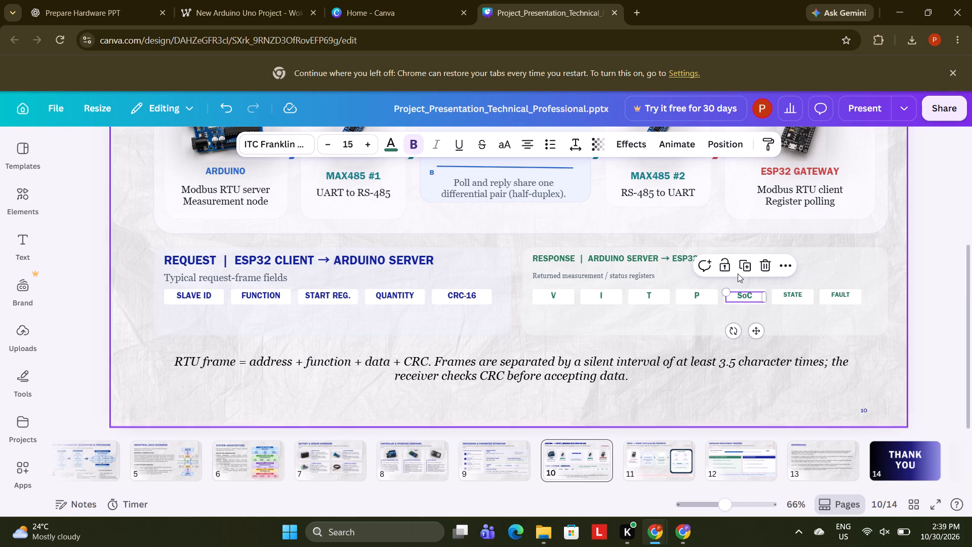
left_click(795, 295)
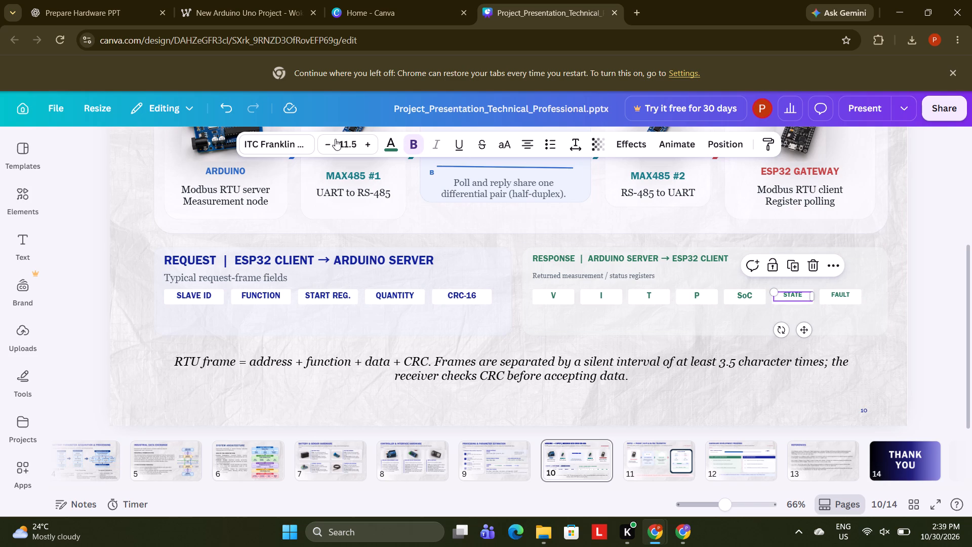
left_click(335, 139)
left_click(348, 141)
type("15")
key("Return")
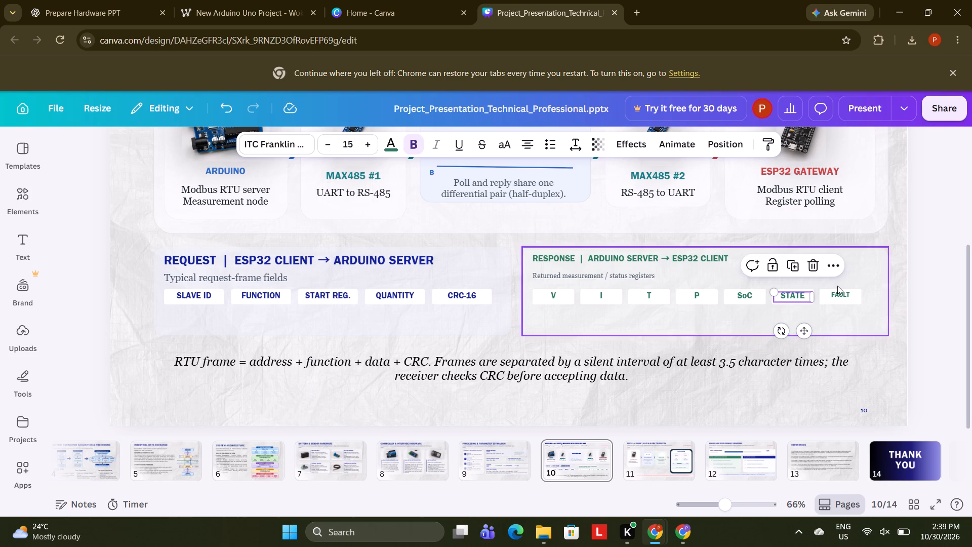
Set the FAULT register label in the response card to font size 15.
left_click(842, 297)
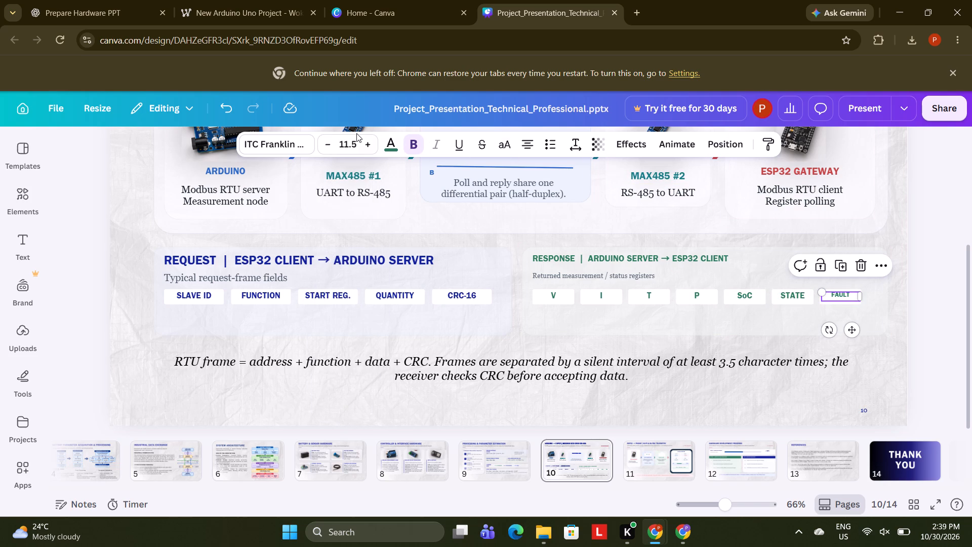
left_click(350, 140)
type("15")
key("Return")
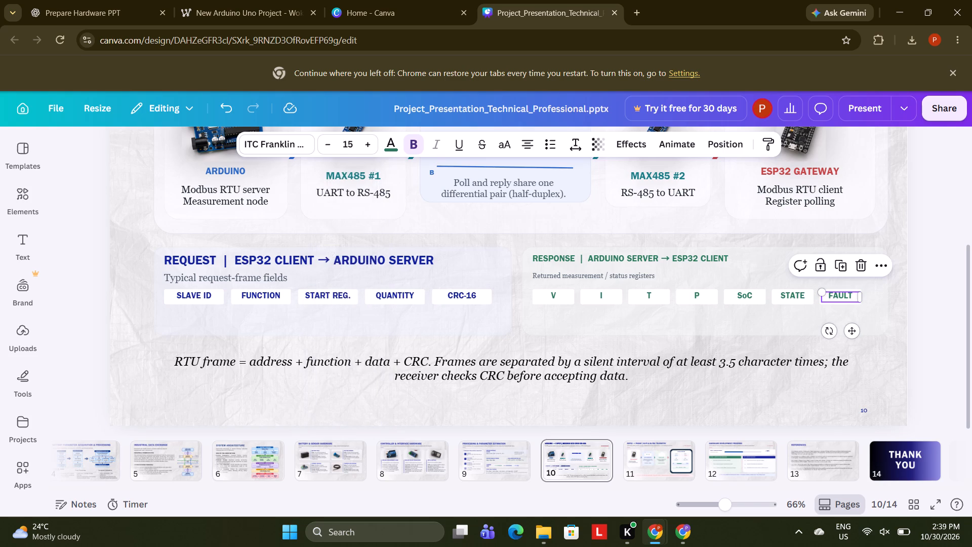
Set the response card's heading to font size 22 and its "Returned measurement / status registers" subtitle to 18.
left_click(583, 258)
left_click(395, 260)
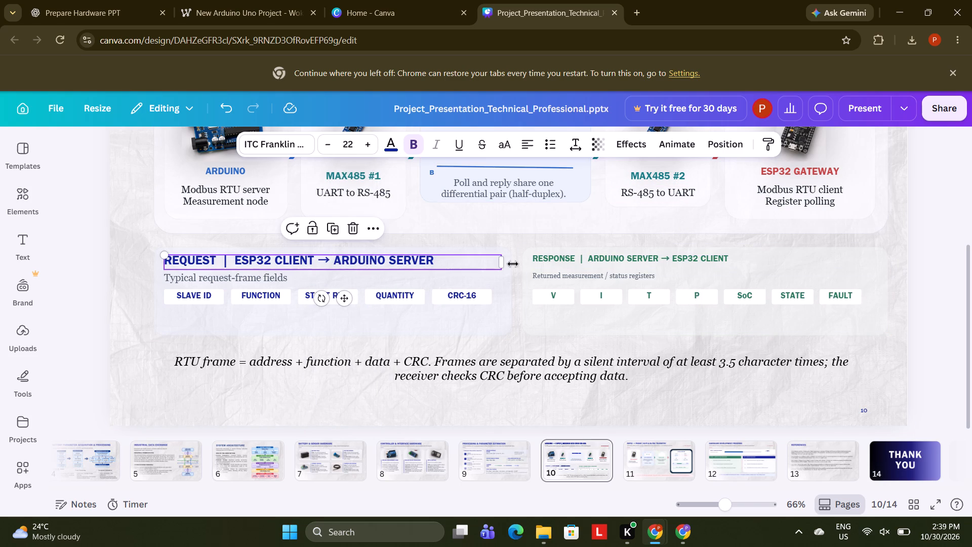
left_click(556, 258)
left_click(350, 138)
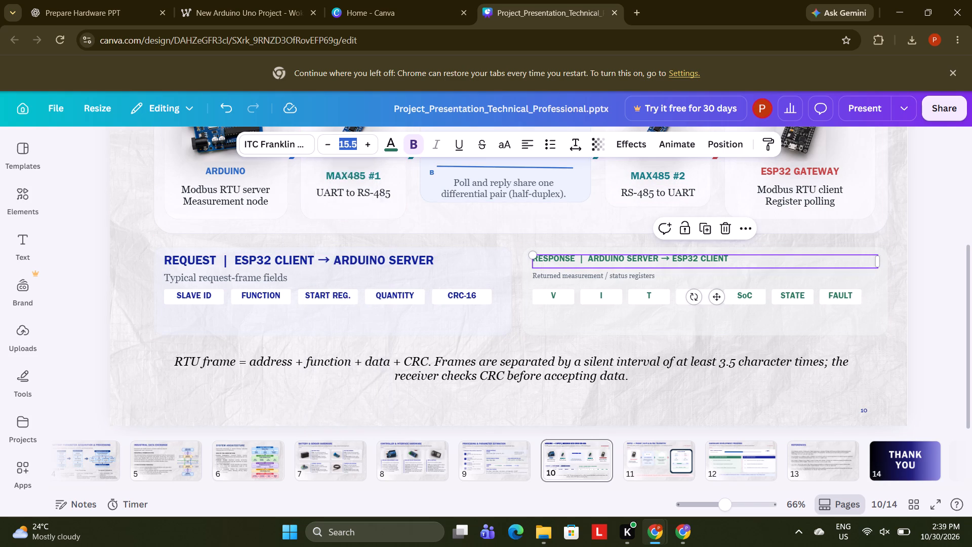
type("22")
key("Return")
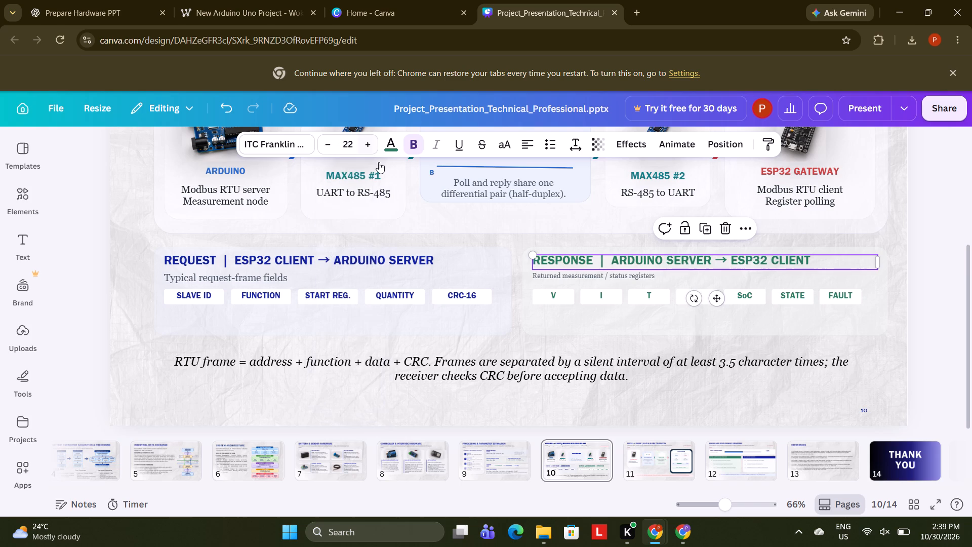
left_click(560, 279)
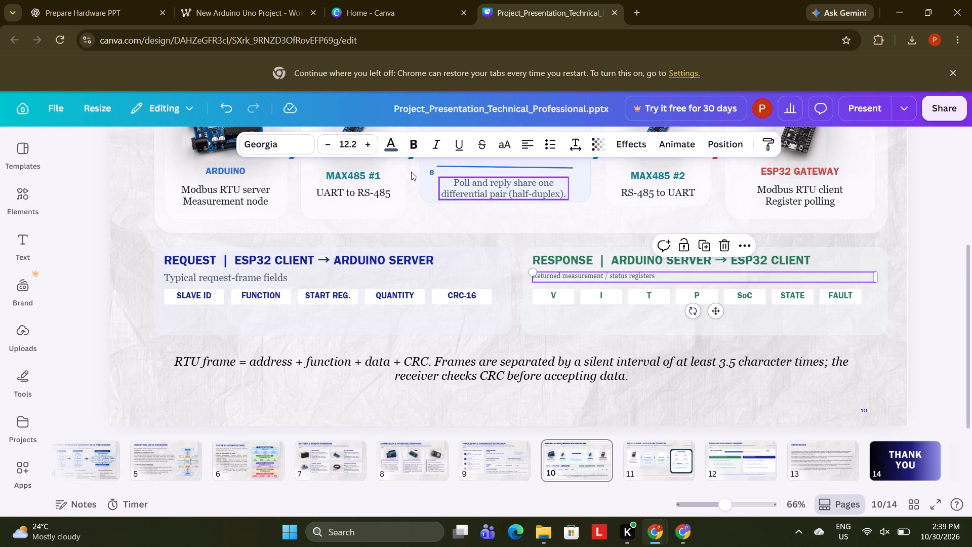
left_click(349, 144)
type("18")
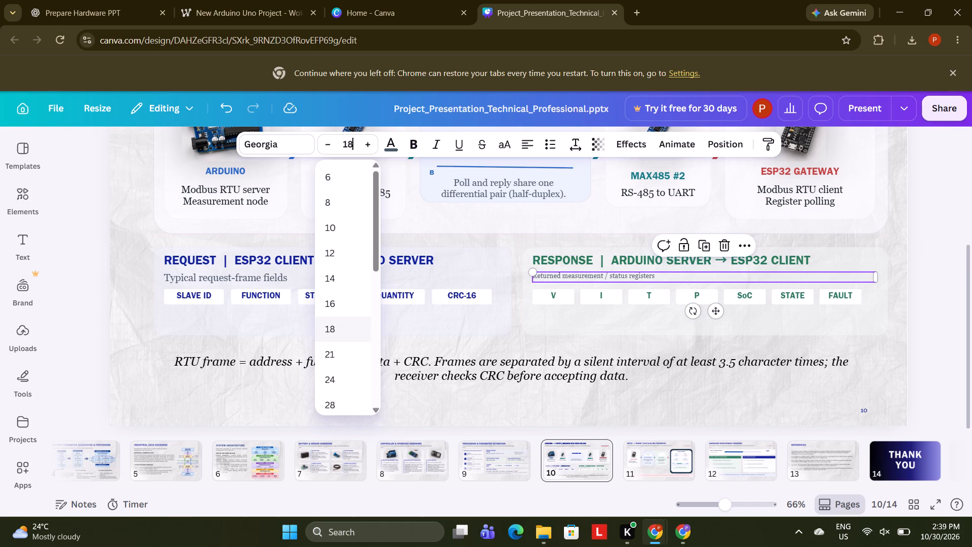
key("Return")
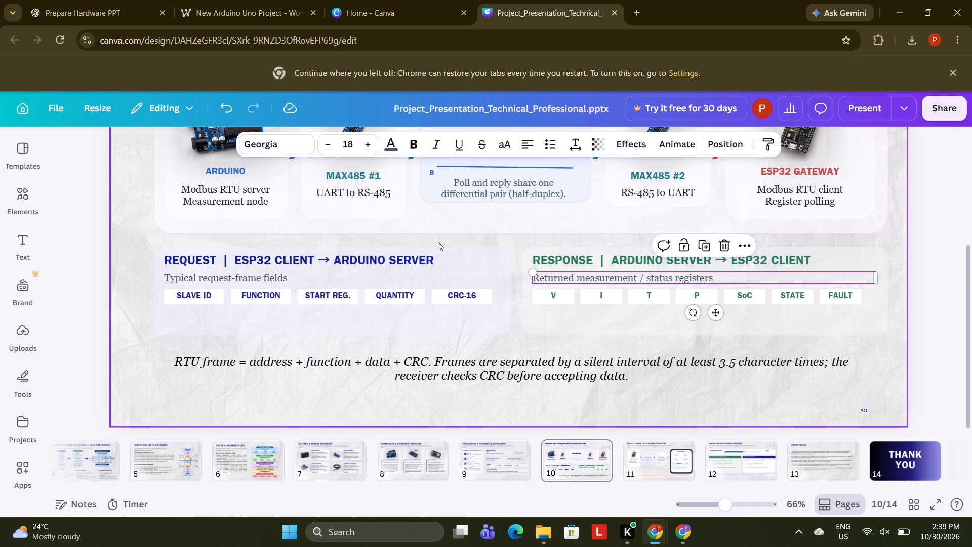
Recolour the MAX485 #1 label blue #12229d and the MAX485 #2 label dark blue #04287a.
left_click_drag(971, 278, 971, 207)
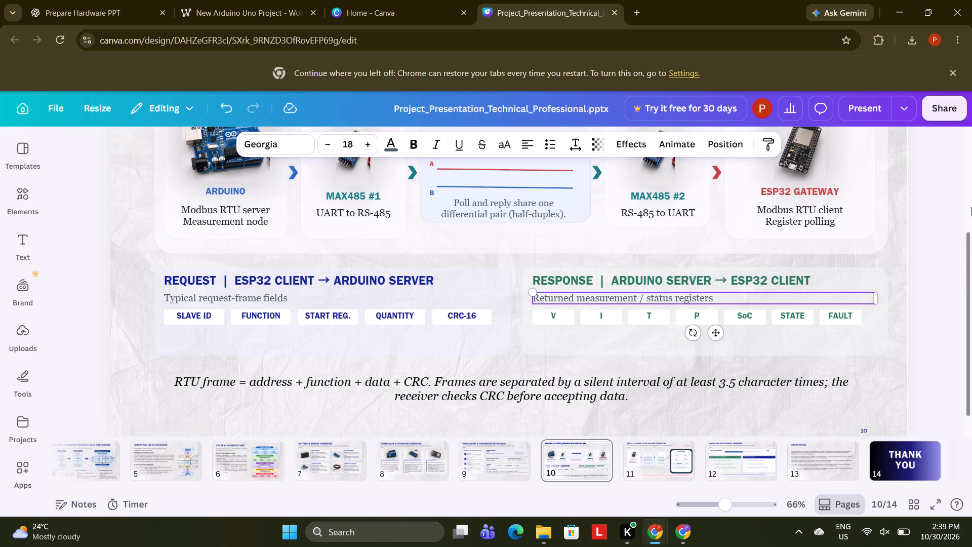
left_click_drag(971, 207, 970, 170)
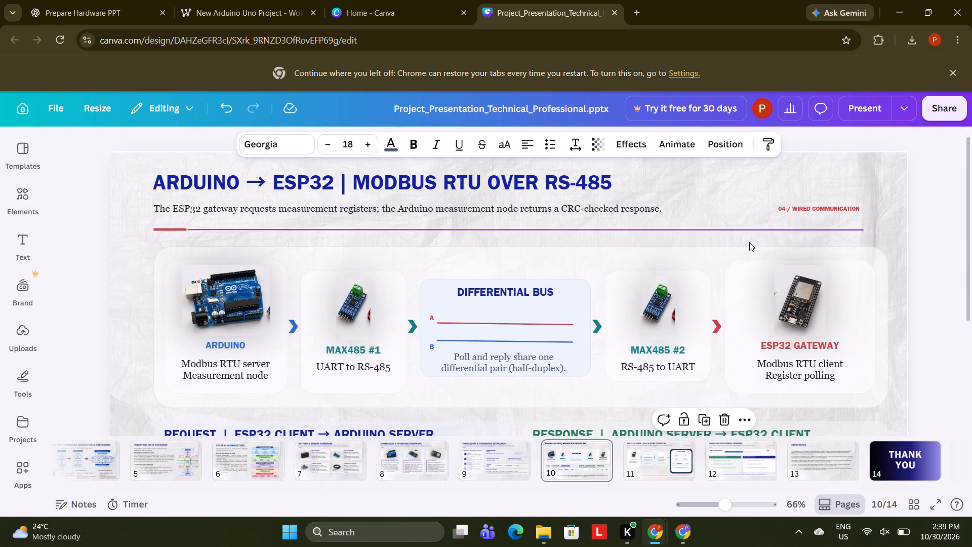
left_click(364, 348)
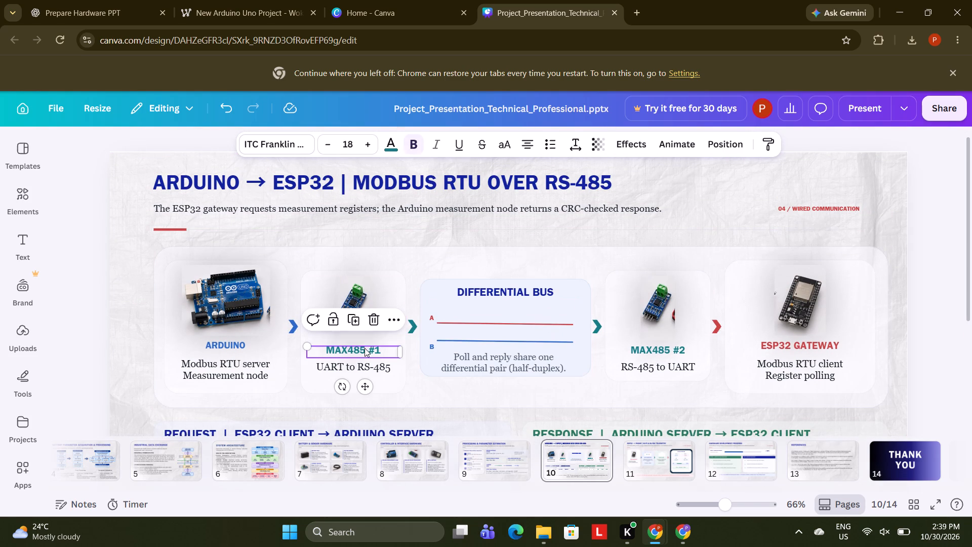
left_click(396, 144)
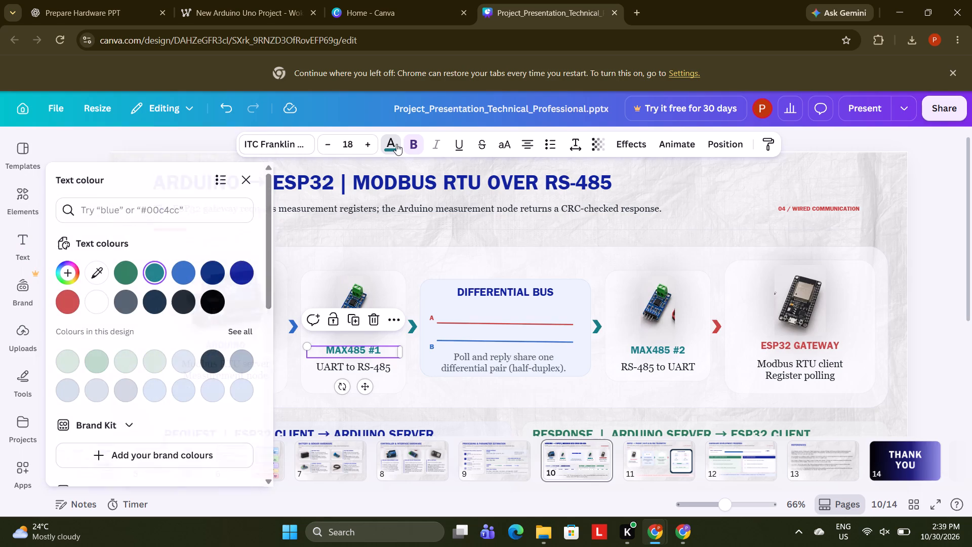
left_click(235, 273)
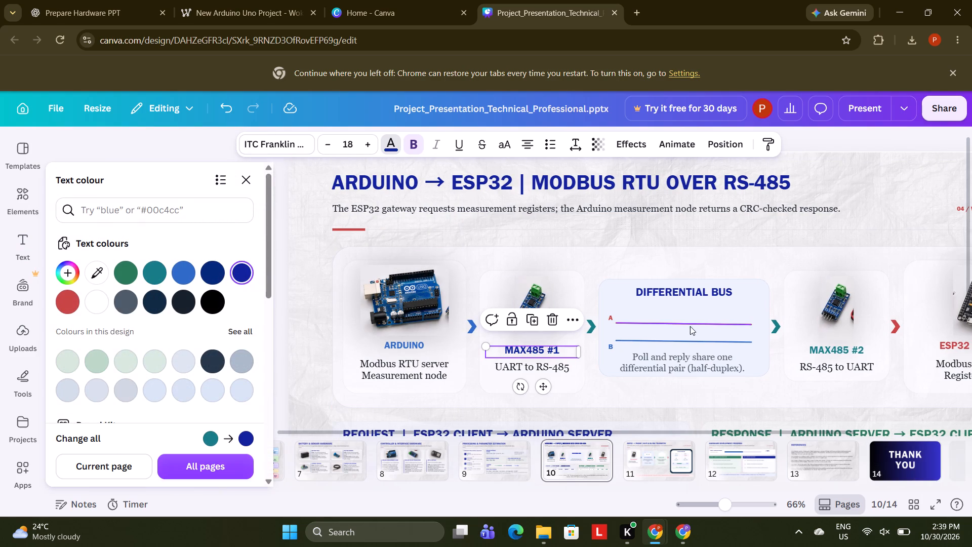
left_click(819, 345)
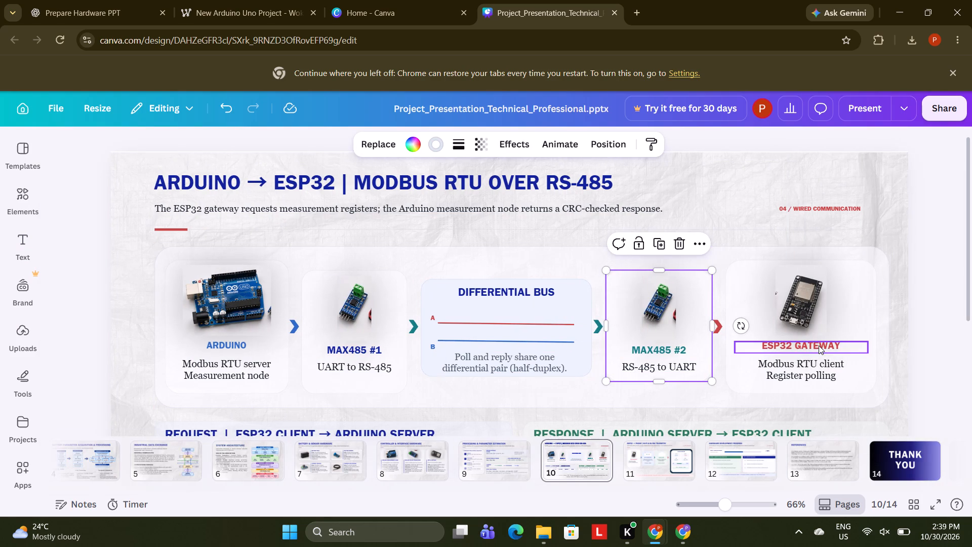
left_click(647, 353)
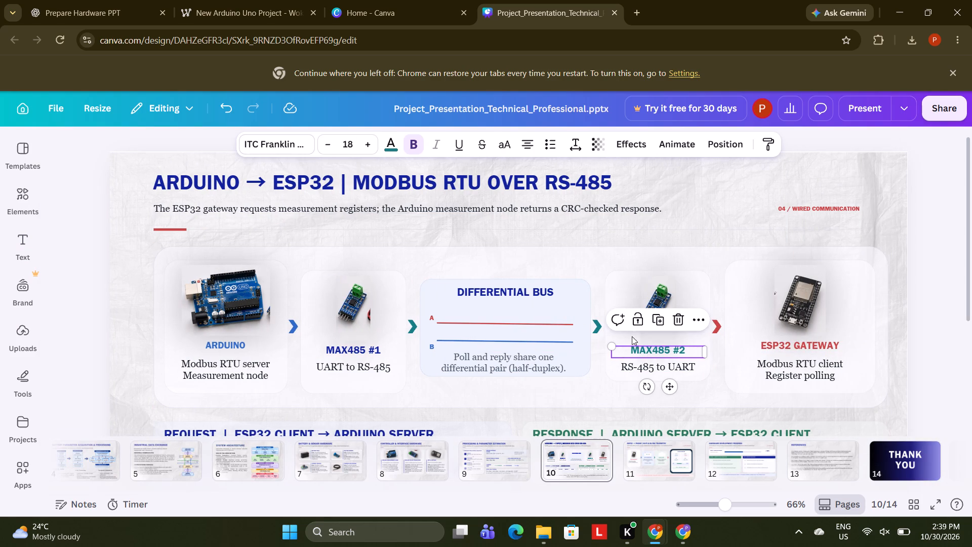
left_click(394, 141)
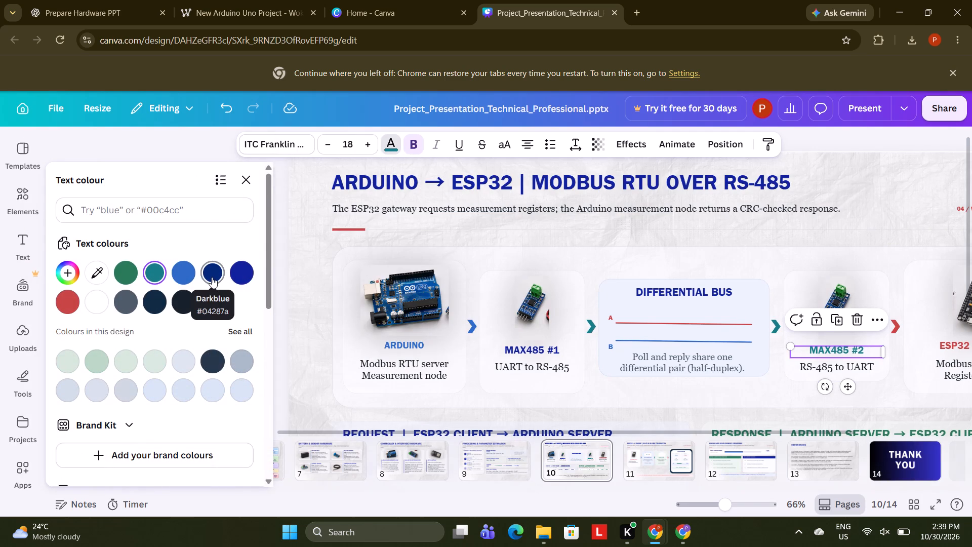
left_click(212, 277)
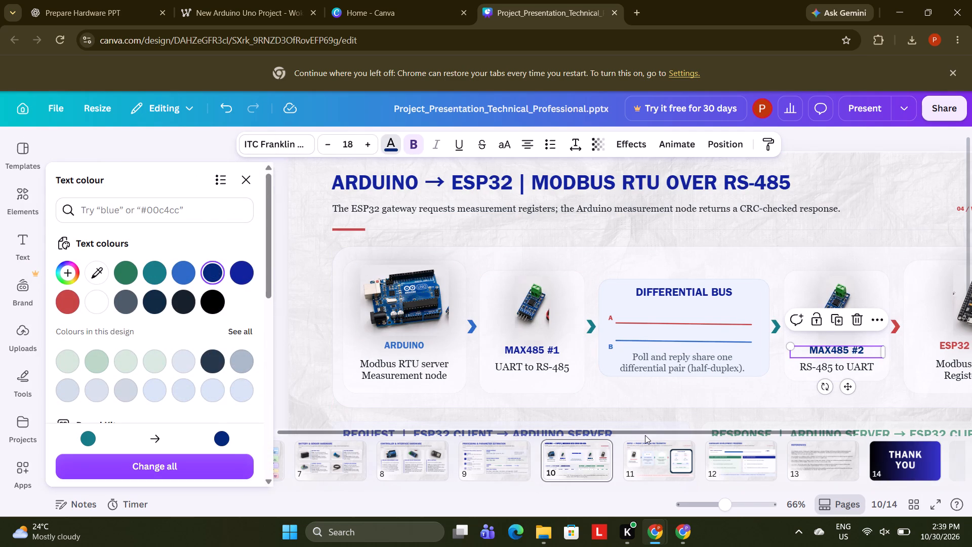
Recolour the ARDUINO and ESP32 GATEWAY labels under the board images blue #12229d.
left_click_drag(647, 435, 785, 439)
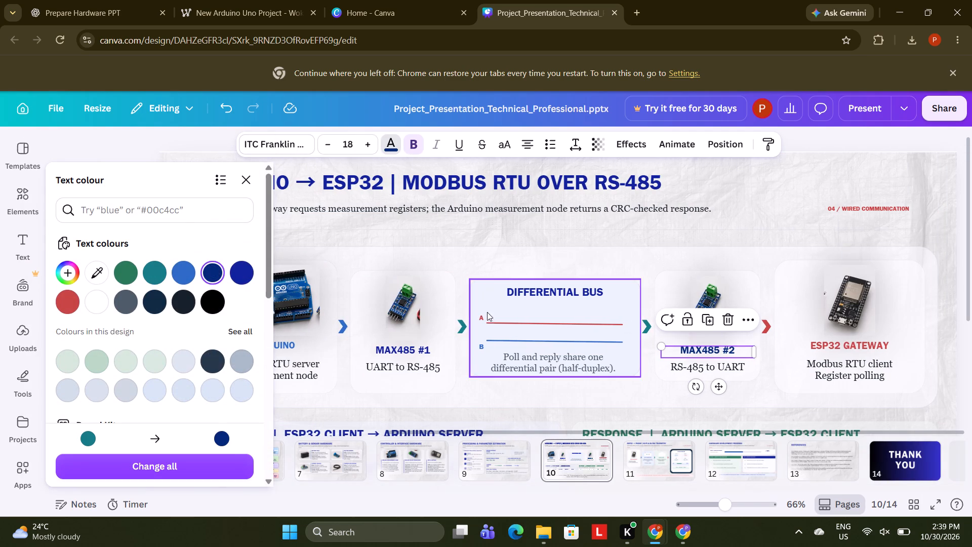
left_click(293, 343)
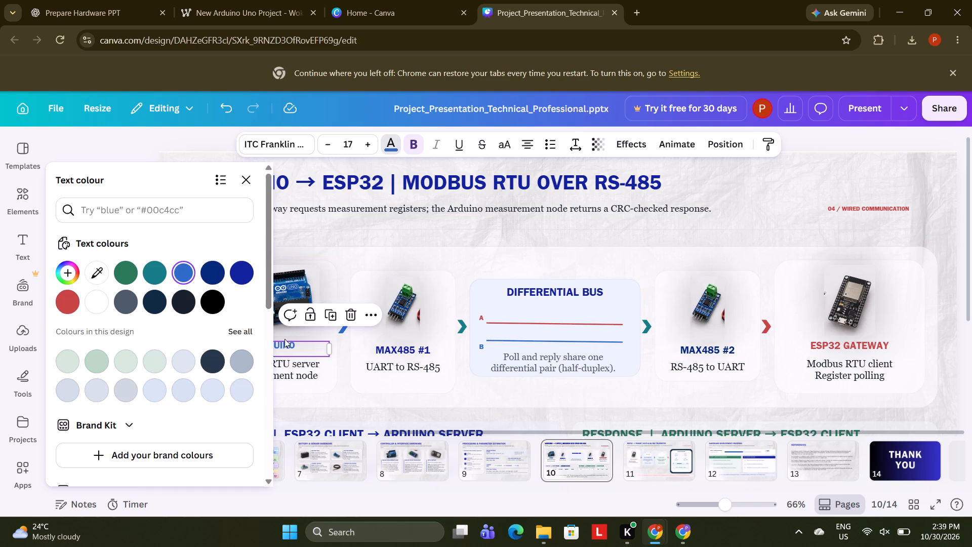
left_click(239, 271)
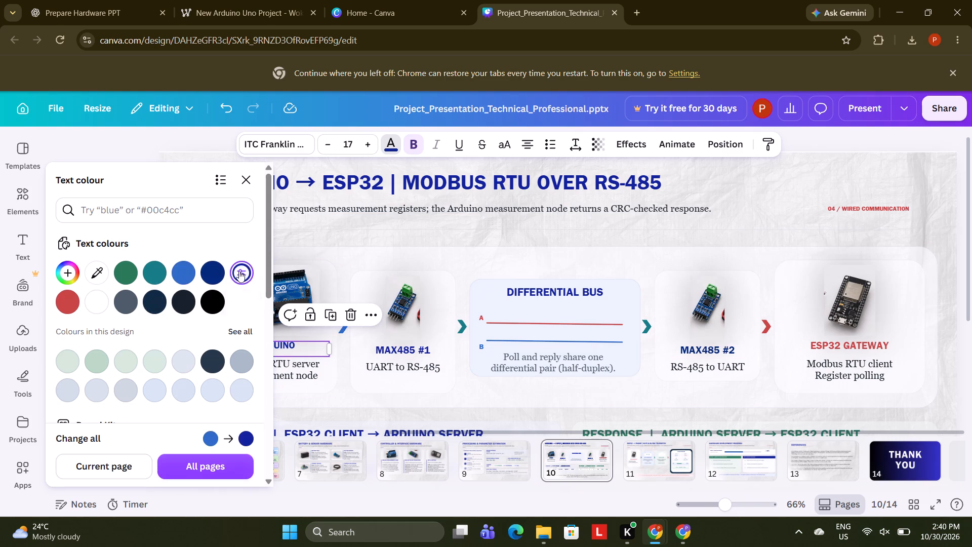
left_click(830, 351)
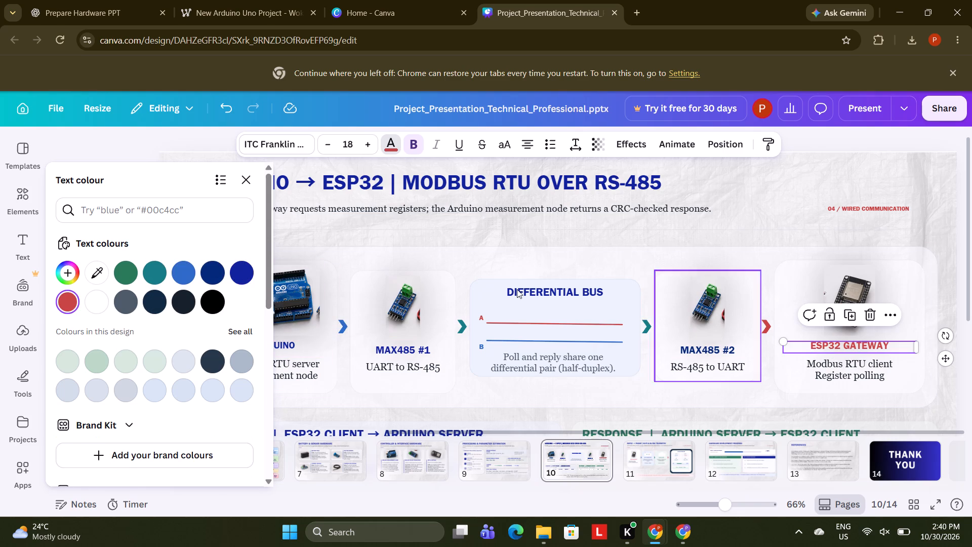
left_click(242, 267)
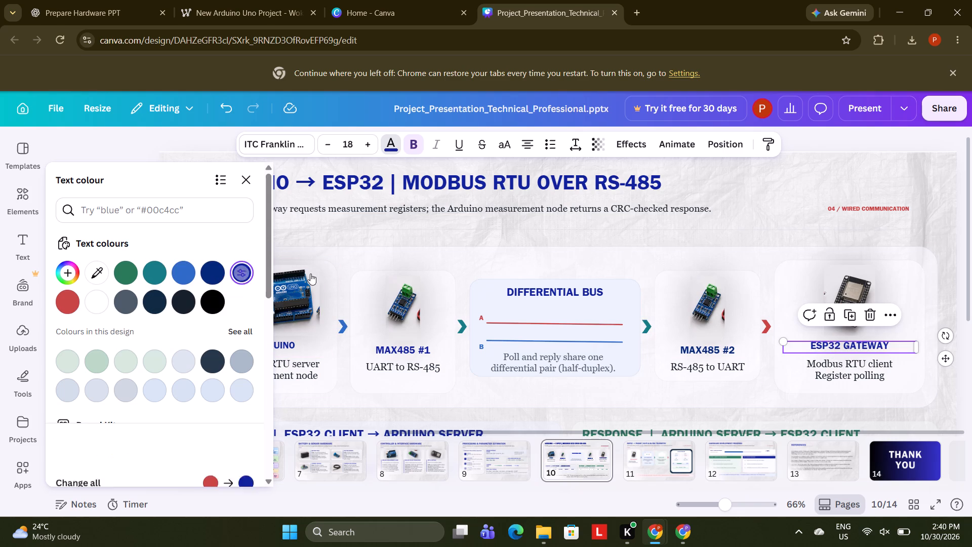
Delete the red "04 / WIRED COMMUNICATION" section tag from slide 10's header.
left_click_drag(969, 197, 971, 194)
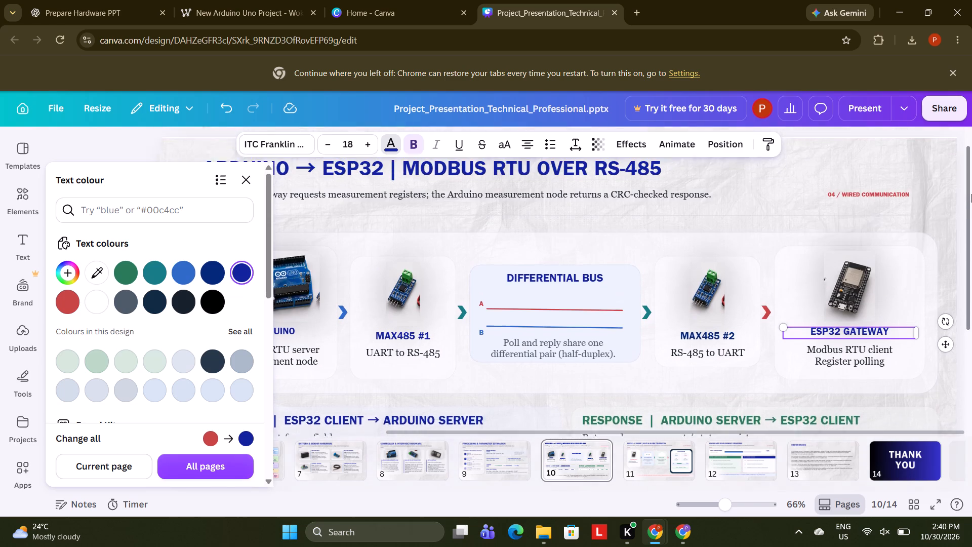
left_click_drag(971, 194, 971, 192)
left_click(859, 217)
key("BackSpace")
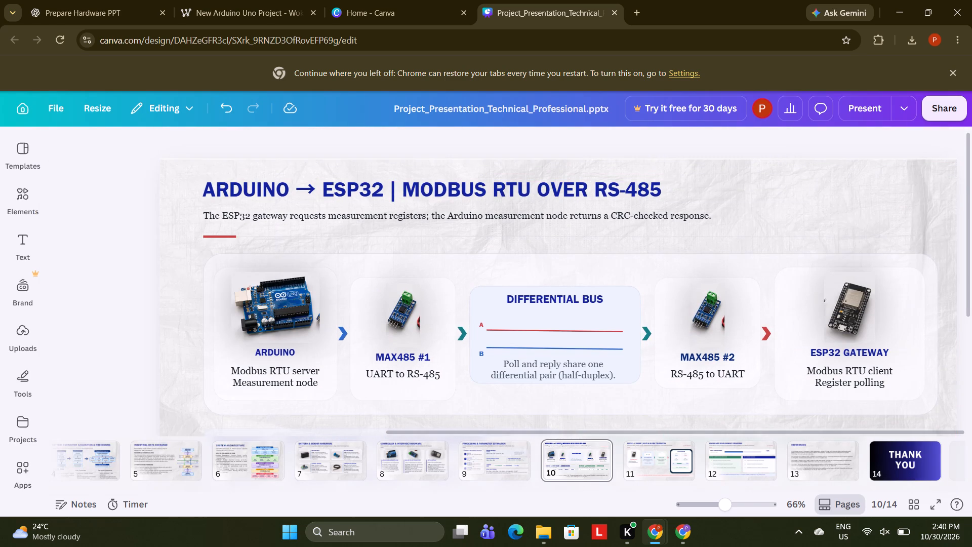
Recolour the response card's heading and its "Returned measurement / status registers" subtitle blue #12229d.
left_click_drag(970, 211, 968, 301)
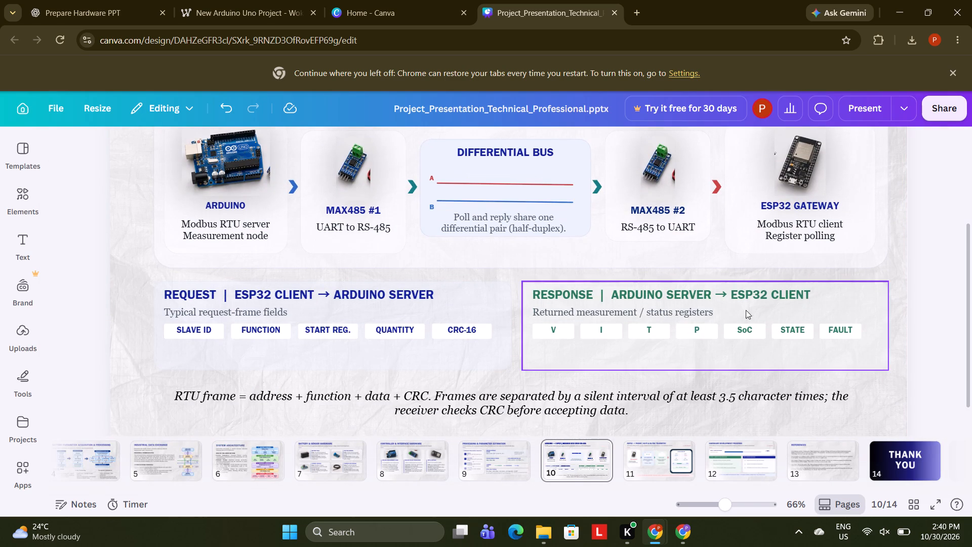
left_click(736, 297)
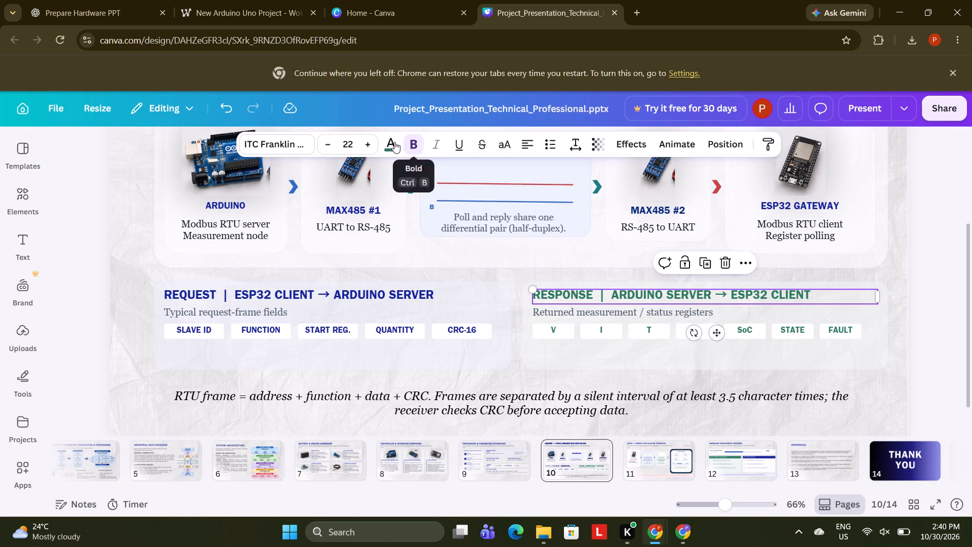
left_click(387, 145)
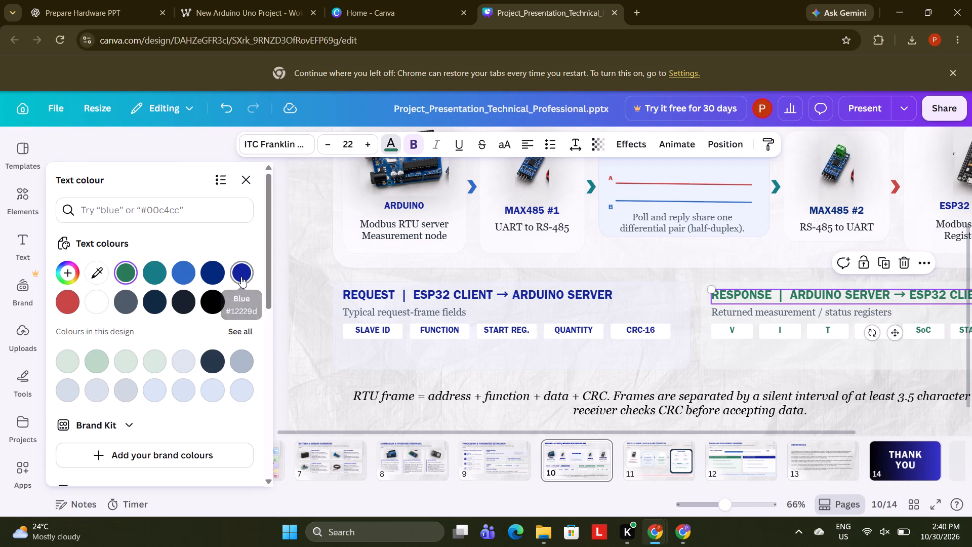
left_click(241, 277)
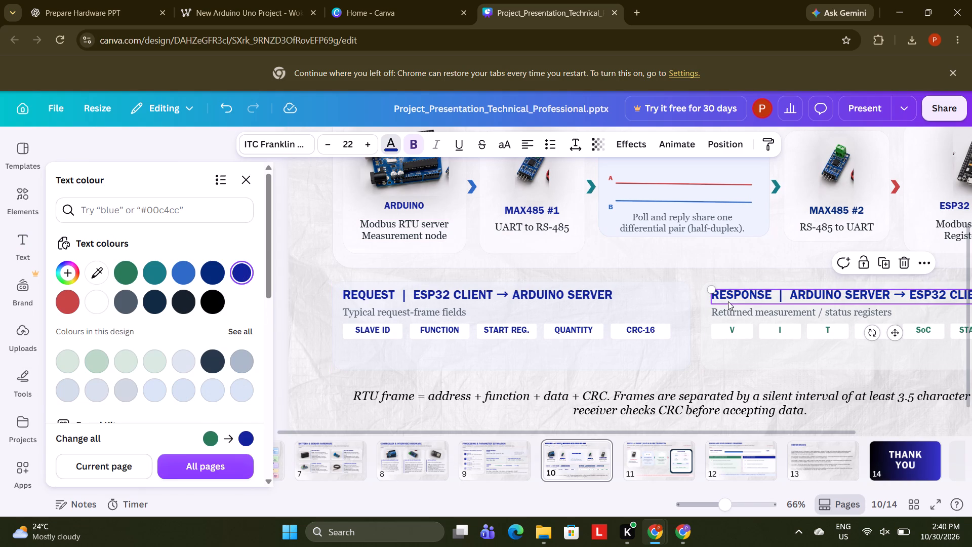
left_click(723, 311)
left_click(244, 269)
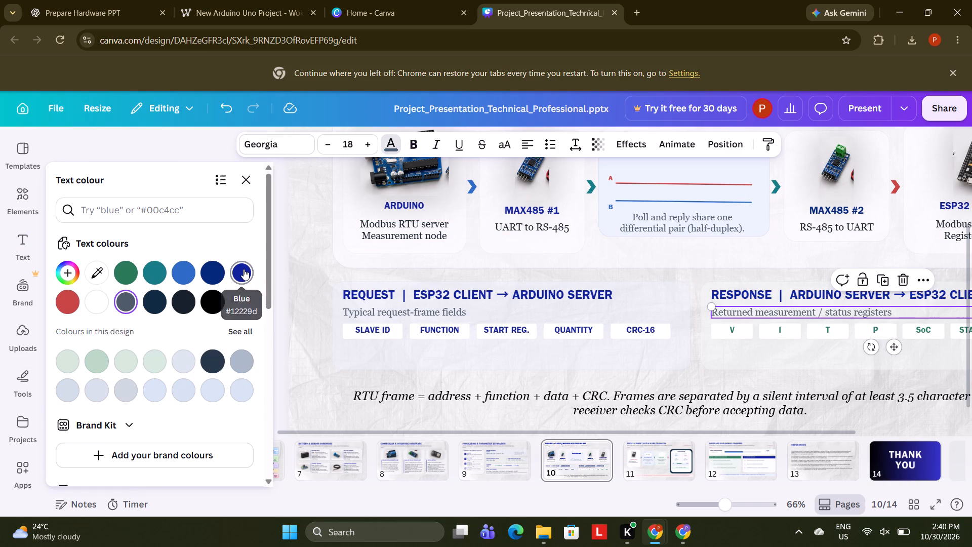
Recolour the V and I register labels in the response card blue #12229d.
left_click(726, 326)
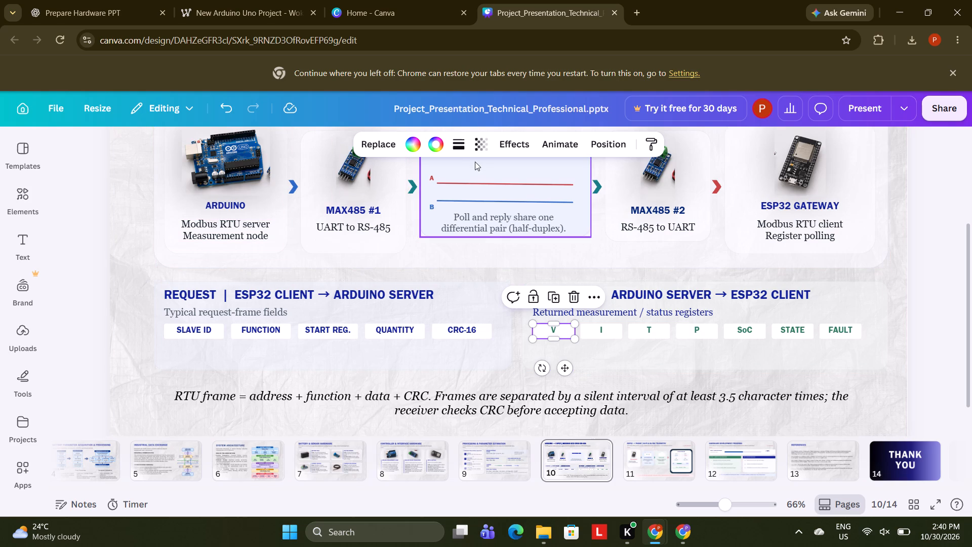
left_click(589, 325)
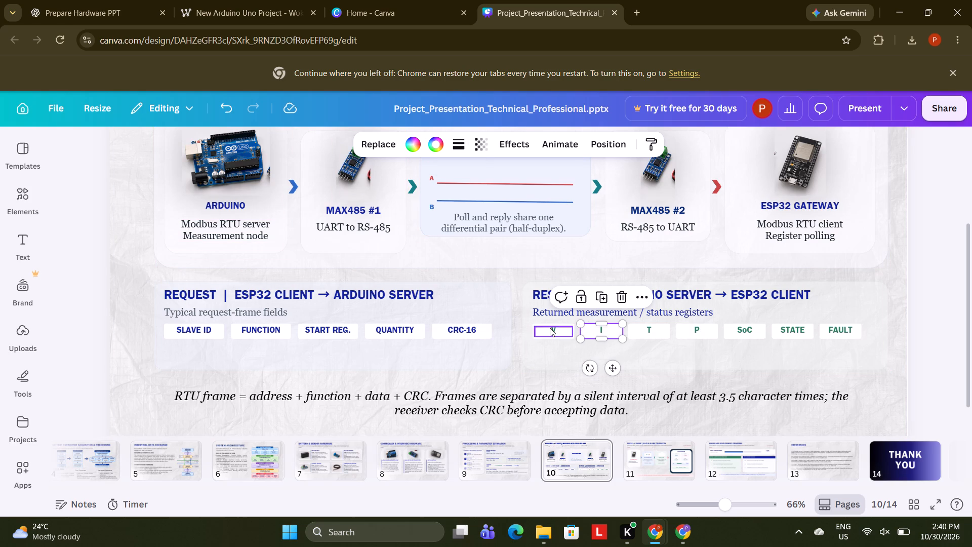
left_click(549, 328)
left_click(396, 138)
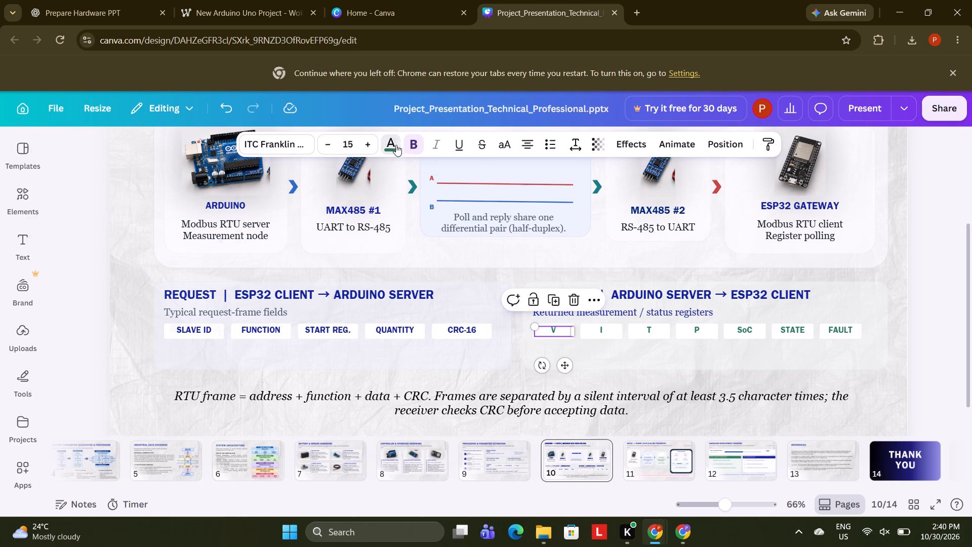
left_click(233, 269)
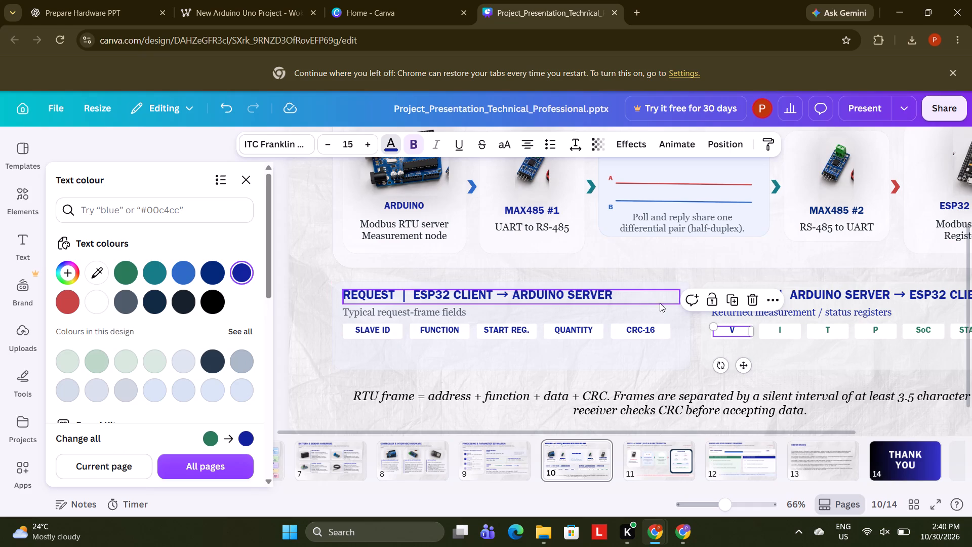
left_click(777, 331)
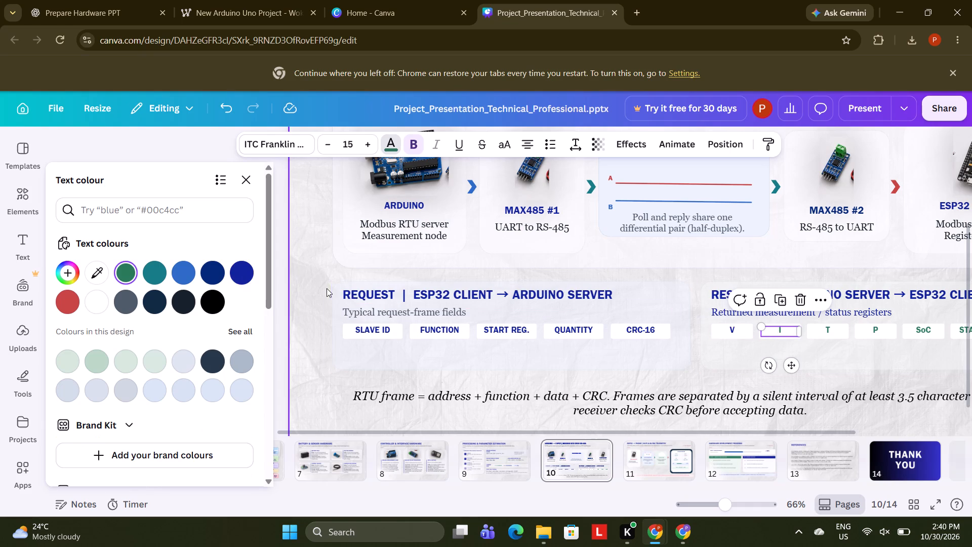
left_click(235, 271)
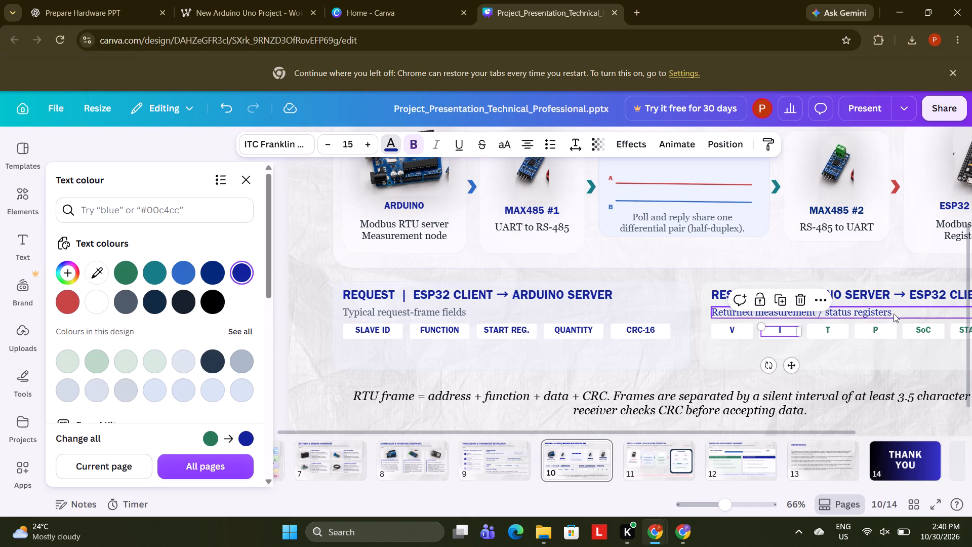
Recolour the T, P, SoC, STATE and FAULT register labels in slide 10's response card blue #12229d.
left_click(833, 330)
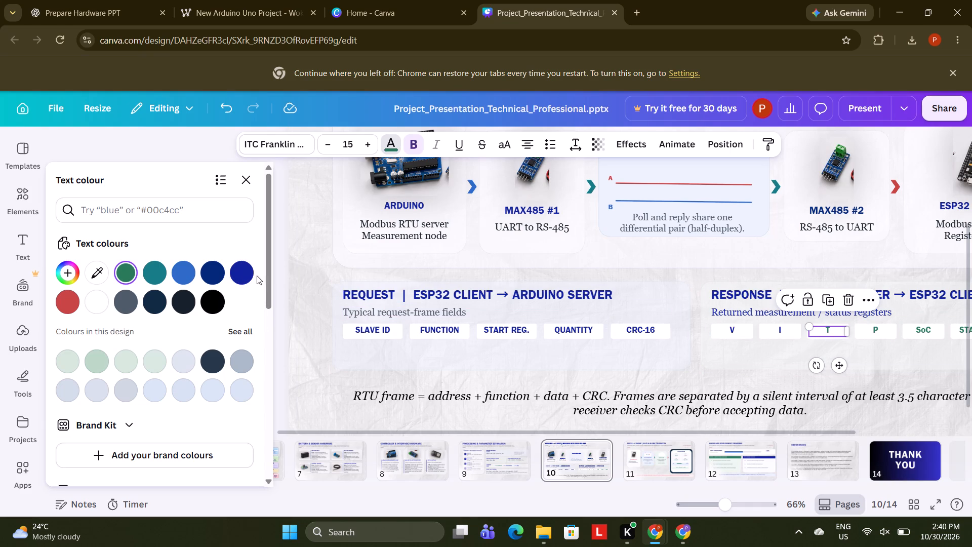
left_click(239, 272)
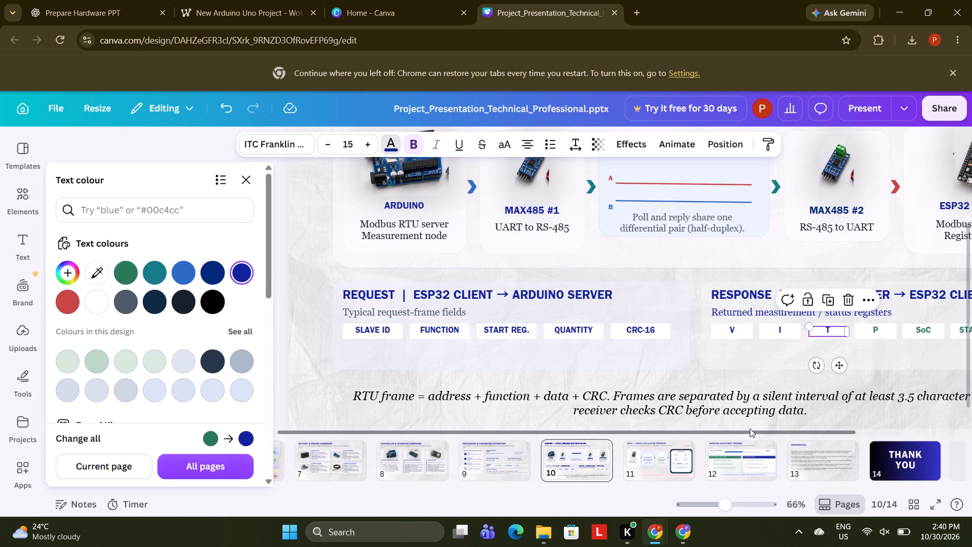
left_click_drag(751, 430, 839, 425)
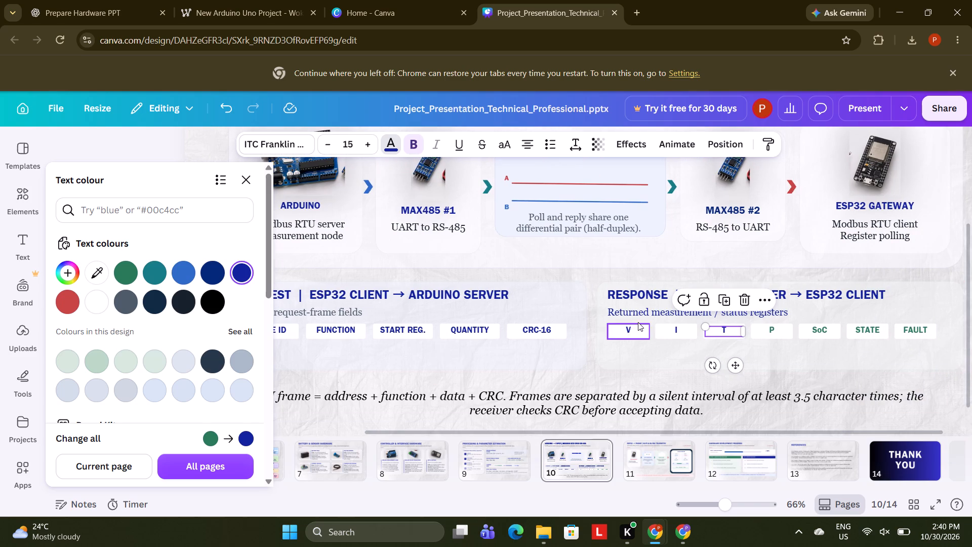
left_click(629, 329)
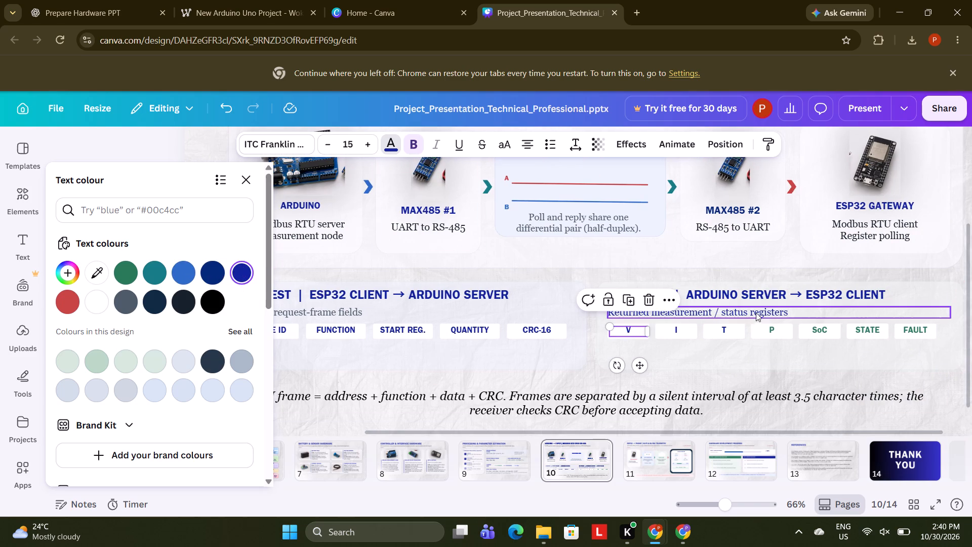
left_click(767, 327)
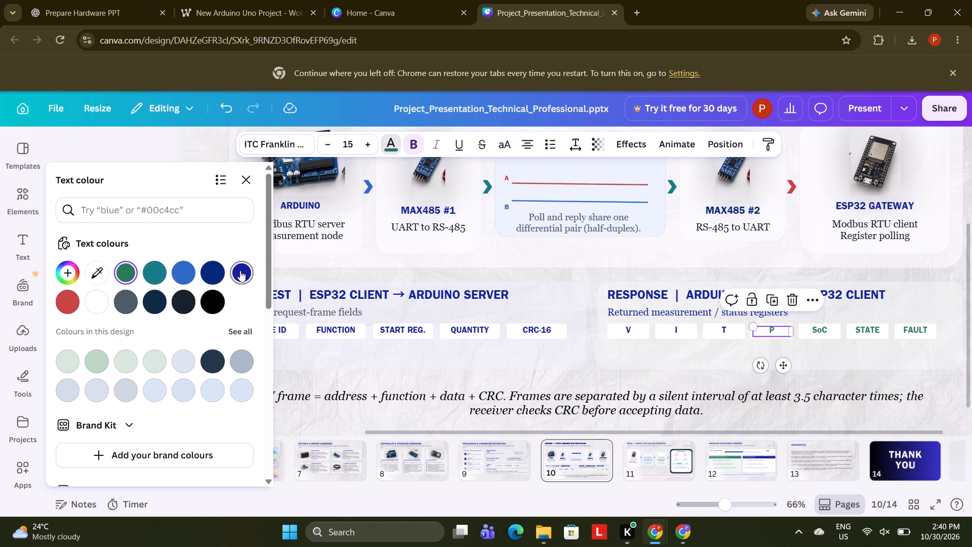
left_click(240, 270)
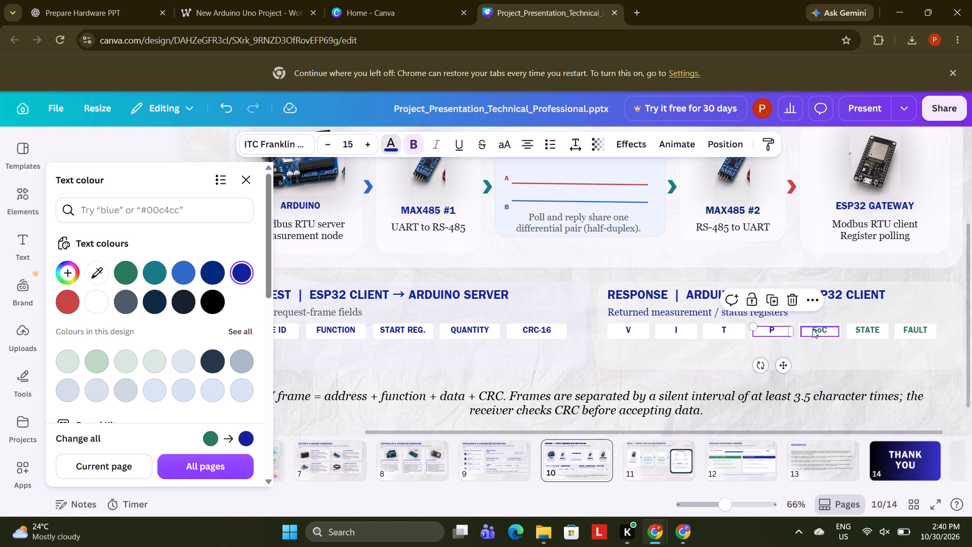
left_click(813, 330)
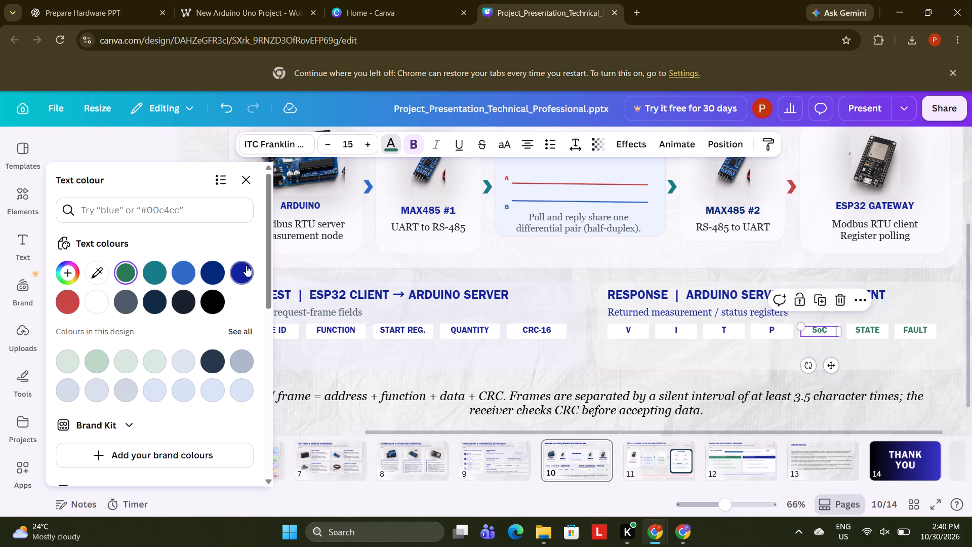
left_click(246, 266)
left_click(859, 327)
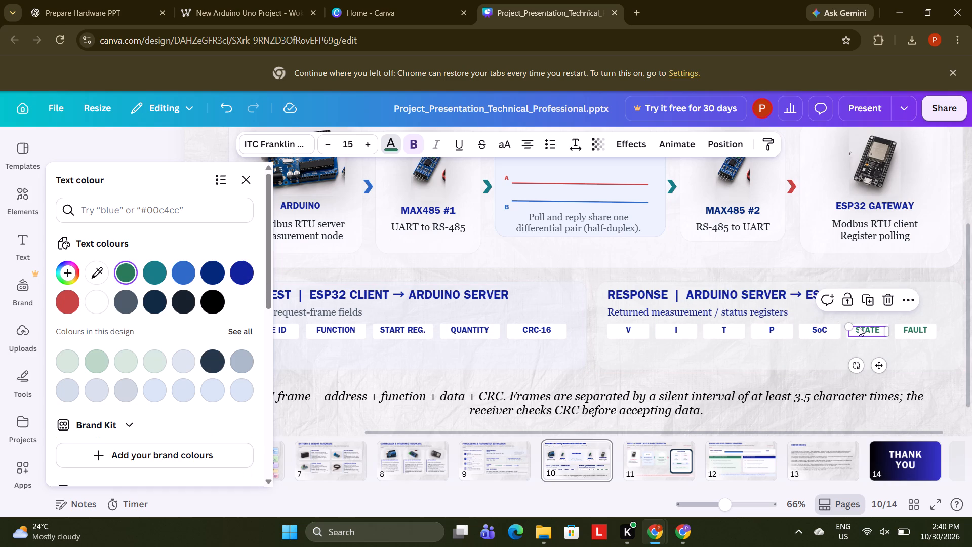
left_click(244, 263)
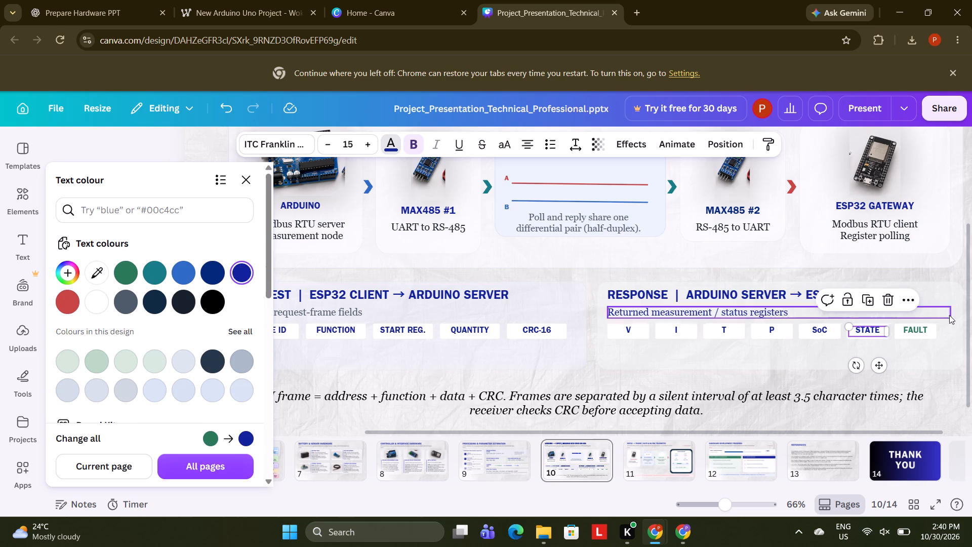
left_click(908, 330)
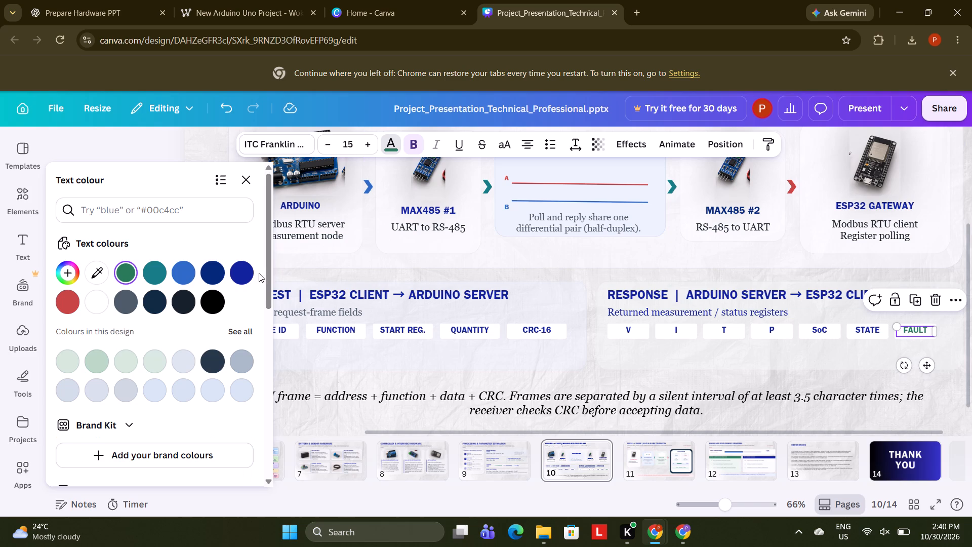
left_click(236, 272)
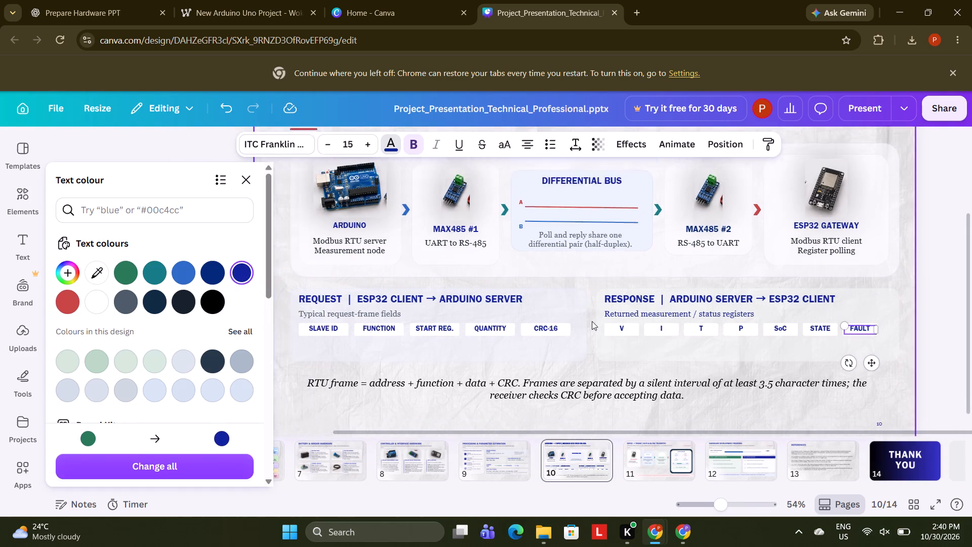
left_click(827, 277)
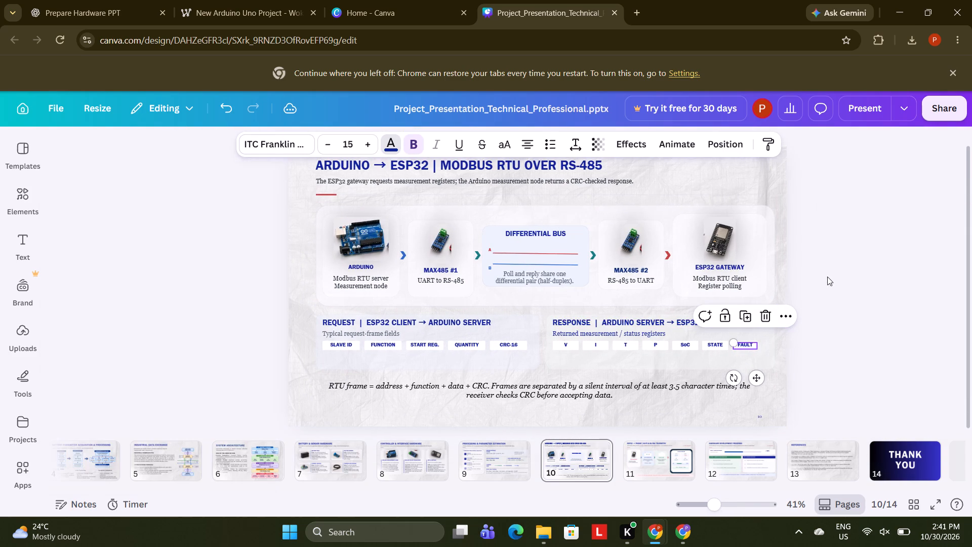
Set black borders on the large diagram card and its ARDUINO, MAX485 #1, DIFFERENTIAL BUS, MAX485 #2 and ESP32 GATEWAY cards.
left_click(561, 211)
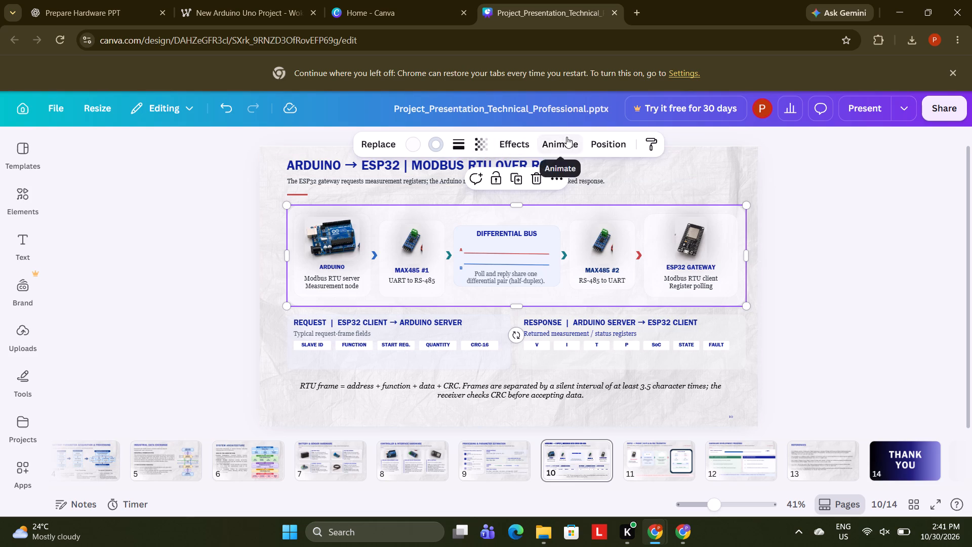
left_click(452, 150)
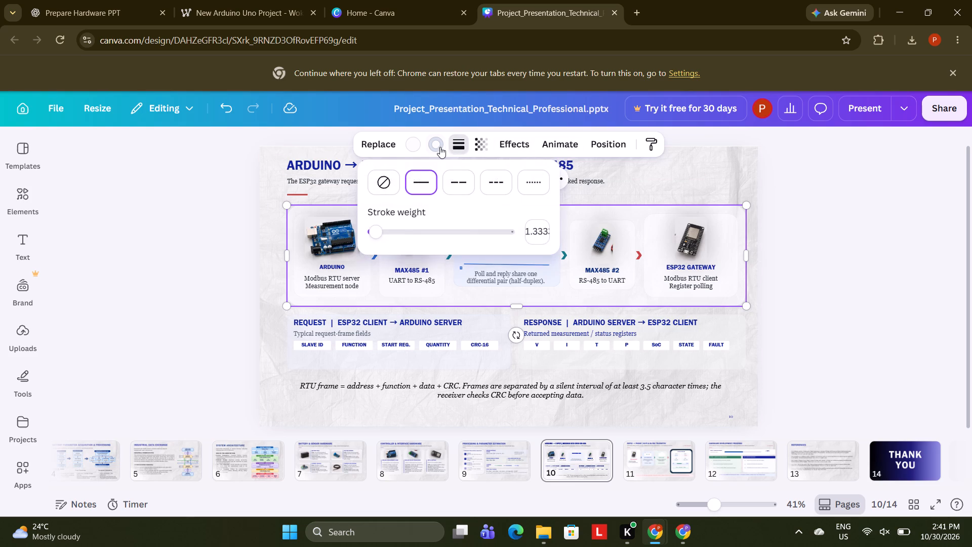
left_click(437, 147)
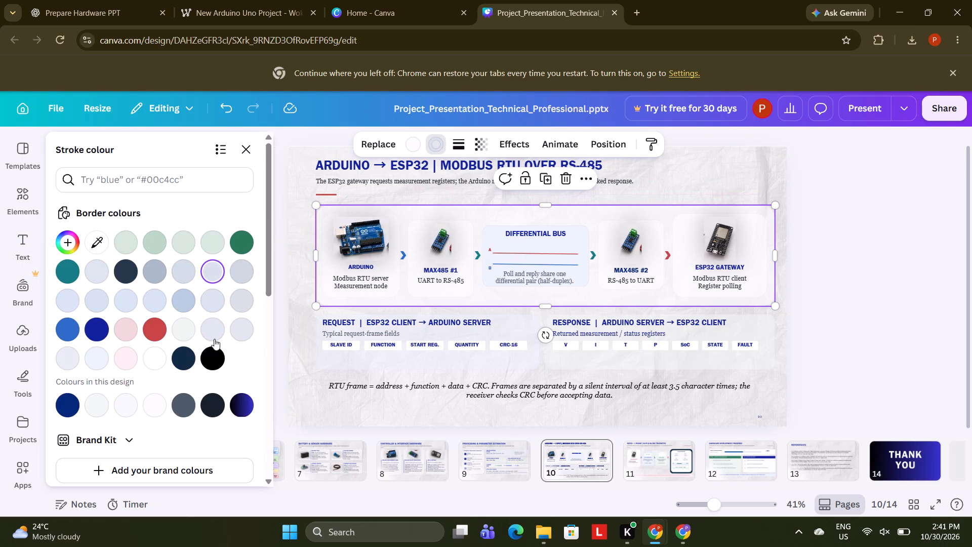
left_click(209, 349)
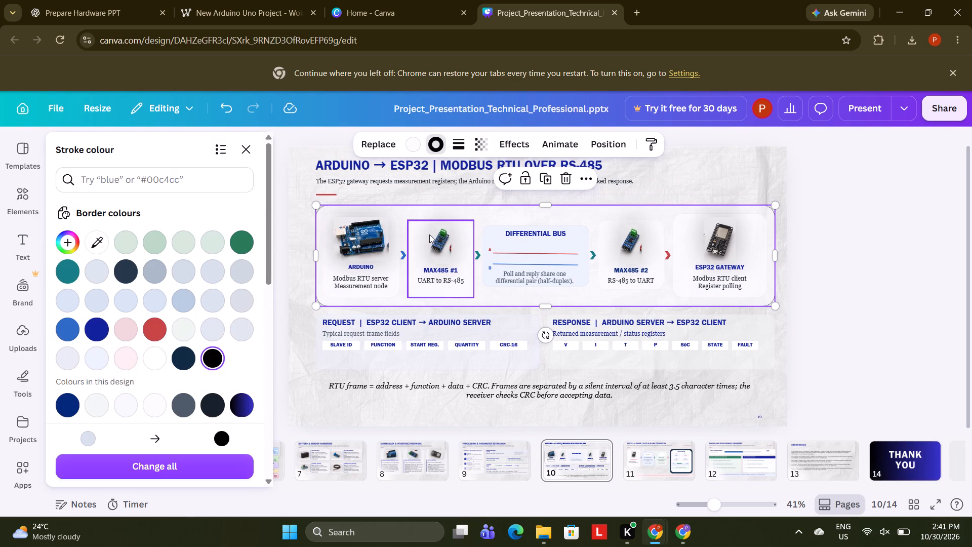
left_click(426, 235)
left_click(216, 361)
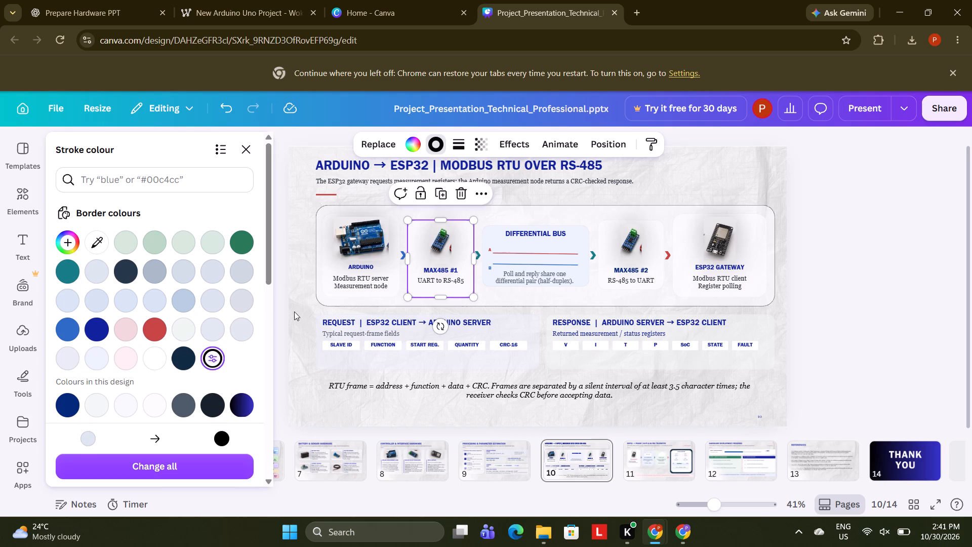
left_click(325, 264)
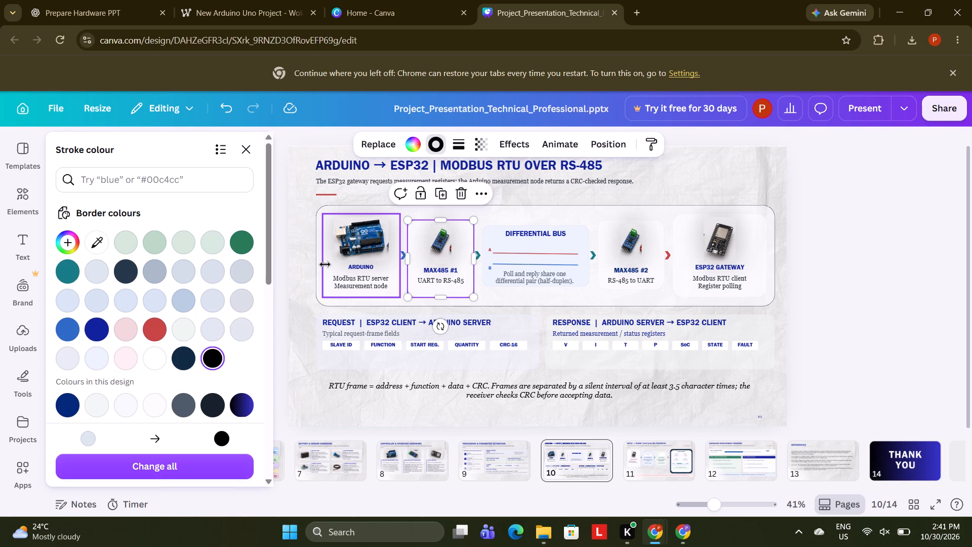
left_click(202, 362)
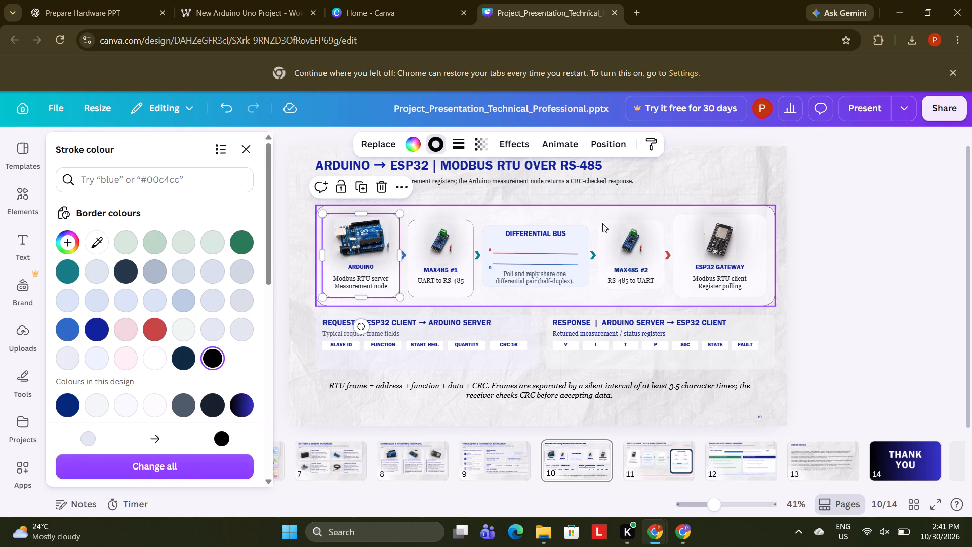
left_click(602, 224)
left_click(220, 362)
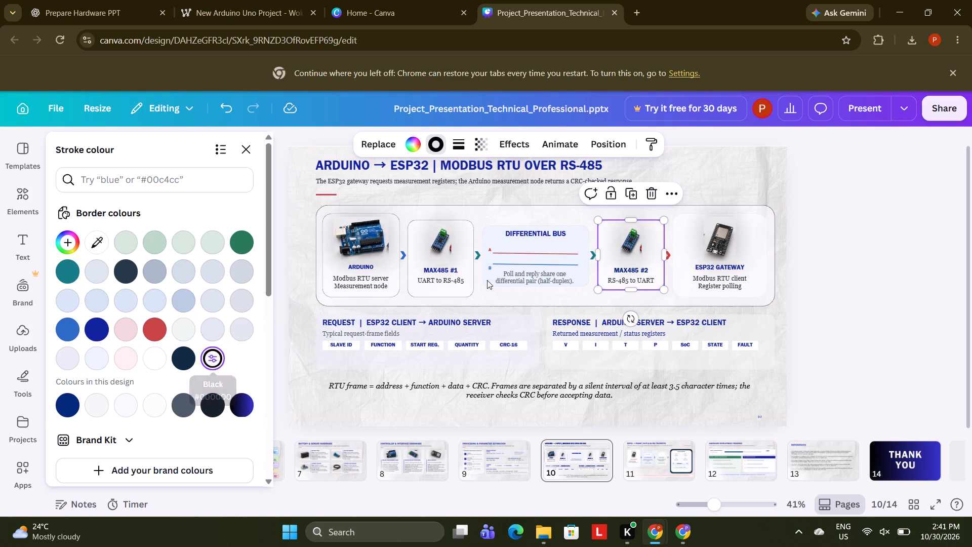
left_click(685, 222)
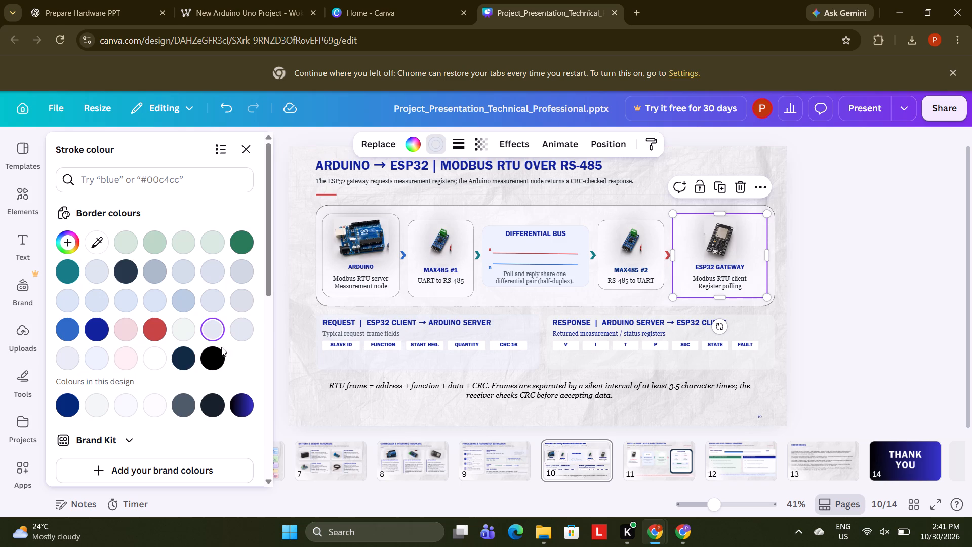
left_click(206, 350)
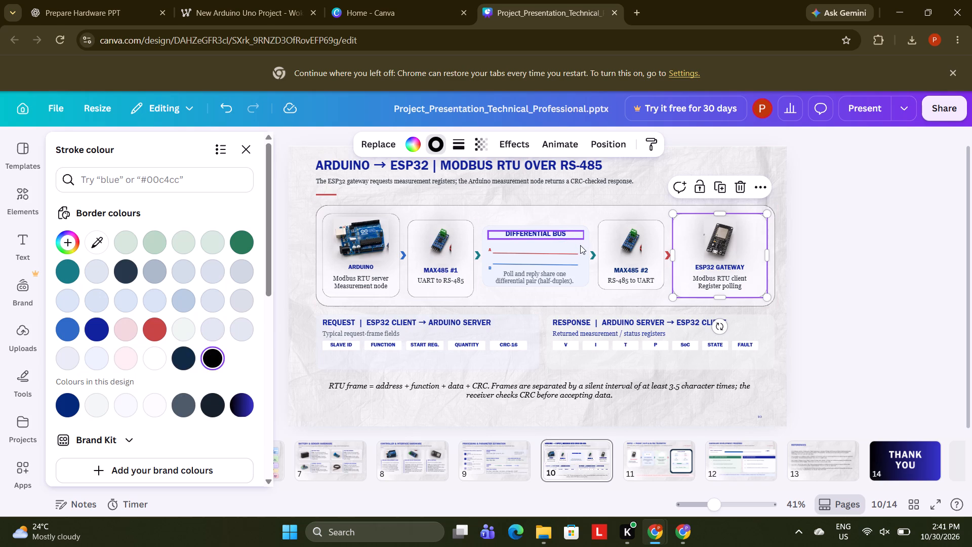
left_click(582, 245)
left_click(215, 362)
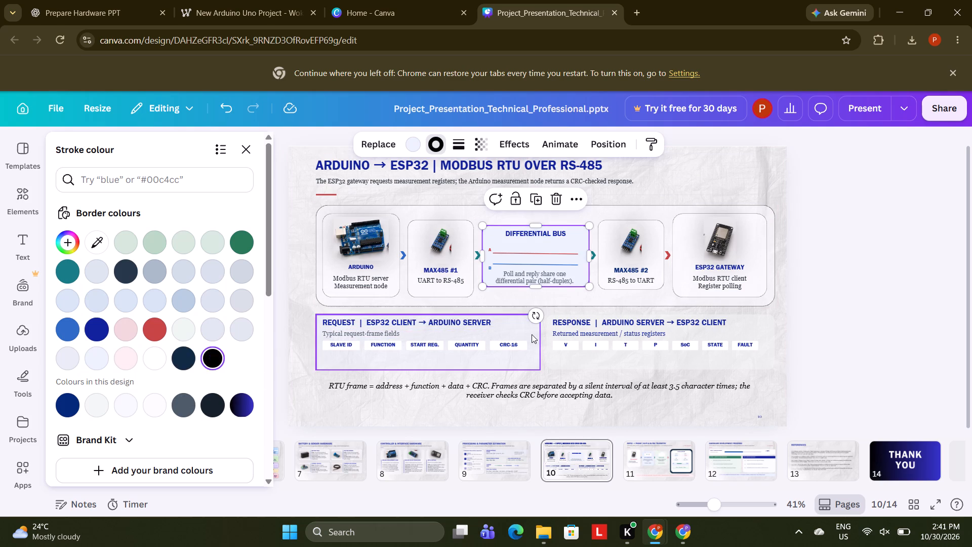
Set the border colour of the REQUEST and RESPONSE cards below the diagram to black.
left_click(534, 334)
left_click(215, 356)
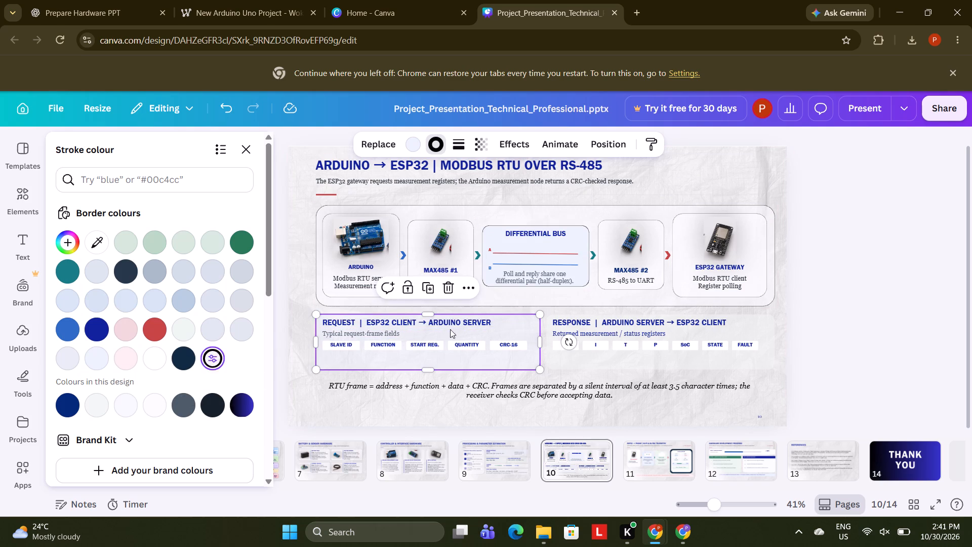
left_click(673, 362)
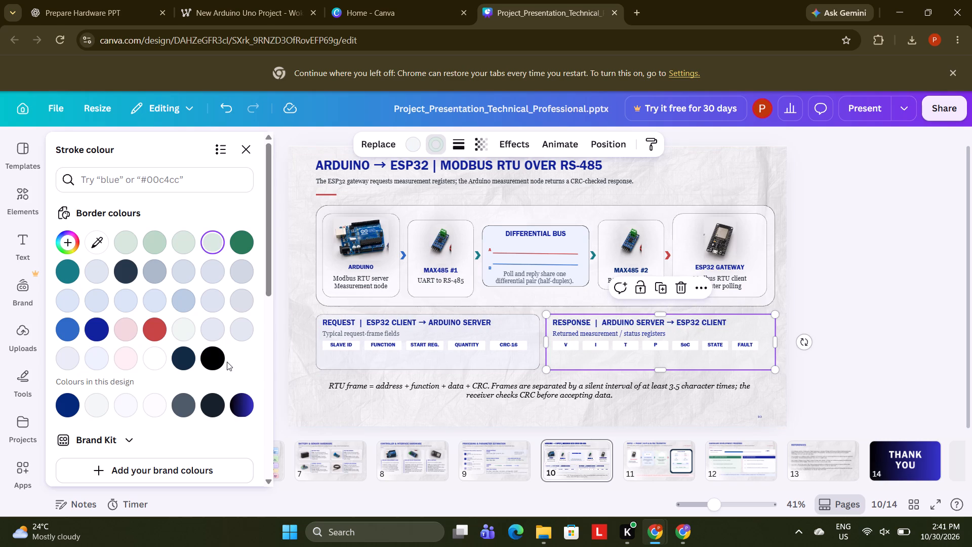
left_click(215, 361)
left_click(903, 294)
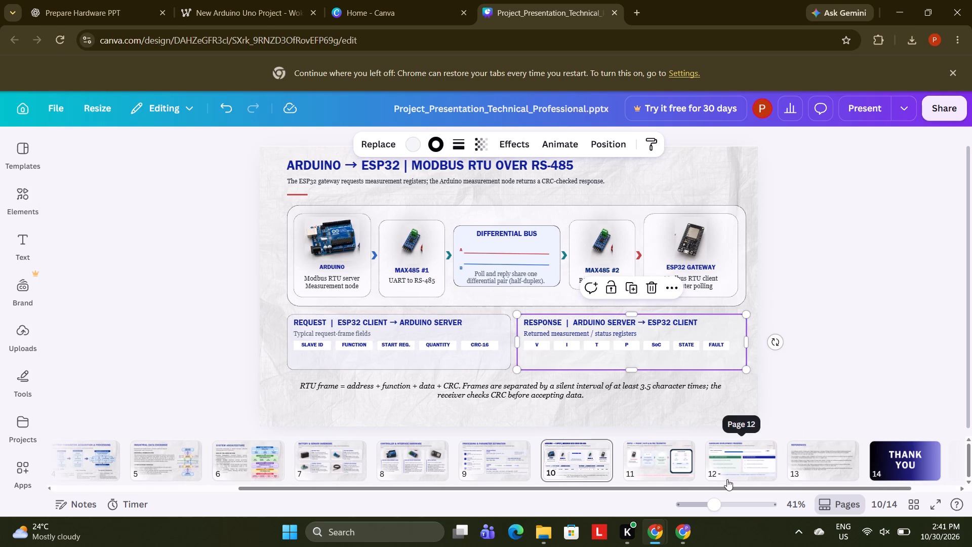
On slide 11, set the border stroke weight of the dark phone frame around the Battery Monitor to 1.
left_click(655, 465)
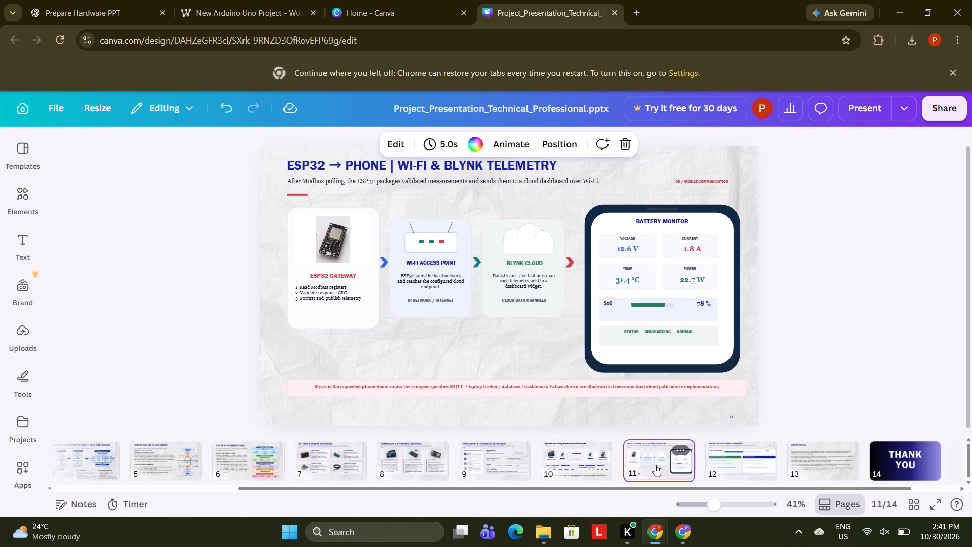
left_click(753, 453)
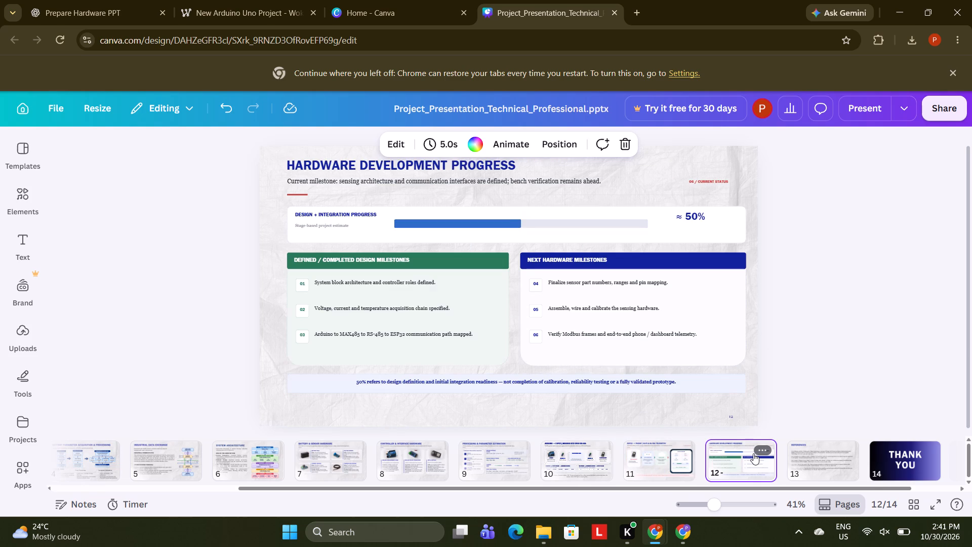
left_click(669, 454)
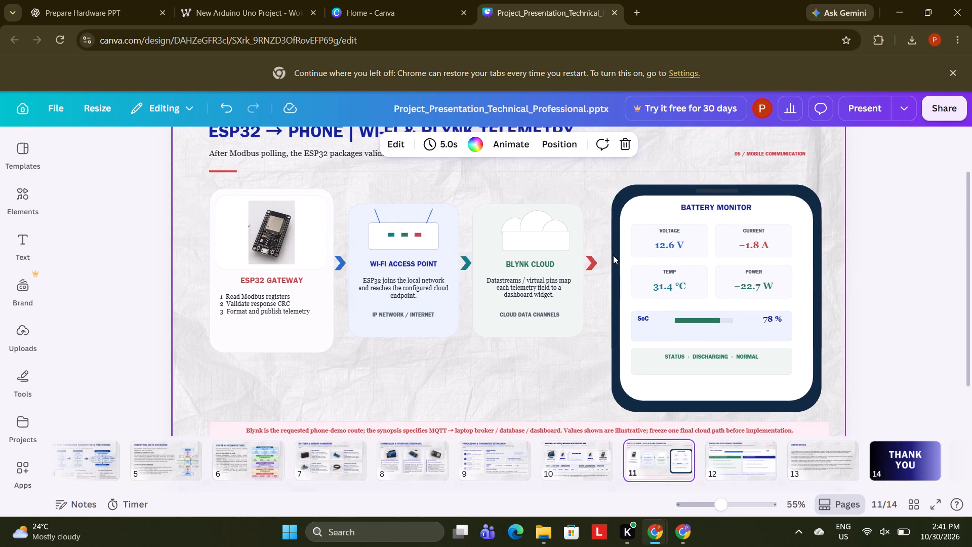
left_click(615, 255)
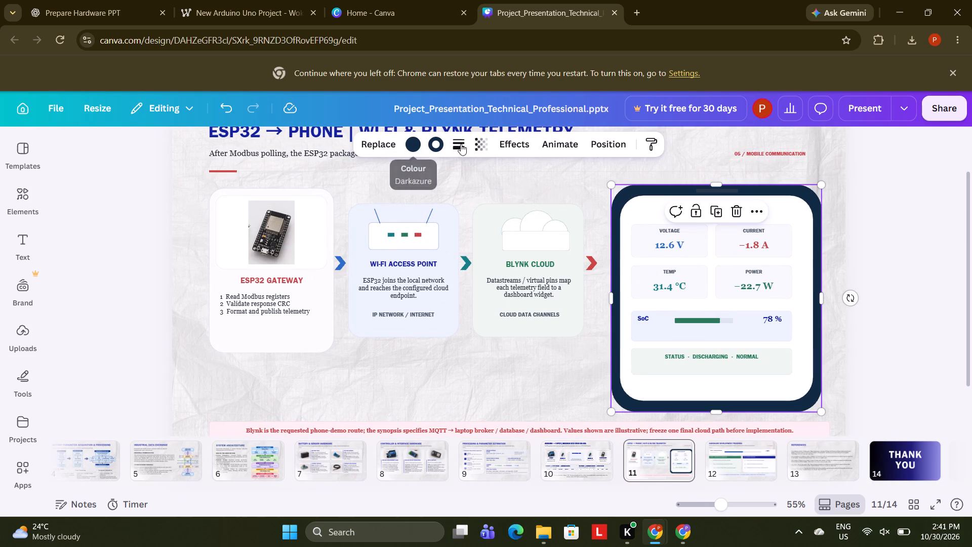
left_click(456, 144)
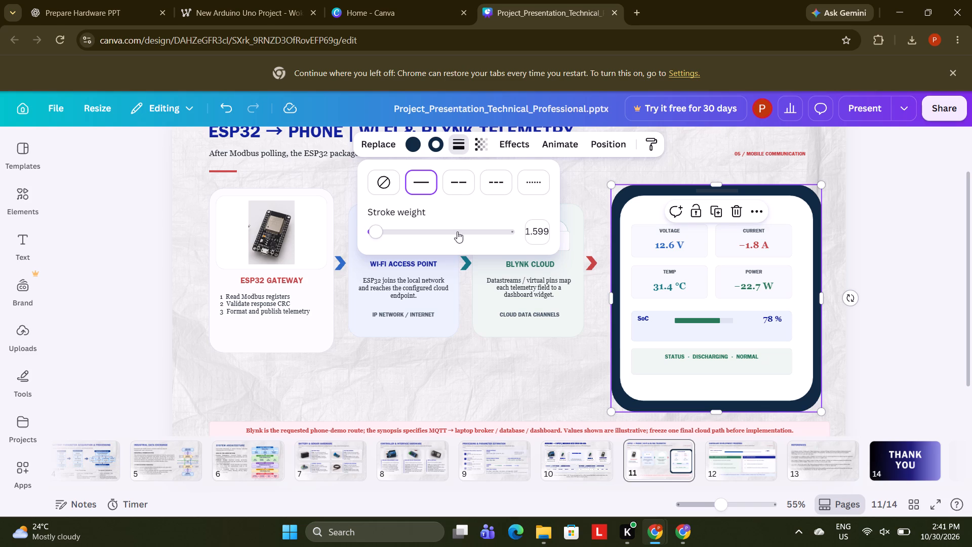
left_click(536, 238)
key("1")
key("Return")
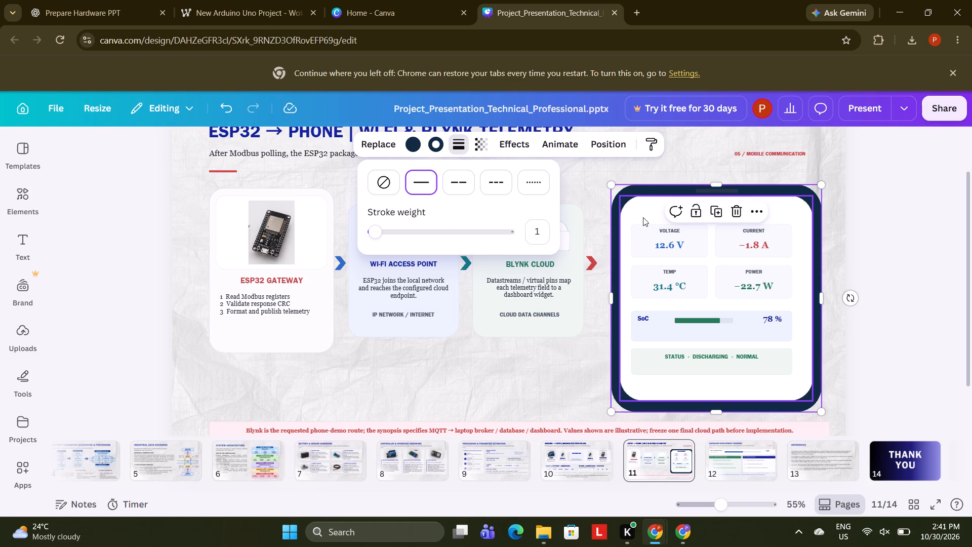
Set the font size of the VOLTAGE label in the Battery Monitor phone mockup to 12.
left_click(659, 228)
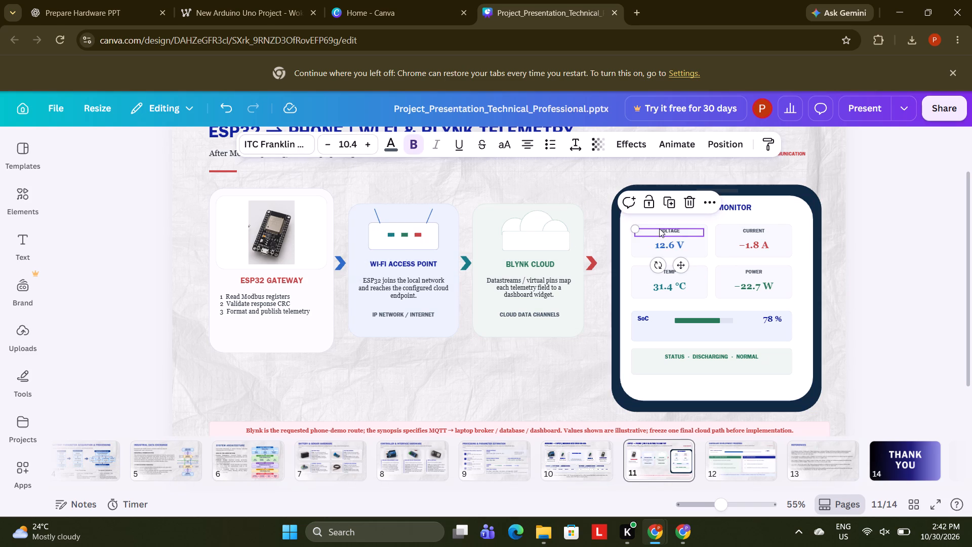
left_click(338, 146)
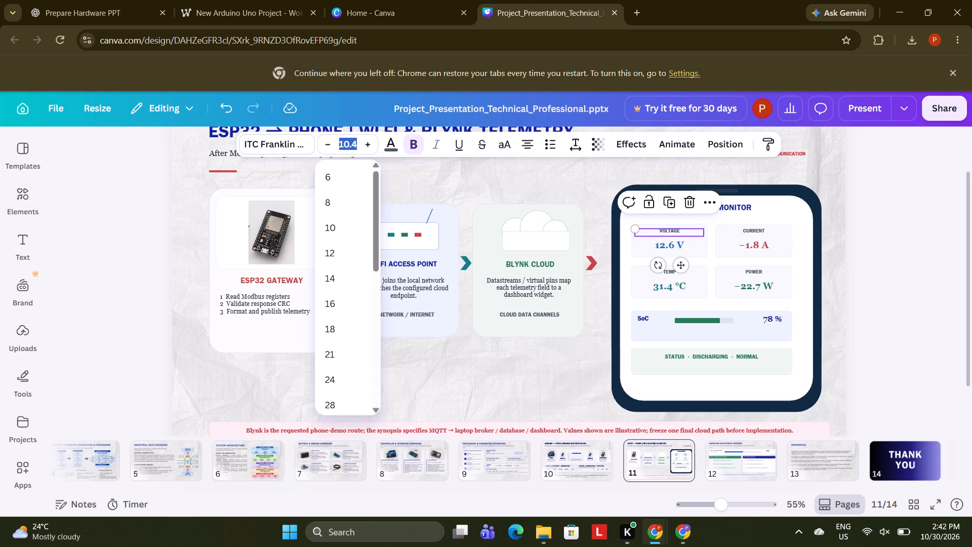
left_click(338, 146)
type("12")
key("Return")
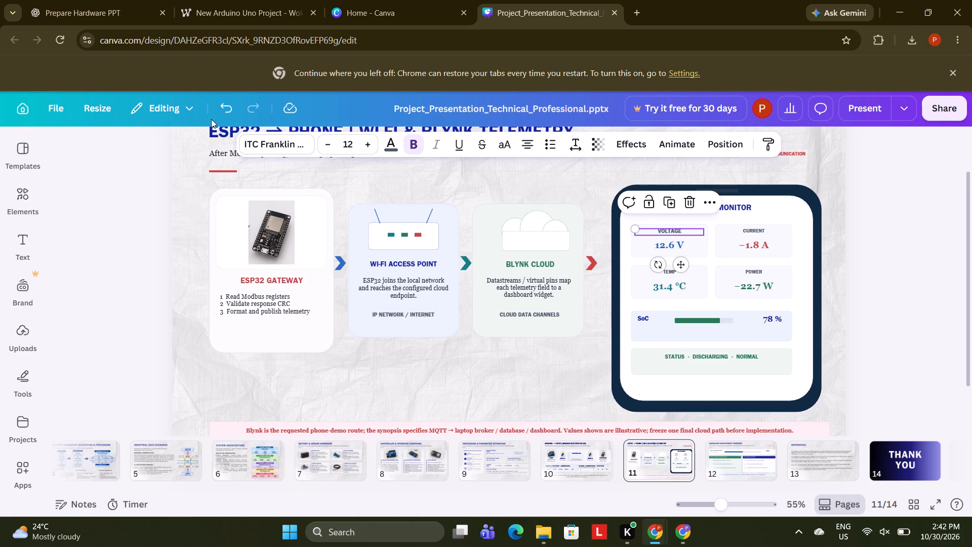
Set the VOLTAGE and CURRENT labels in slide 11's Battery Monitor phone mockup to font size 18.
triple_click(363, 143)
triple_click(363, 143)
left_click(363, 143)
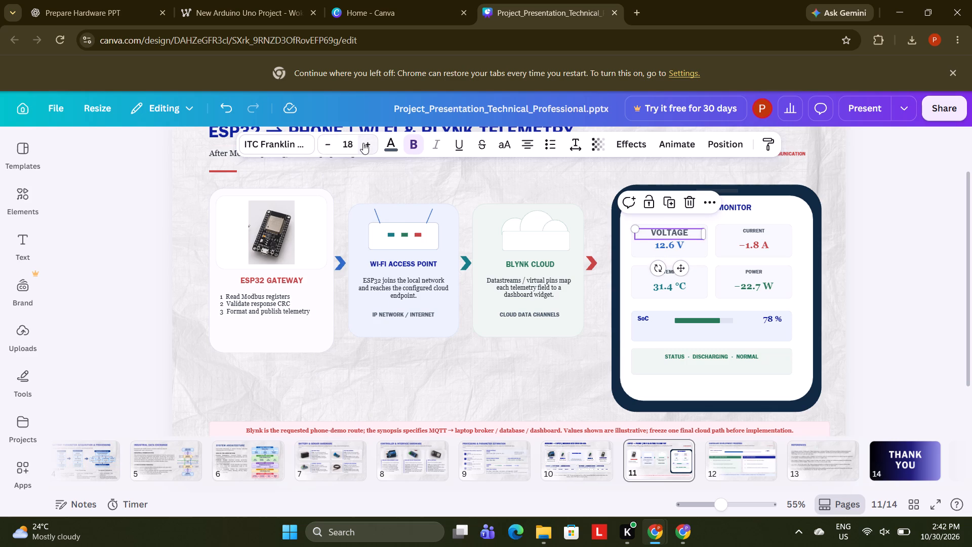
left_click(747, 231)
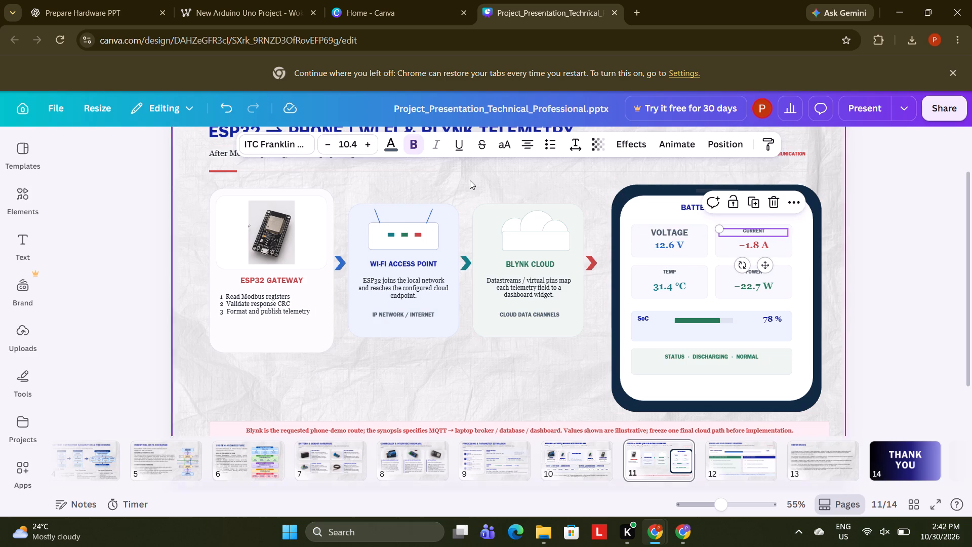
left_click(350, 143)
type("18")
key("Return")
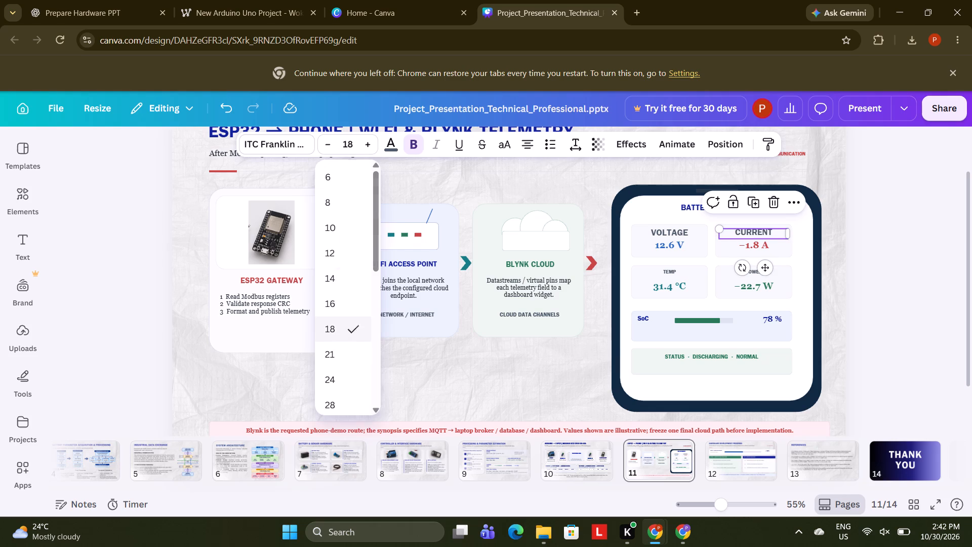
Set the TEMP and POWER labels in the Battery Monitor phone mockup to font size 18.
left_click(667, 275)
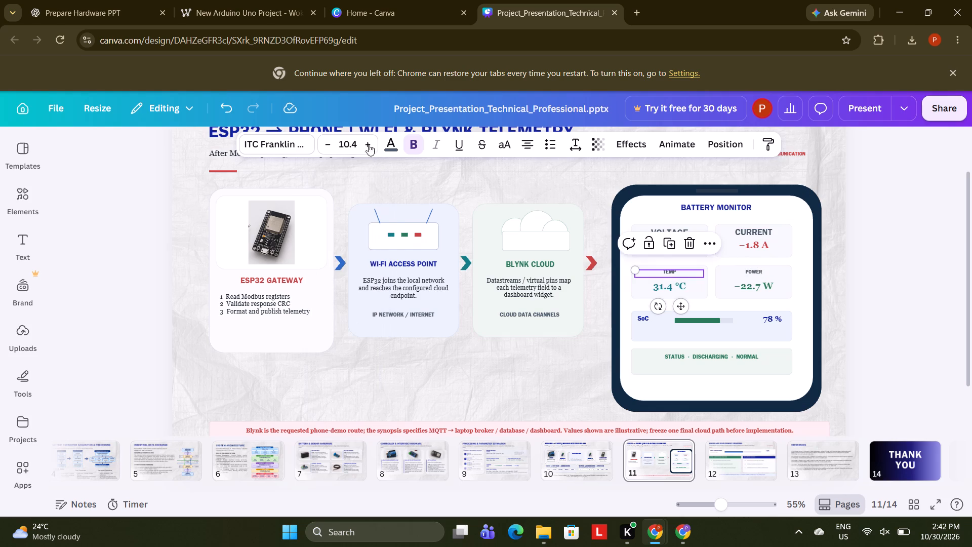
left_click(343, 139)
type("18")
key("Return")
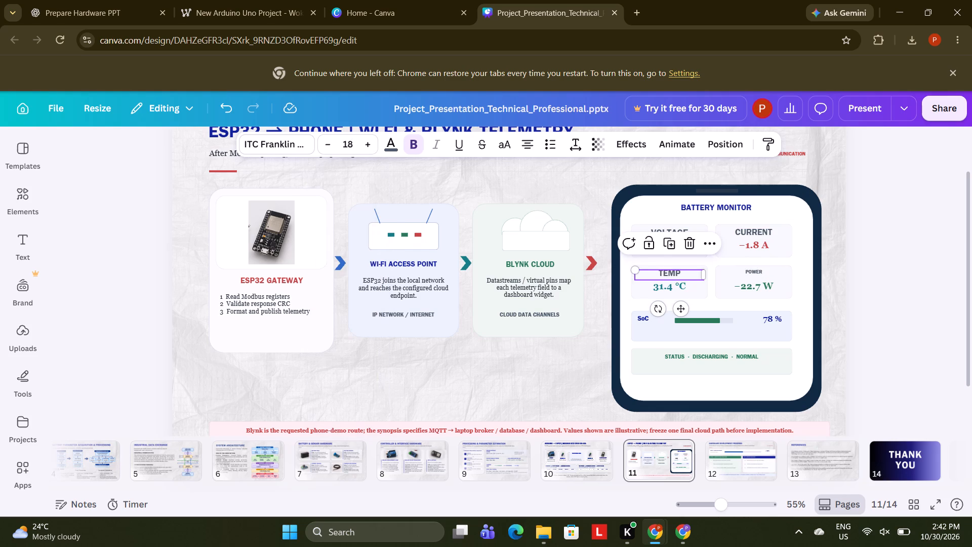
left_click(768, 275)
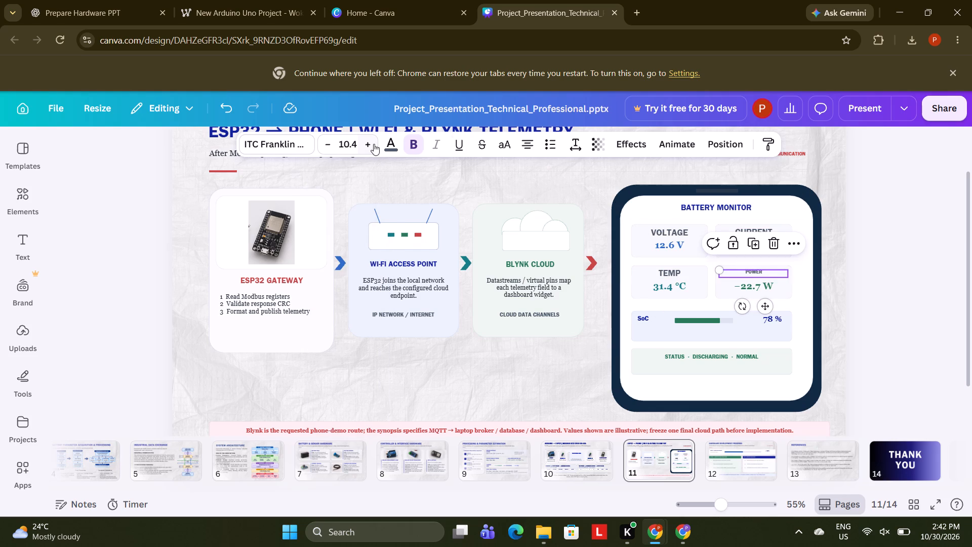
left_click(373, 144)
left_click(337, 142)
left_click(337, 142)
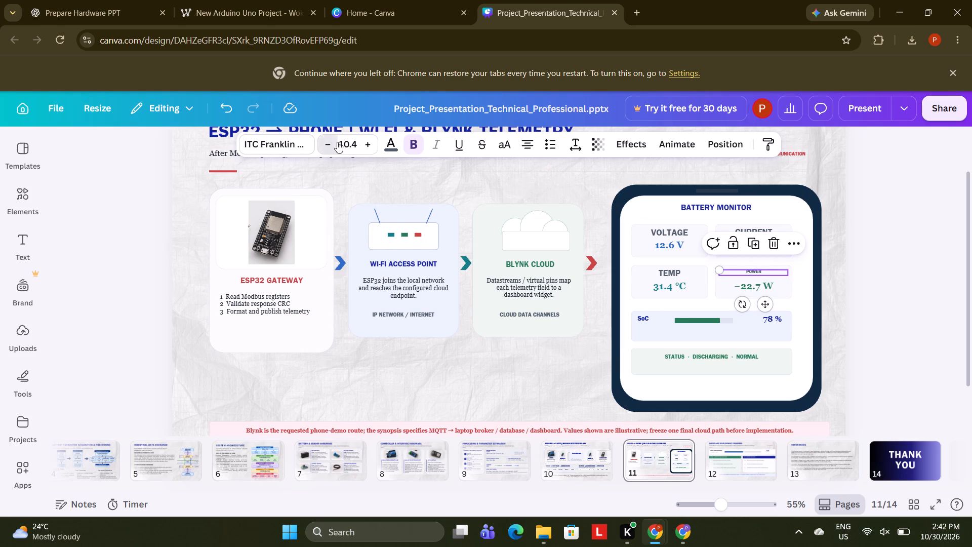
left_click(342, 139)
type("18")
key("Return")
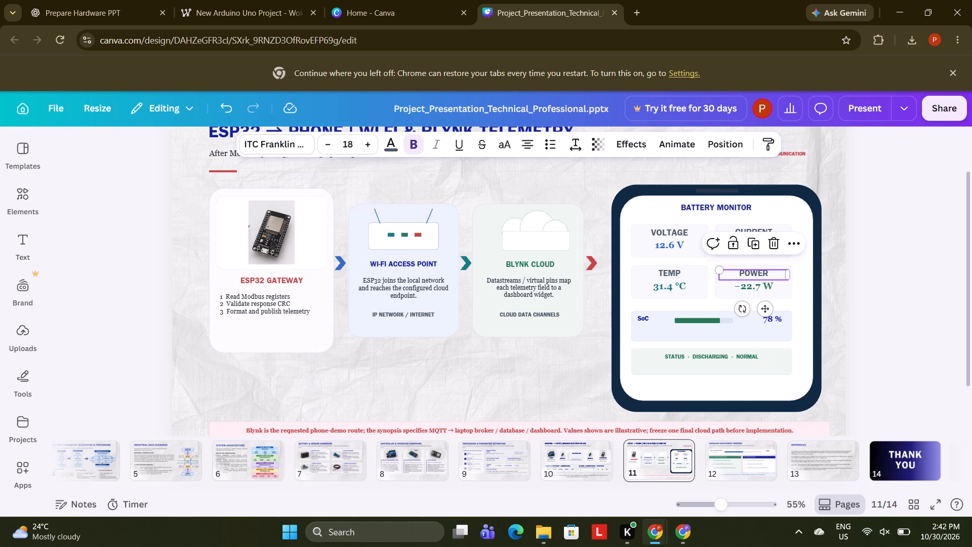
Select the STATUS · DISCHARGING · NORMAL text line in the Battery Monitor phone mockup.
left_click(705, 351)
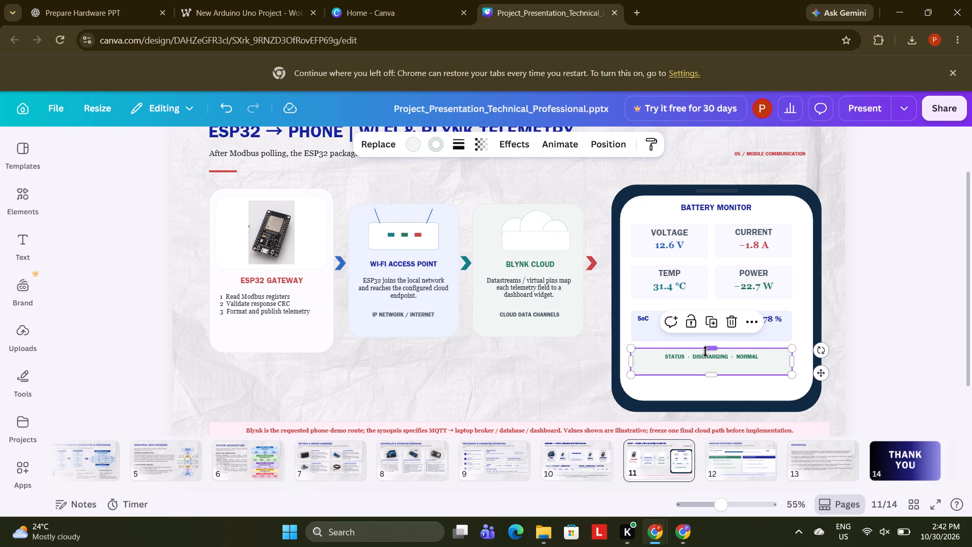
left_click(705, 358)
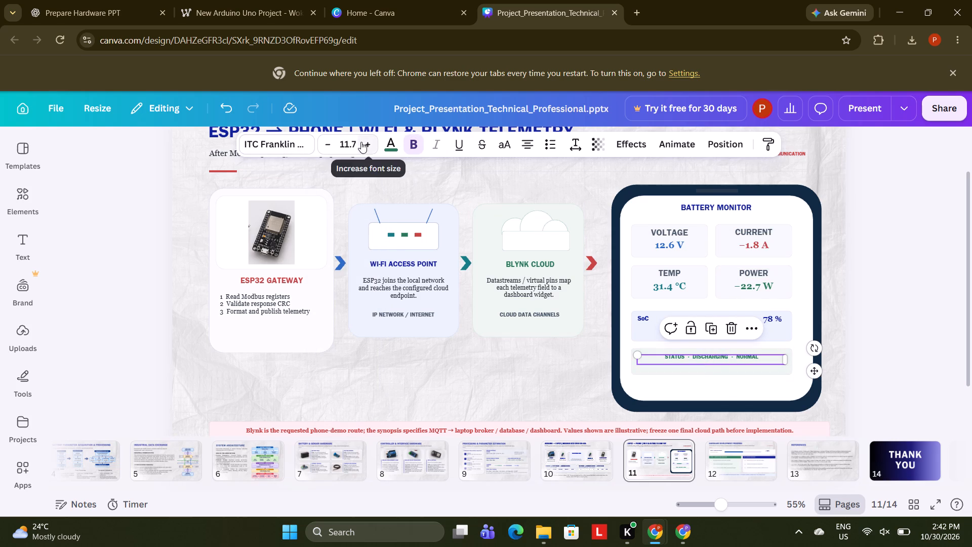
Set the STATUS · DISCHARGING · NORMAL line in the phone mockup to font size 18.
left_click(350, 144)
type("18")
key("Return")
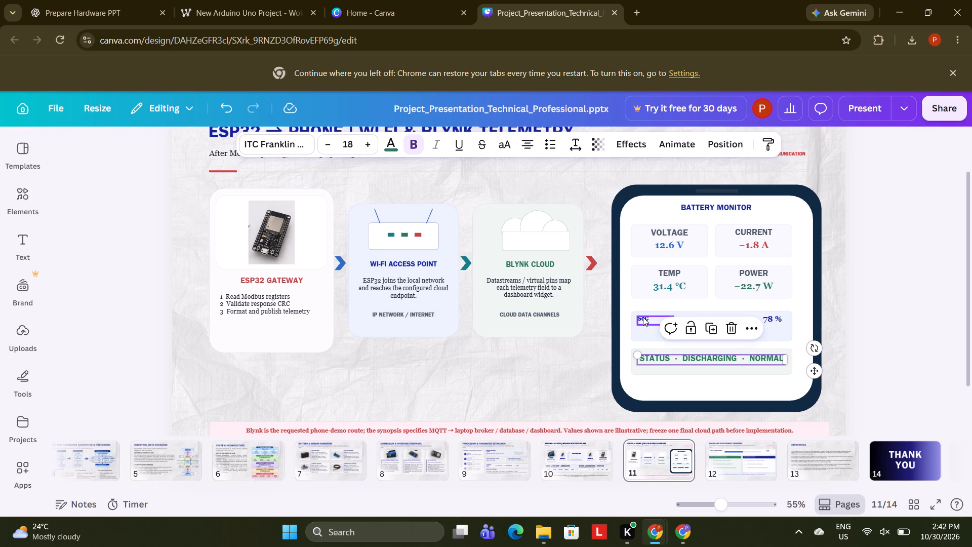
Set the SoC label and its 78 % value in the Battery Monitor phone mockup to font size 18.
left_click(643, 317)
left_click(349, 143)
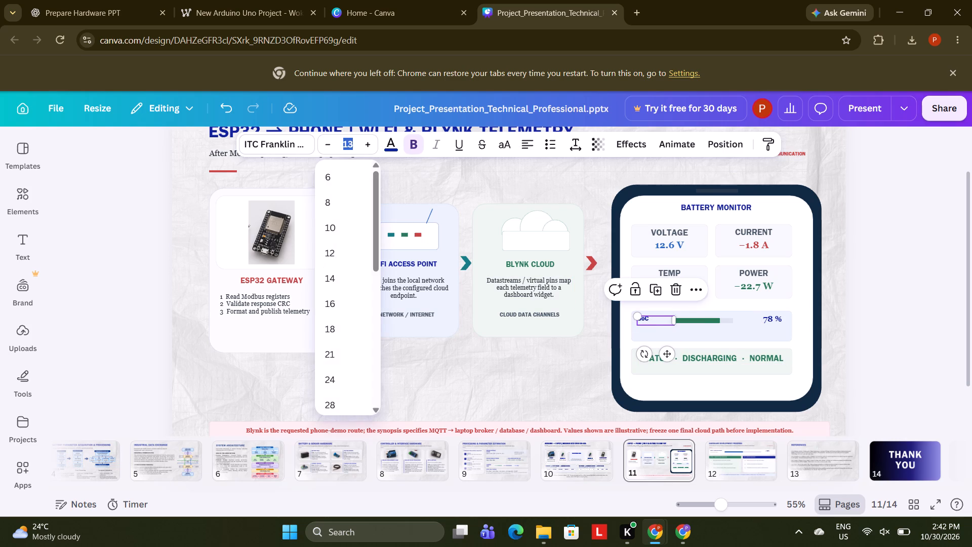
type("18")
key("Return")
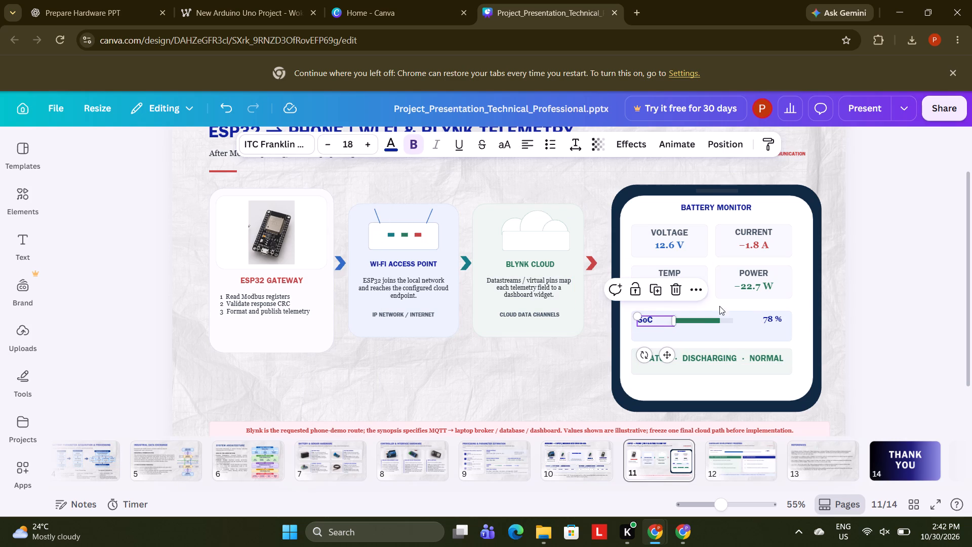
left_click(769, 320)
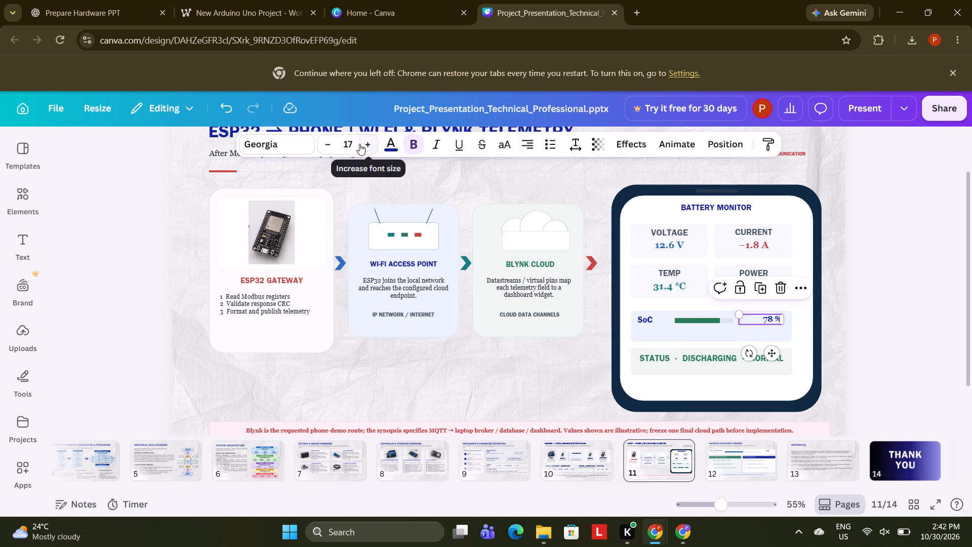
left_click(346, 144)
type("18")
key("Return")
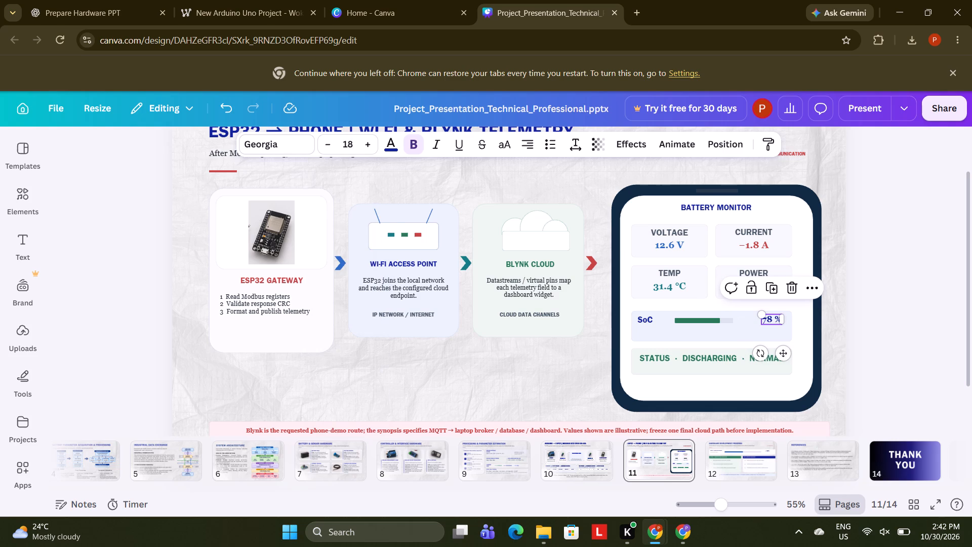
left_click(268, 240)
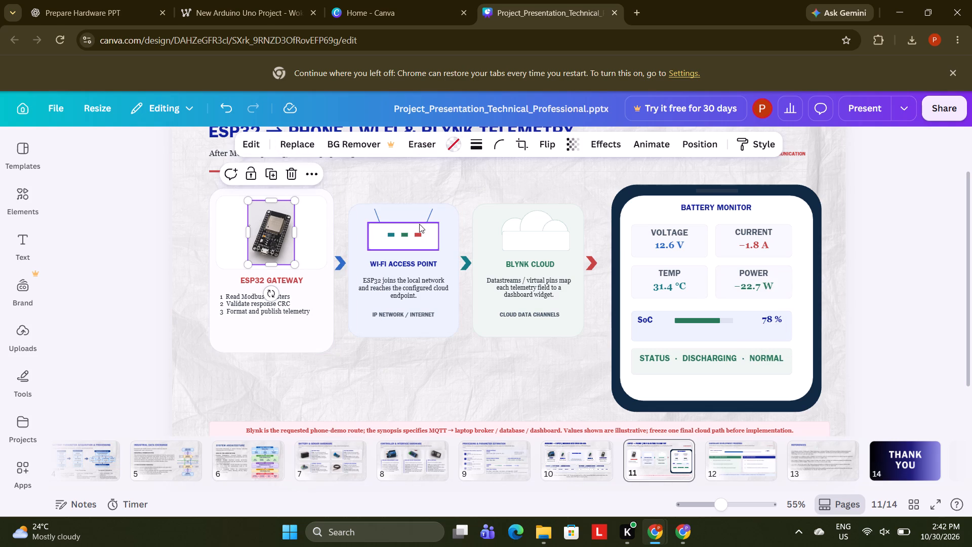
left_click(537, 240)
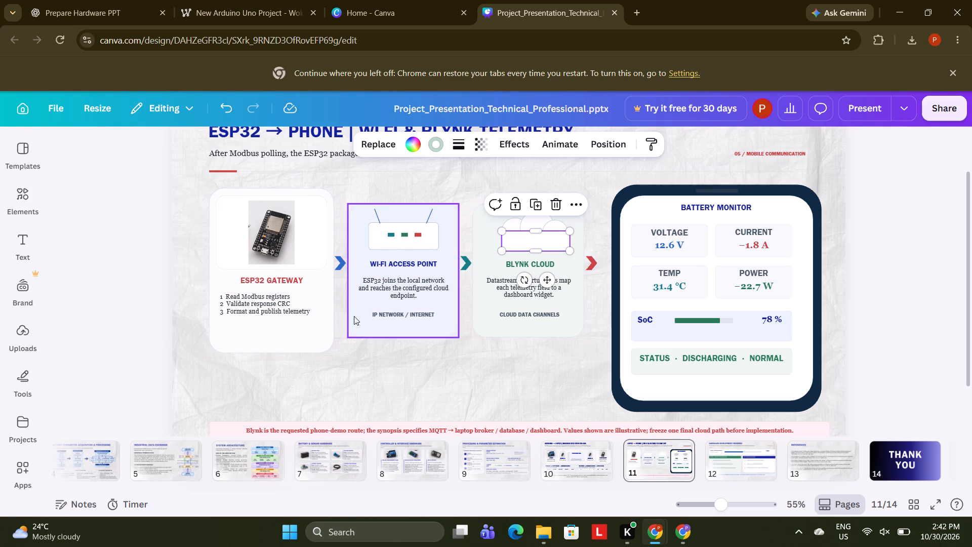
Set the description text in the WI-FI ACCESS POINT card to font size 18.
left_click(387, 288)
left_click(349, 144)
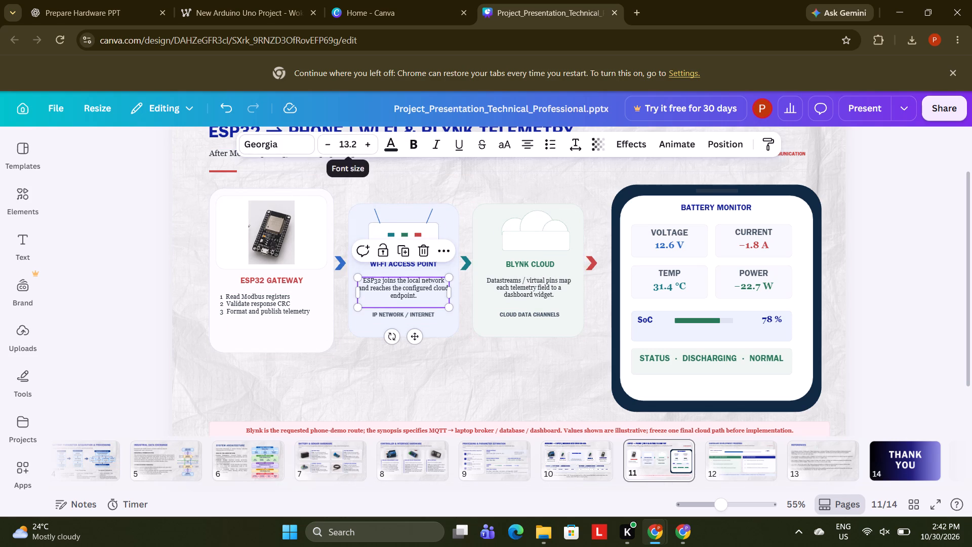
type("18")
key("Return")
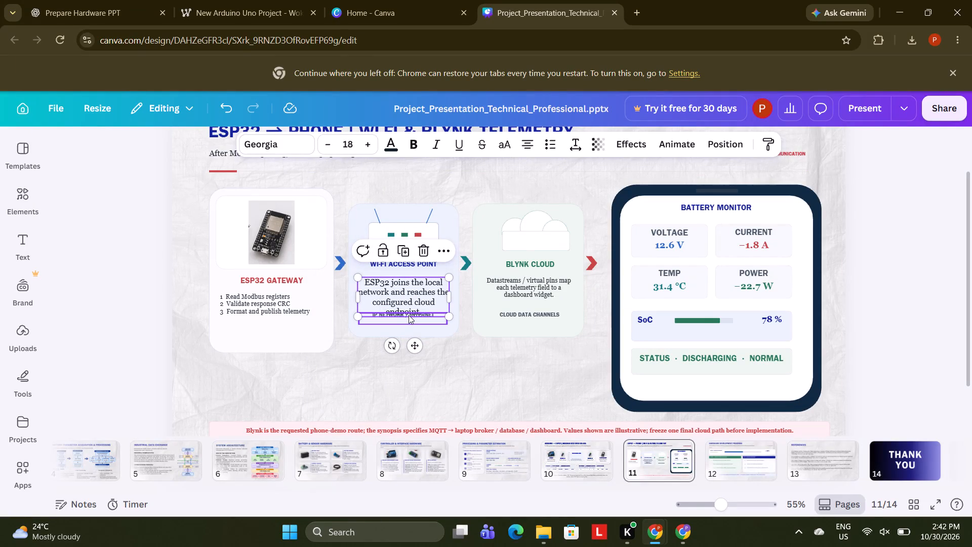
Shift the IP NETWORK / INTERNET label slightly down and fit the enlarged description between it and the WI-FI ACCESS POINT heading.
left_click_drag(409, 315, 415, 314)
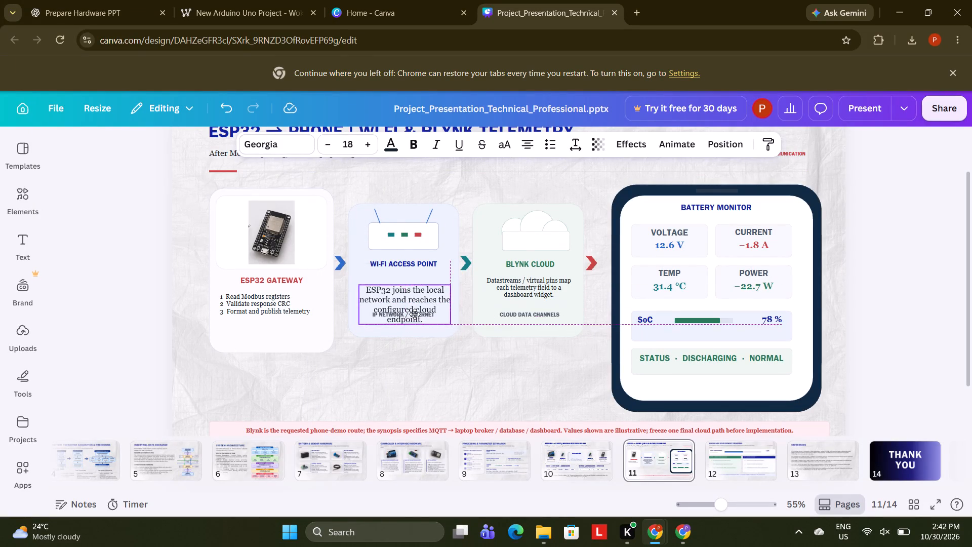
left_click_drag(415, 314, 414, 303)
left_click(415, 314)
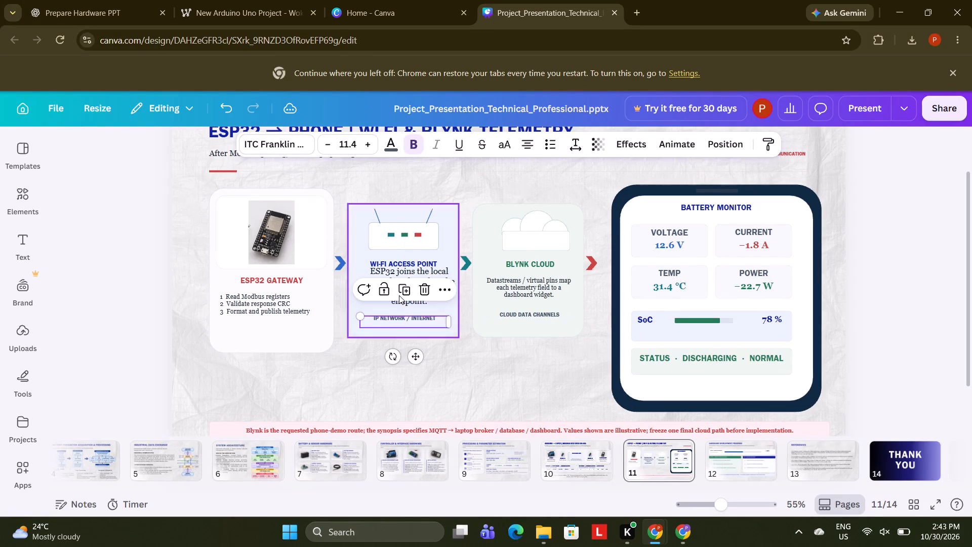
left_click_drag(387, 274, 387, 280)
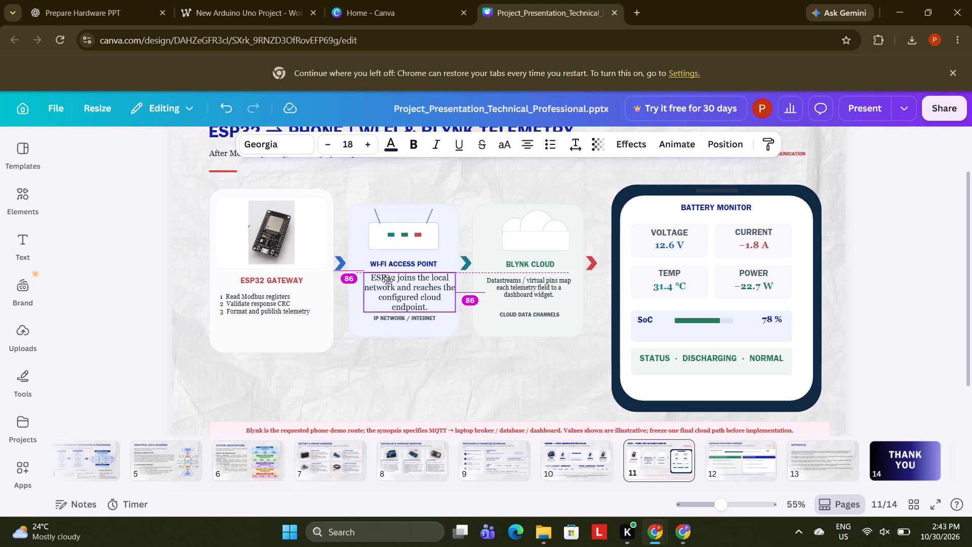
left_click_drag(387, 280, 386, 280)
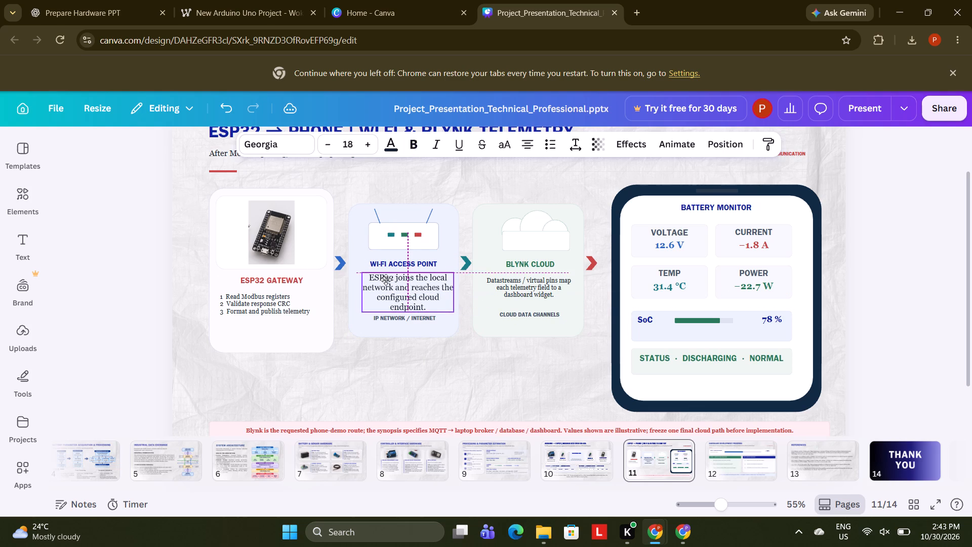
left_click_drag(386, 280, 386, 279)
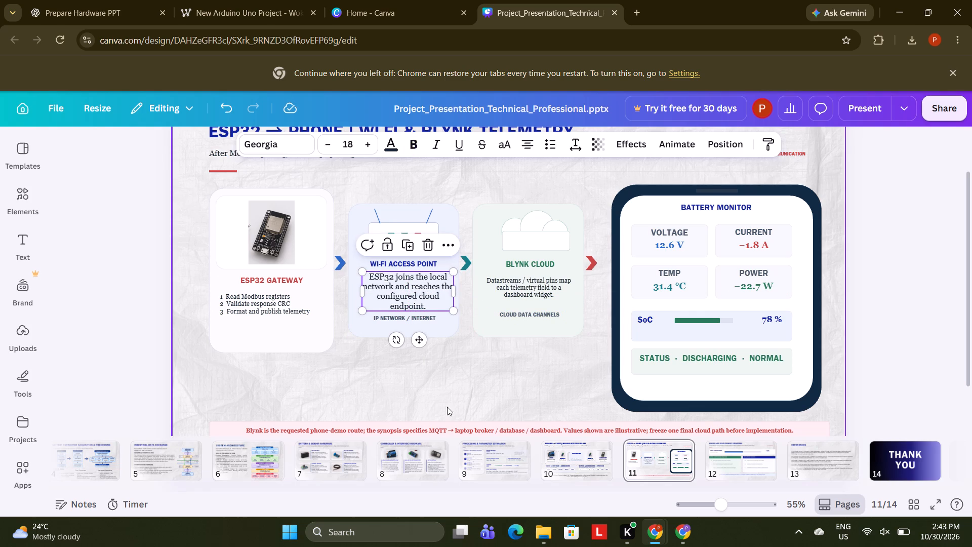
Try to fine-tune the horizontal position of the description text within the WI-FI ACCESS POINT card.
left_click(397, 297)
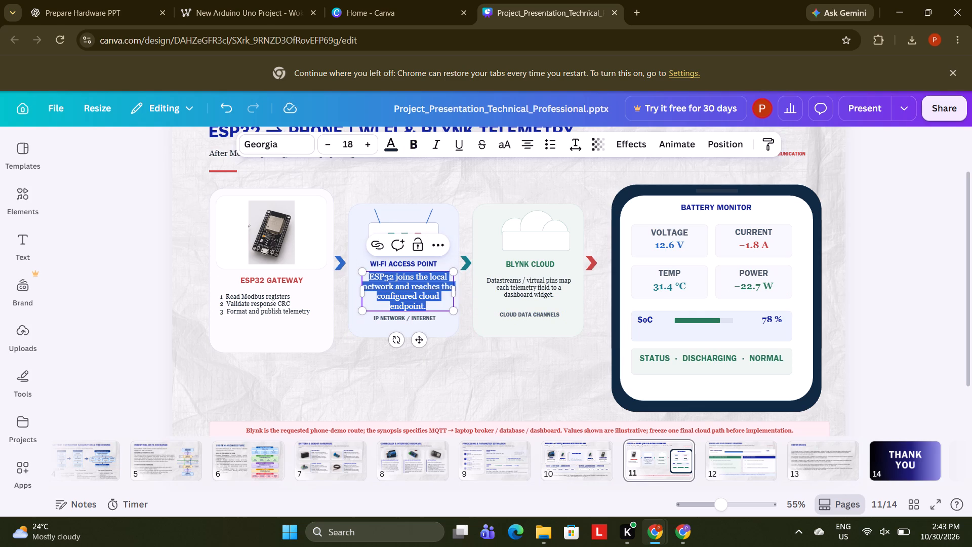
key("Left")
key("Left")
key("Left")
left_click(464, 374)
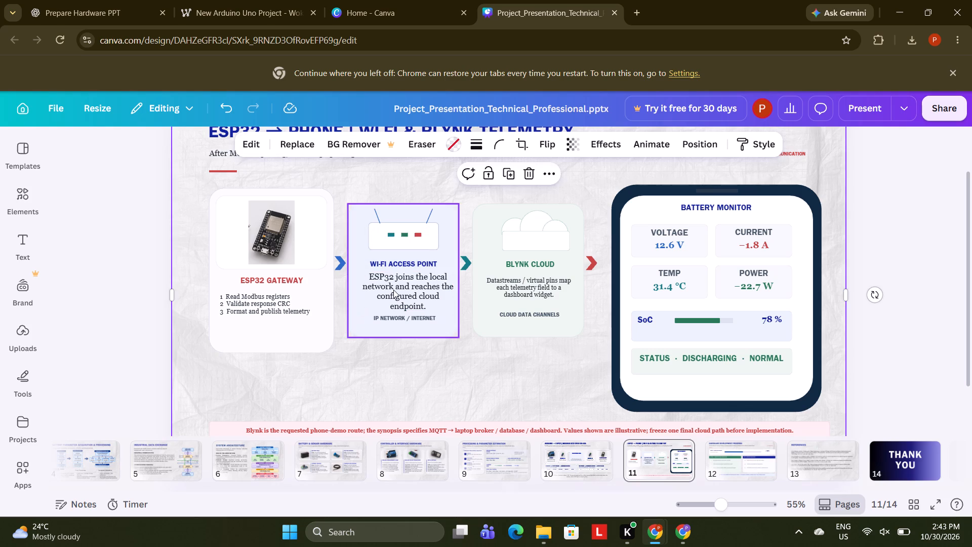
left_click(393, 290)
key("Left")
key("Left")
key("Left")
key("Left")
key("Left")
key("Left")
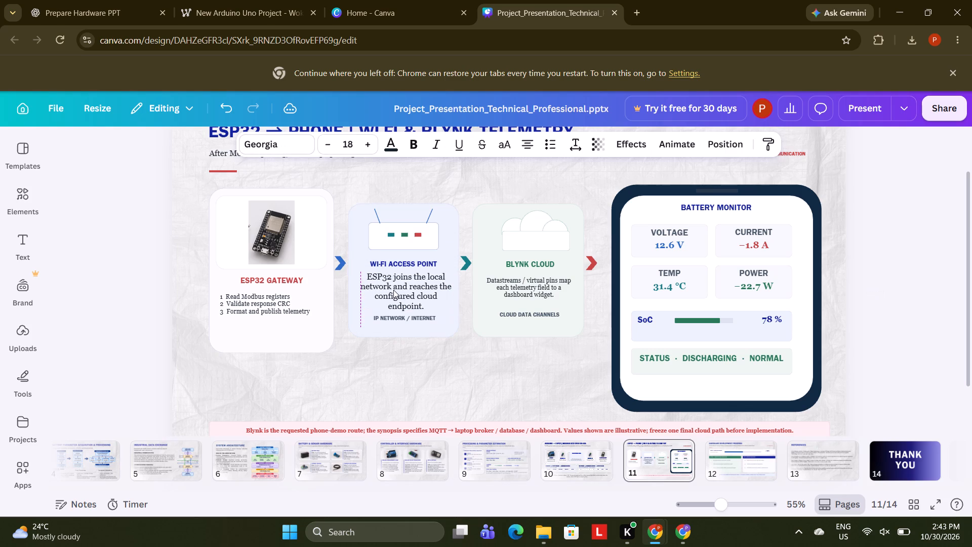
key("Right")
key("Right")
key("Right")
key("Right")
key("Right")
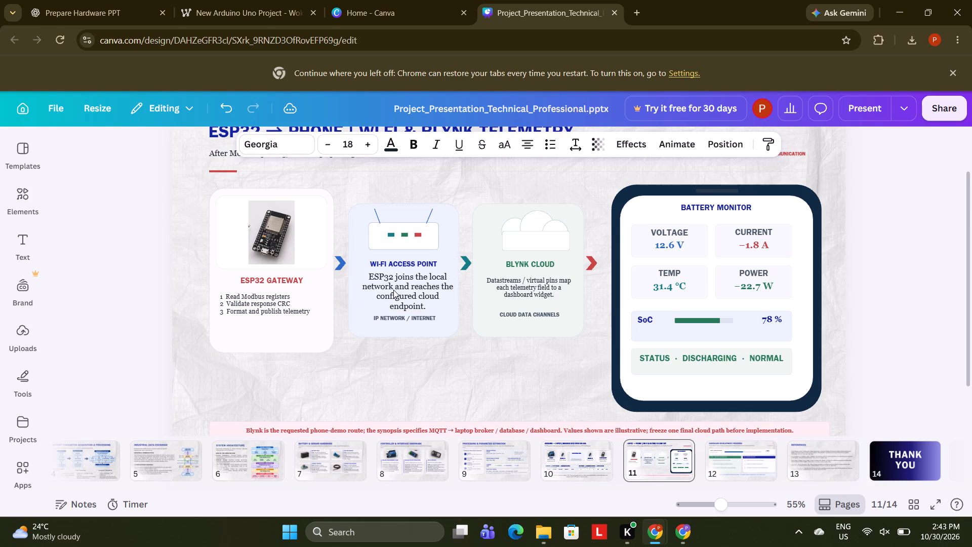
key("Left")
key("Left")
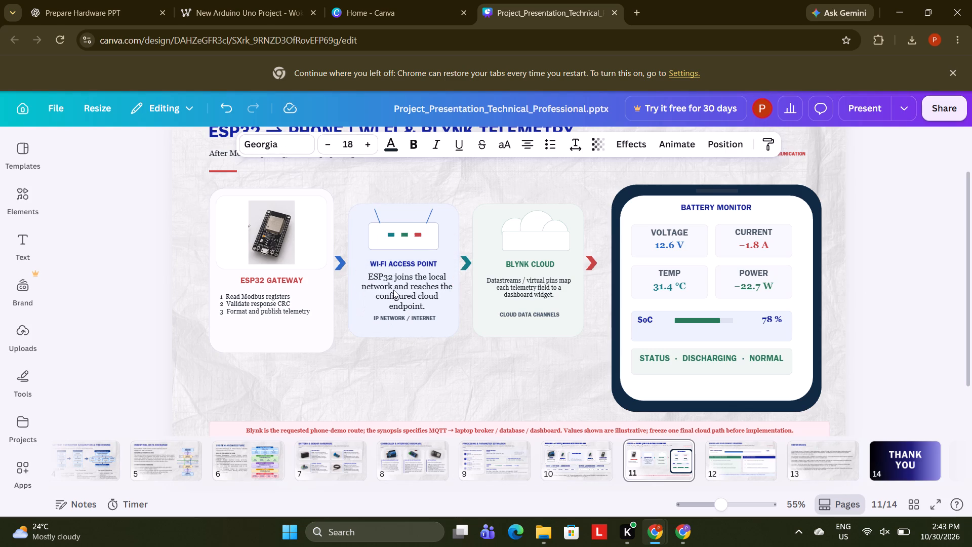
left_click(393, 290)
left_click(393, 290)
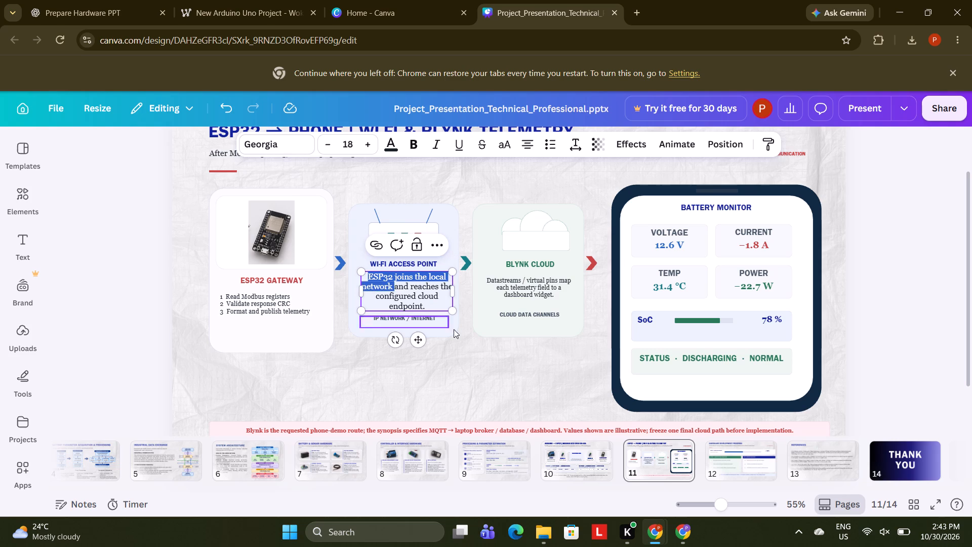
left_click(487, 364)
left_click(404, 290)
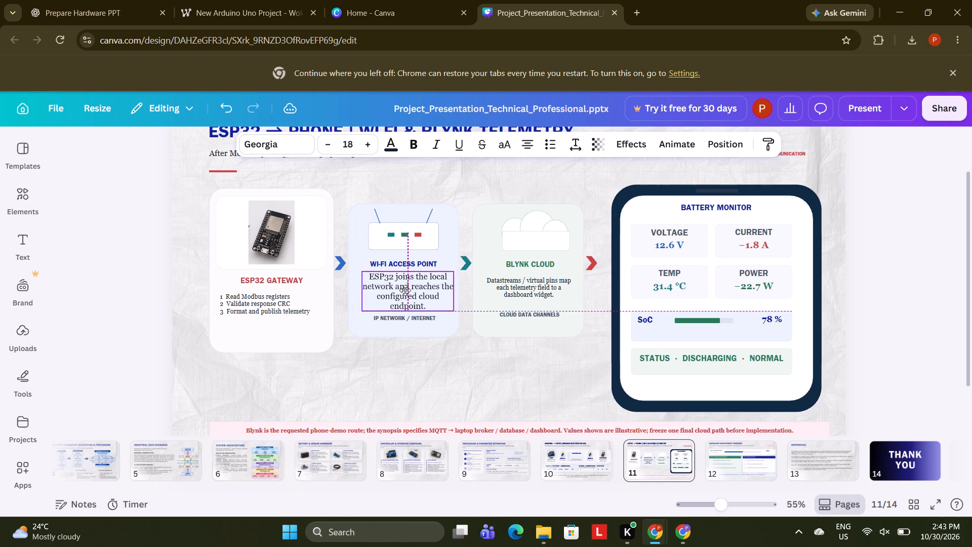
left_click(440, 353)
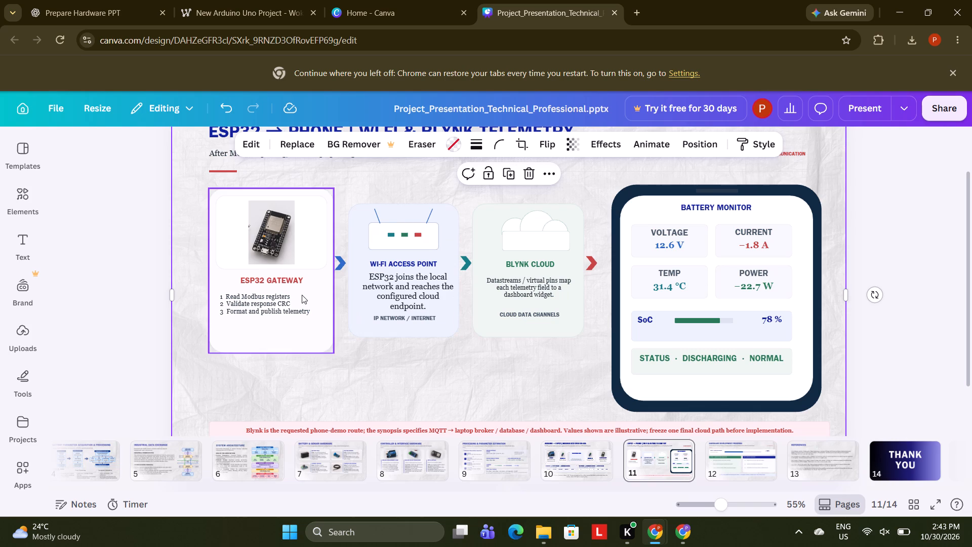
Set the IP NETWORK / INTERNET label in the WI-FI ACCESS POINT card to font size 15.
left_click(392, 318)
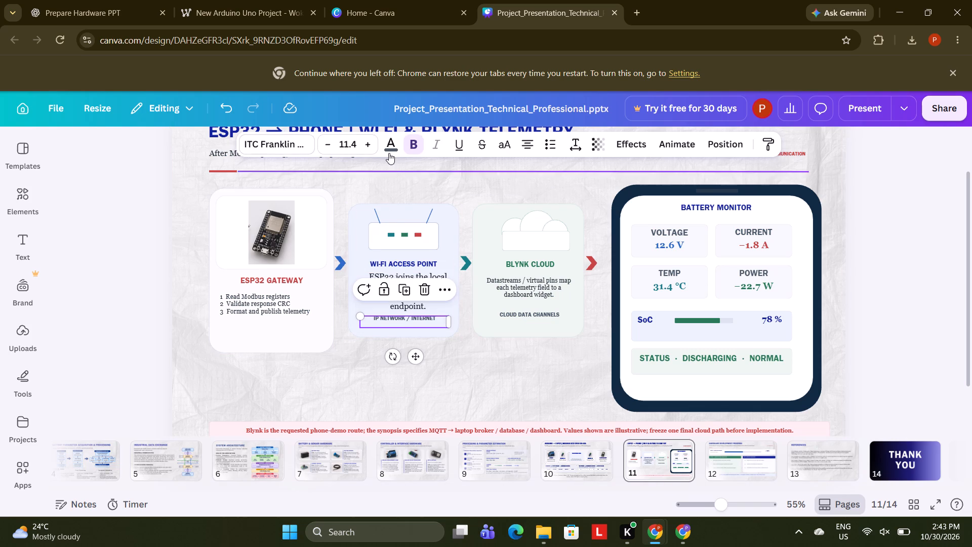
left_click(345, 140)
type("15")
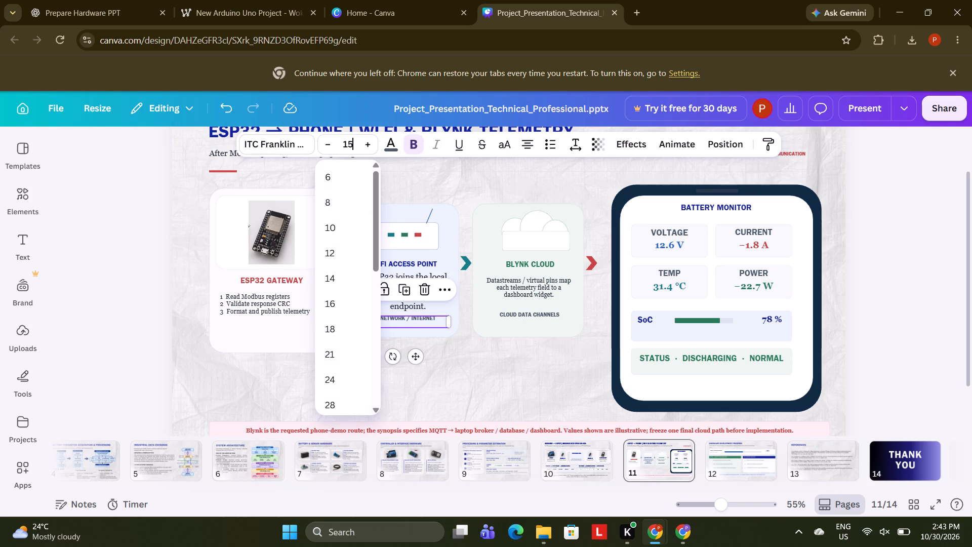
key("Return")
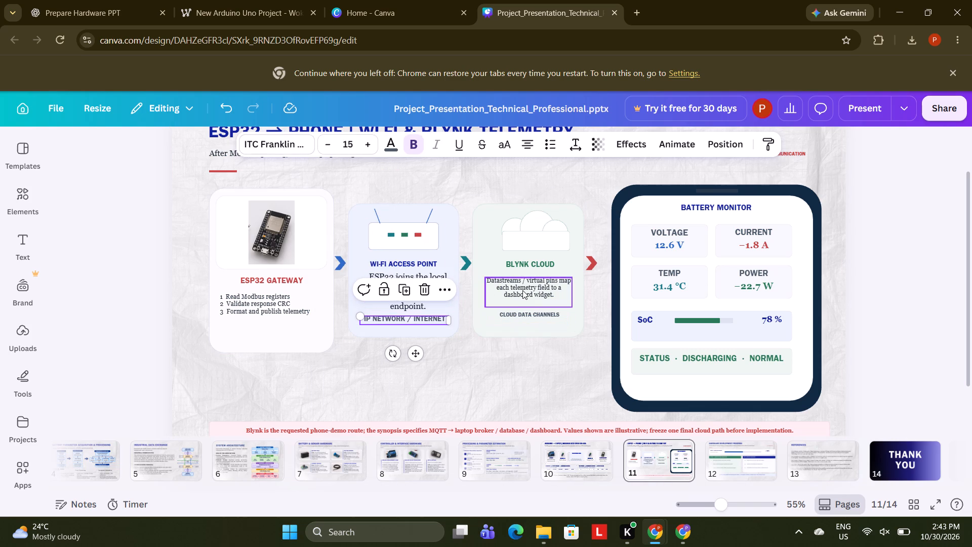
Set the description text in the BLYNK CLOUD card to font size 18.
left_click(522, 289)
left_click(349, 145)
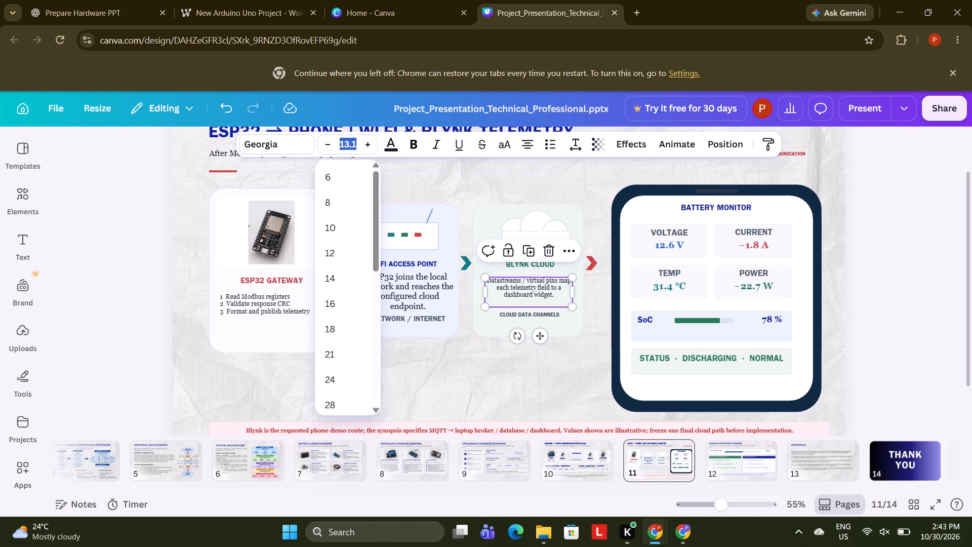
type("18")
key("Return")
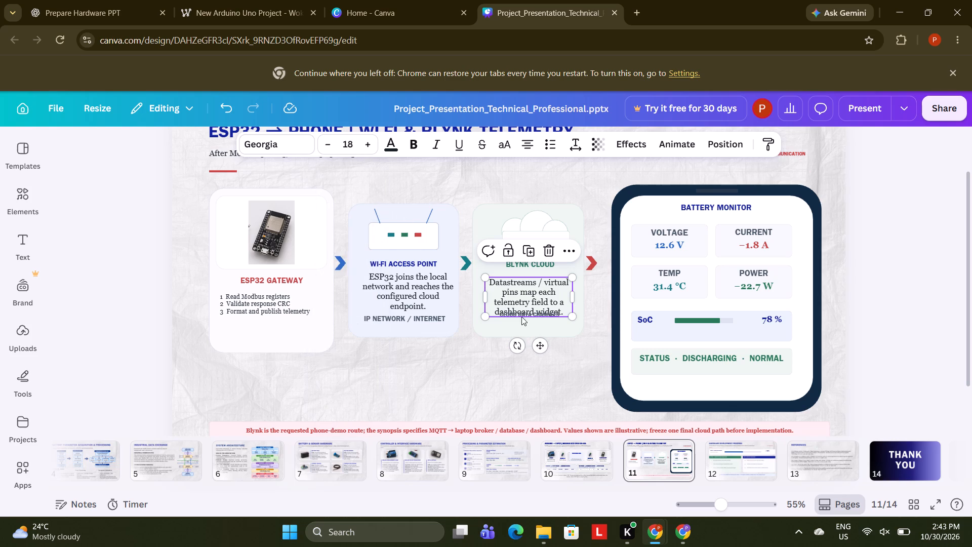
Move the CLOUD DATA CHANNELS label down to sit just below the description in the BLYNK CLOUD card.
left_click_drag(539, 321, 537, 332)
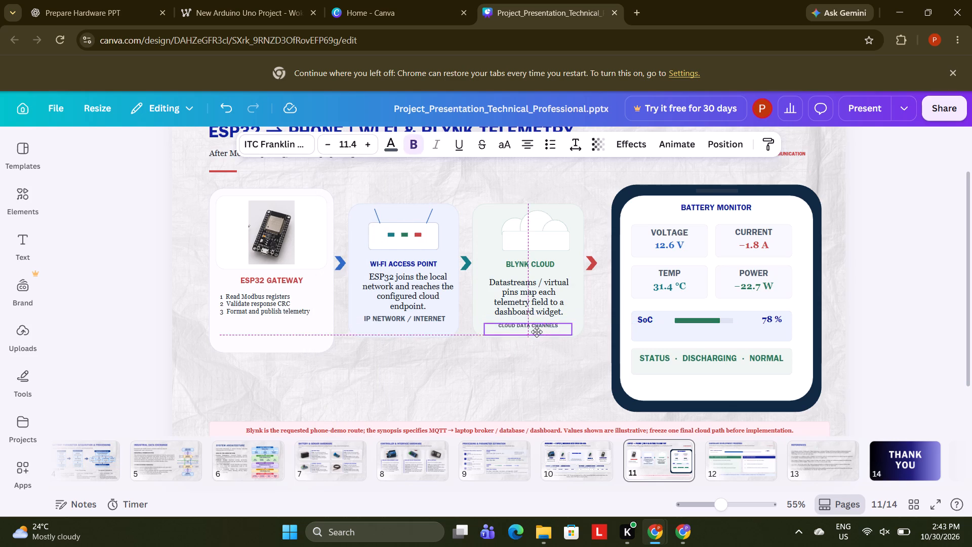
left_click_drag(537, 332, 536, 327)
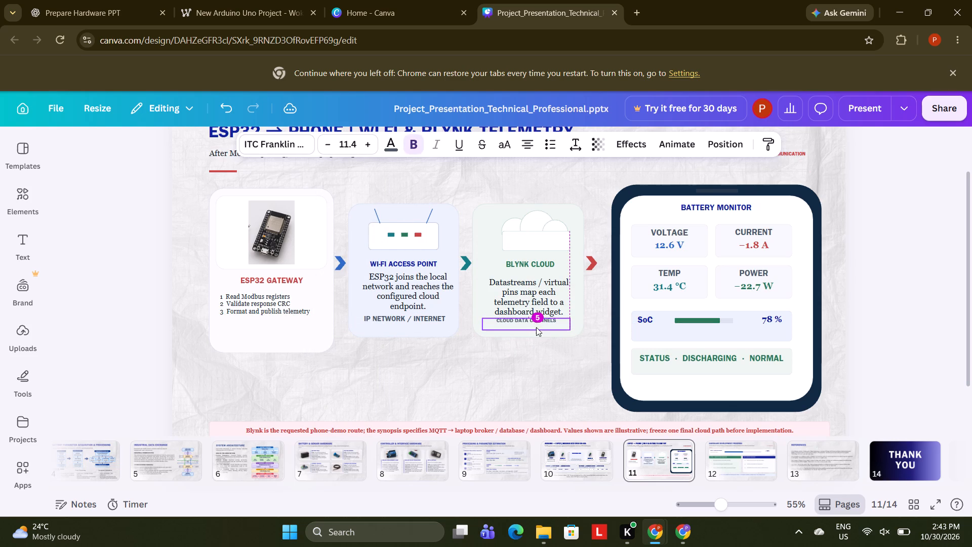
Open the font size of the CLOUD DATA CHANNELS label for editing.
left_click(349, 145)
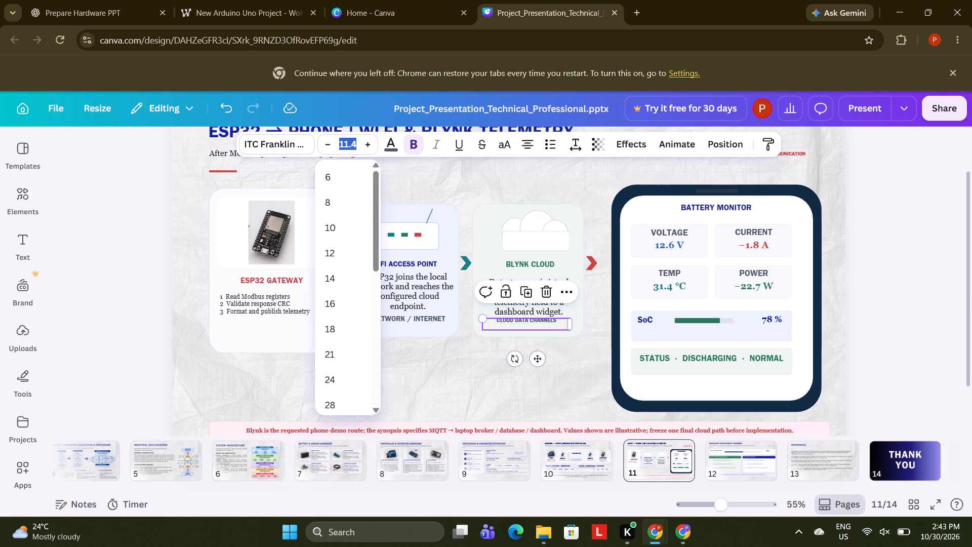
Set the CLOUD DATA CHANNELS label in the BLYNK CLOUD card to font size 15.
type("15")
key("Return")
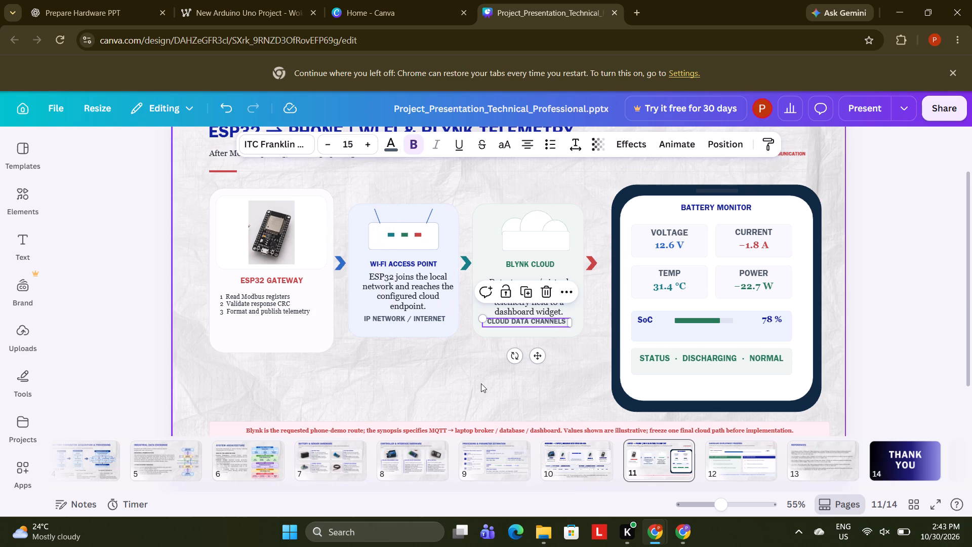
left_click(481, 383)
Set the three-item numbered list in the ESP32 GATEWAY card to font size 18.
left_click(495, 309)
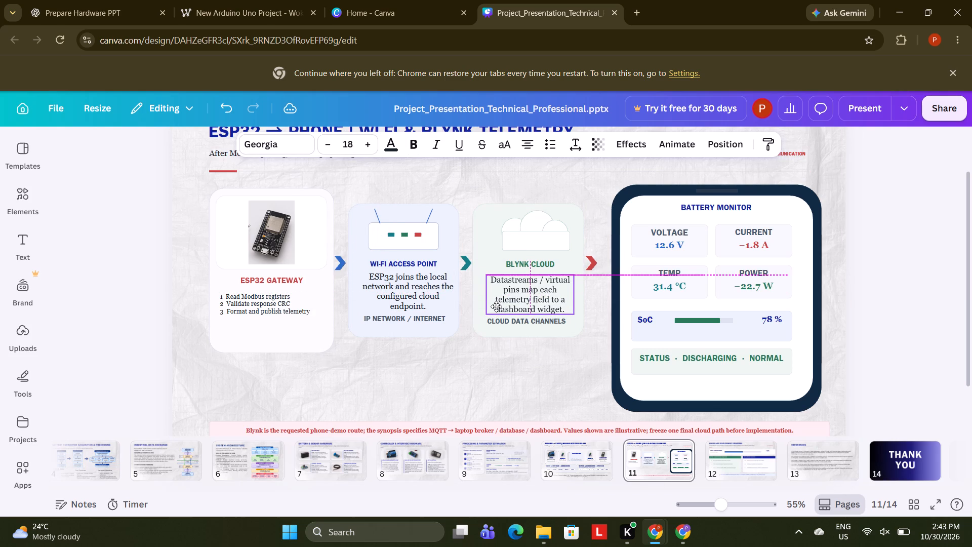
left_click(237, 303)
left_click(348, 142)
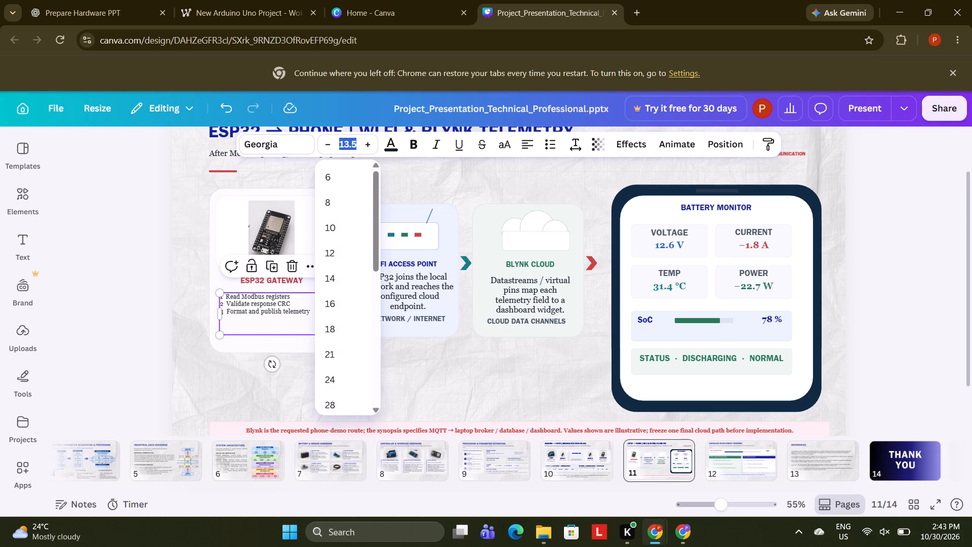
type("18")
key("Return")
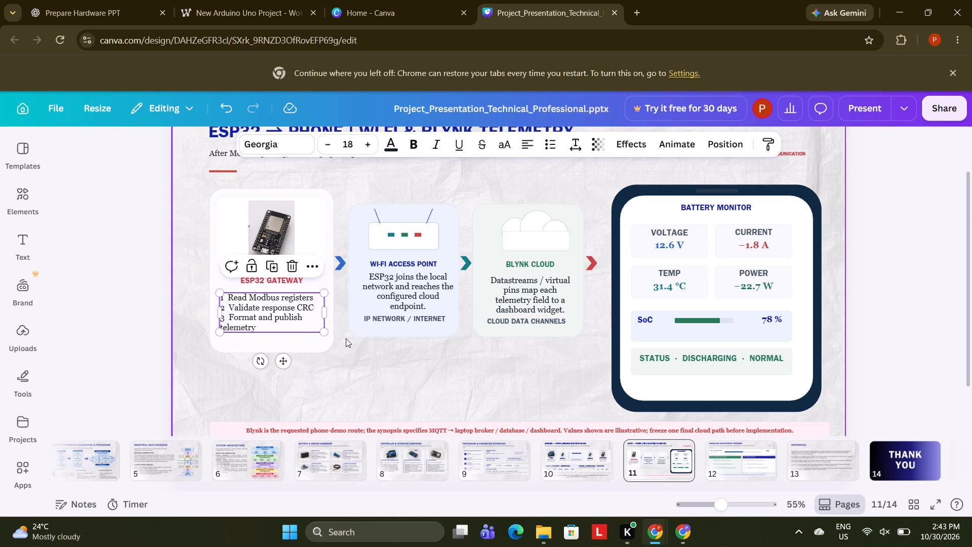
left_click(396, 410)
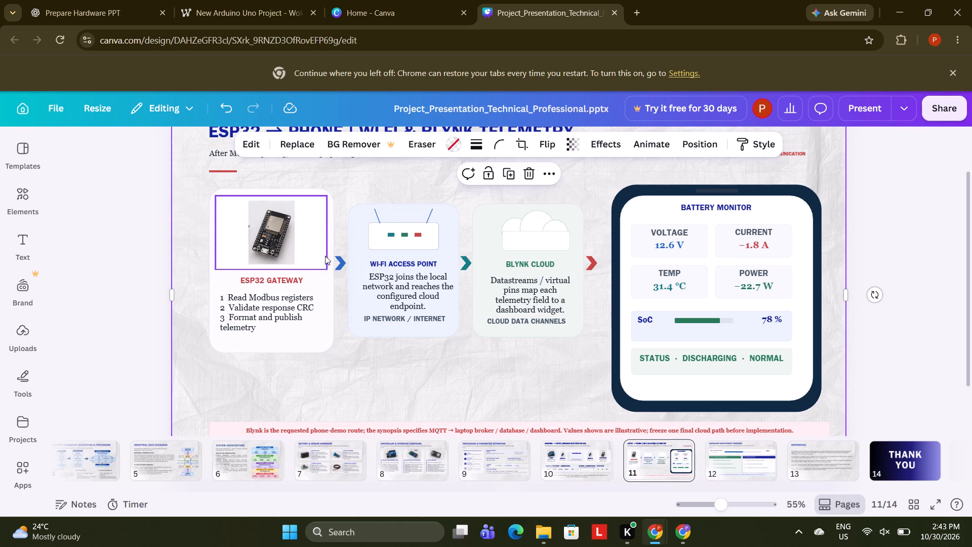
Set slide 11's ESP32 → PHONE title to font size 45.
left_click(329, 281)
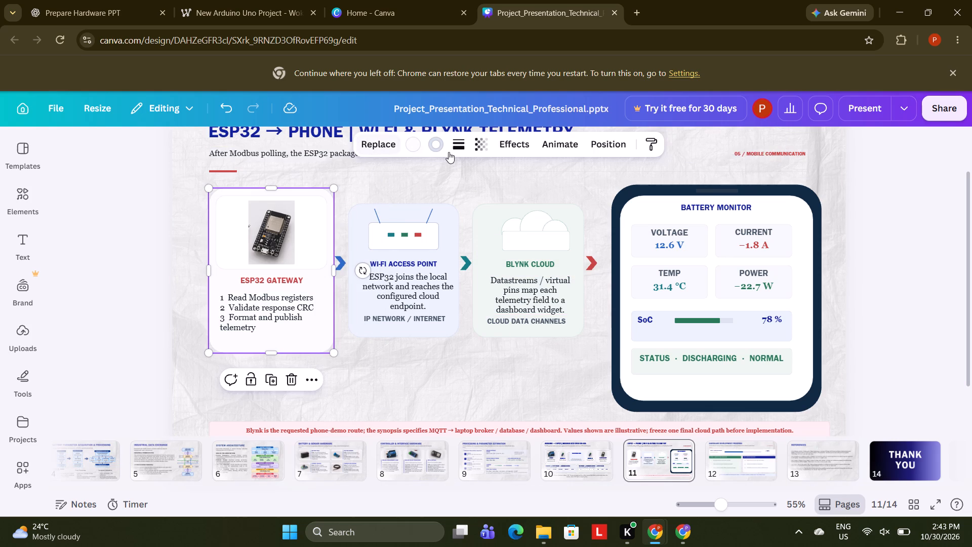
left_click(286, 134)
left_click(346, 144)
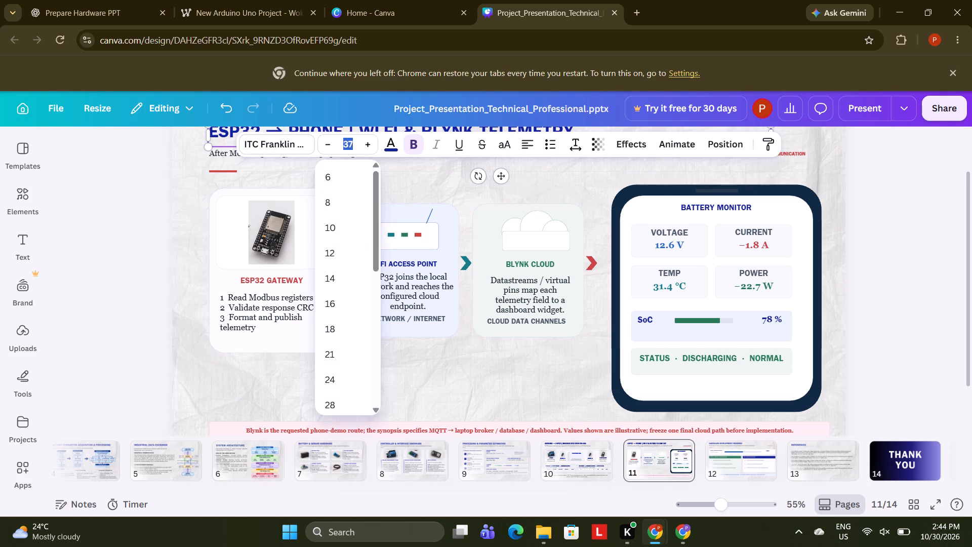
type("45")
key("Return")
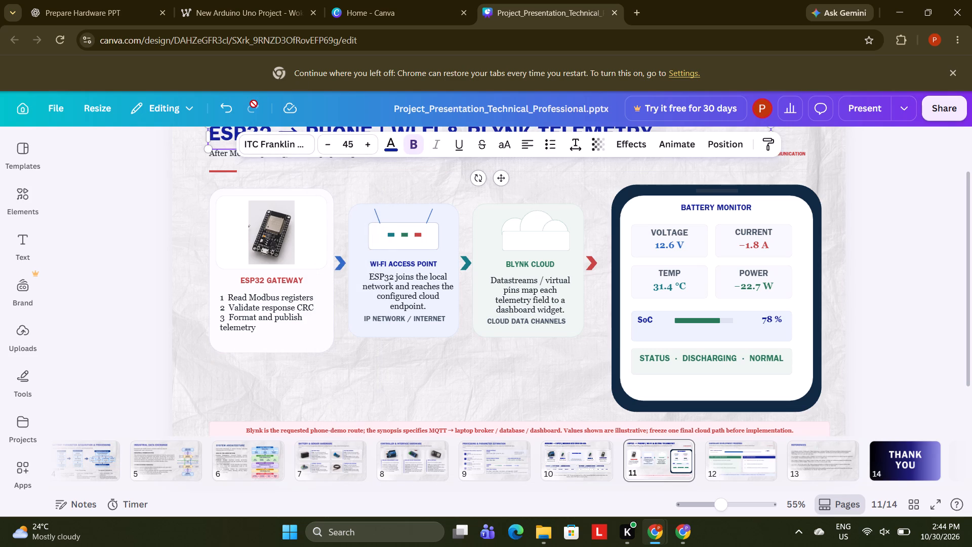
Set the "After Modbus polling" subtitle under the title to font size 22.
left_click(215, 152)
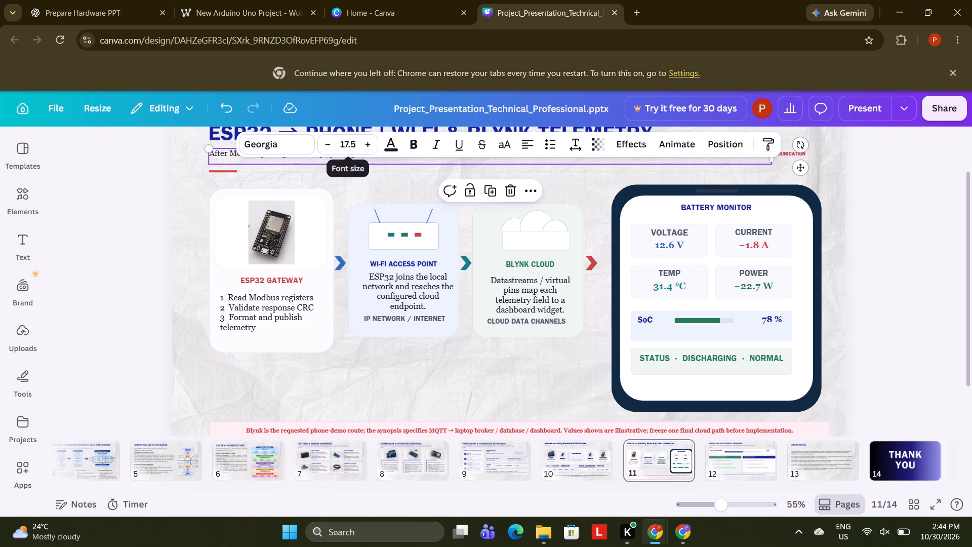
left_click(346, 146)
type("22")
key("Return")
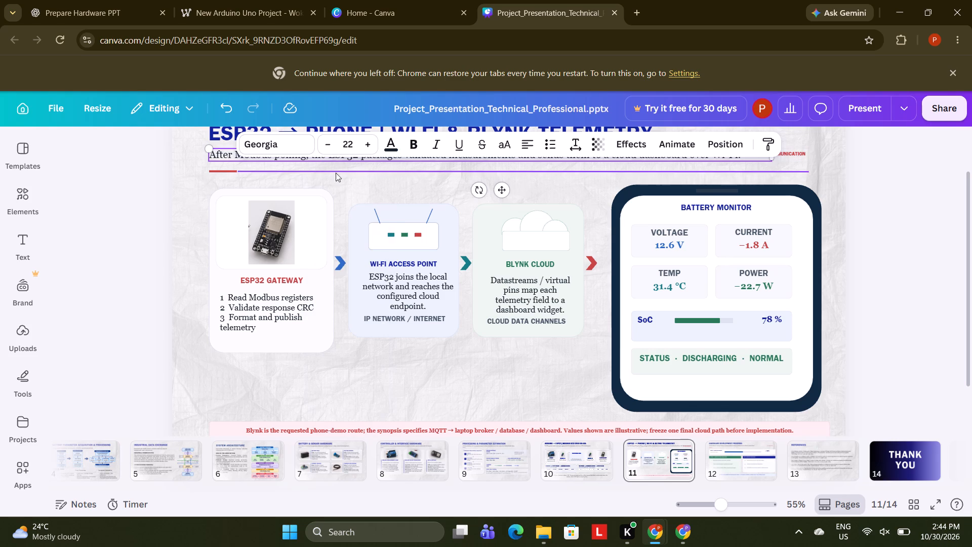
Delete the short red accent line beneath slide 11's subtitle.
left_click(213, 171)
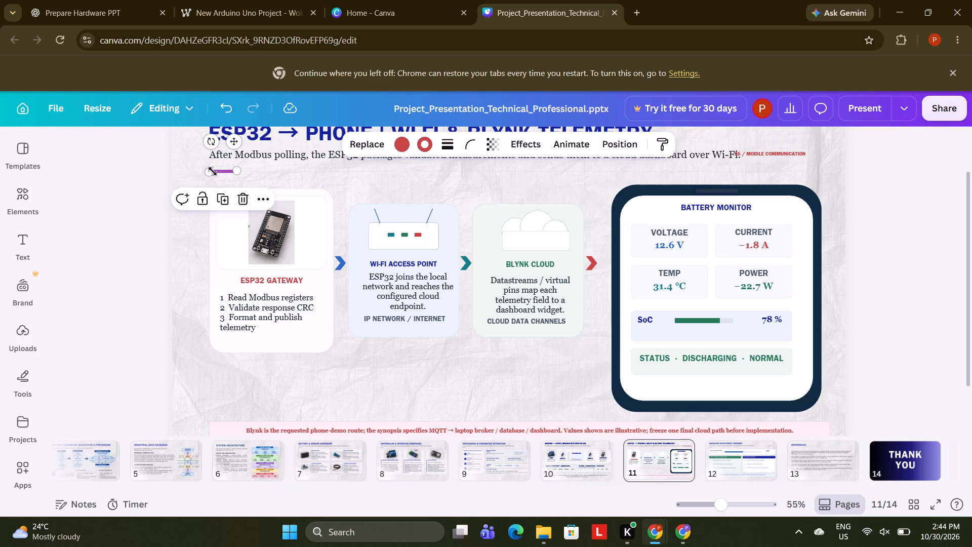
key("BackSpace")
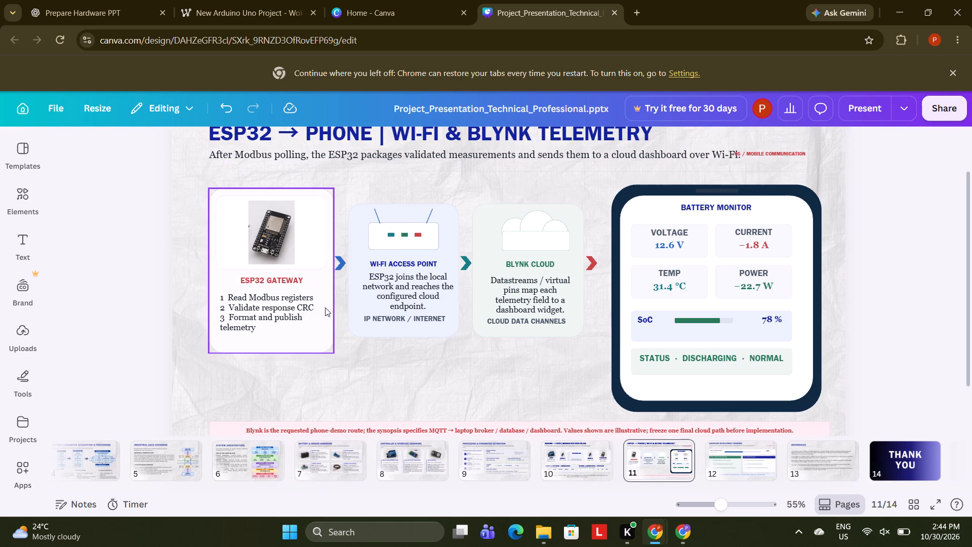
Set the transparency of the ESP32 GATEWAY card's background shape to 60.
left_click(327, 307)
left_click(484, 138)
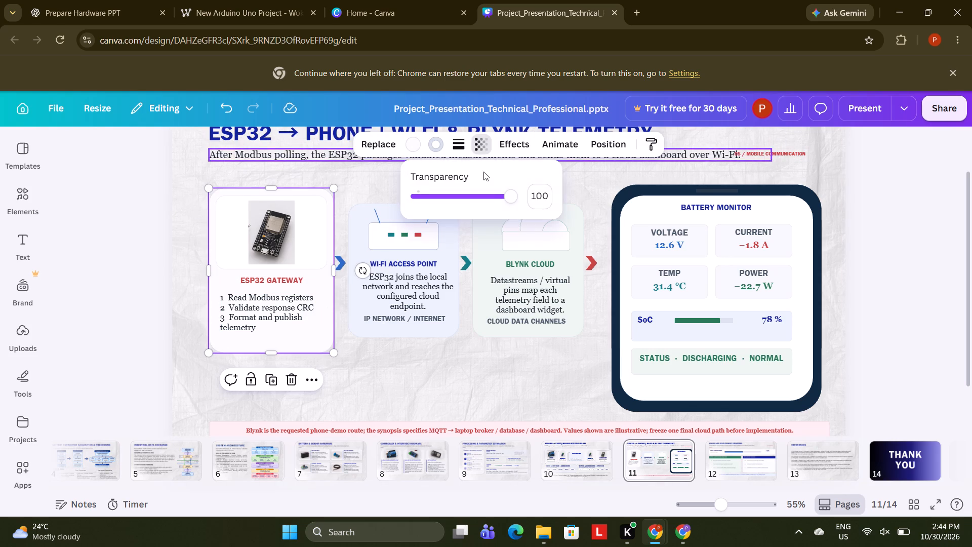
left_click(541, 201)
type("60")
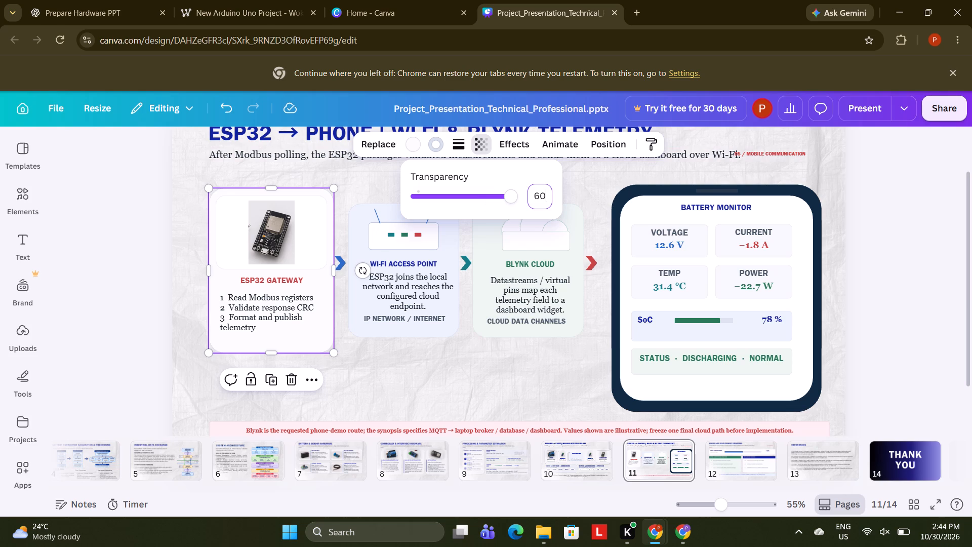
key("Return")
left_click(436, 402)
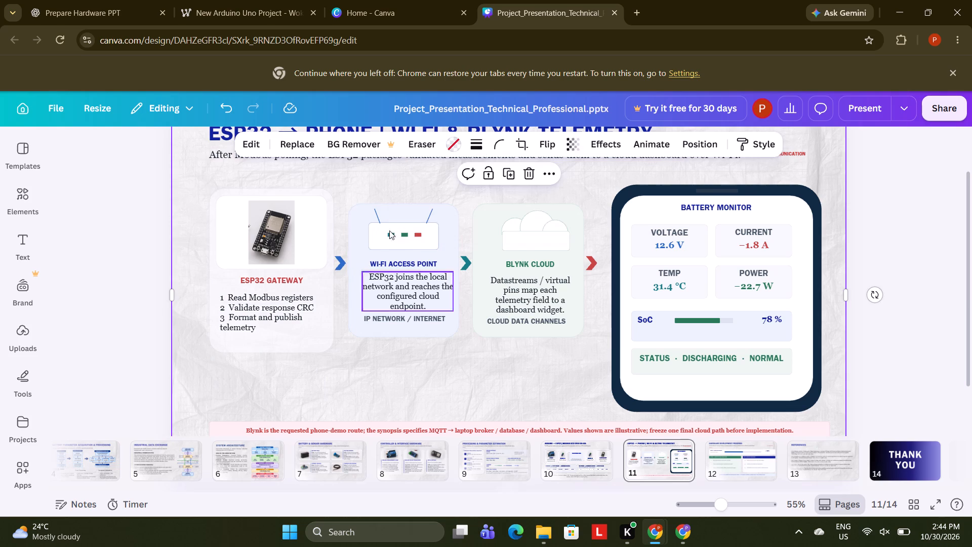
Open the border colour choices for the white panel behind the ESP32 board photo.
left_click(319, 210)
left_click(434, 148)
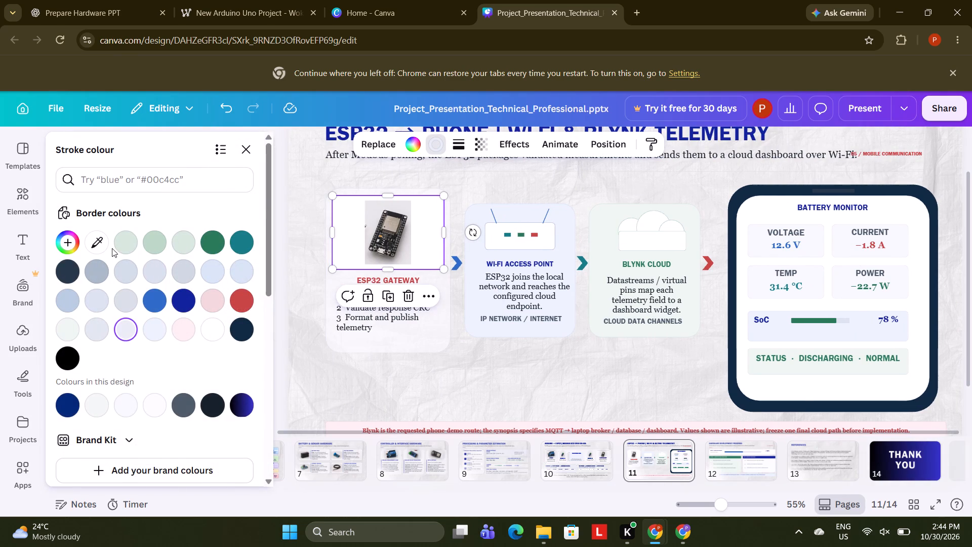
Rotate the ESP32 board photo by about 90° so that it lies horizontally in its card.
left_click(378, 233)
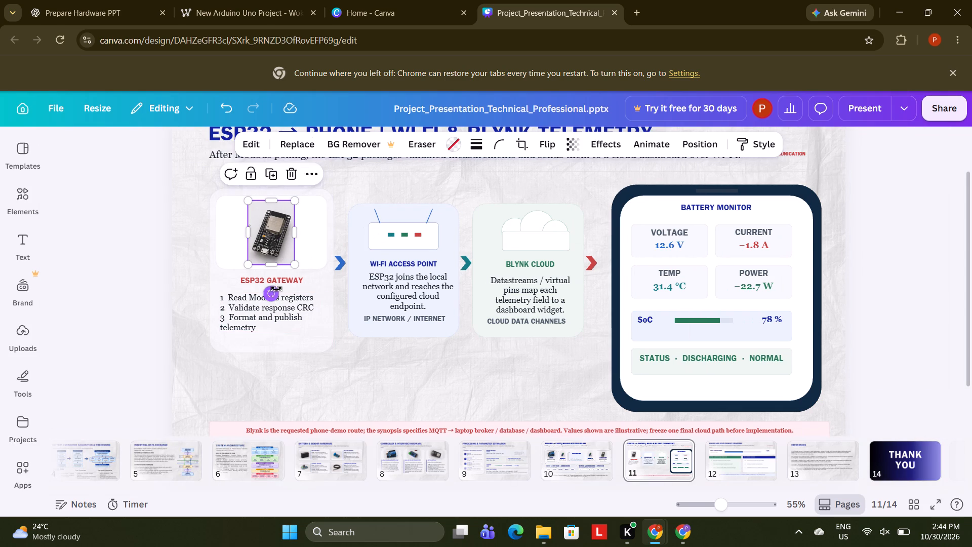
left_click_drag(276, 290, 232, 237)
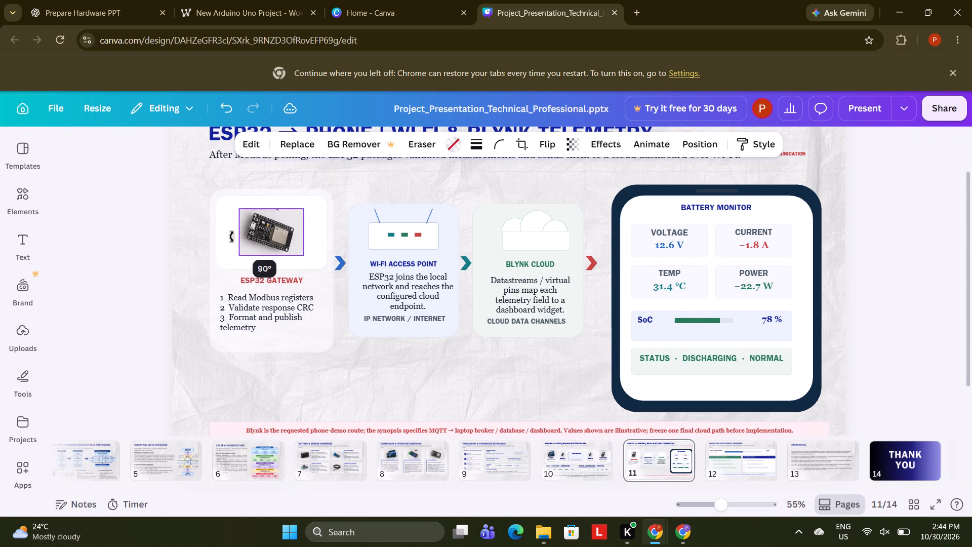
left_click_drag(232, 237, 231, 237)
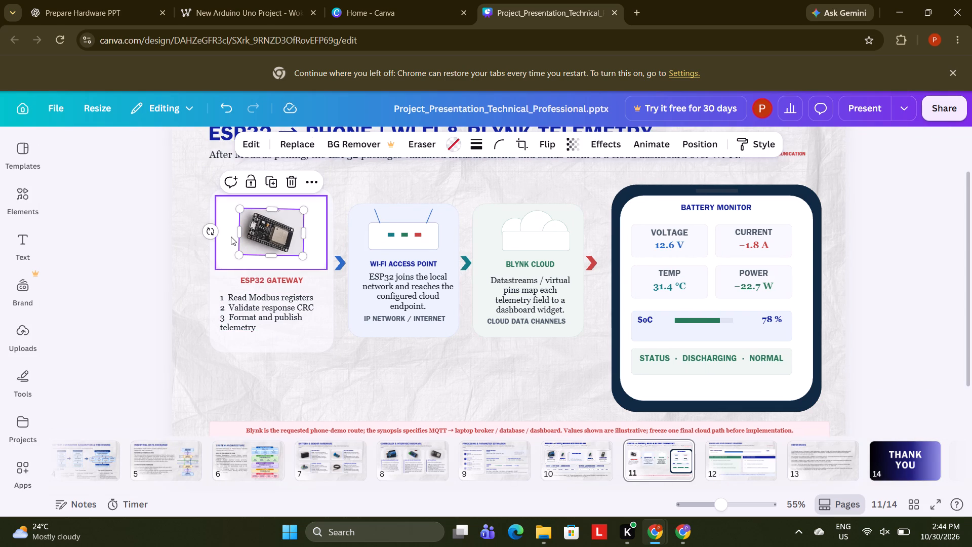
Enlarge and widen the rotated ESP32 board photo and position it to fill the panel above the ESP32 GATEWAY heading.
left_click_drag(239, 210, 229, 202)
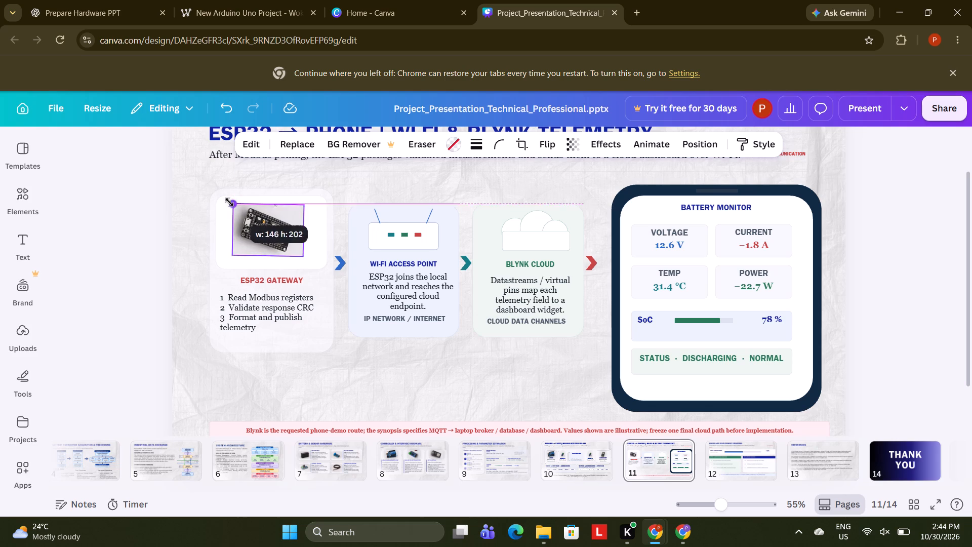
left_click_drag(229, 202, 224, 200)
left_click_drag(271, 222, 276, 229)
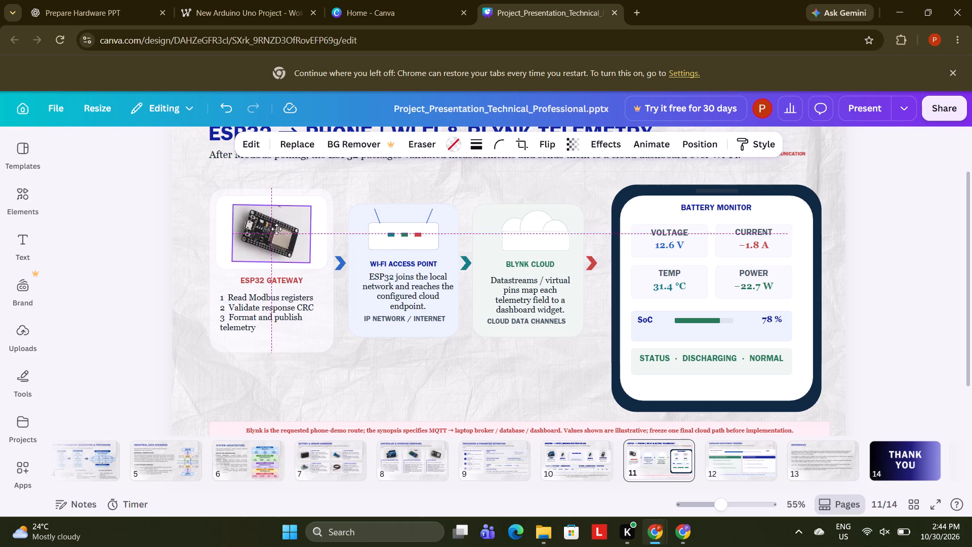
left_click_drag(276, 229, 274, 228)
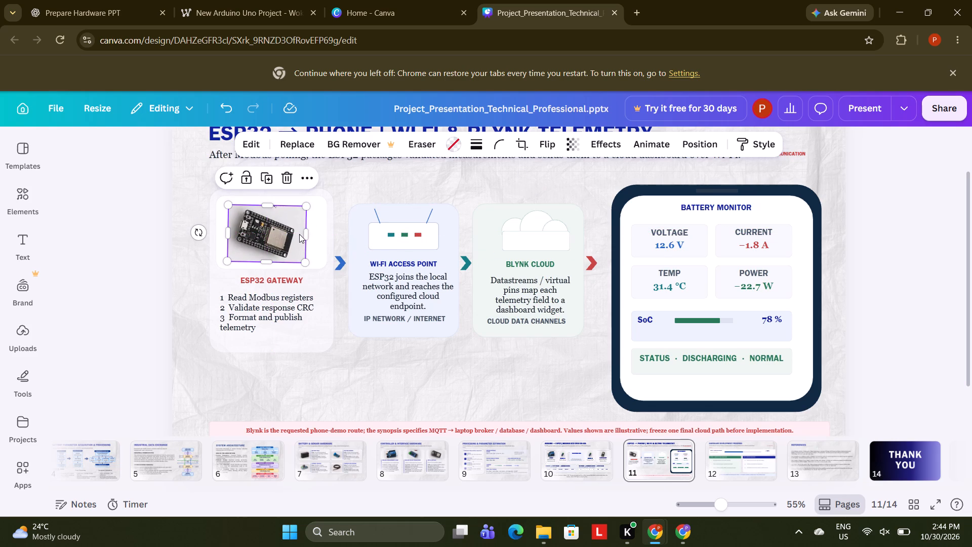
left_click_drag(306, 233, 323, 233)
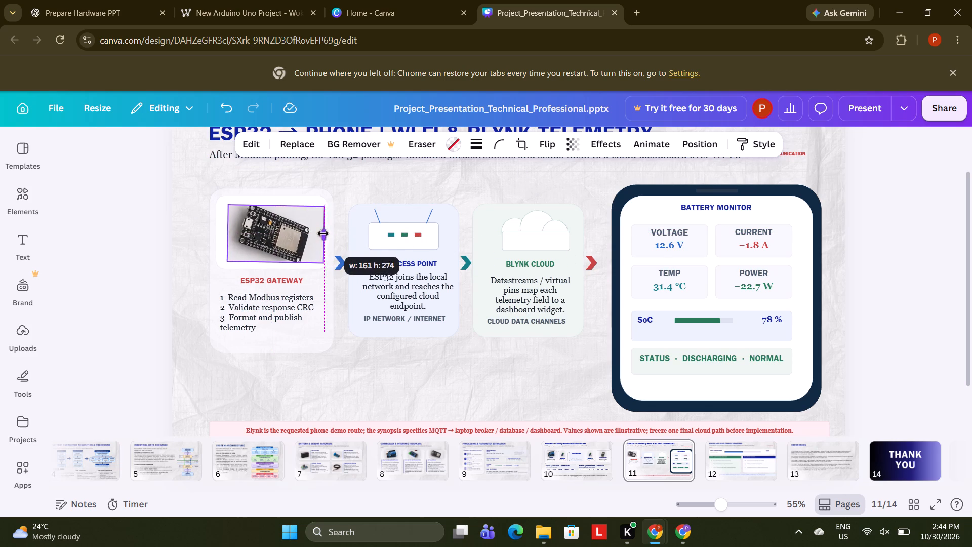
left_click_drag(323, 233, 314, 232)
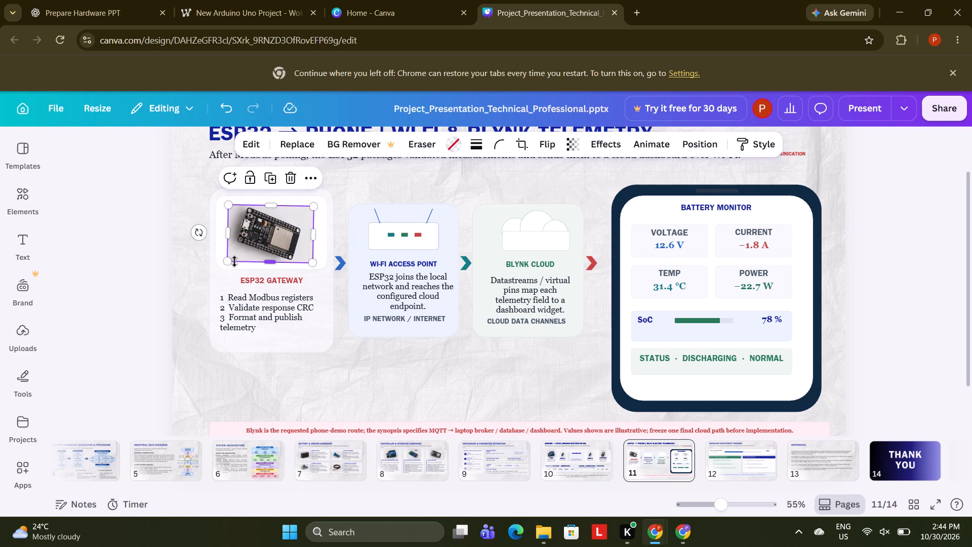
left_click_drag(227, 260, 219, 264)
left_click_drag(314, 209, 320, 206)
left_click(273, 224)
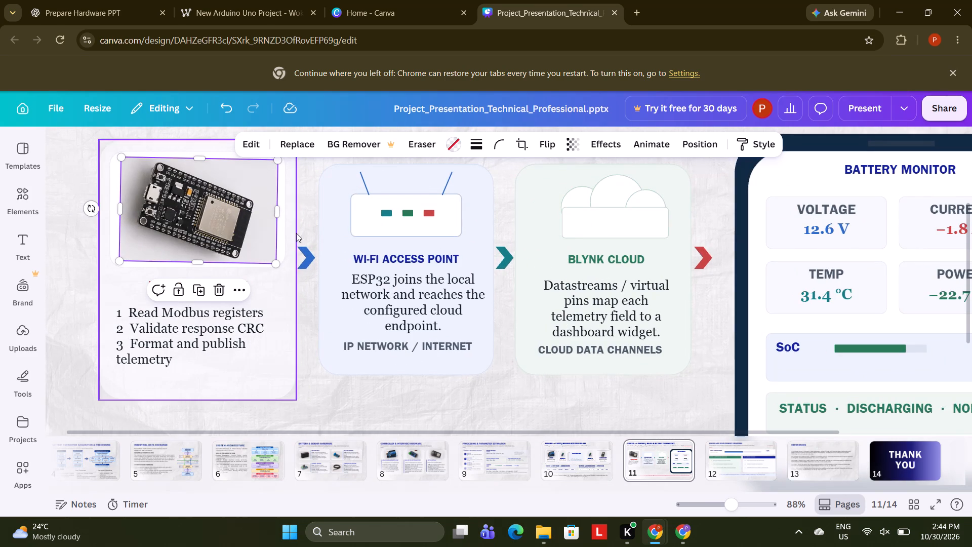
Delete the white panel behind the ESP32 board photo in the ESP32 GATEWAY card.
left_click(283, 241)
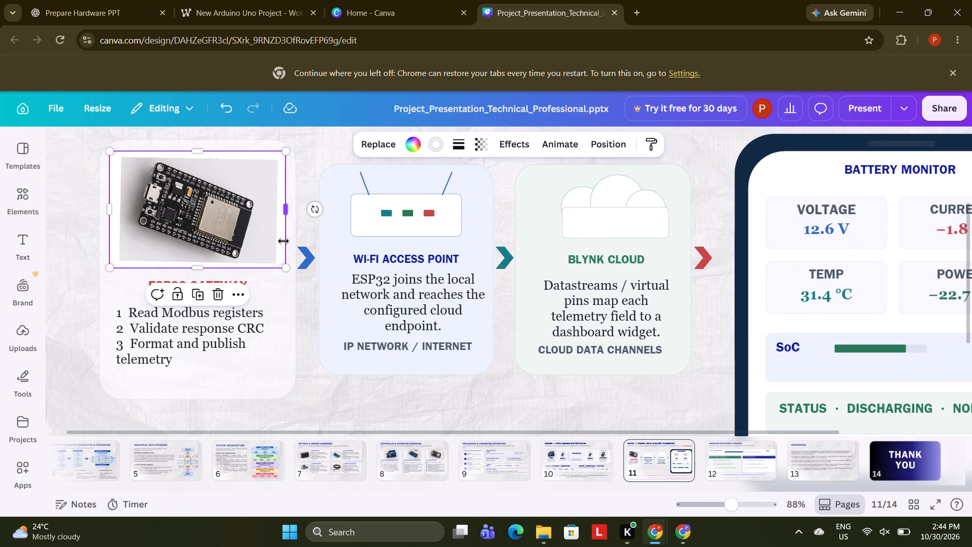
key("BackSpace")
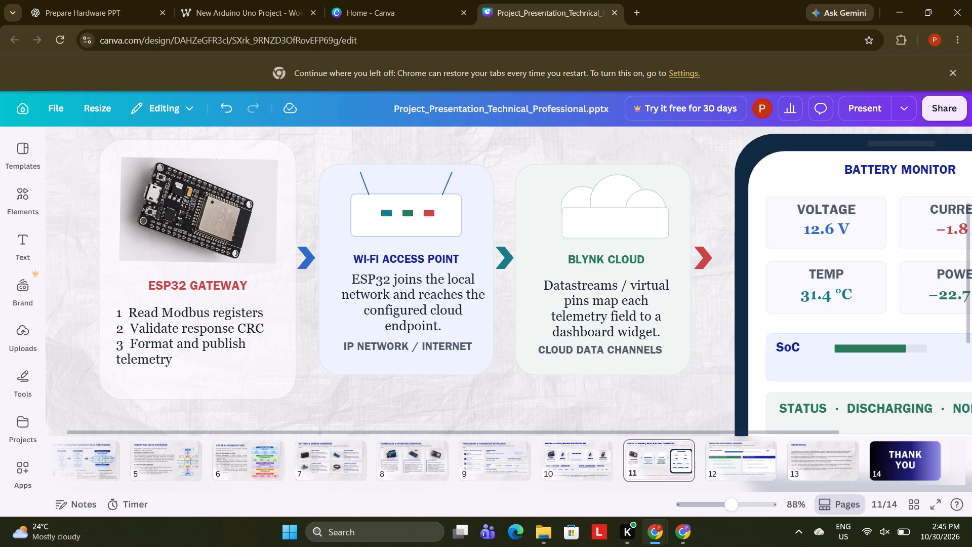
Apply the Glow effect to the ESP32 board photo.
left_click(189, 223)
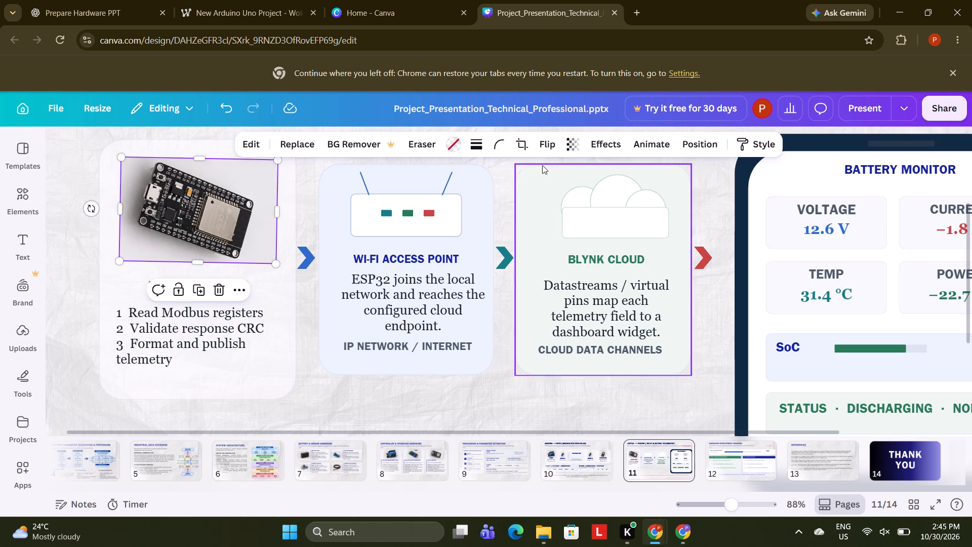
left_click(601, 154)
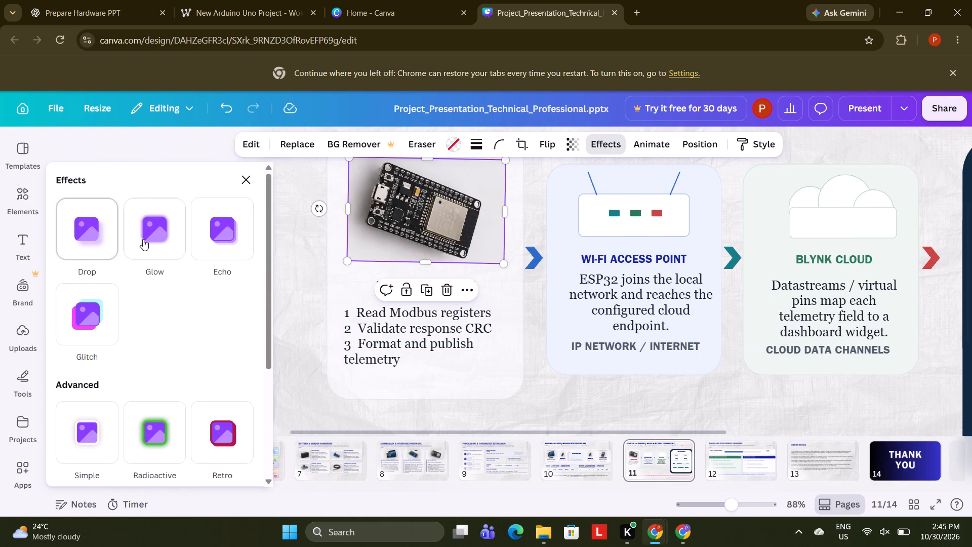
left_click(152, 236)
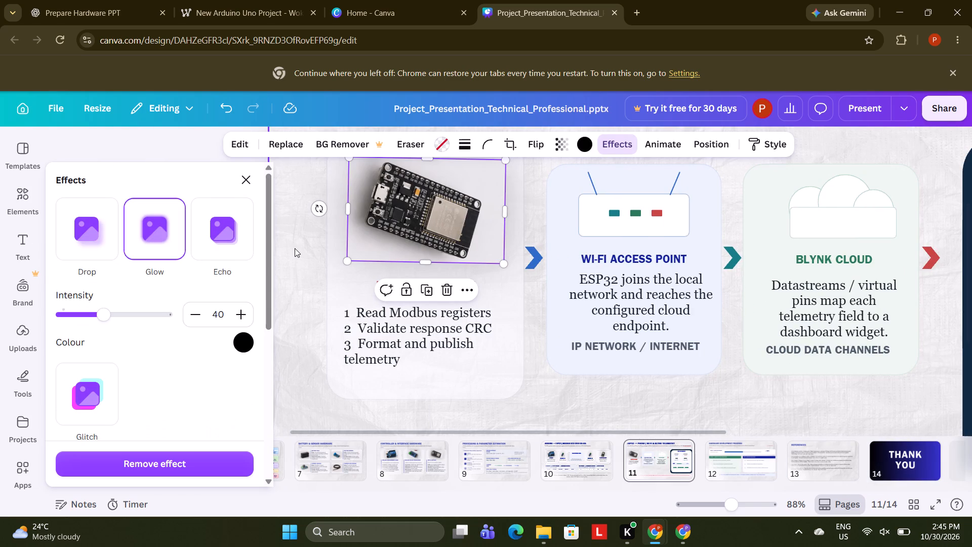
Set the transparency of the WI-FI ACCESS POINT card's background shape to 60.
left_click(563, 180)
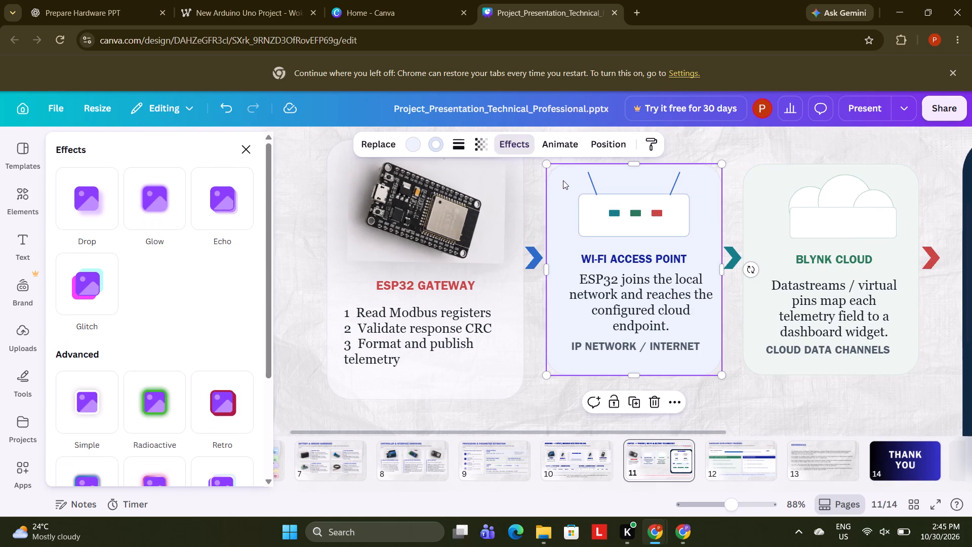
left_click(491, 146)
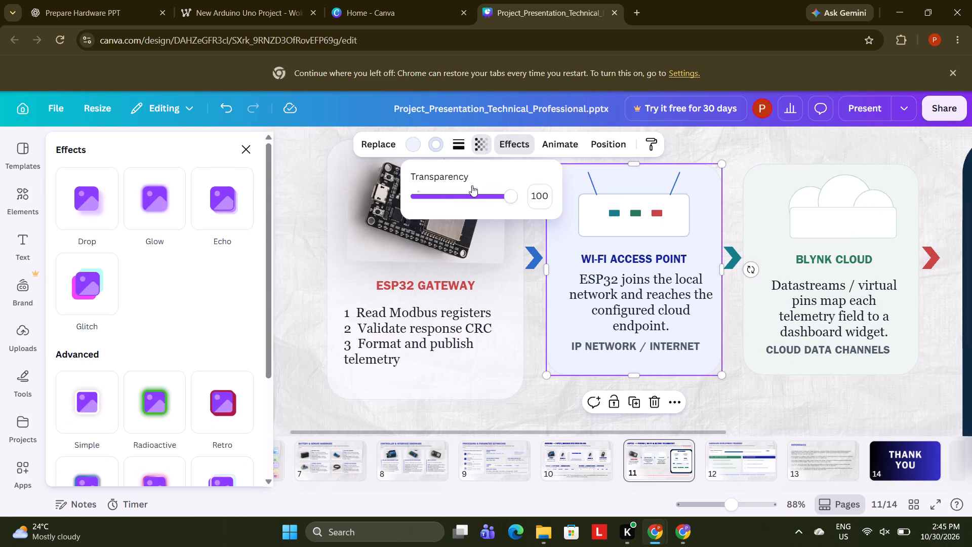
left_click(545, 199)
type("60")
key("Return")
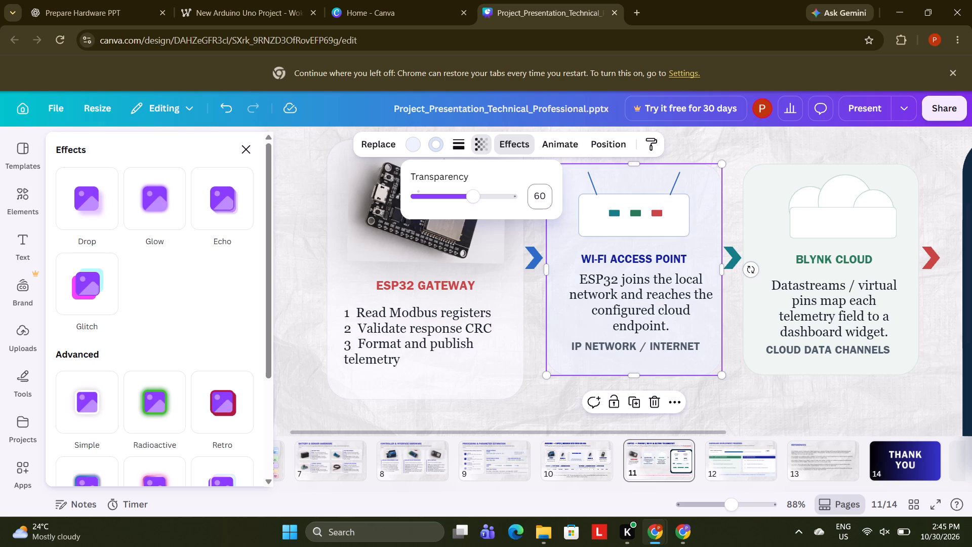
Set the transparency of the BLYNK CLOUD card's background shape to 60.
left_click(758, 215)
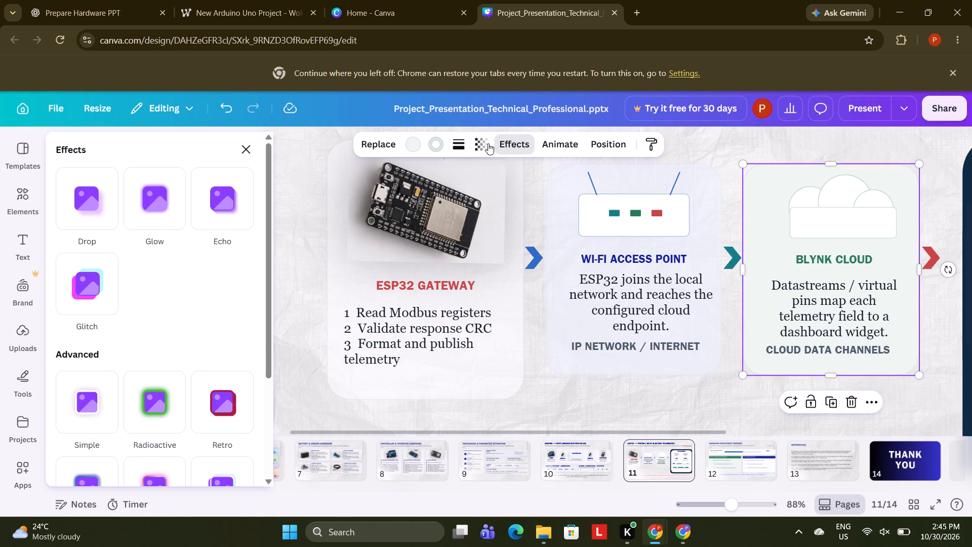
left_click(480, 148)
left_click(549, 201)
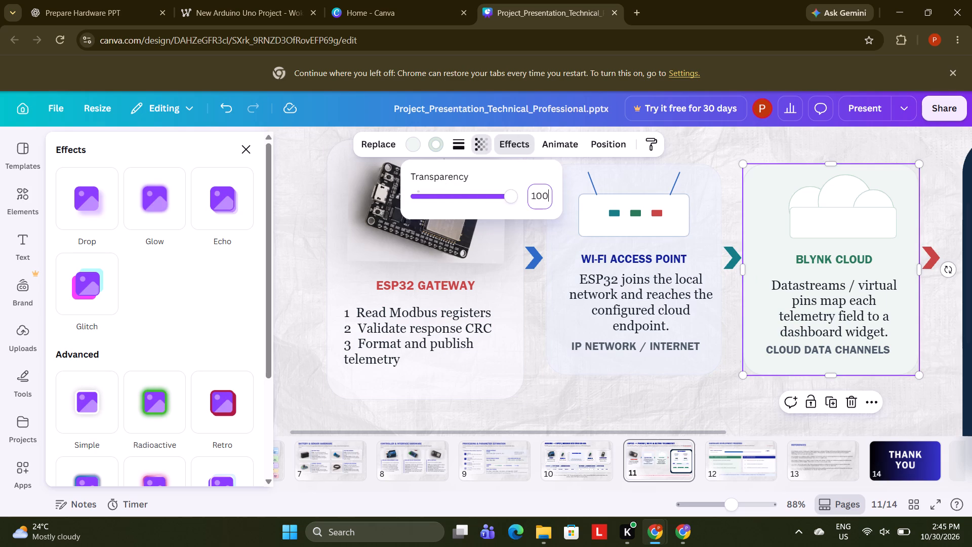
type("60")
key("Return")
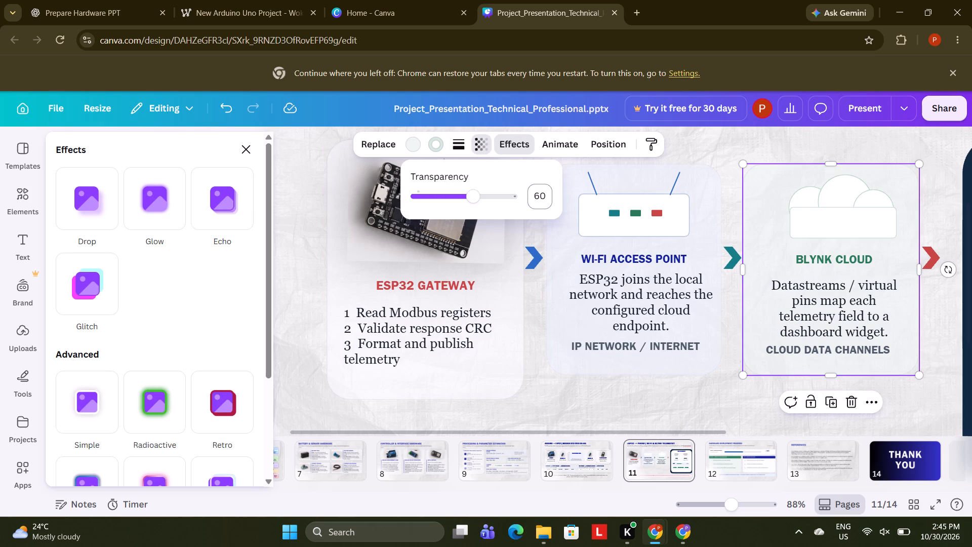
Change the border colour of the BLYNK CLOUD, WI-FI ACCESS POINT and ESP32 GATEWAY card backgrounds to black.
left_click(432, 141)
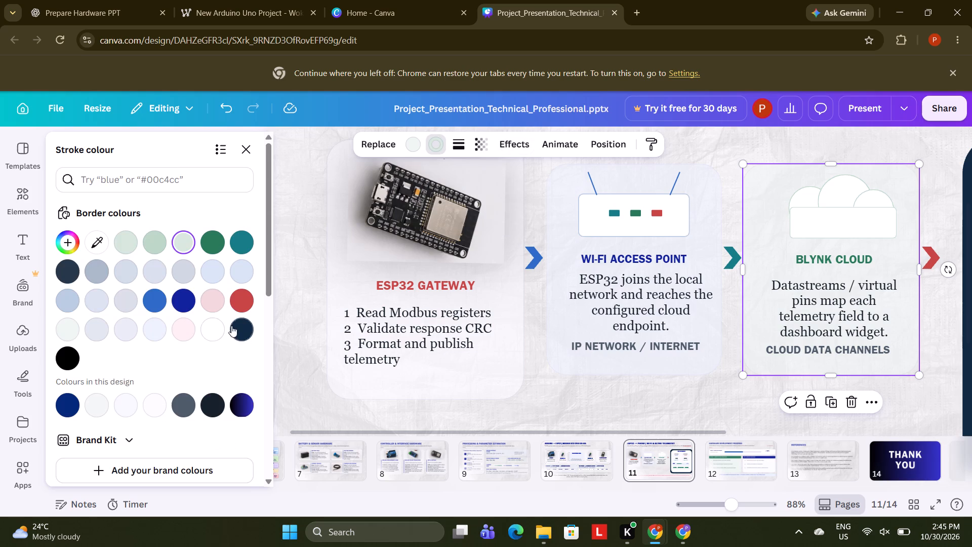
left_click(64, 353)
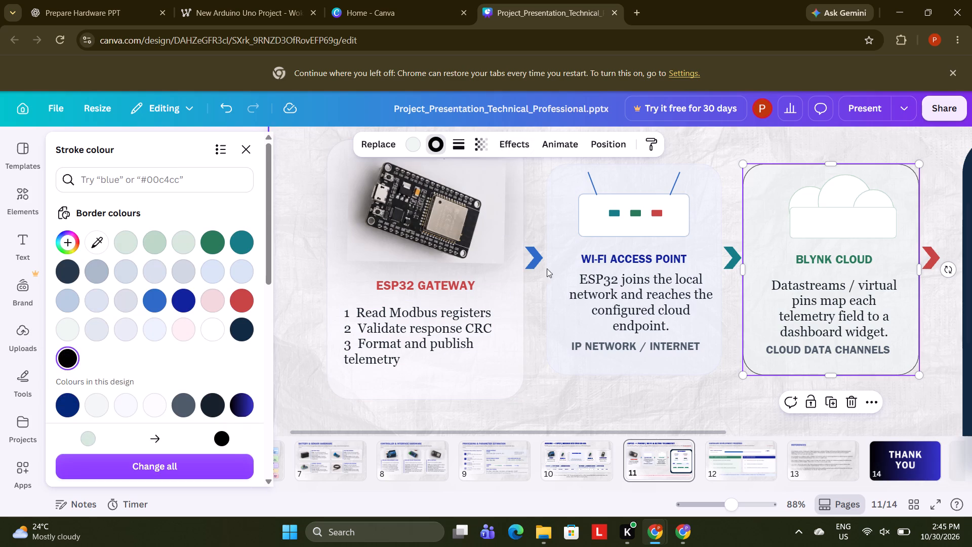
left_click(557, 247)
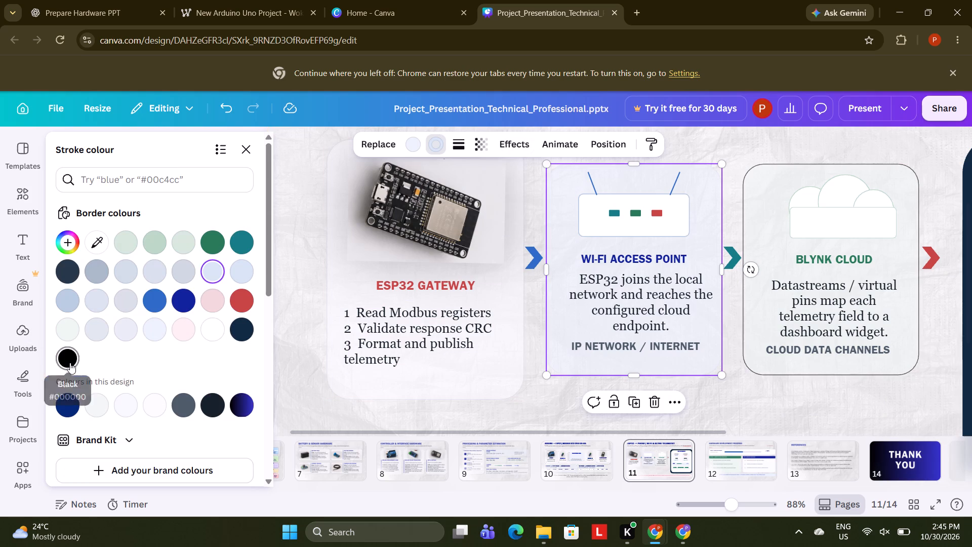
left_click(70, 363)
left_click(339, 280)
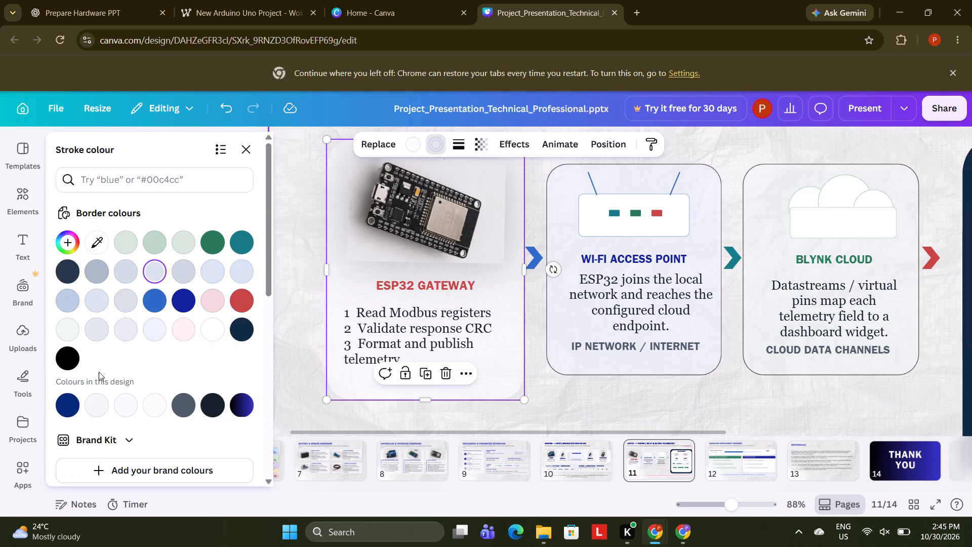
left_click(72, 362)
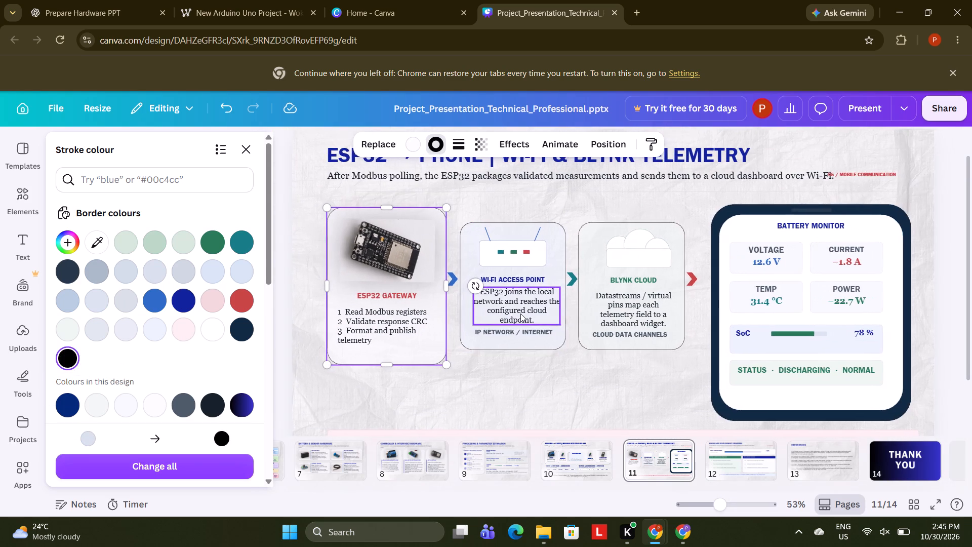
Delete the small red MOBILE COMMUNICATION label overlapping the end of slide 11's subtitle line.
left_click(870, 174)
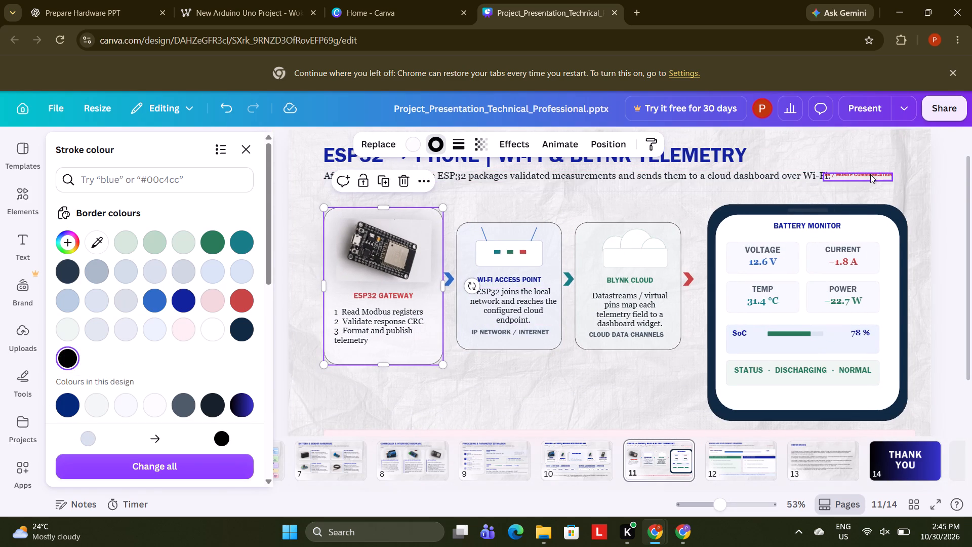
key("BackSpace")
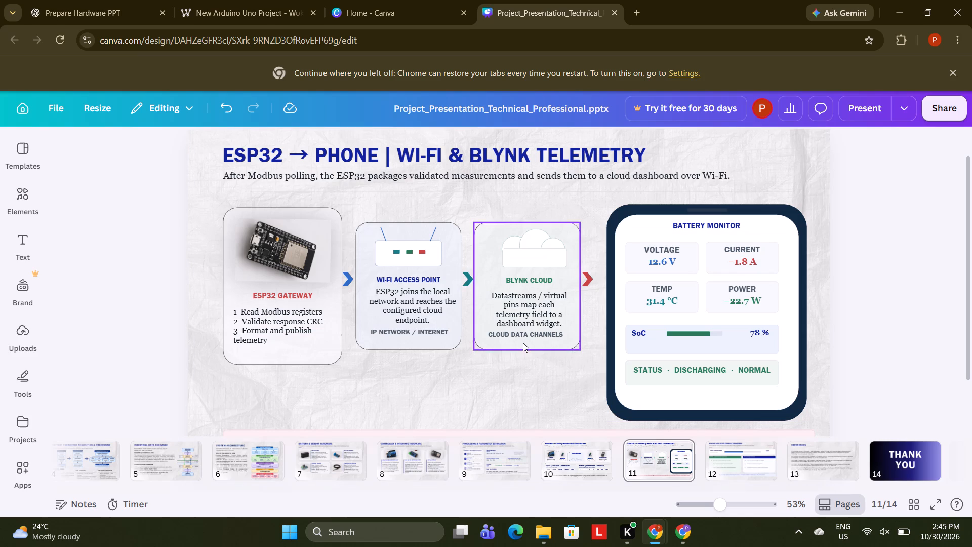
Search Google Images for "wifi" in a new browser tab.
left_click(636, 8)
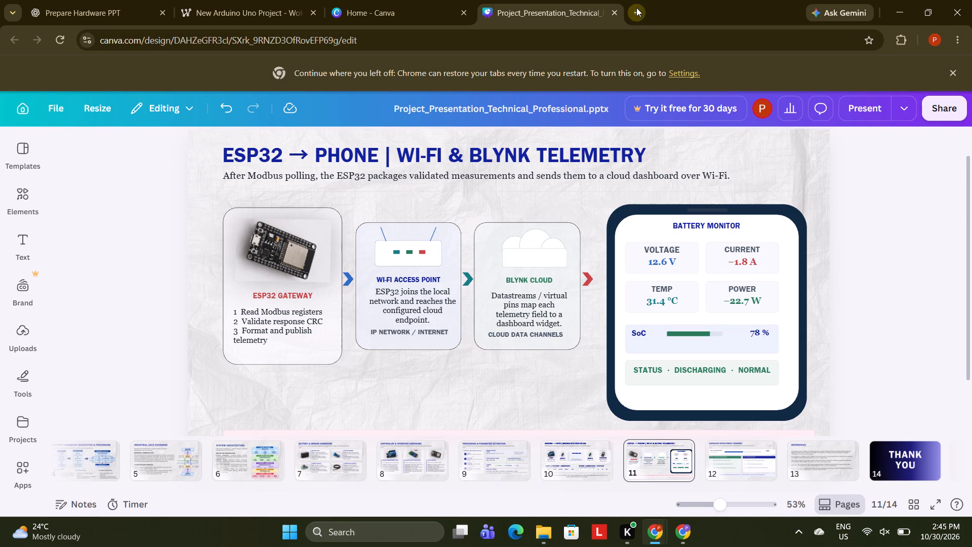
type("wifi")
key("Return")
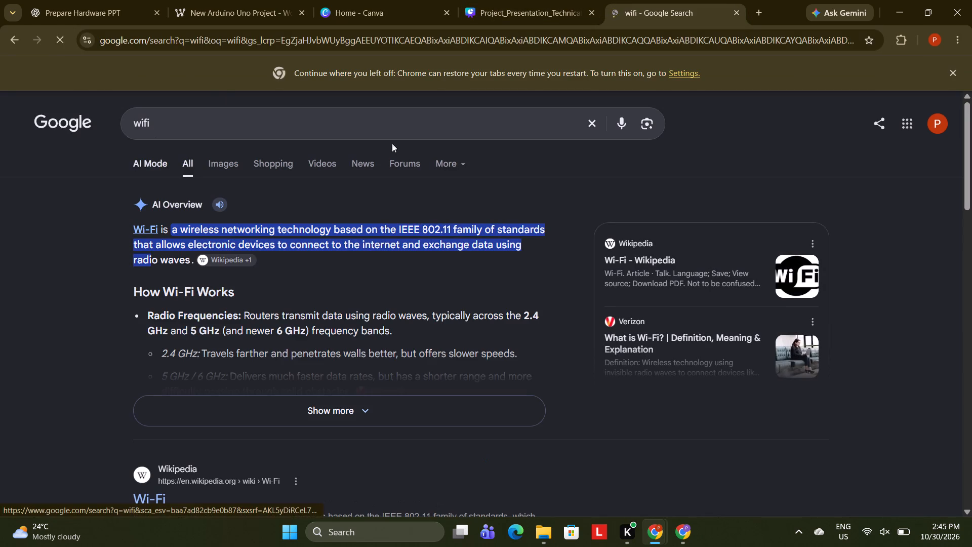
left_click(215, 164)
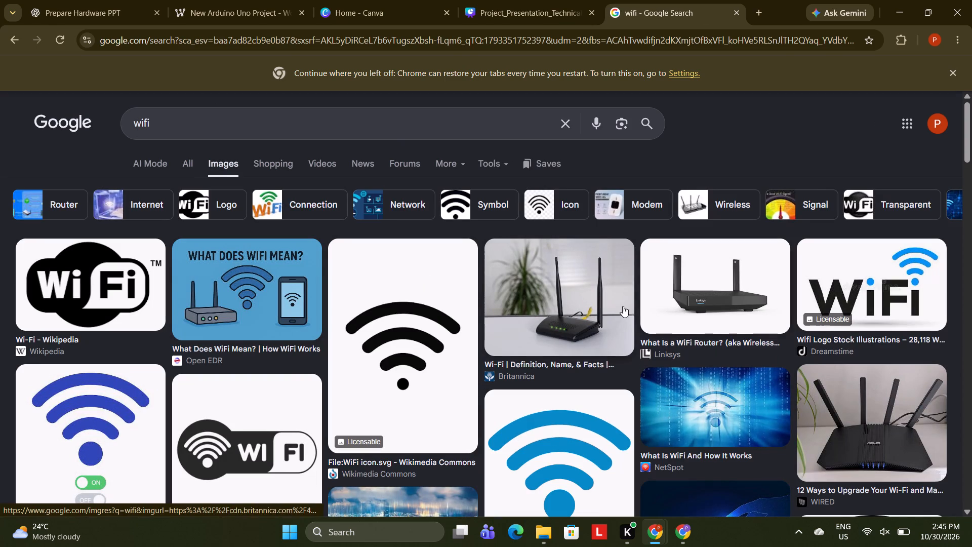
Look through the router pictures and copy the image of the black four-antenna Speedefy WiFi 6 router.
left_click(711, 309)
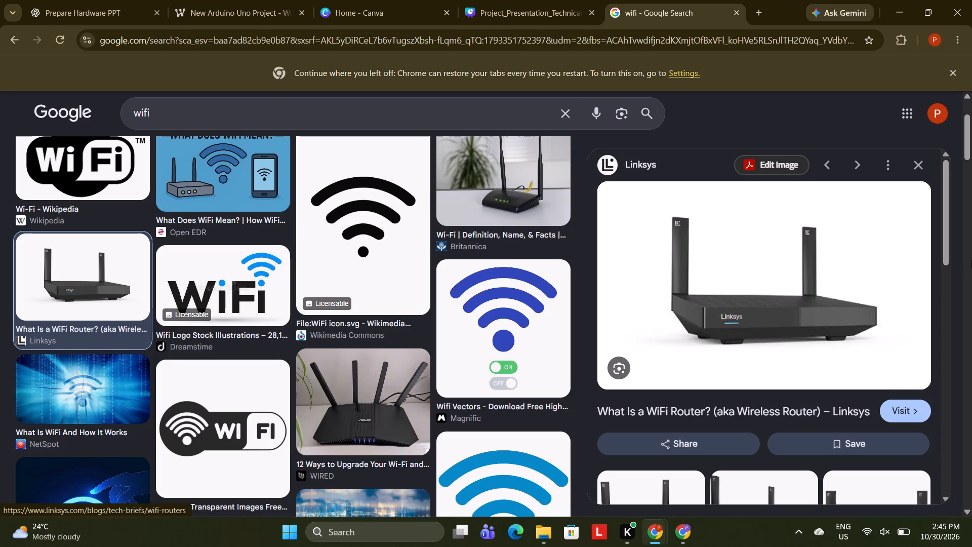
left_click_drag(947, 231, 959, 327)
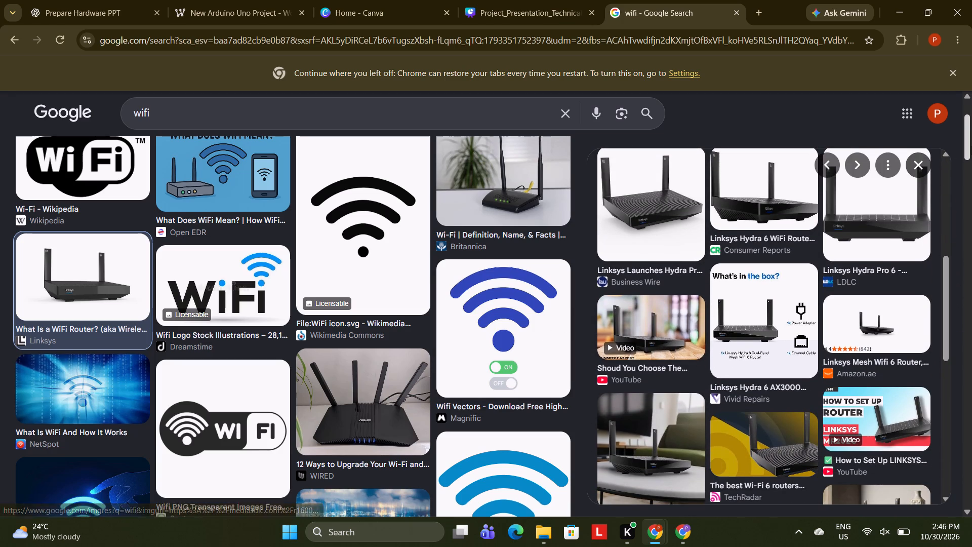
left_click_drag(970, 150, 971, 199)
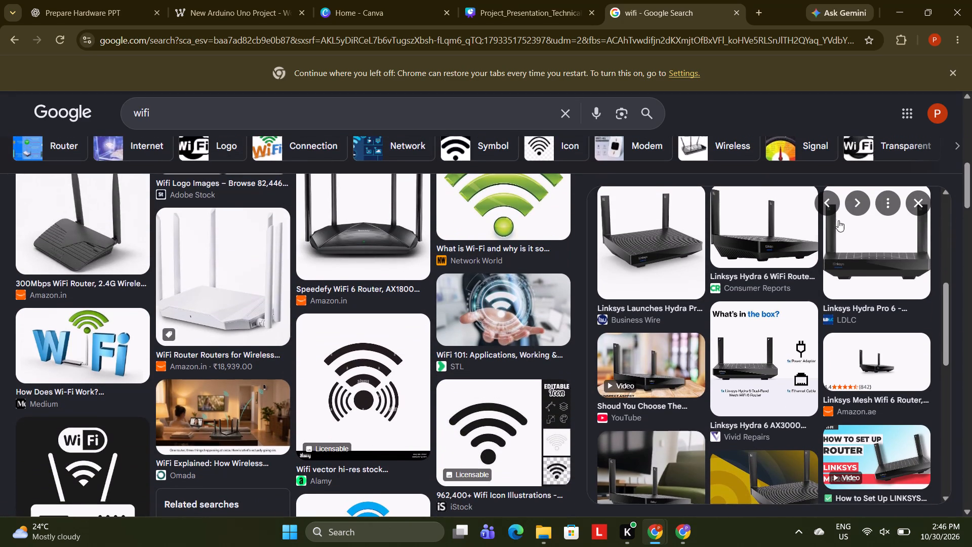
left_click(394, 213)
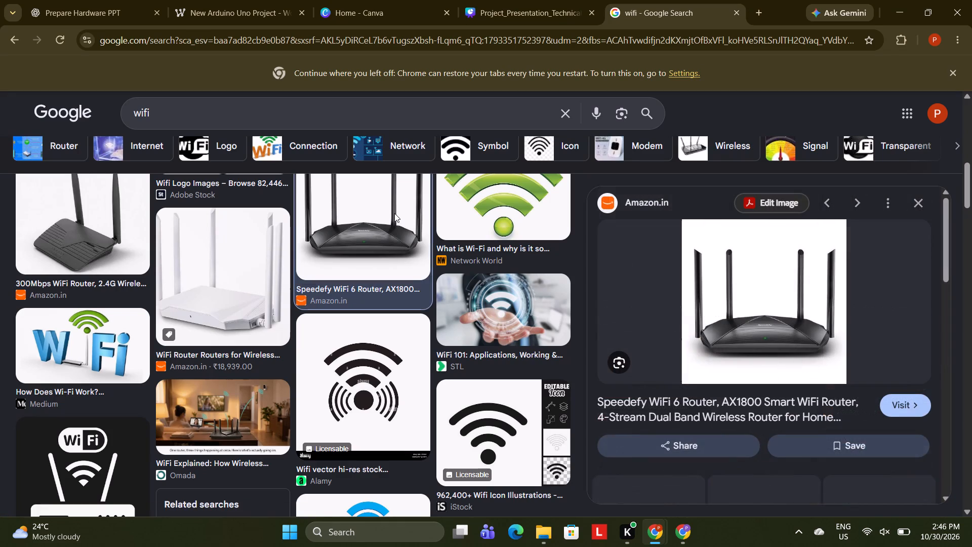
left_click(732, 255)
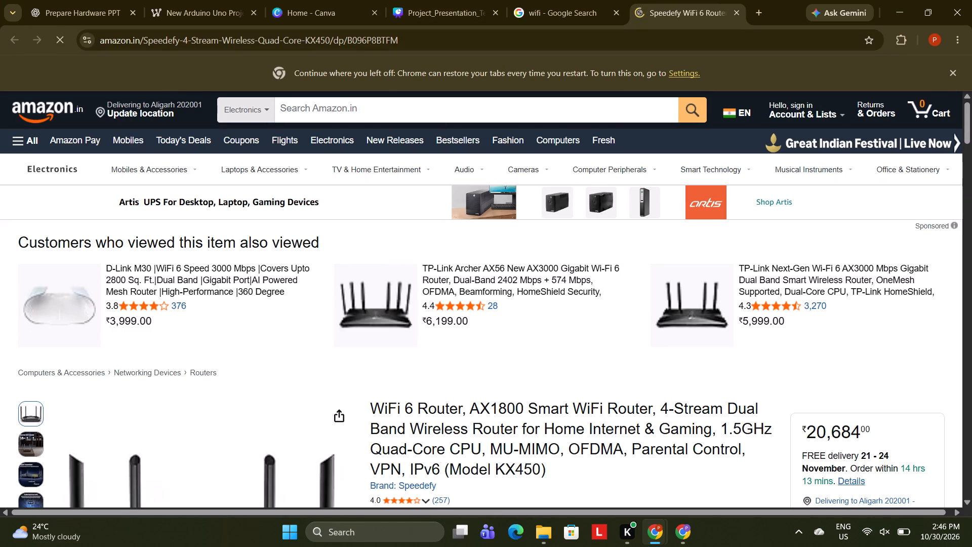
left_click(741, 12)
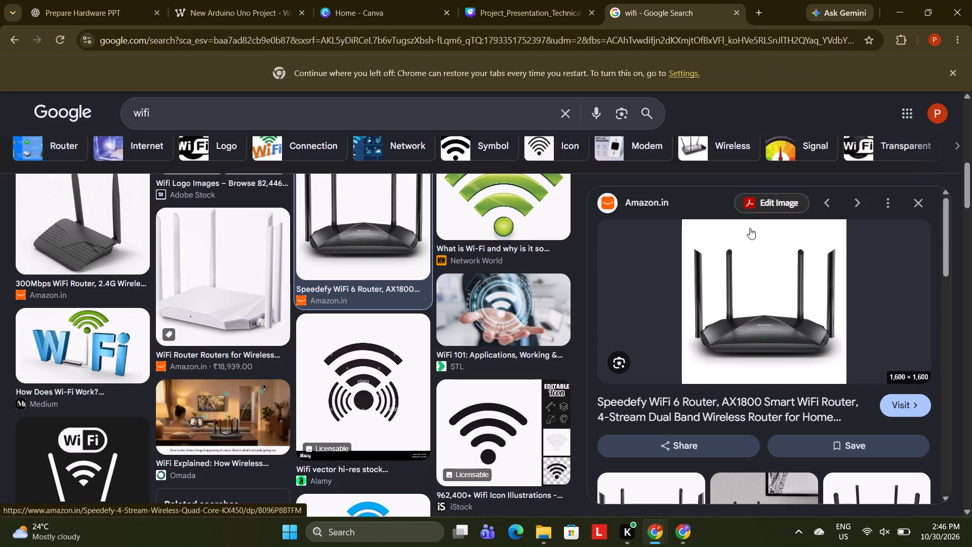
right_click(750, 228)
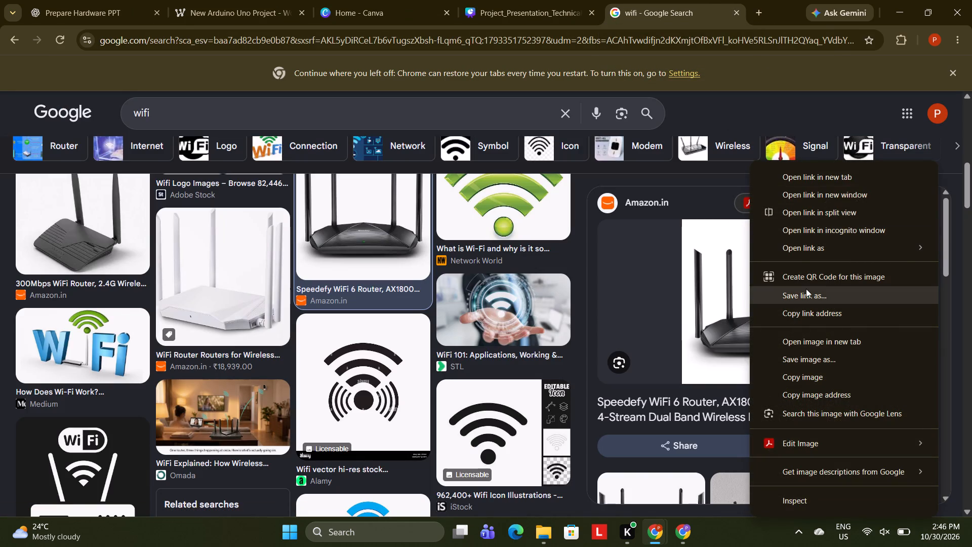
left_click(803, 380)
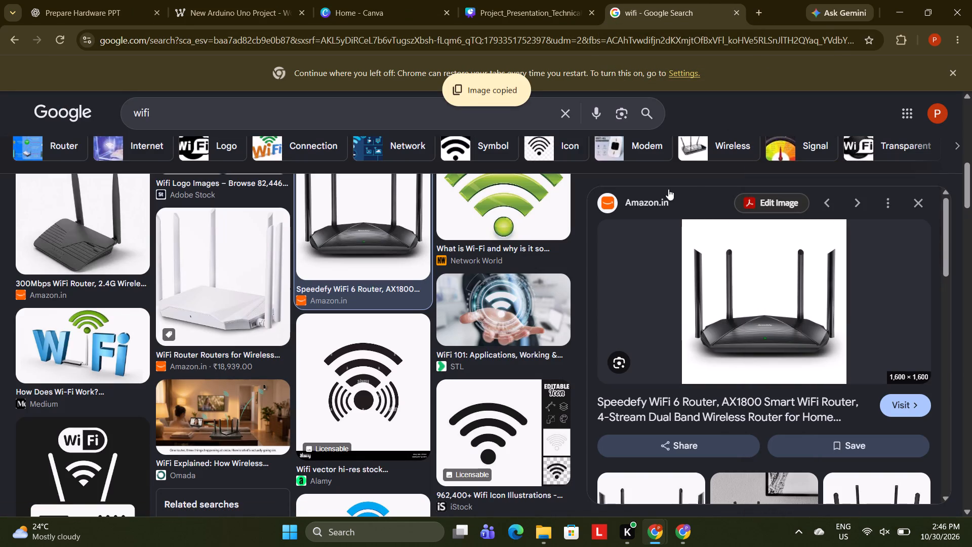
Back in the Canva presentation, delete the WI-FI ACCESS POINT card's drawn router body, both antennas and three indicator lights, along with the card's background shape.
left_click(552, 11)
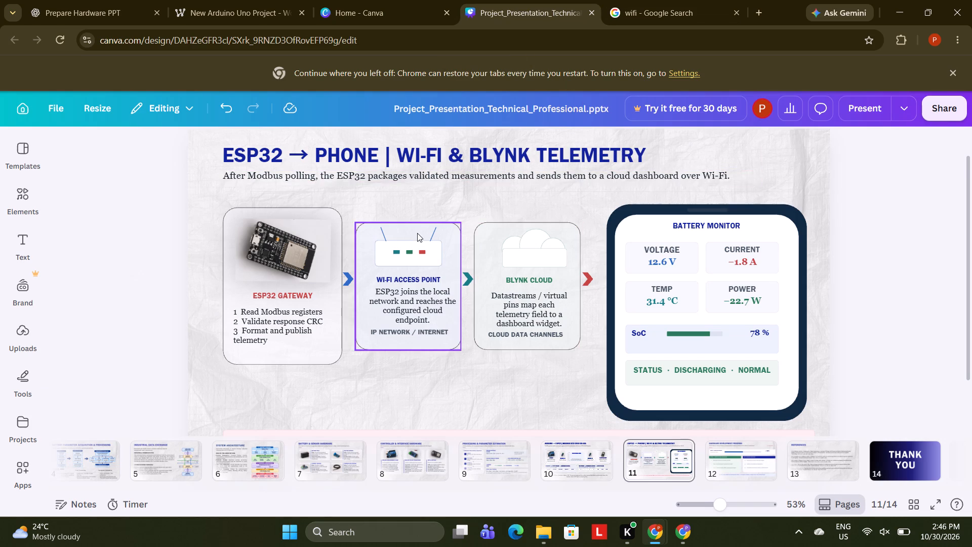
left_click(416, 248)
key("BackSpace")
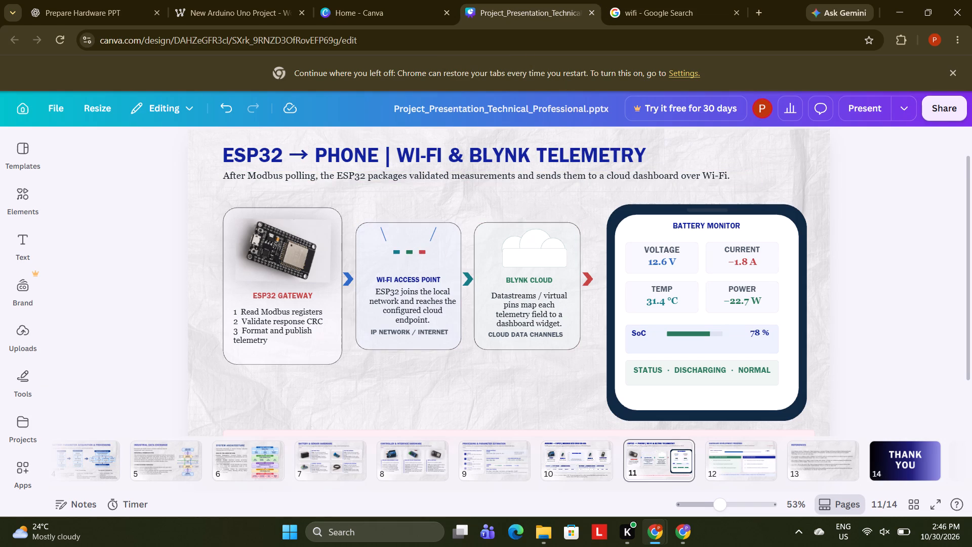
left_click(430, 235)
key("BackSpace")
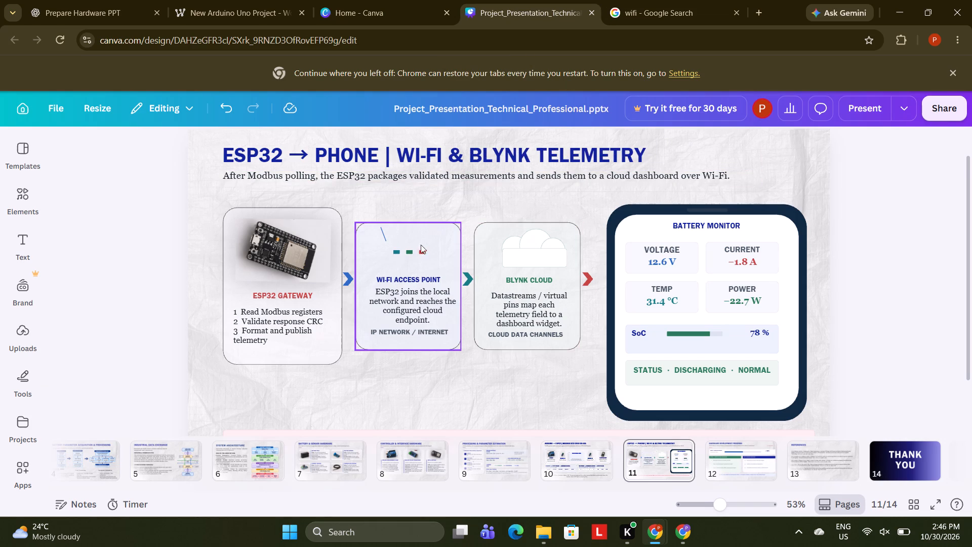
left_click(422, 251)
key("BackSpace")
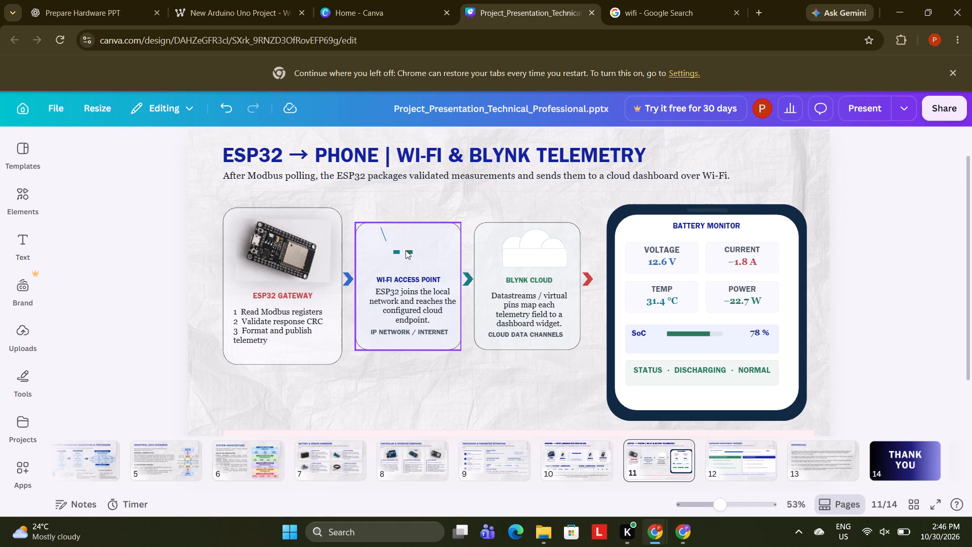
left_click(413, 252)
key("BackSpace")
left_click(396, 252)
key("BackSpace")
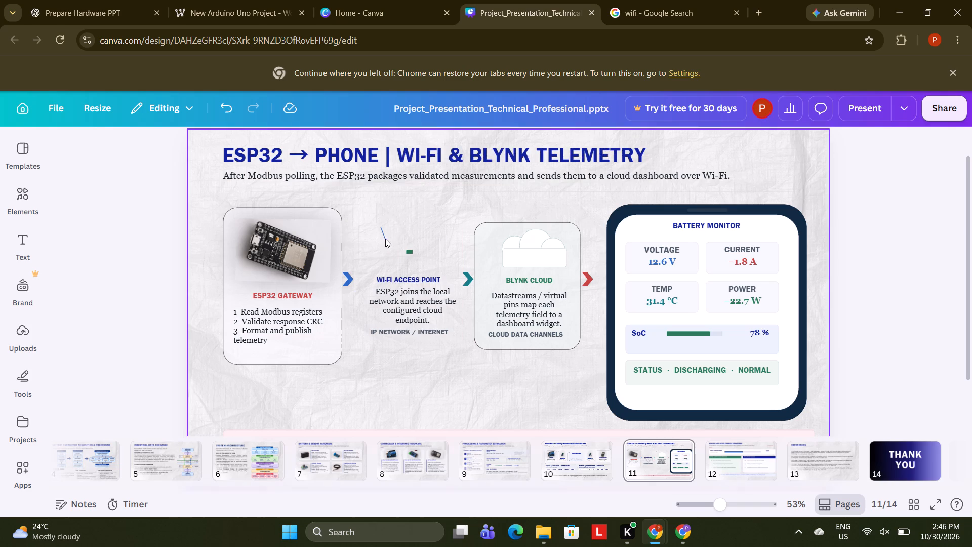
left_click(382, 230)
key("BackSpace")
left_click(412, 253)
key("BackSpace")
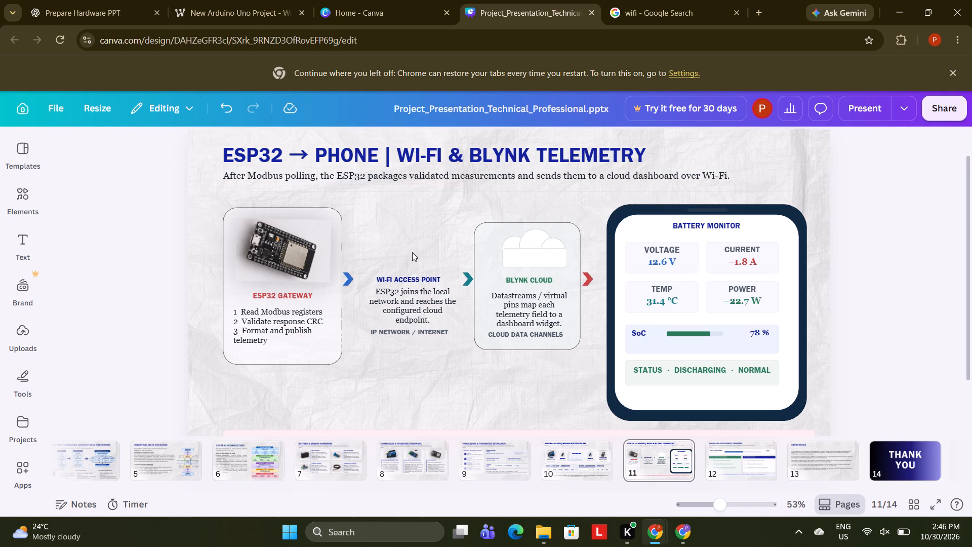
Paste the copied router photo onto slide 11, try repositioning it over the cards, and undo that move.
key("ctrl+v")
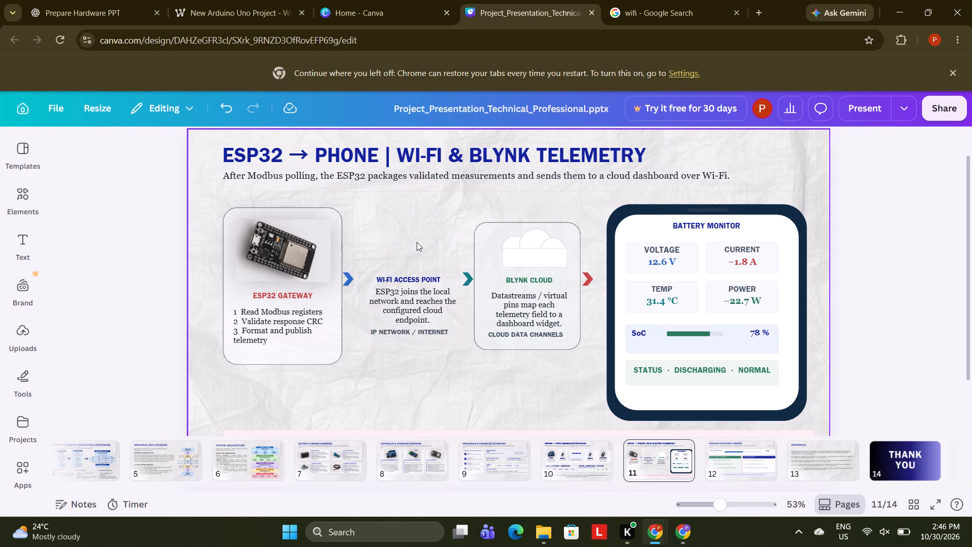
left_click_drag(613, 415, 604, 407)
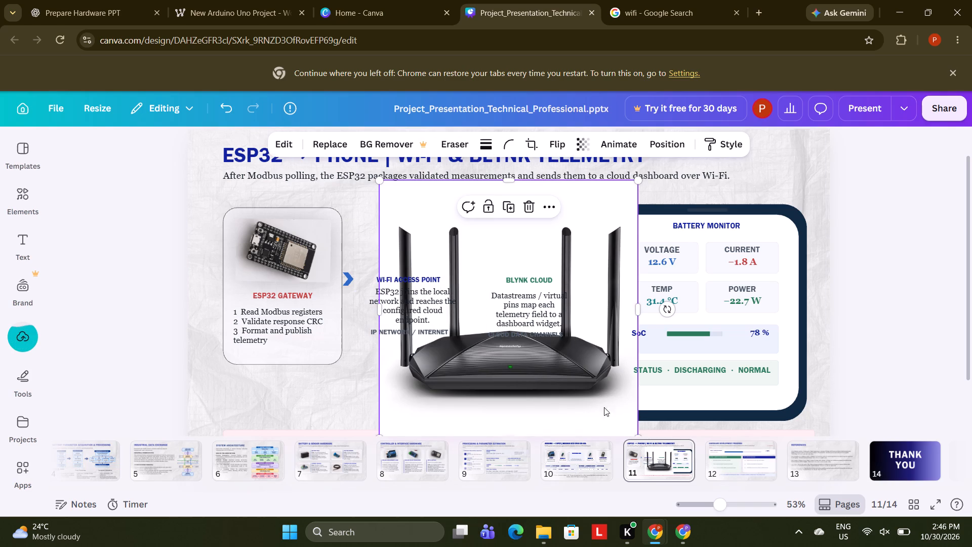
left_click_drag(604, 407, 563, 366)
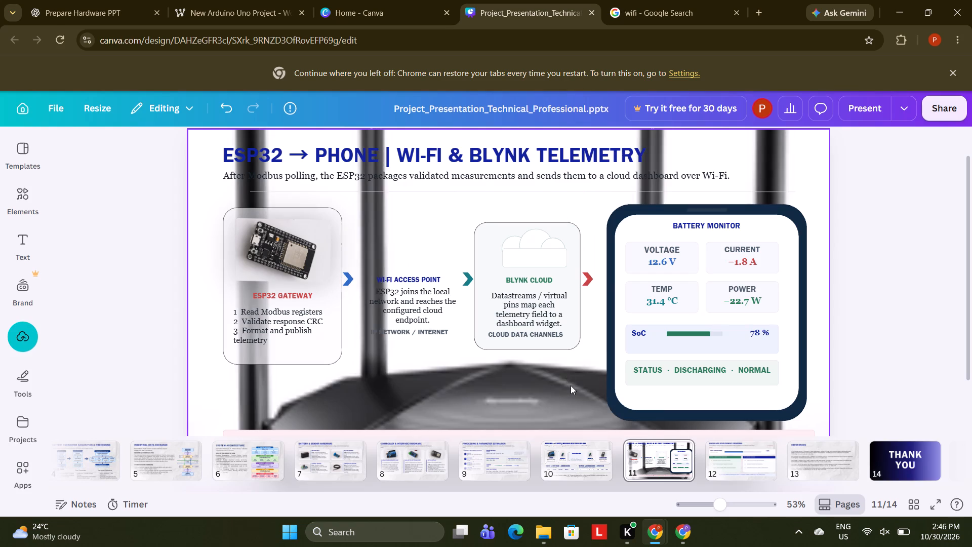
key("ctrl+z")
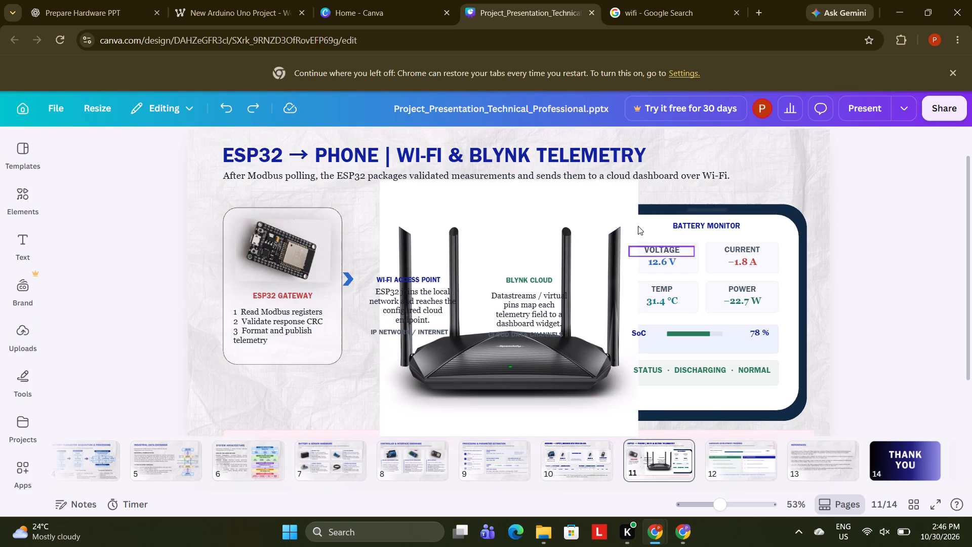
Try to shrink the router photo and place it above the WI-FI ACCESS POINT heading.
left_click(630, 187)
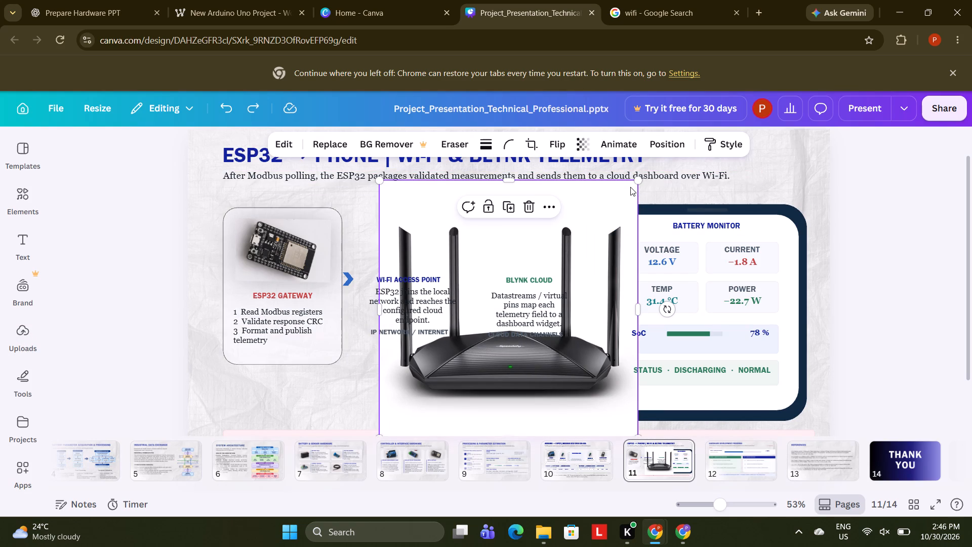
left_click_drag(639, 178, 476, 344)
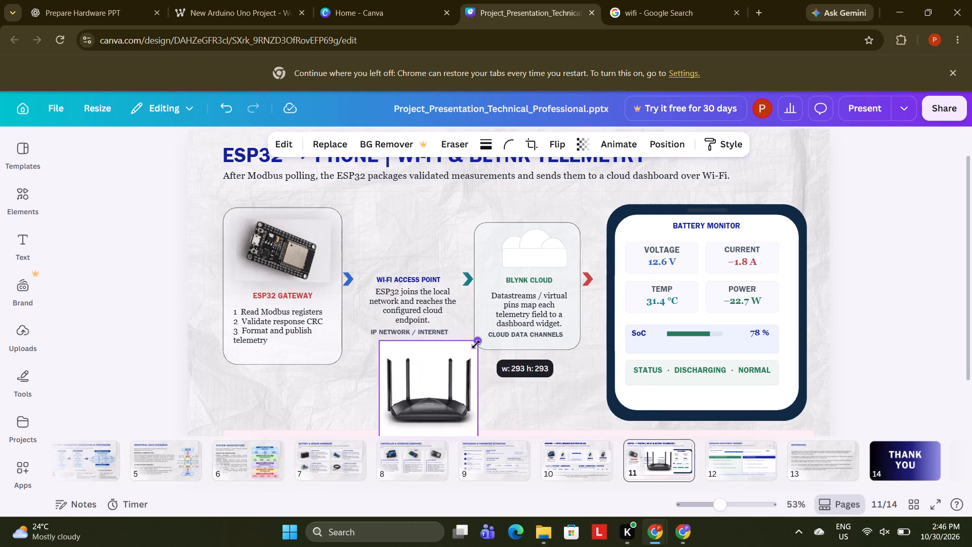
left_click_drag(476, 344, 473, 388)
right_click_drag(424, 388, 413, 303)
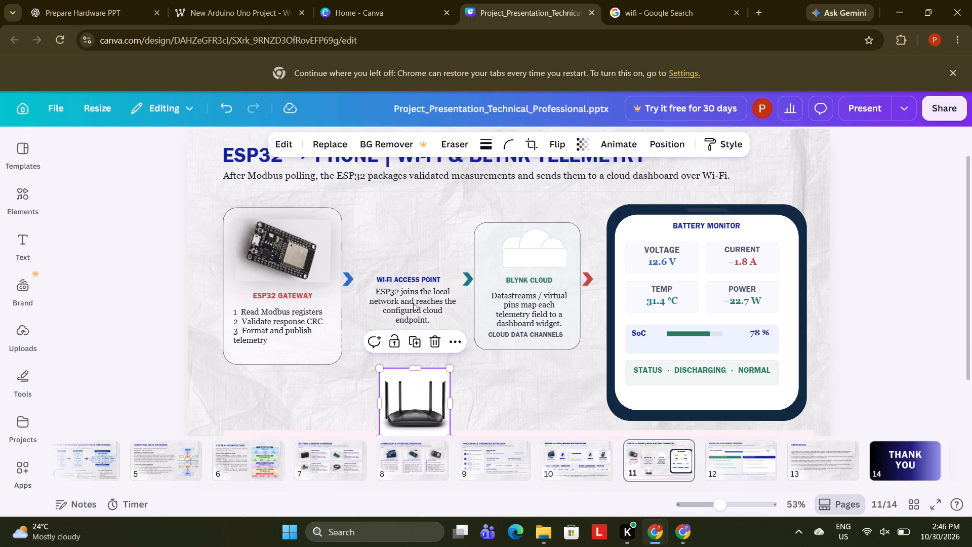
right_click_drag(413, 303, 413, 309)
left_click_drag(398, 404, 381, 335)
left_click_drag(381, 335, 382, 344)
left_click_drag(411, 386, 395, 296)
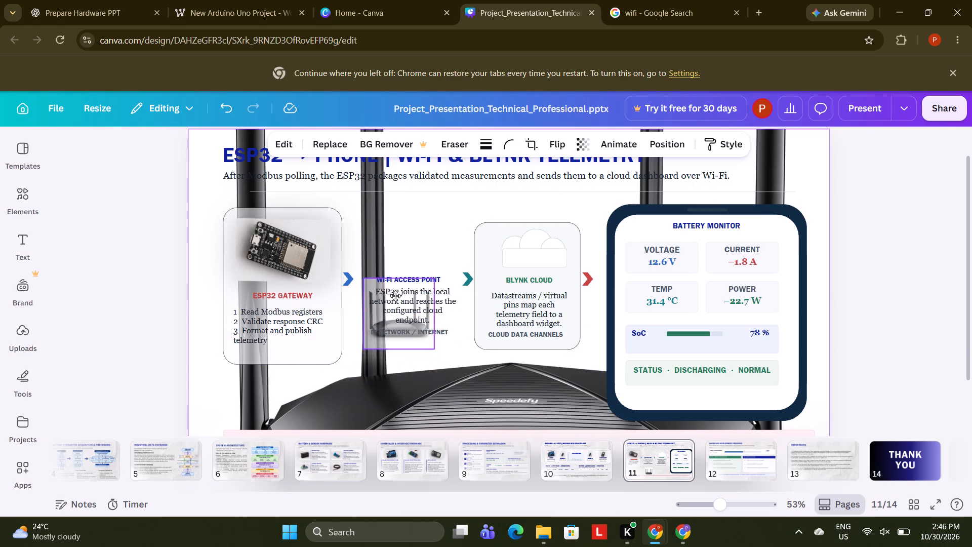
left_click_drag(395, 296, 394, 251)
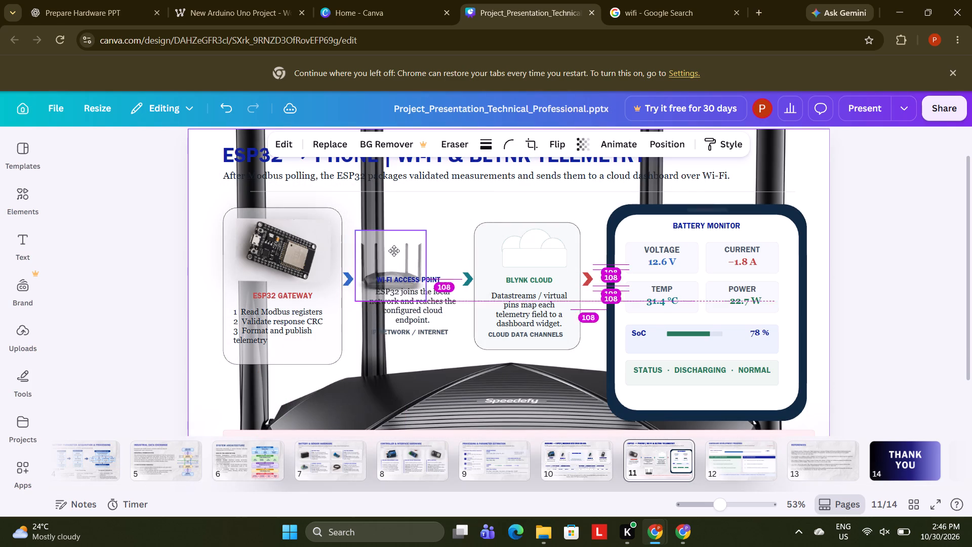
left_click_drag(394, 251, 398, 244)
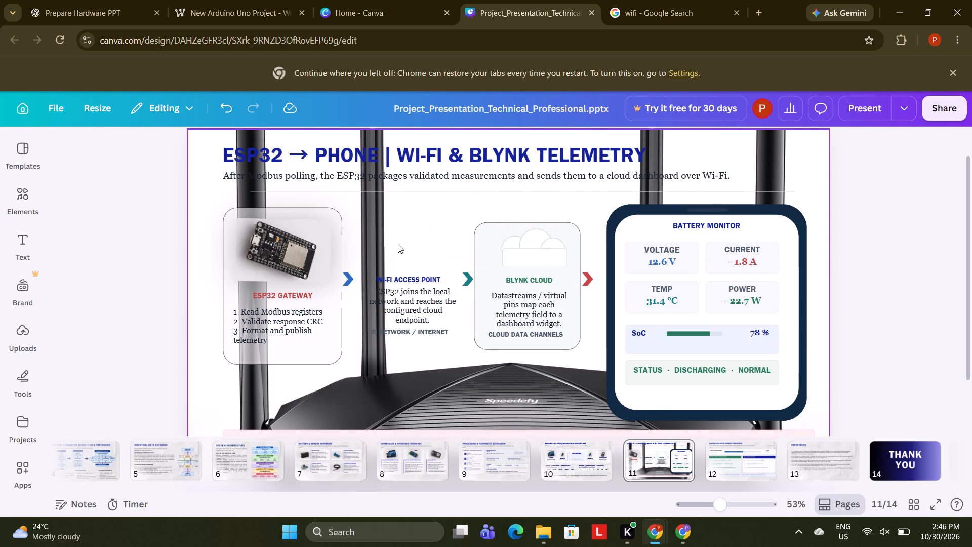
Detach the router photo from slide 11's background and delete the placeholder landscape left behind it.
right_click(398, 244)
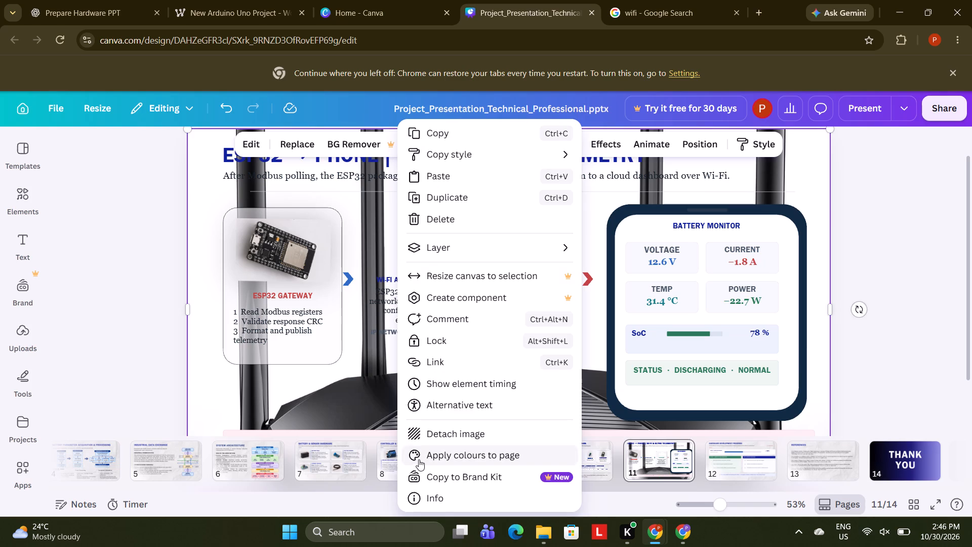
left_click(420, 435)
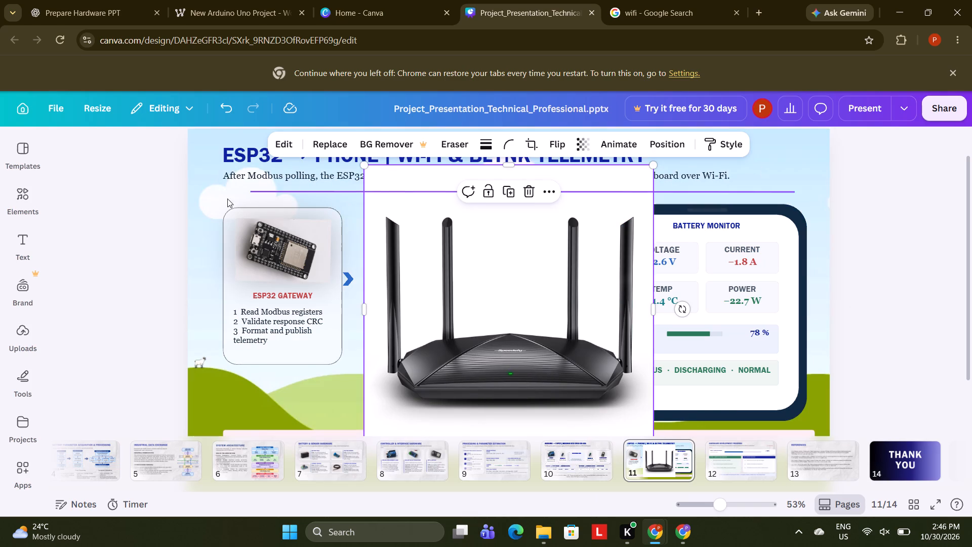
left_click(210, 190)
right_click(210, 190)
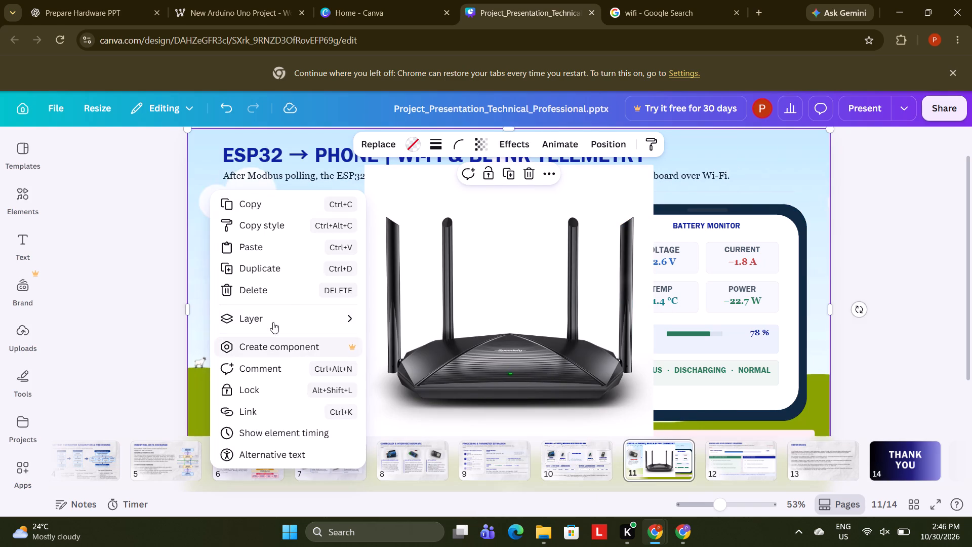
key("BackSpace")
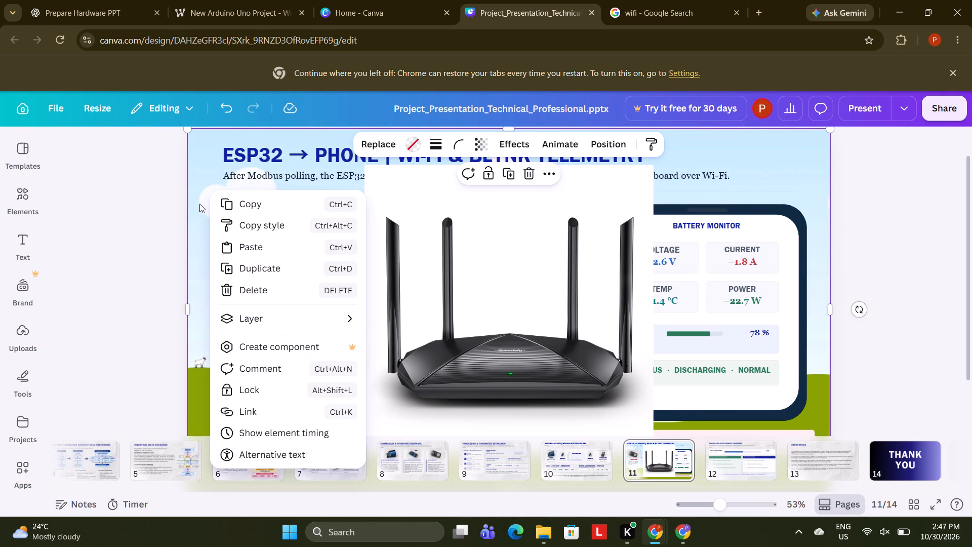
left_click(199, 204)
key("BackSpace")
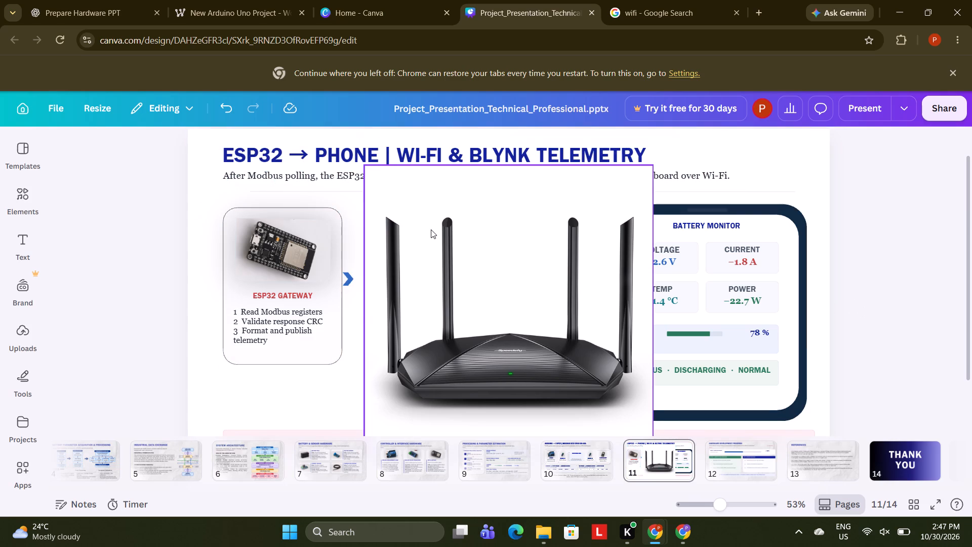
Shrink the router photo to about 179 wide and centre it above the WI-FI ACCESS POINT heading.
left_click(430, 229)
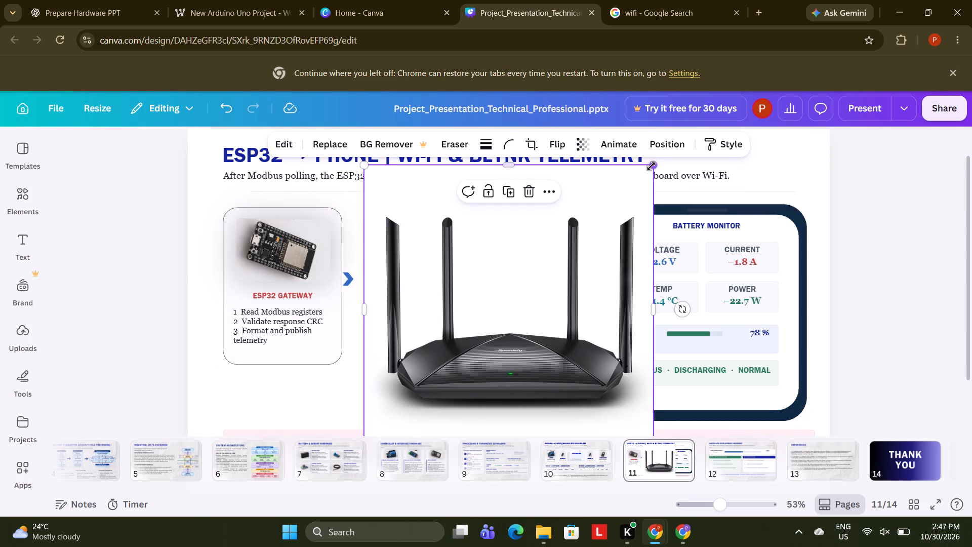
left_click_drag(652, 166, 471, 316)
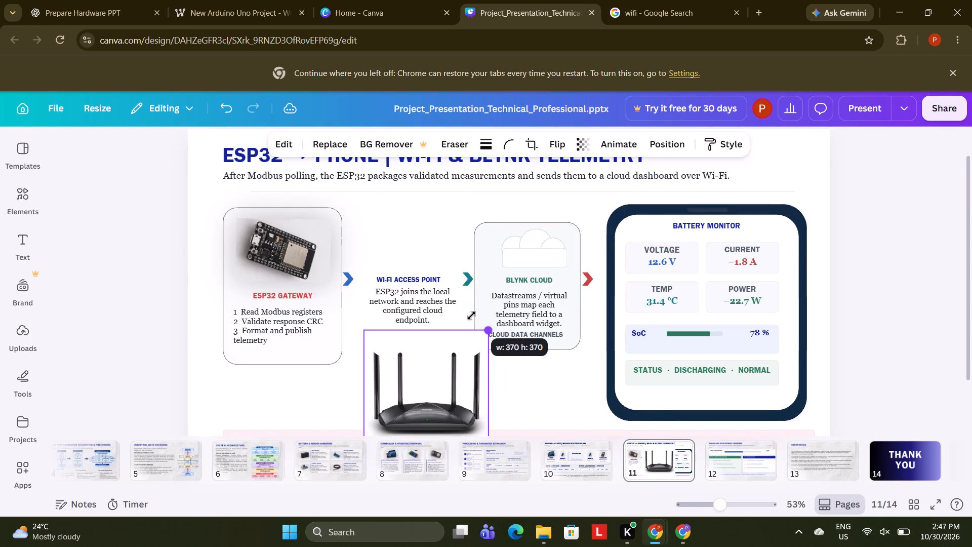
left_click_drag(471, 316, 455, 334)
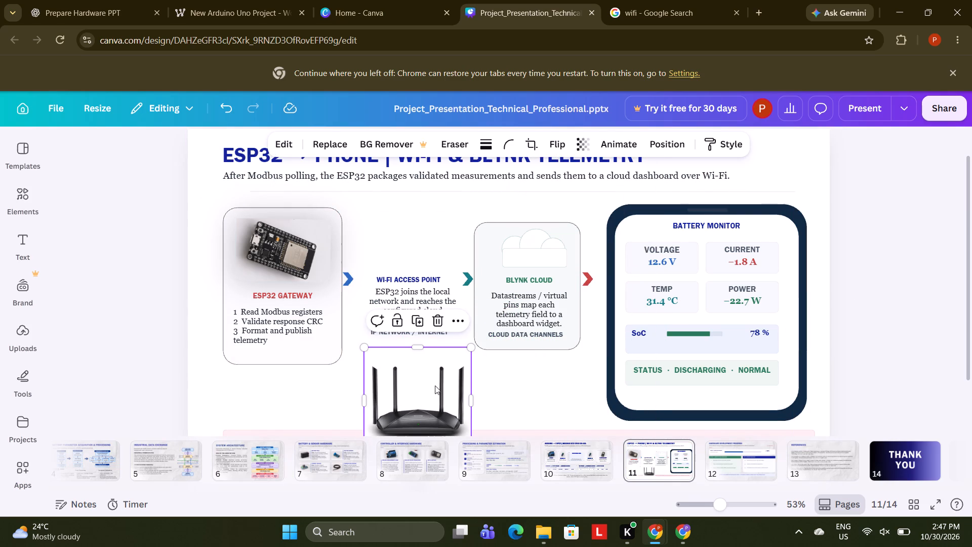
left_click_drag(434, 387, 425, 247)
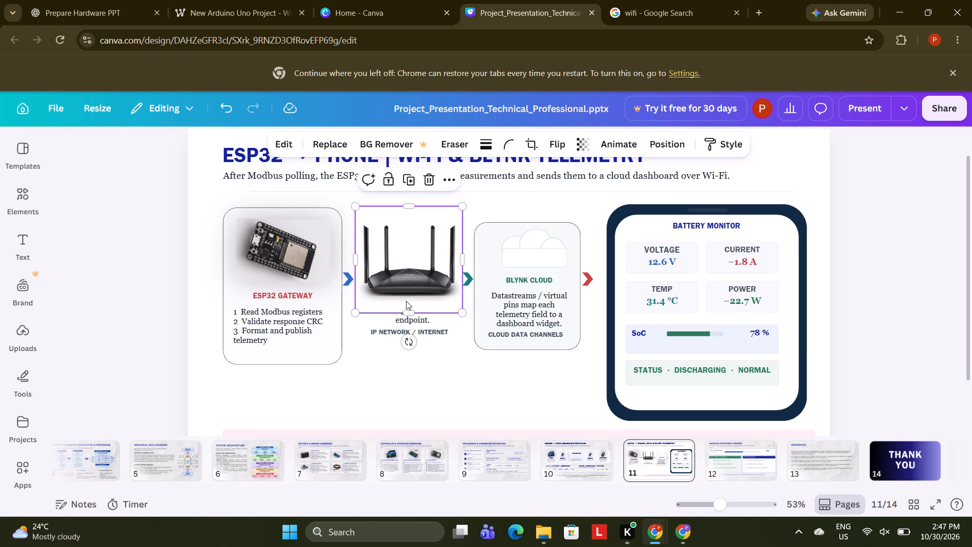
left_click_drag(409, 314, 411, 289)
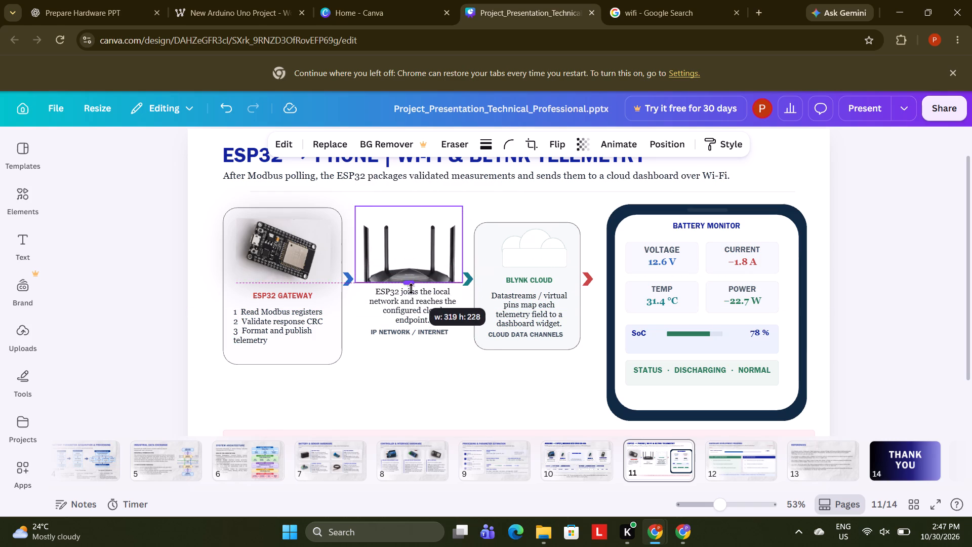
left_click_drag(411, 289, 419, 318)
left_click_drag(461, 317, 429, 254)
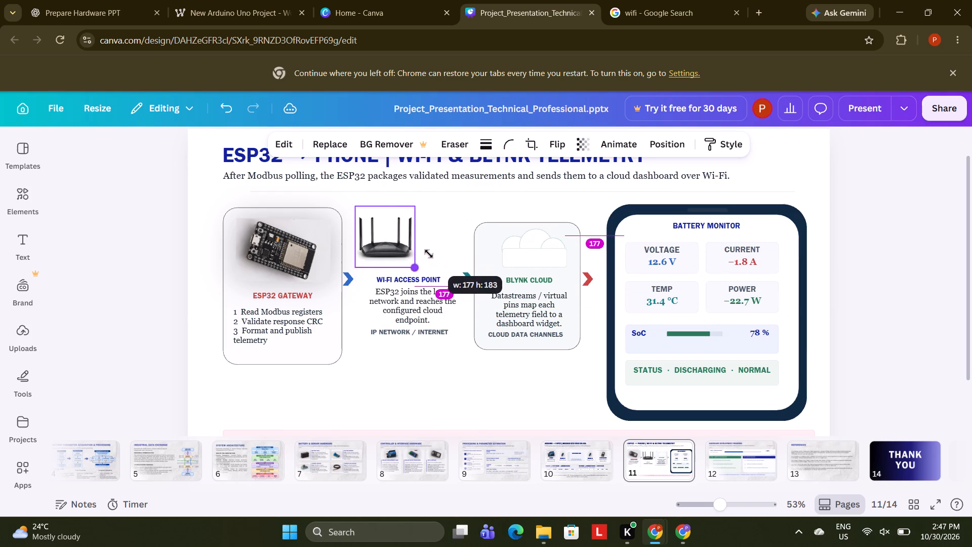
left_click_drag(429, 254, 429, 254)
left_click_drag(379, 236, 401, 238)
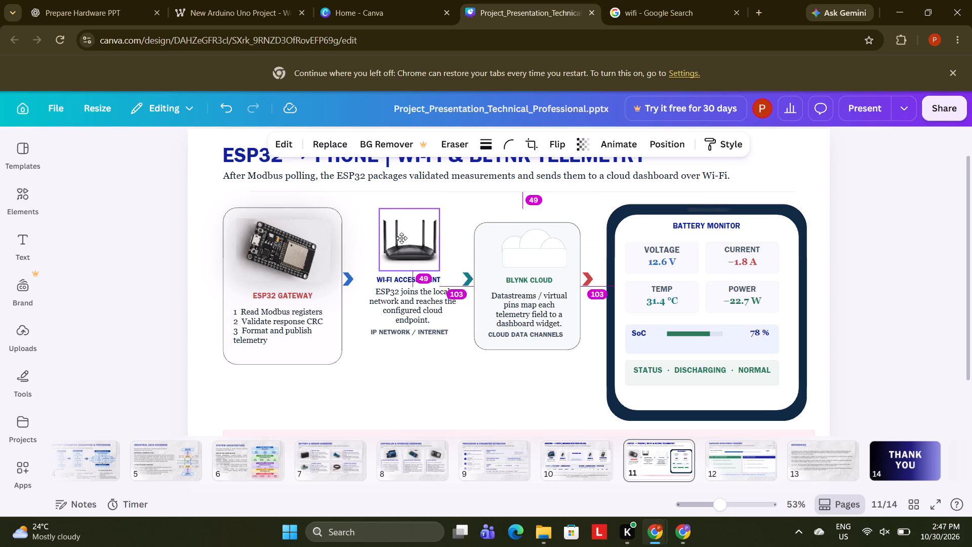
left_click_drag(401, 238, 400, 240)
Crop the blank strips from the router photo's top and bottom edges so it sits clear of the heading.
left_click_drag(407, 211, 408, 220)
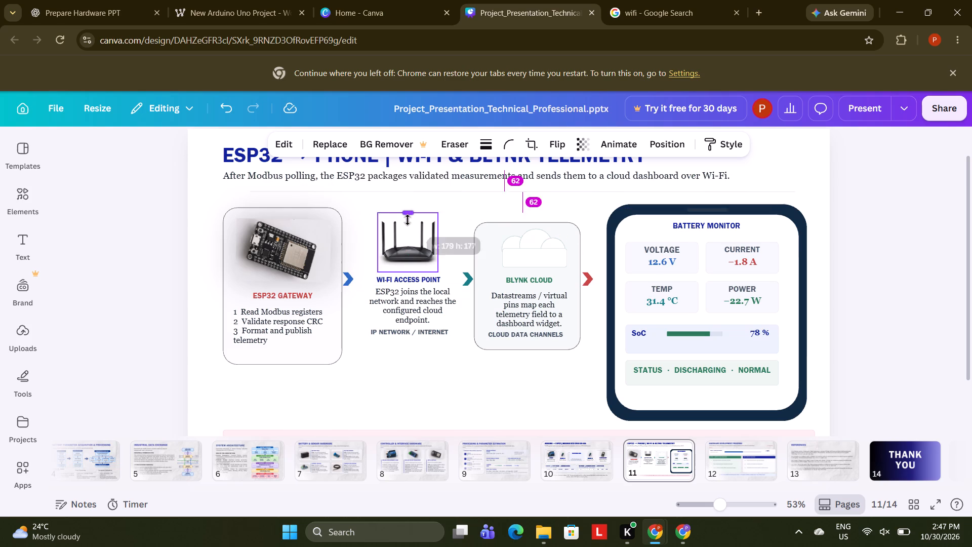
left_click_drag(408, 220, 409, 219)
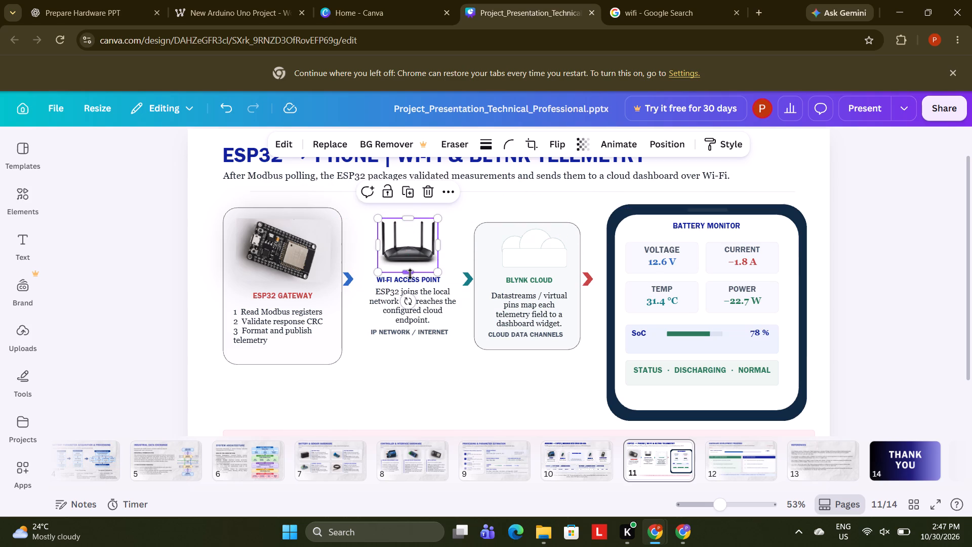
left_click_drag(410, 274, 410, 269)
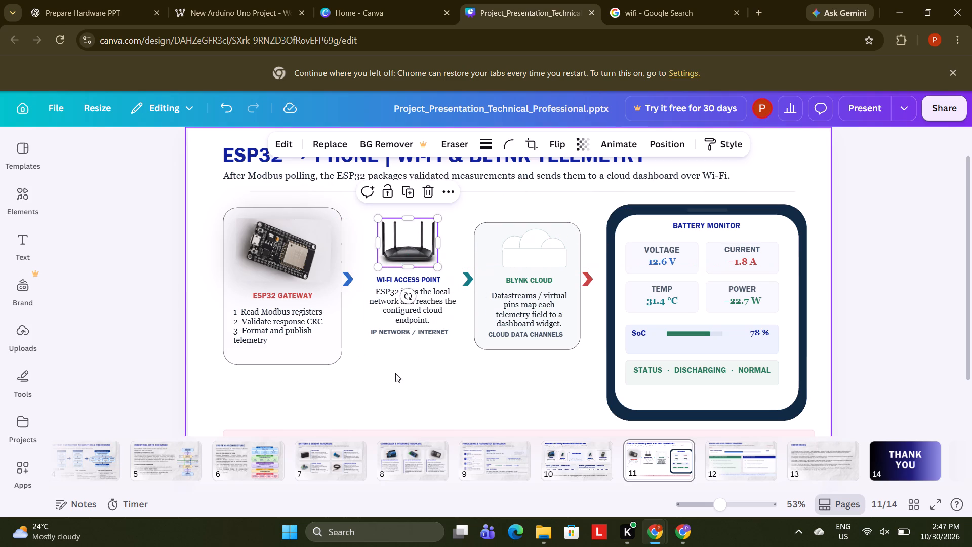
left_click(404, 375)
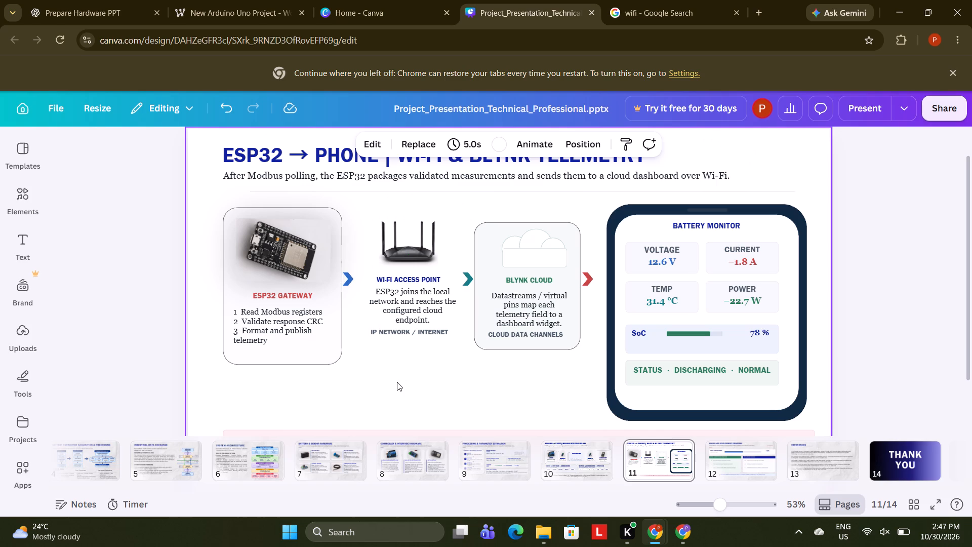
Copy the crumpled-paper background image from the references slide, slide 13.
left_click_drag(971, 269, 971, 204)
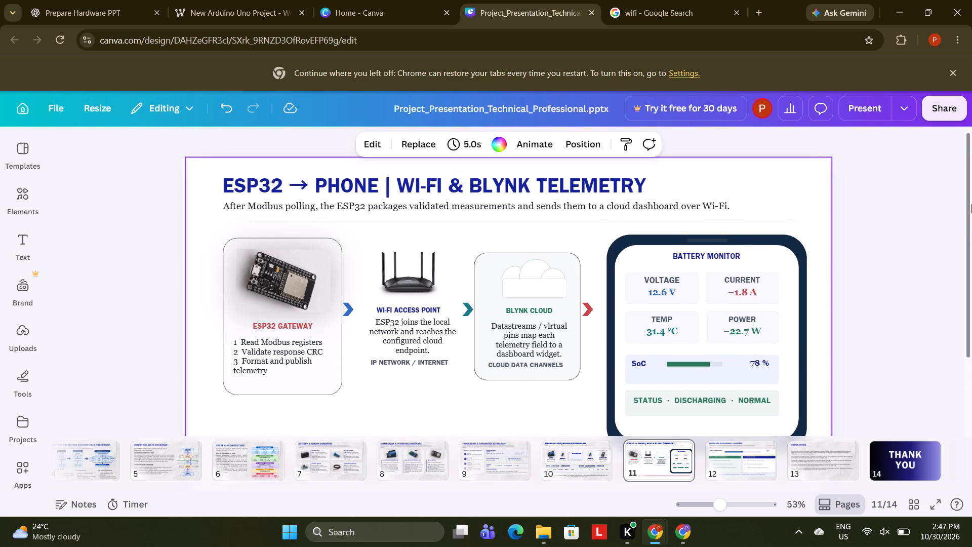
left_click_drag(971, 204, 949, 317)
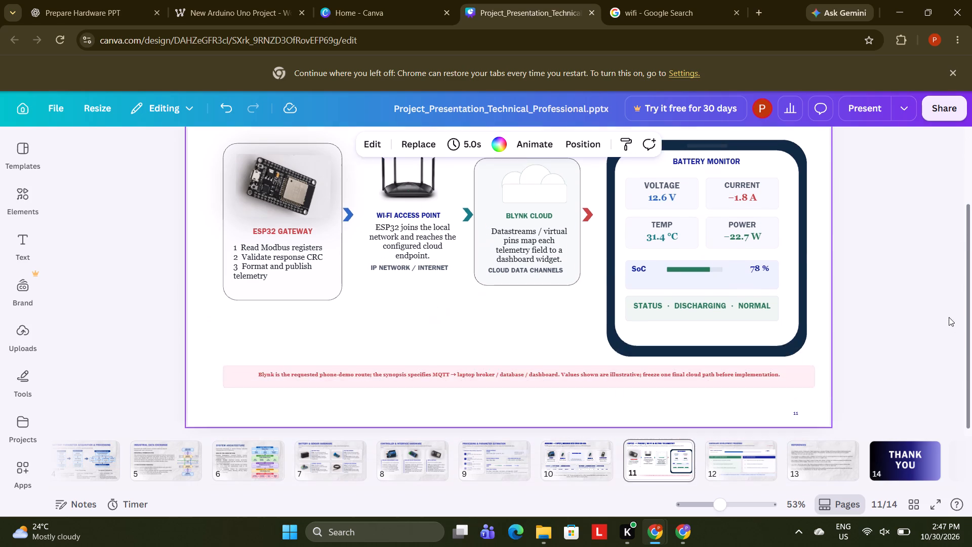
left_click_drag(949, 317, 955, 282)
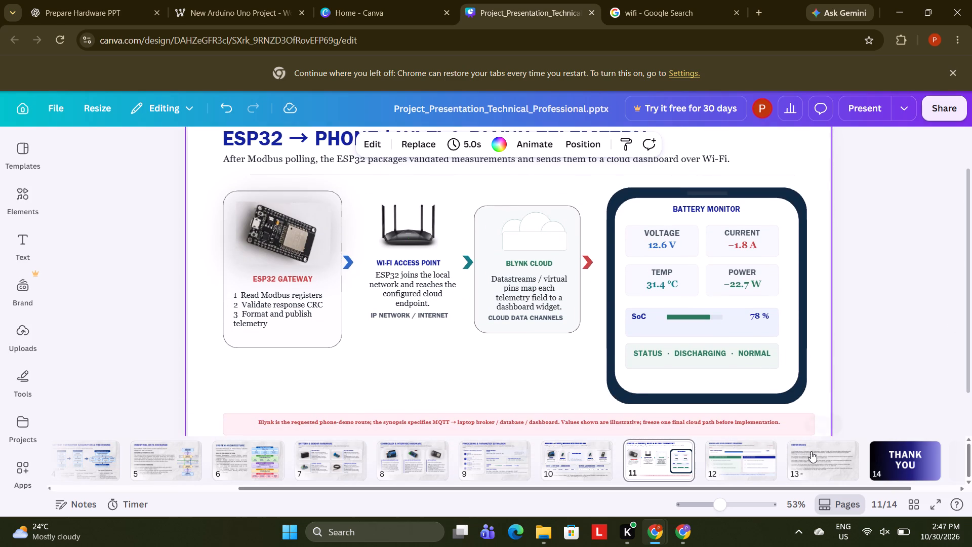
left_click(813, 451)
left_click(811, 285)
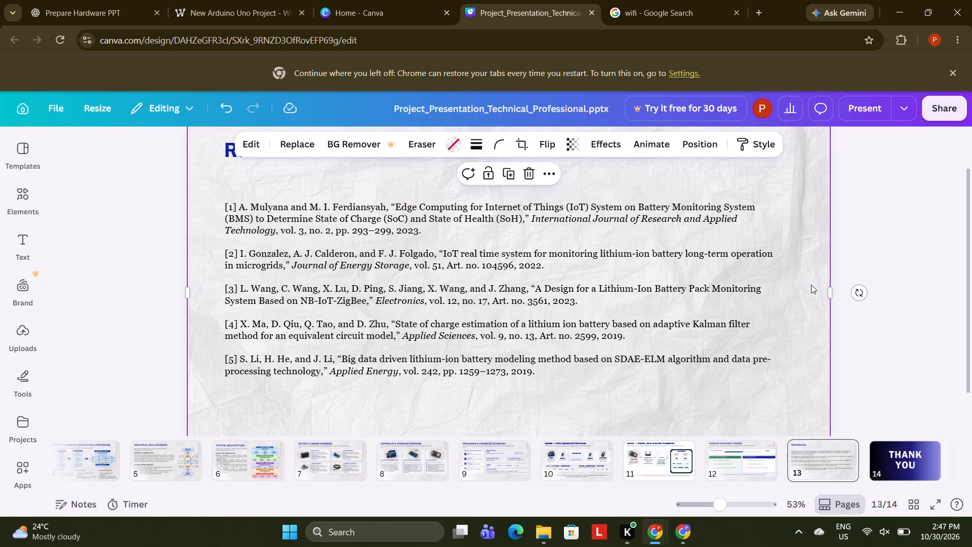
key("ctrl+c")
key("ctrl+c")
Paste the crumpled-paper image onto slide 11 and send it to the back behind all the content.
left_click(655, 474)
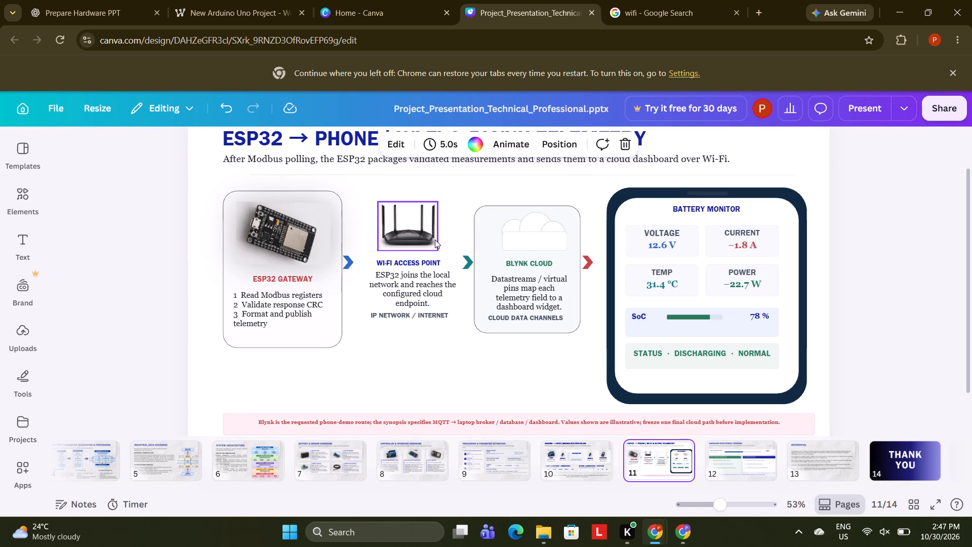
left_click(410, 389)
key("ctrl+v")
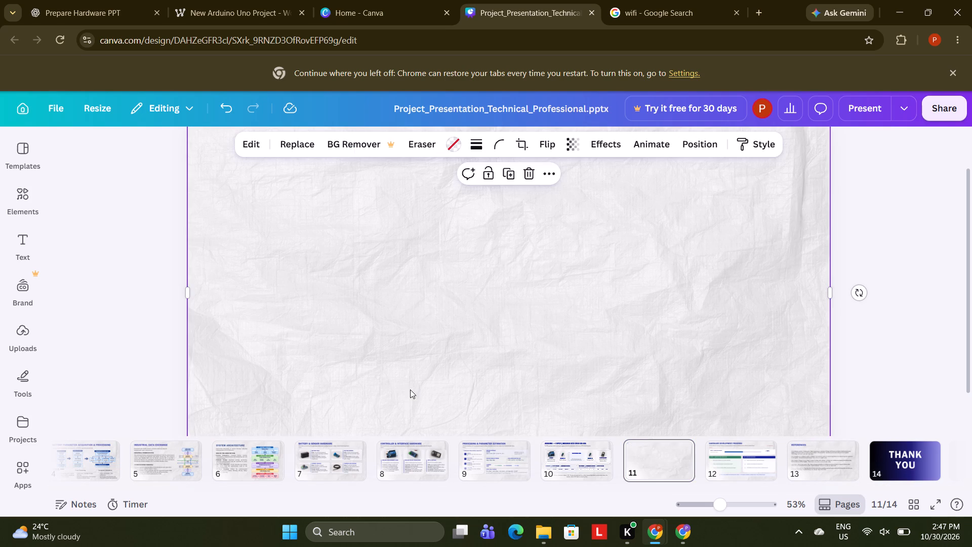
right_click(355, 348)
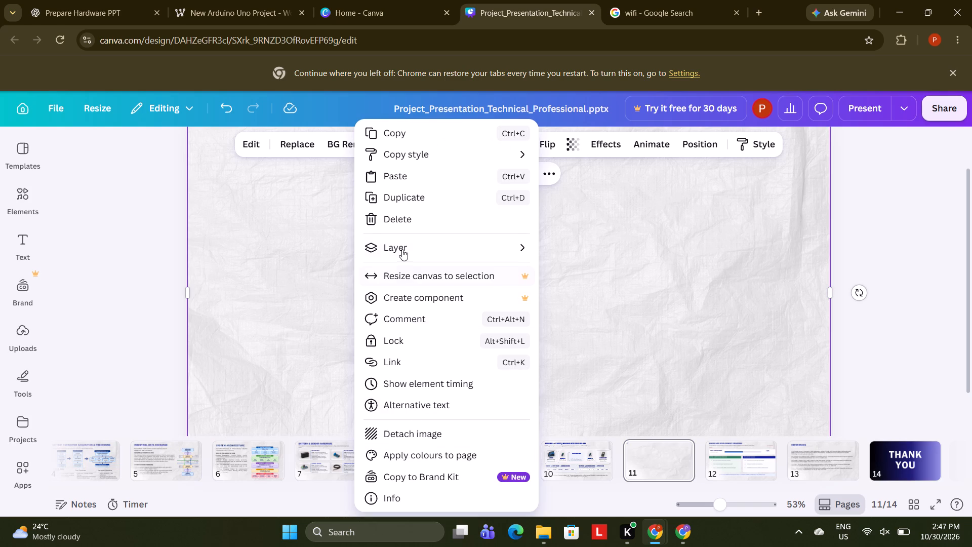
left_click(569, 309)
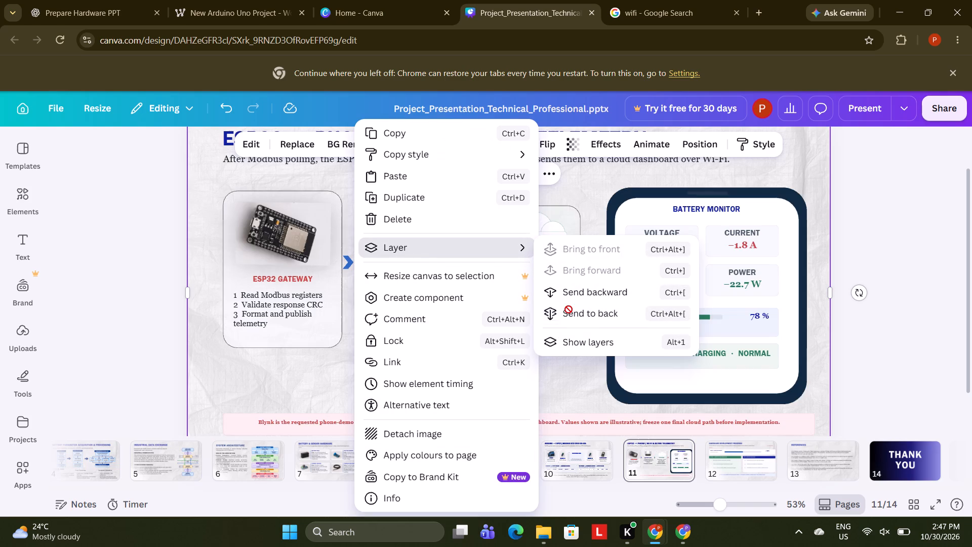
left_click(308, 383)
Select the red note about the Blynk phone-demo route near the bottom of slide 11.
left_click(305, 422)
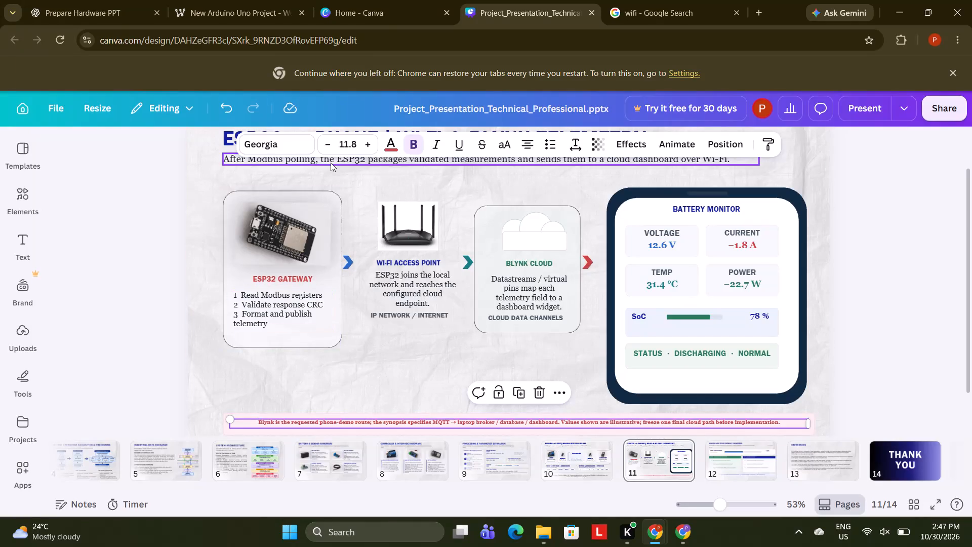
Delete the red Blynk phone-demo note at the bottom of slide 11 along with its pink banner.
key("BackSpace")
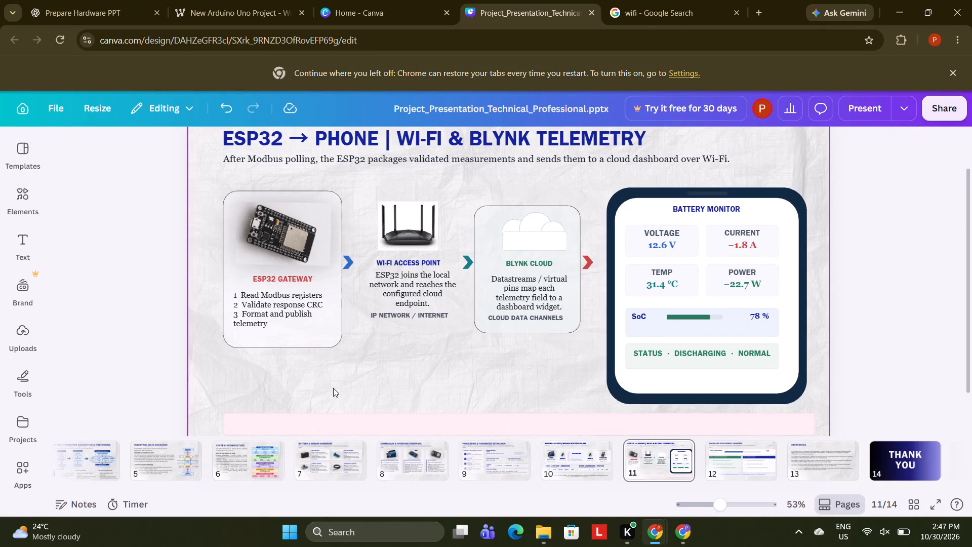
left_click(331, 422)
key("BackSpace")
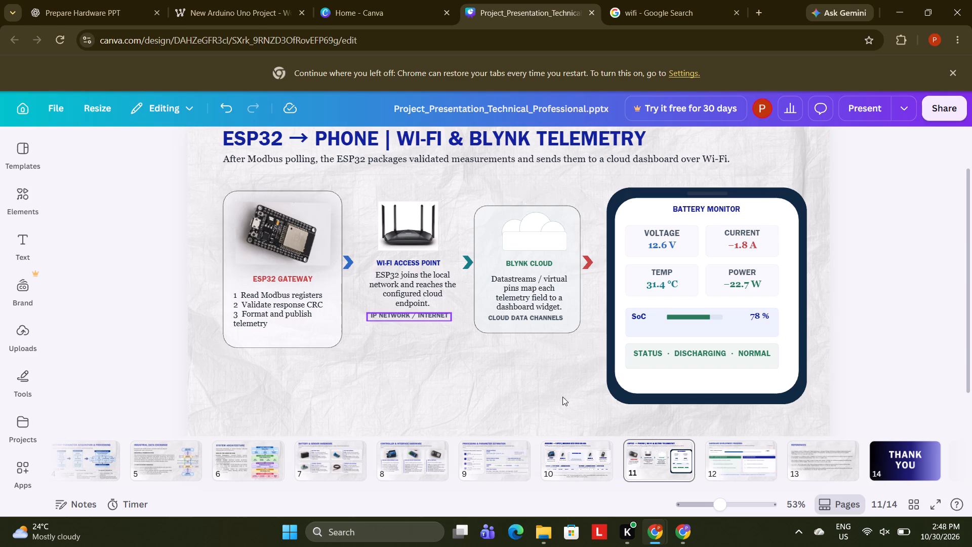
Delete all the white cloud shapes above the BLYNK CLOUD heading on slide 11.
left_click(528, 235)
key("BackSpace")
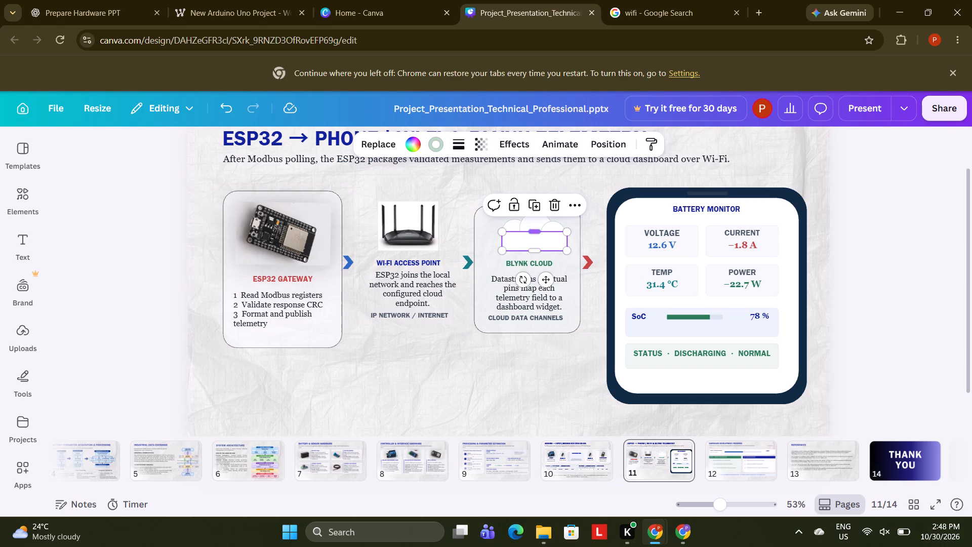
left_click(528, 229)
key("BackSpace")
left_click(555, 237)
key("BackSpace")
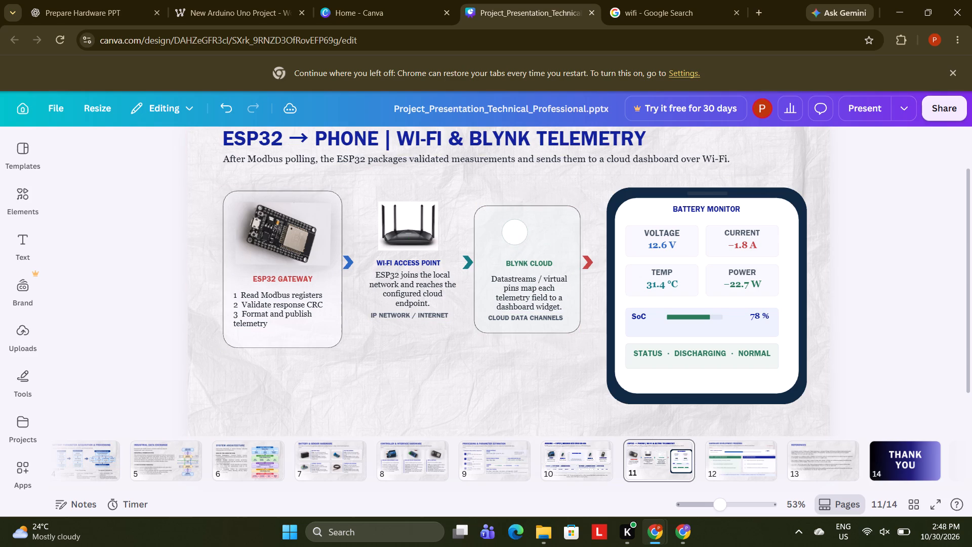
left_click(508, 233)
key("BackSpace")
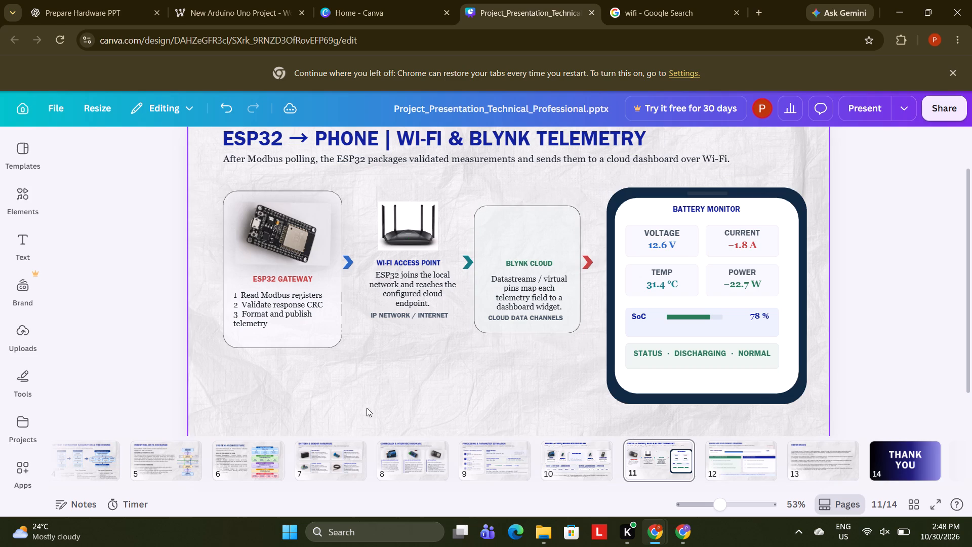
Duplicate the Blynk Cloud card's rounded panel, place the copy over the Wi-Fi Access Point content, and send it to the back.
left_click(481, 259)
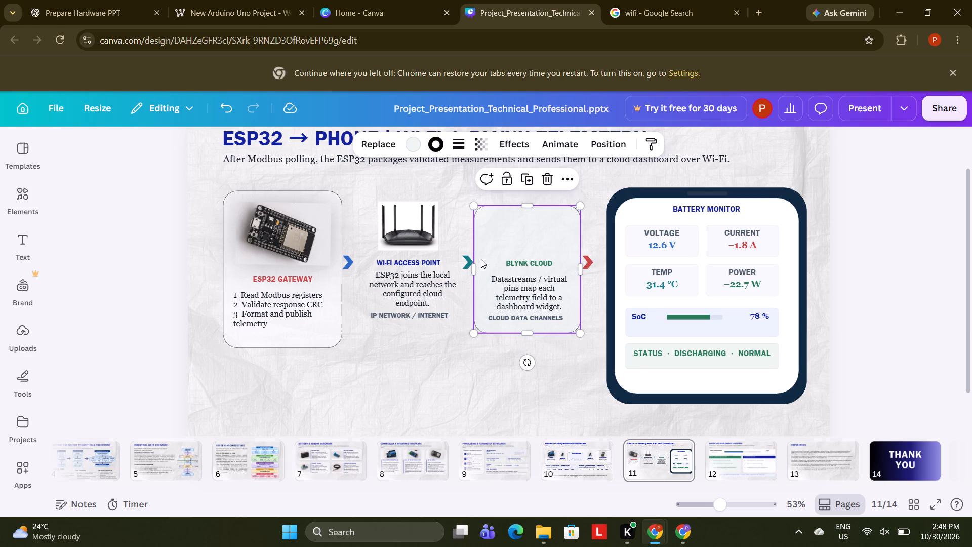
key("ctrl+c")
left_click(425, 367)
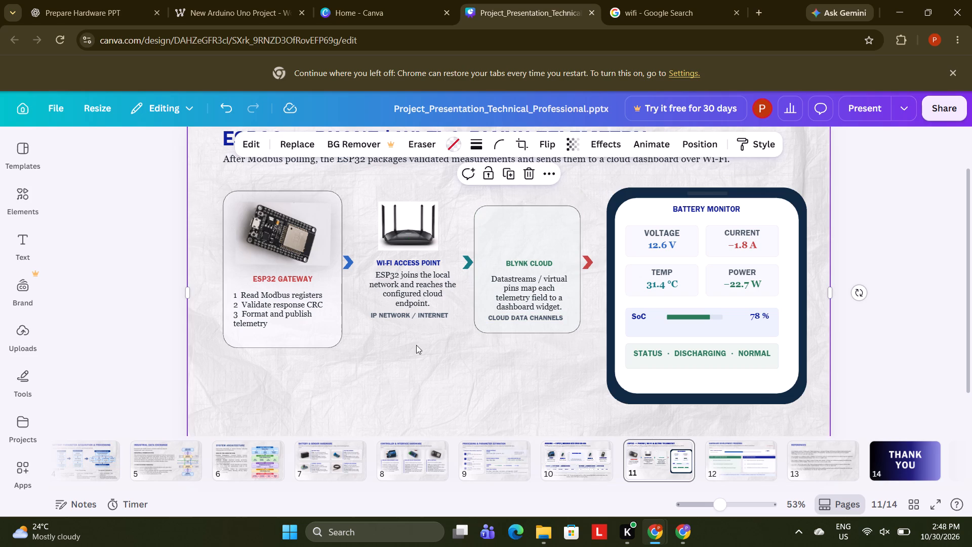
key("ctrl+v")
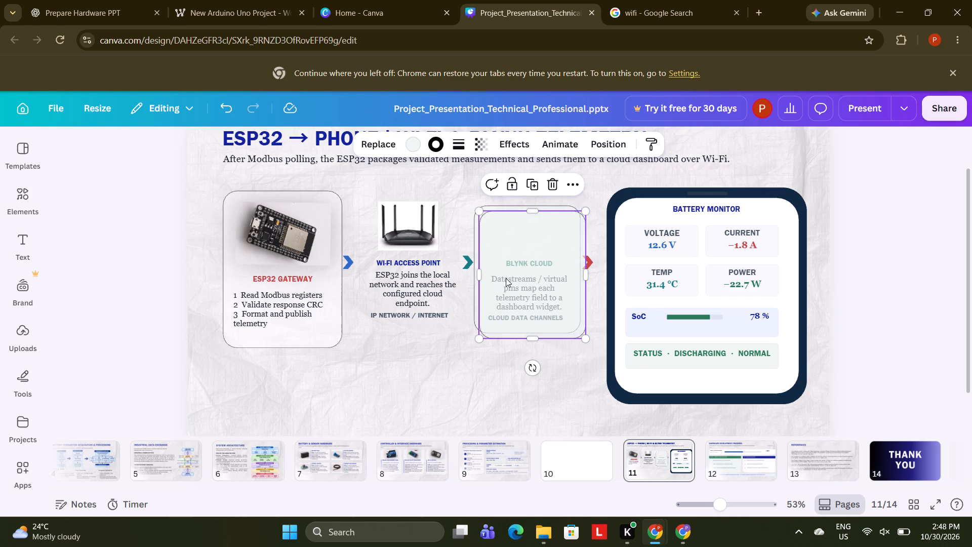
left_click_drag(506, 280, 384, 268)
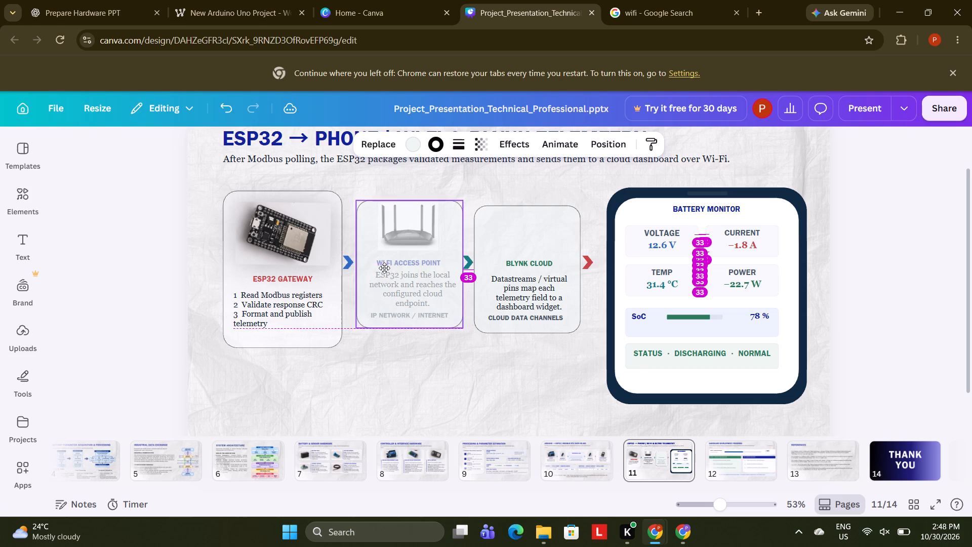
left_click_drag(384, 268, 384, 267)
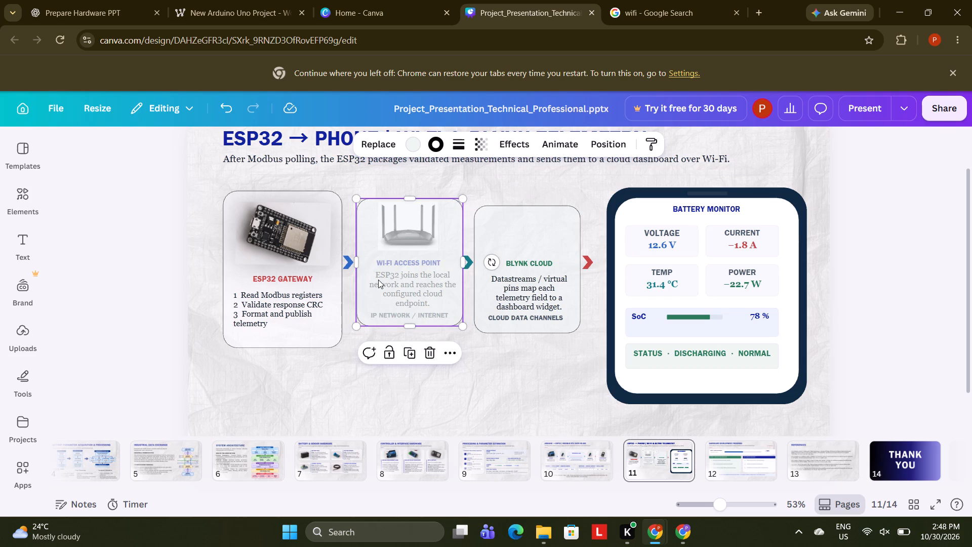
right_click(378, 280)
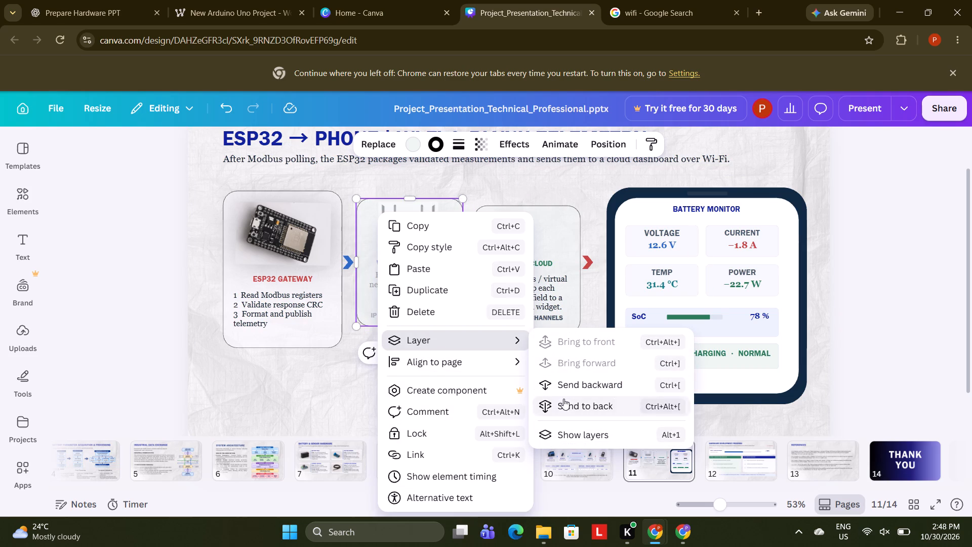
left_click(563, 399)
left_click(276, 423)
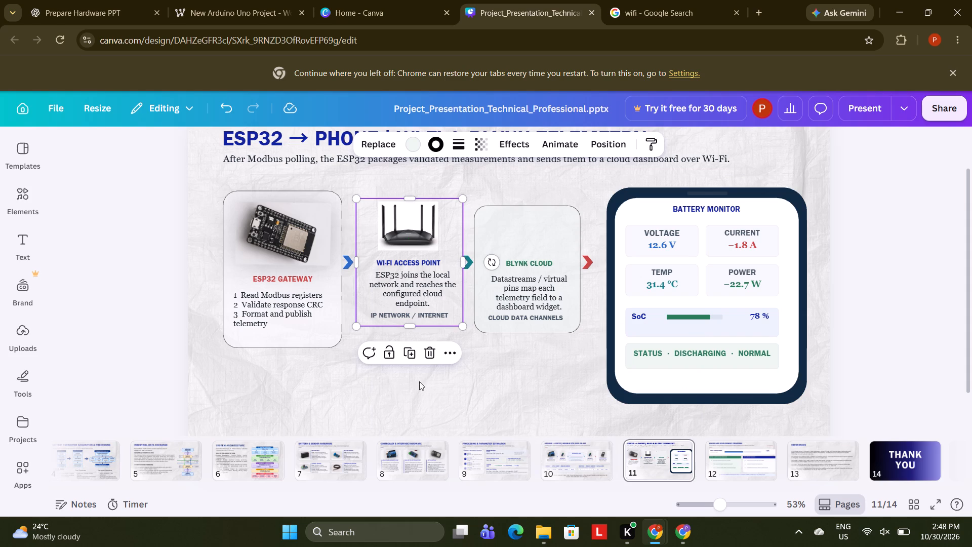
left_click(449, 378)
Apply a solid border with stroke weight 4 to slide 11's crumpled-paper background image.
left_click(448, 224)
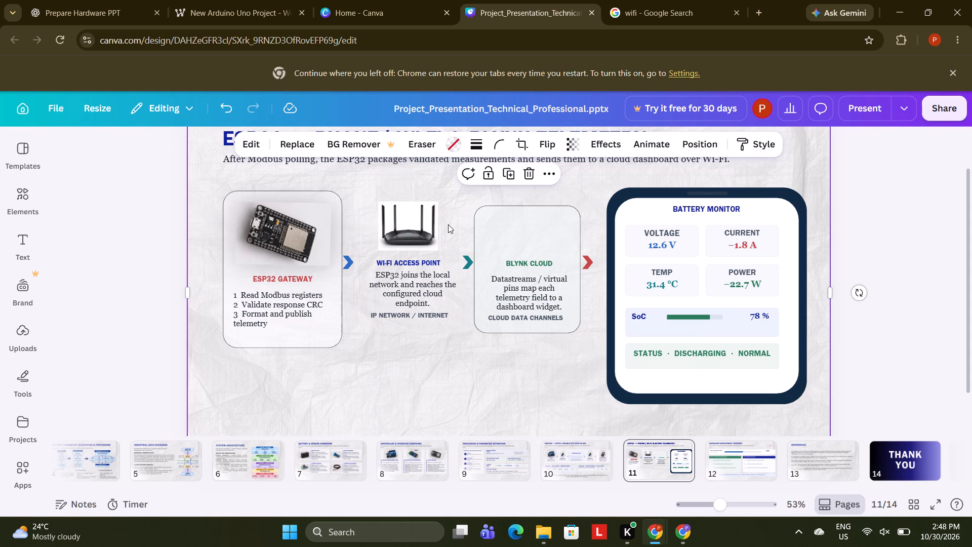
left_click(367, 220)
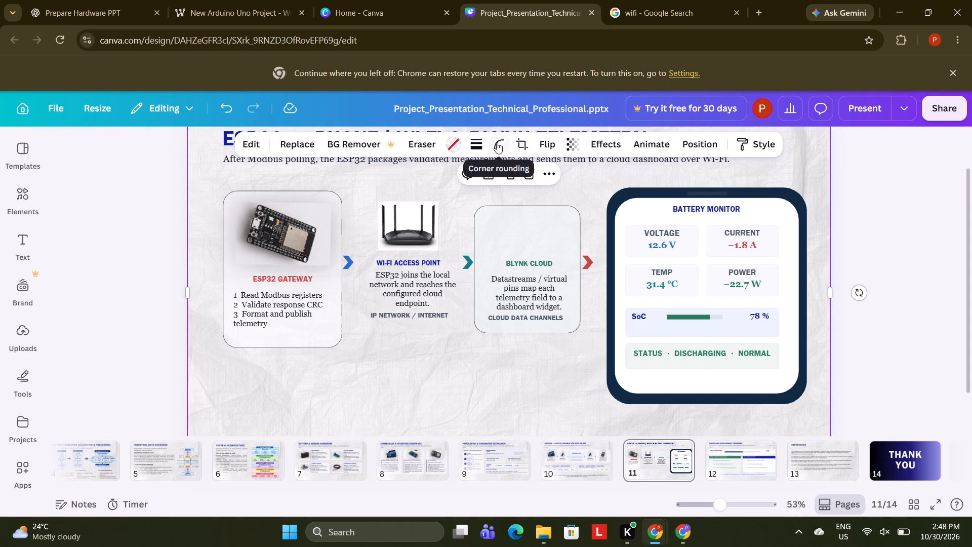
left_click(475, 144)
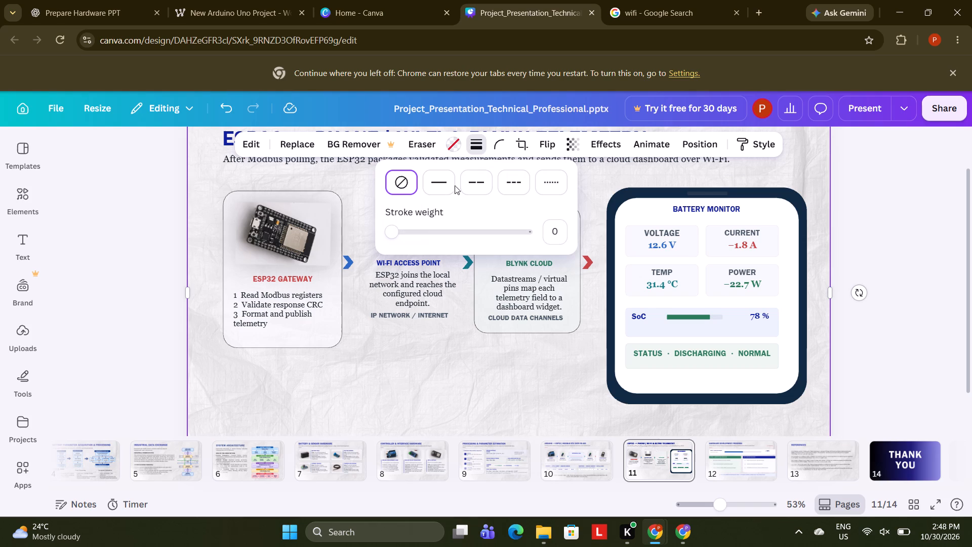
left_click(443, 188)
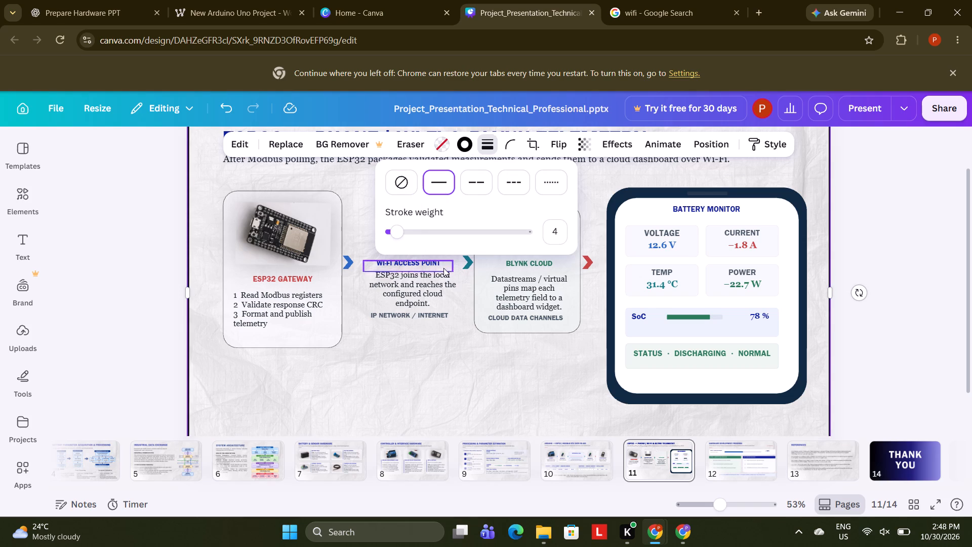
left_click(400, 387)
Switch to the Google image search results for wifi.
left_click(536, 228)
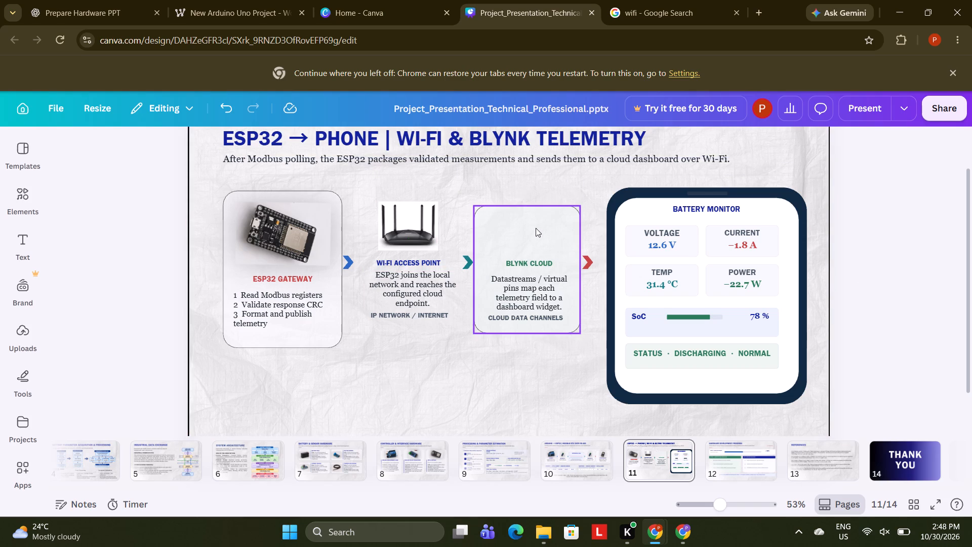
left_click(674, 0)
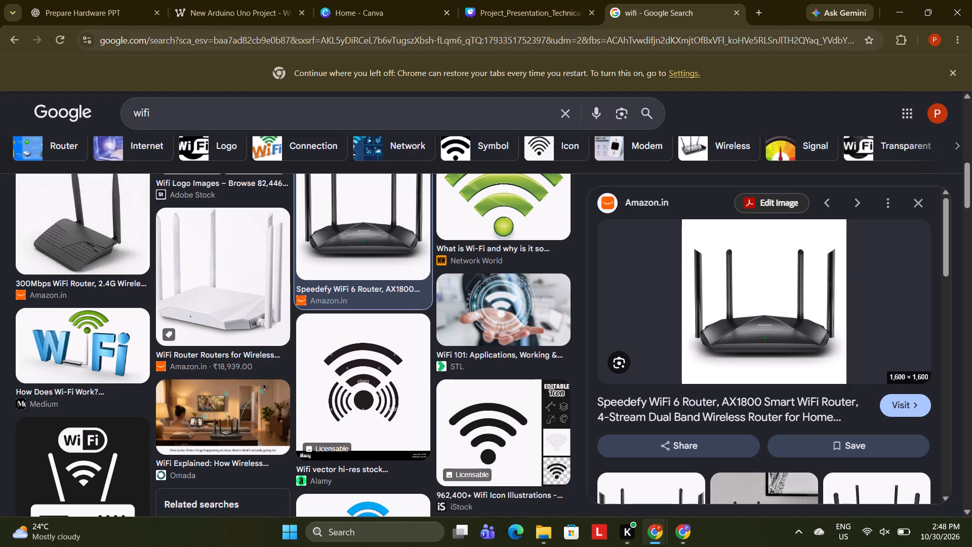
Switch to the Google search page and search for images of blynk.
left_click(587, 45)
key("l")
key("BackSpace")
type("blynk")
key("Return")
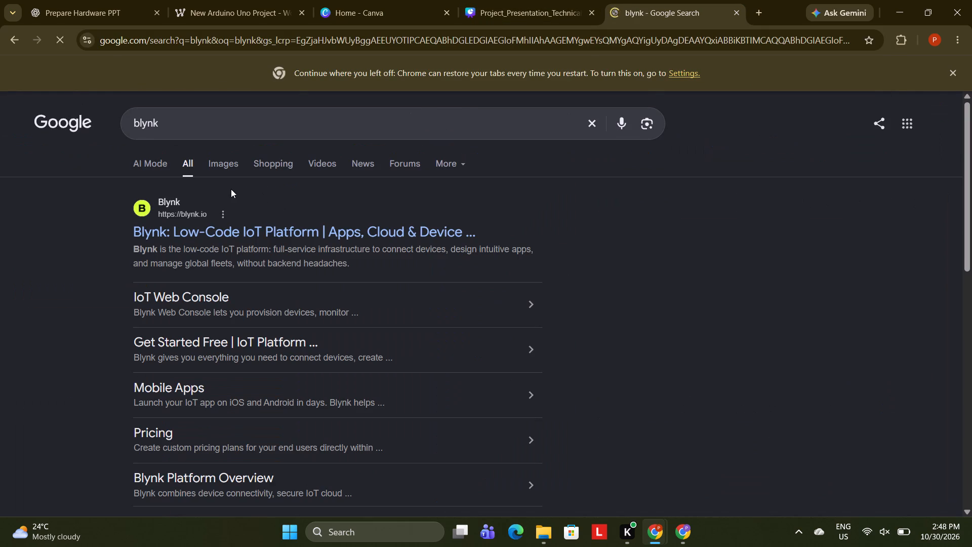
left_click(221, 166)
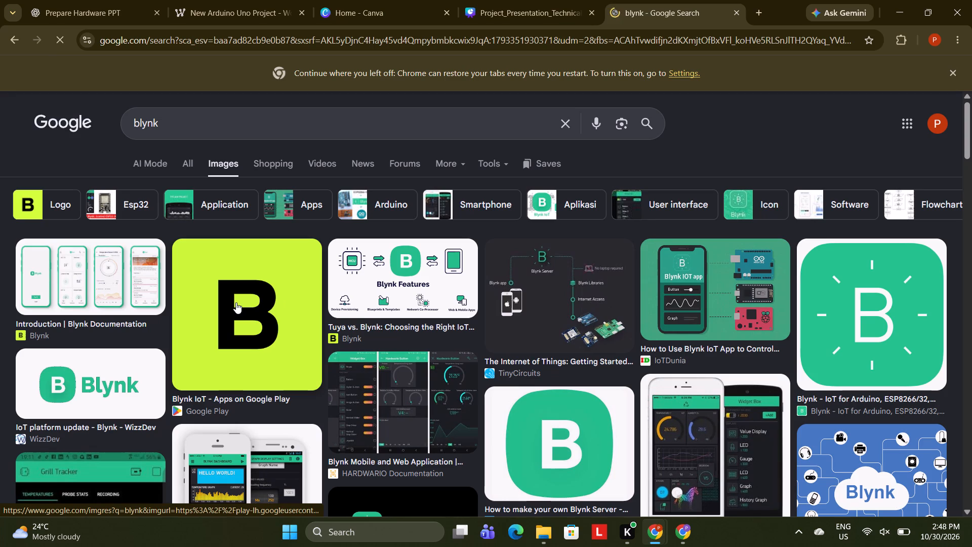
Copy the green Blynk logo with wordmark from the WizzDev image result and paste it onto slide 11 in Canva.
right_click(120, 374)
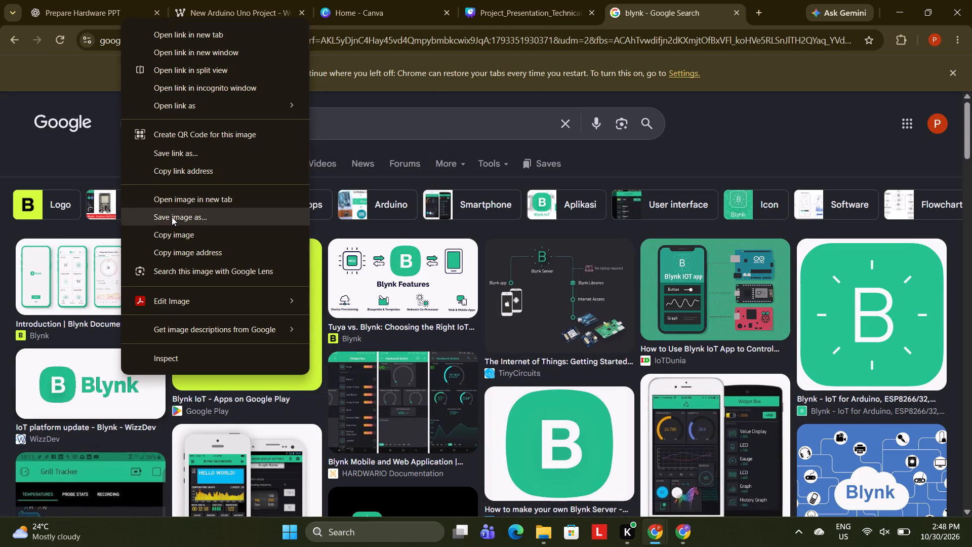
left_click(173, 234)
left_click(532, 1)
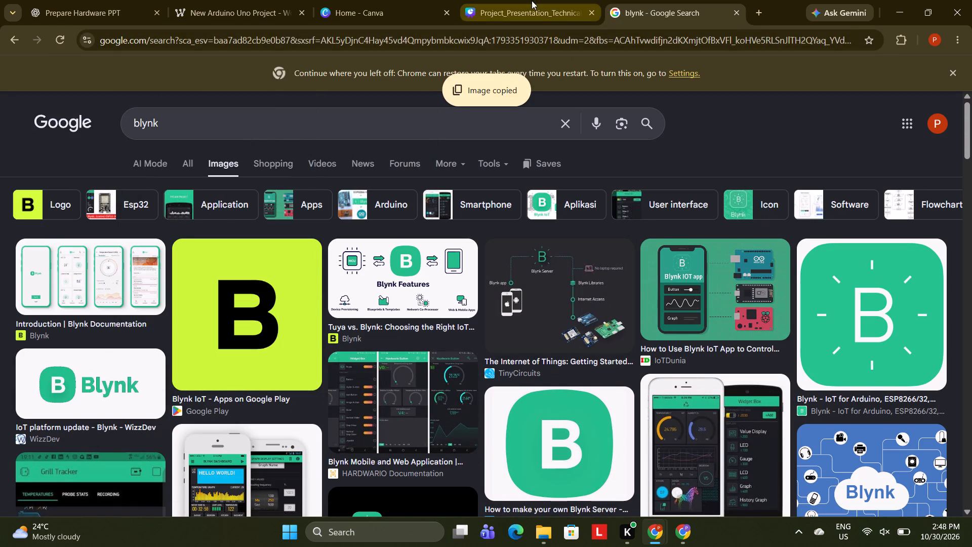
key("ctrl+v")
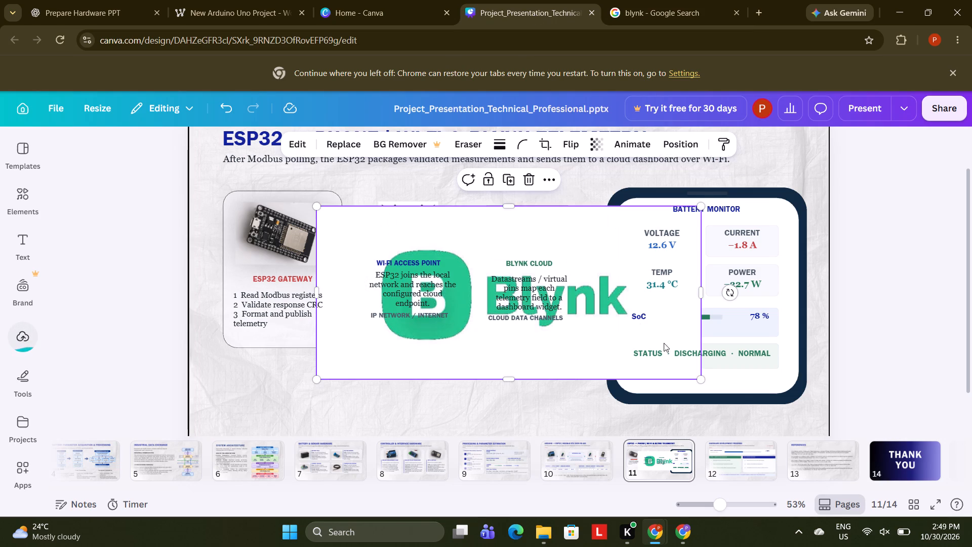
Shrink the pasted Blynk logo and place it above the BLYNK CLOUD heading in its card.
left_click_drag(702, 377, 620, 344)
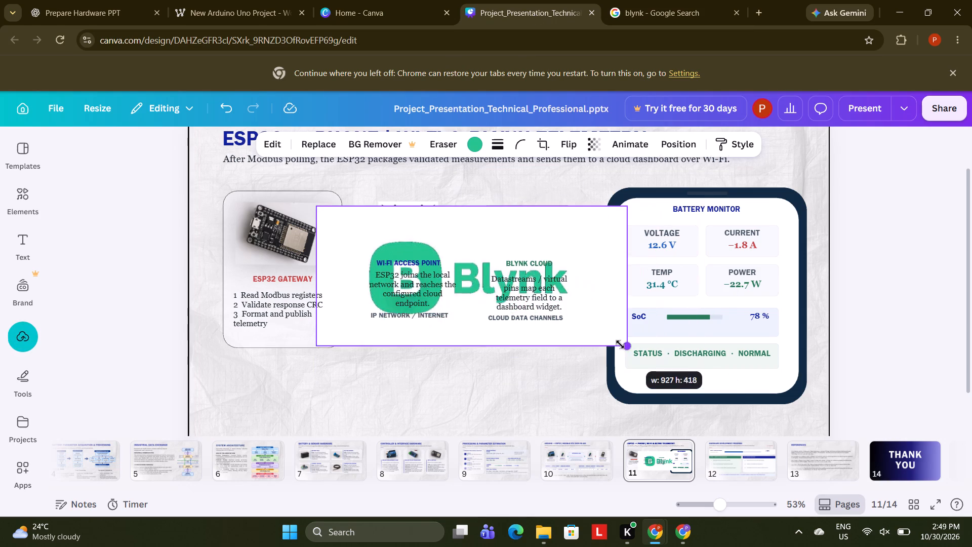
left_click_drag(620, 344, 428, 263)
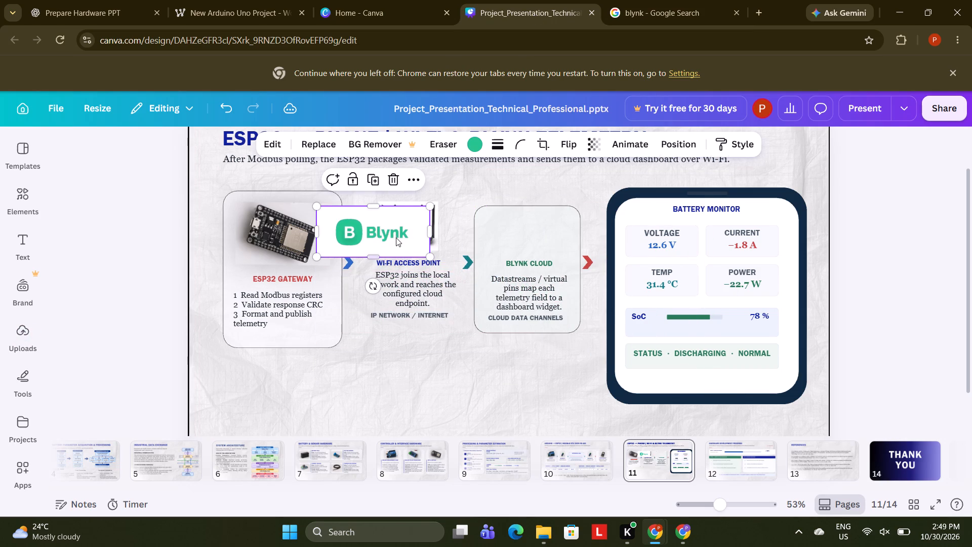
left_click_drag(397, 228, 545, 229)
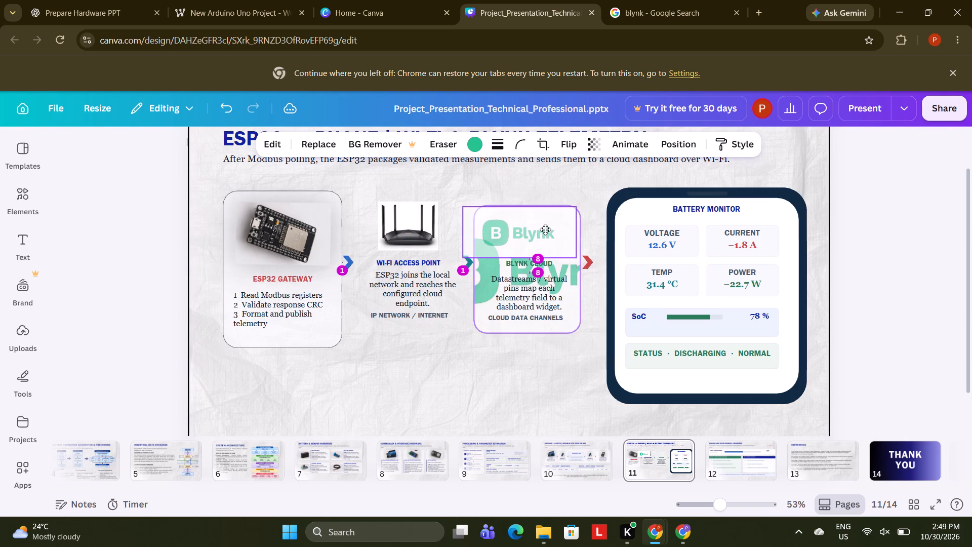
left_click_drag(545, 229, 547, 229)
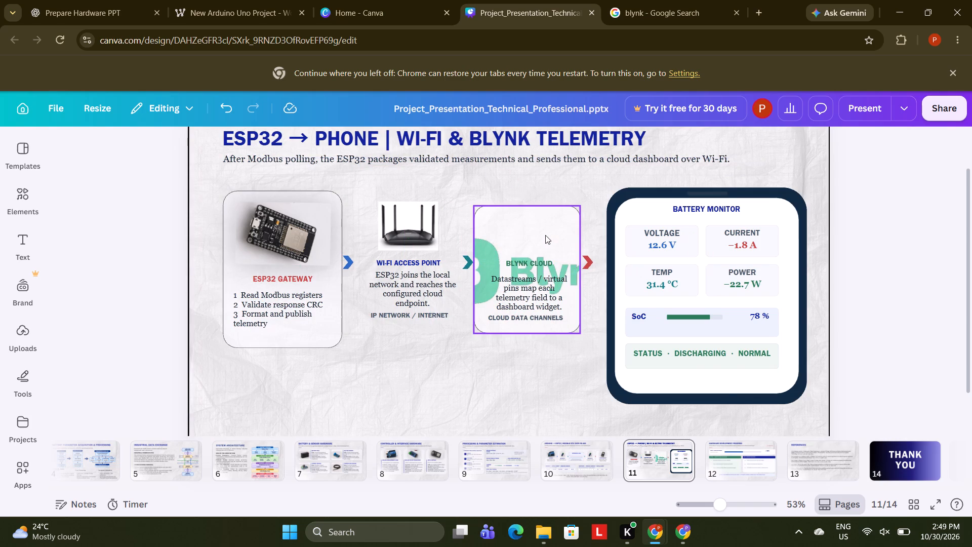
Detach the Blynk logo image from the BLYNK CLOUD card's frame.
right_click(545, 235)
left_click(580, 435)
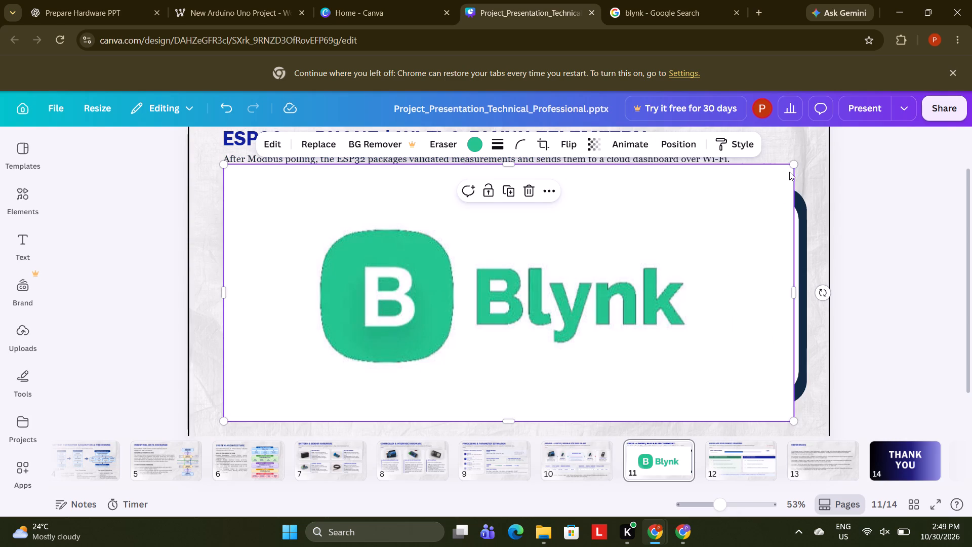
Narrow the detached Blynk logo image by trimming its blank side margin and scale it down toward the BLYNK CLOUD card's size.
left_click_drag(790, 170, 569, 302)
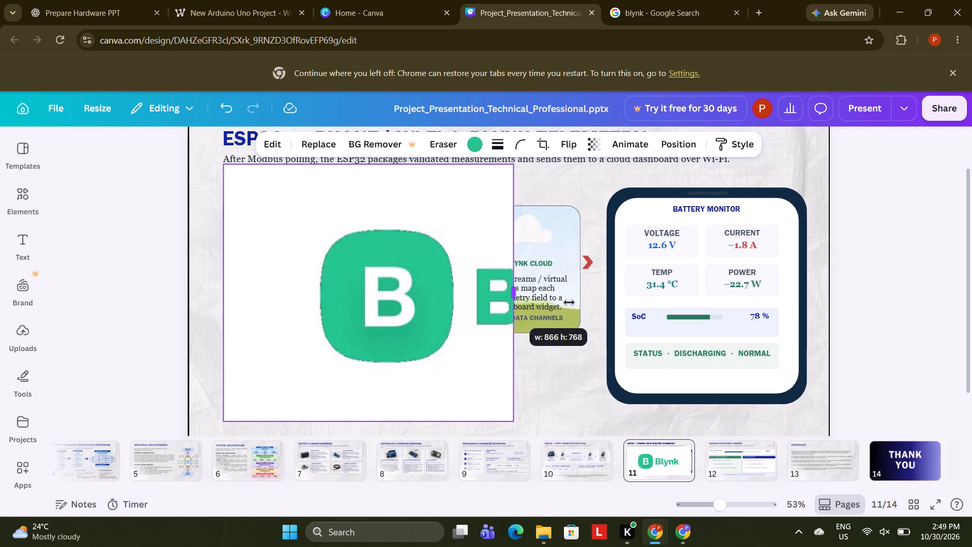
left_click_drag(569, 302, 740, 272)
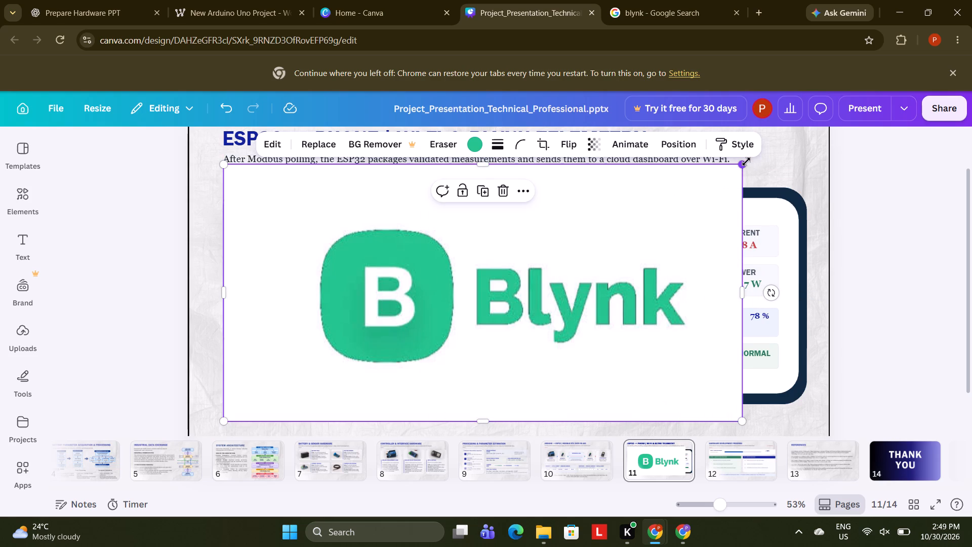
left_click_drag(747, 163, 448, 292)
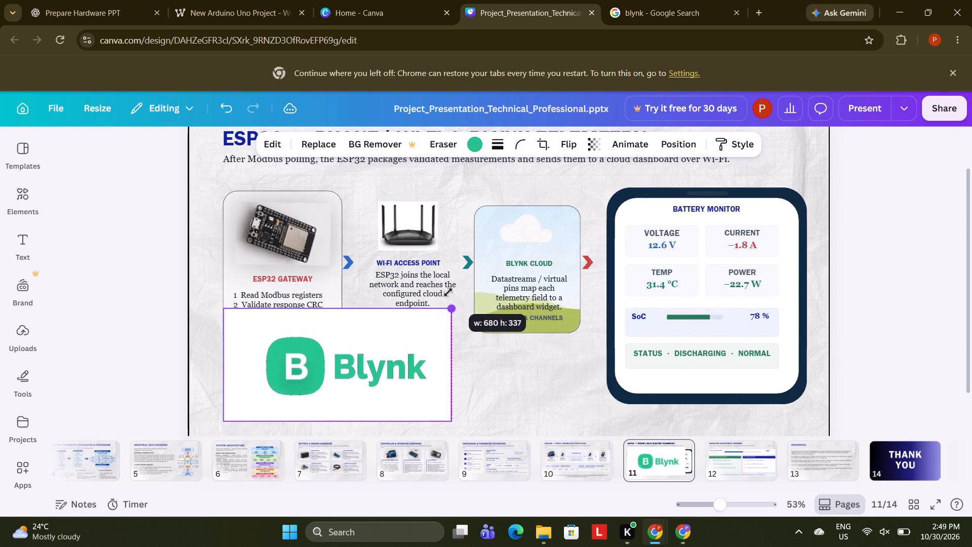
left_click_drag(448, 292, 524, 215)
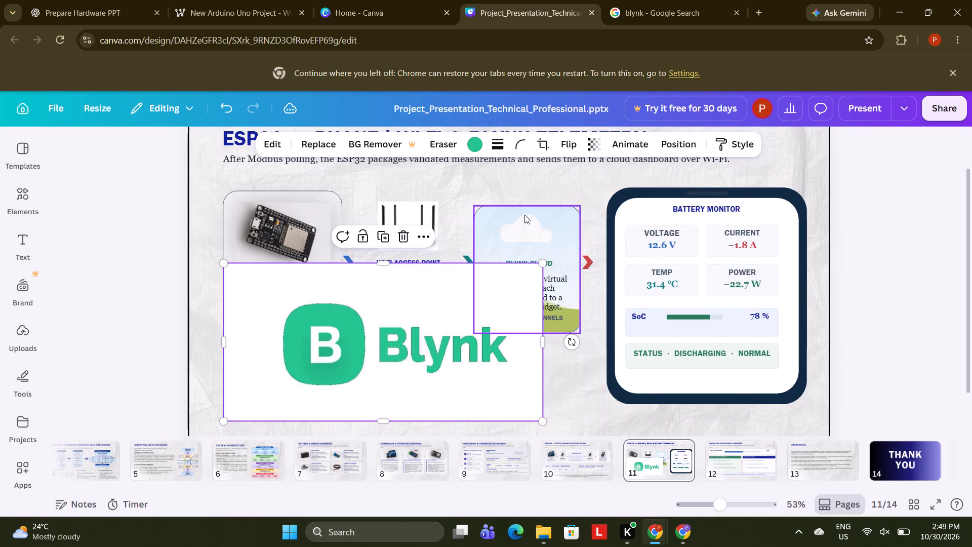
Crop the blank left edge of the Blynk logo image and shrink the logo to a small size below the BLYNK CLOUD card.
left_click_drag(224, 343, 234, 344)
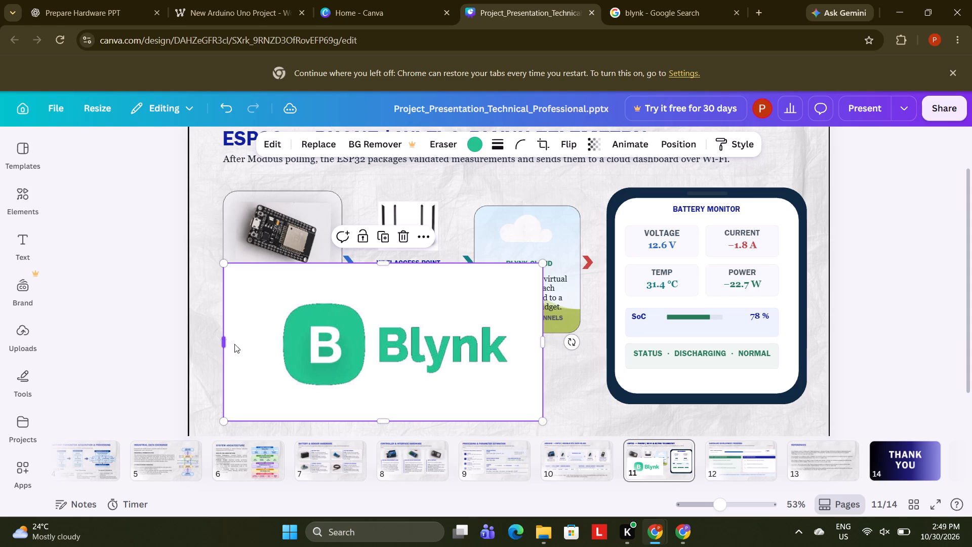
left_click_drag(234, 344, 266, 347)
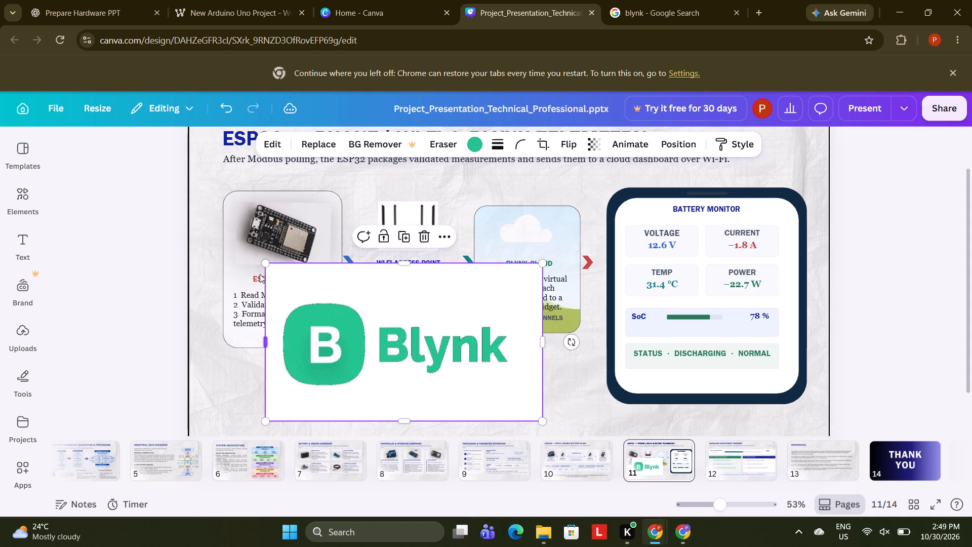
left_click_drag(264, 261, 390, 364)
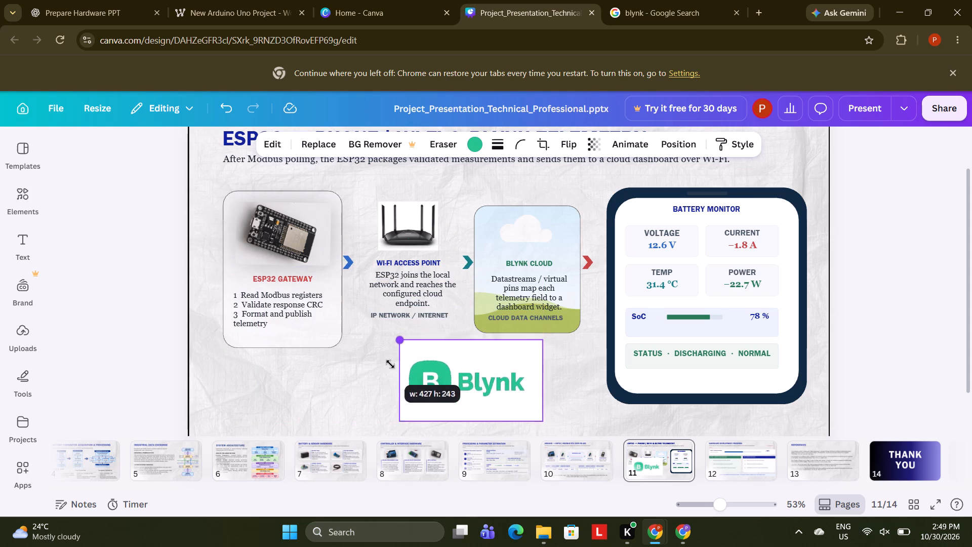
left_click_drag(390, 364, 470, 378)
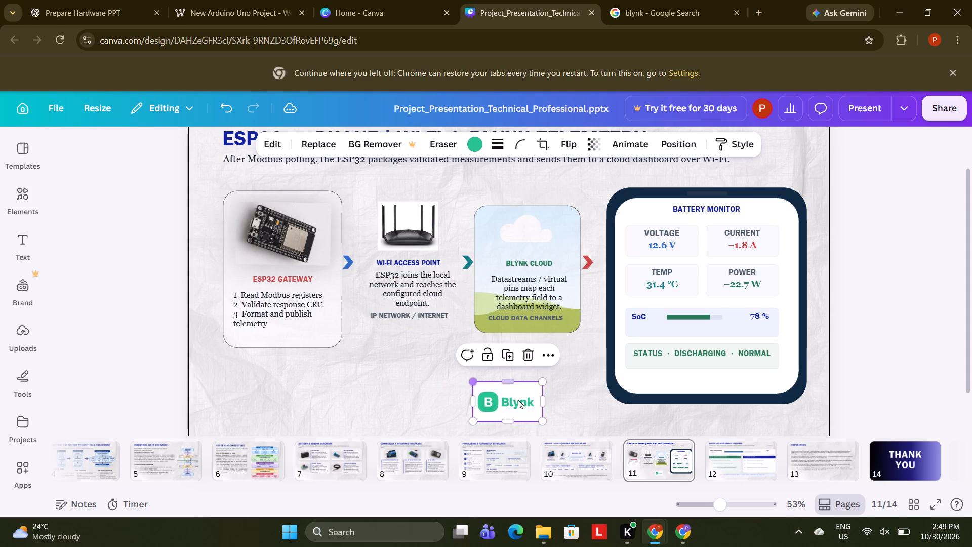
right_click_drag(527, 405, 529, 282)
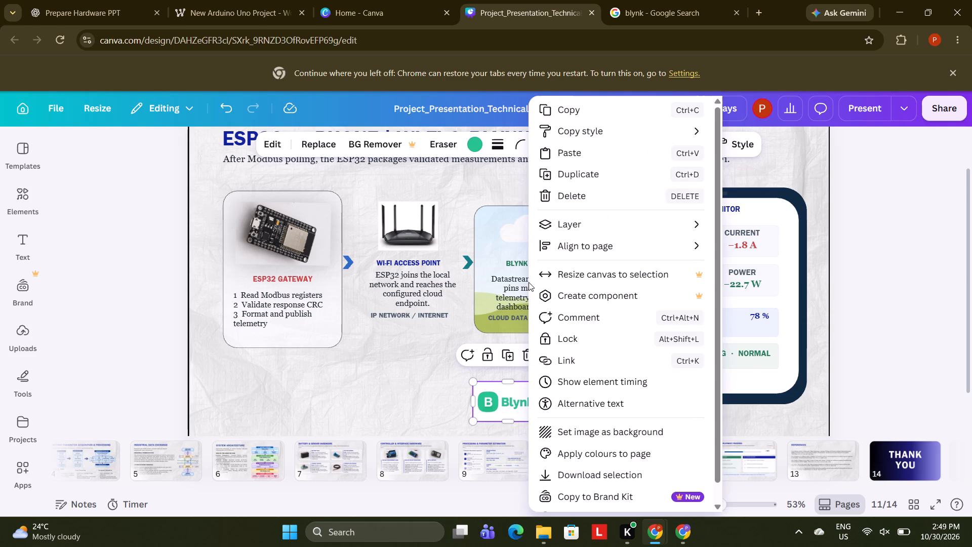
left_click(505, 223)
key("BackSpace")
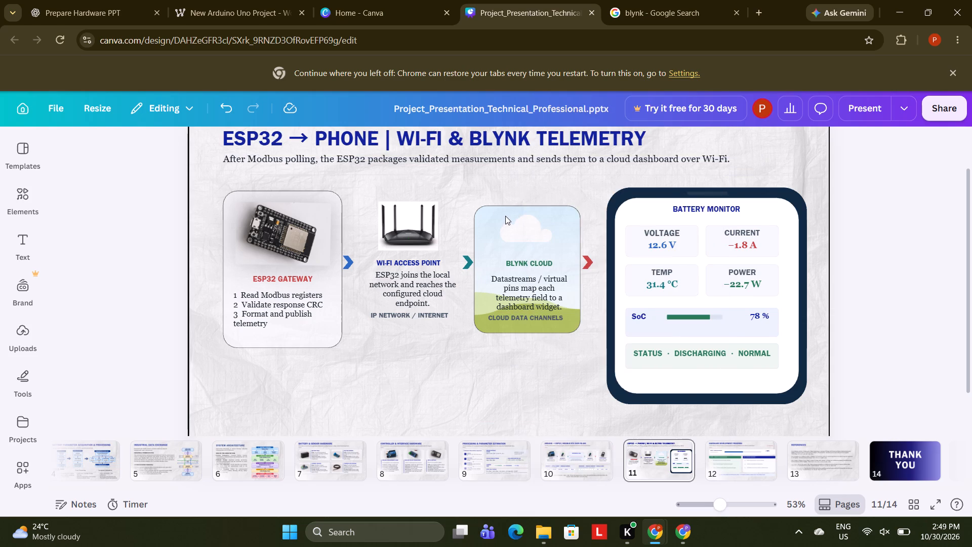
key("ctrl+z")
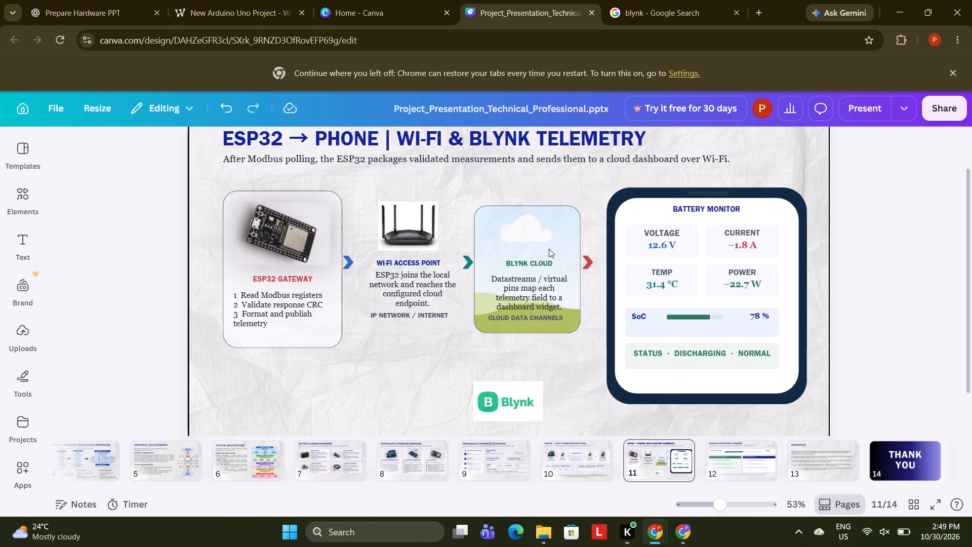
Delete the cloud-and-hills picture card behind the BLYNK CLOUD text on slide 11.
left_click(548, 240)
key("BackSpace")
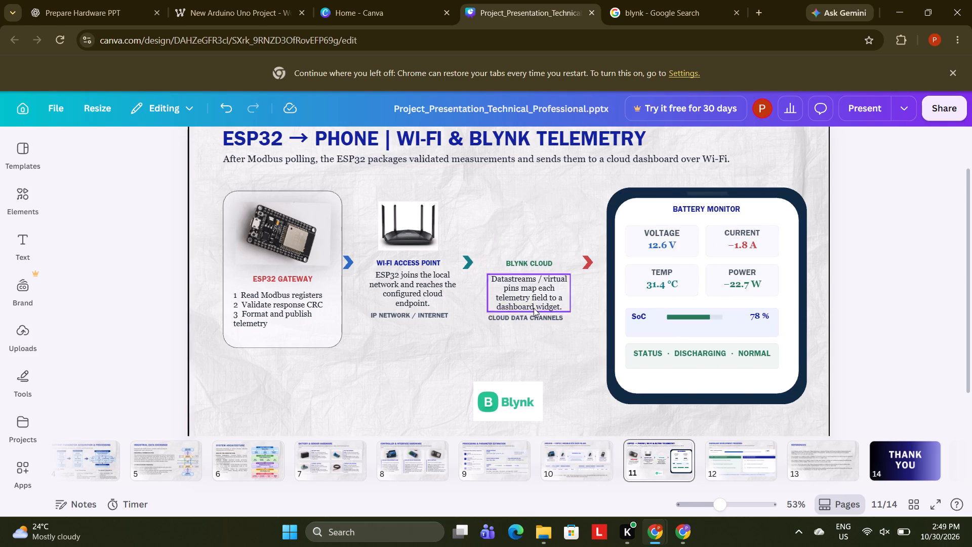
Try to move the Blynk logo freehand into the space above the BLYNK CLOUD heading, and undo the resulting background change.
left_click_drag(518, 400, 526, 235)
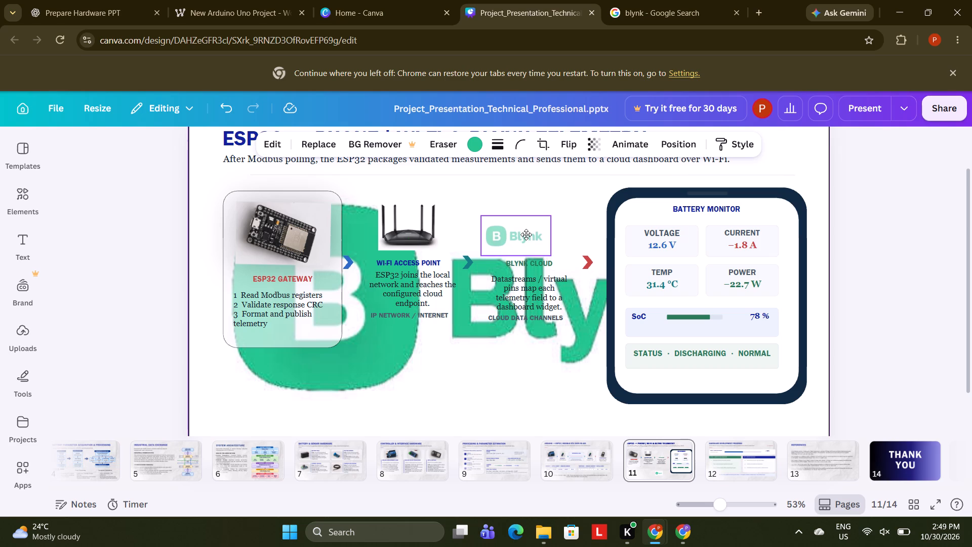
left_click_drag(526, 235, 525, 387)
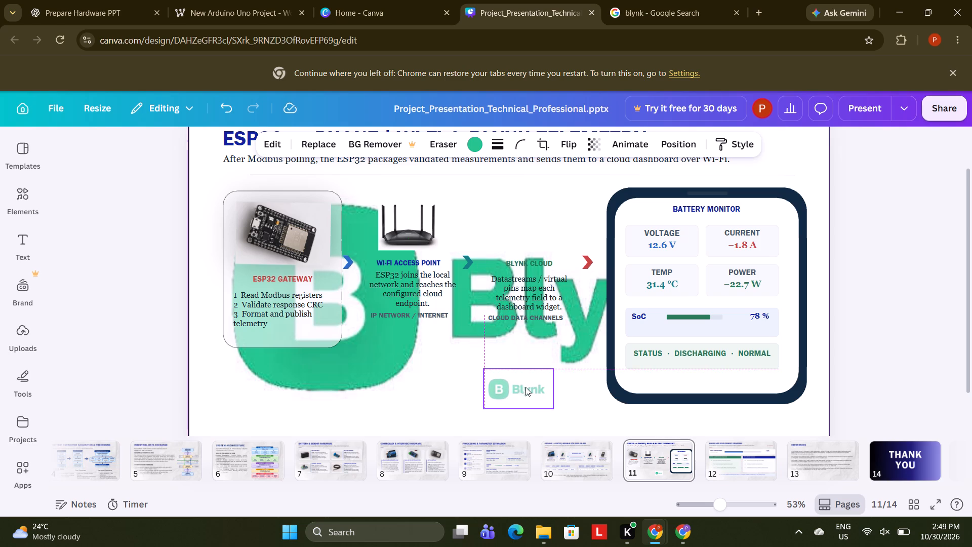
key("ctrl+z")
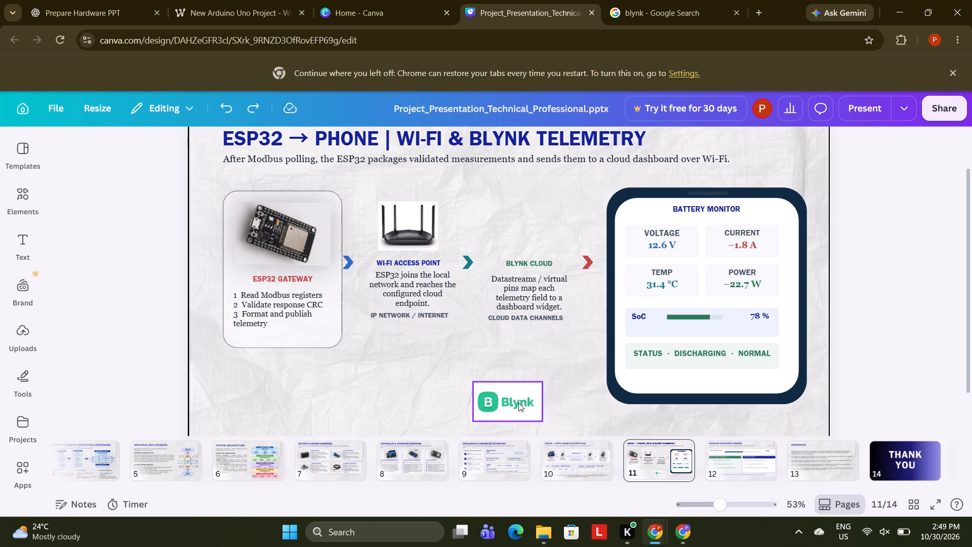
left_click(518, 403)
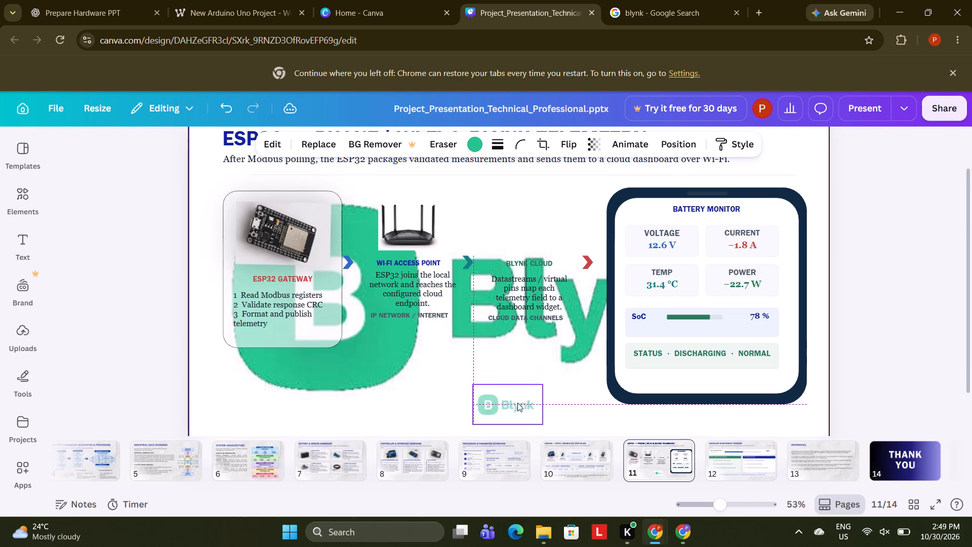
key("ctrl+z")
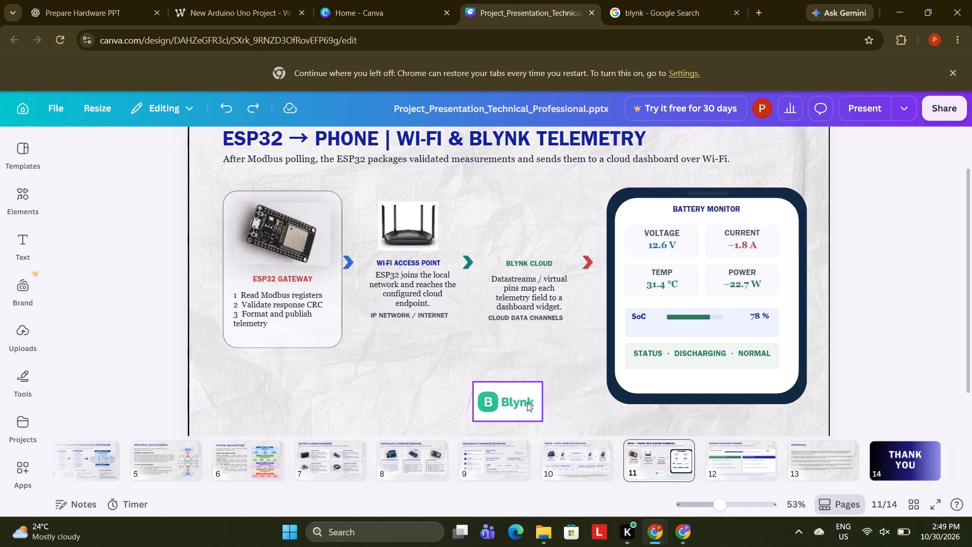
Nudge the Blynk logo up and across until it sits centred just above the BLYNK CLOUD heading, level with the router photo.
right_click(527, 403)
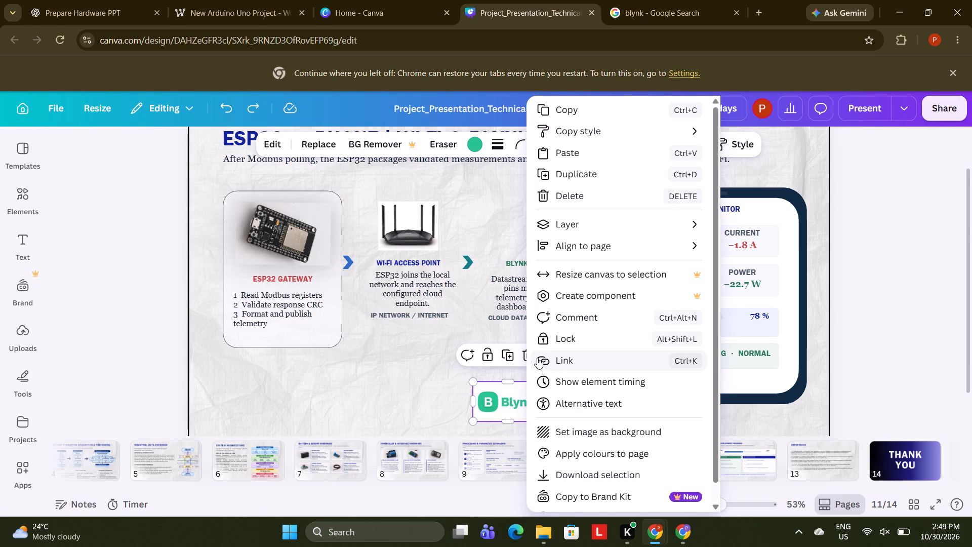
left_click(506, 400)
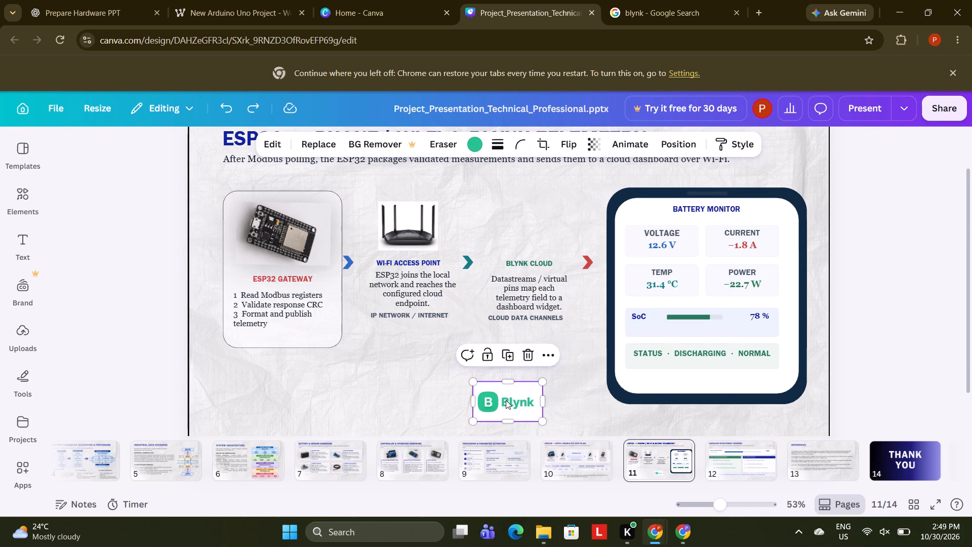
key("Down")
key("Up")
key("Up")
key("Up")
key("Up")
key("Up")
key("Up")
key("Up")
key("Up")
key("Up")
key("Up")
key("Up")
key("Up")
key("Up")
key("Up")
key("Up")
key("Up")
key("Up")
key("Up")
key("Up")
key("Up")
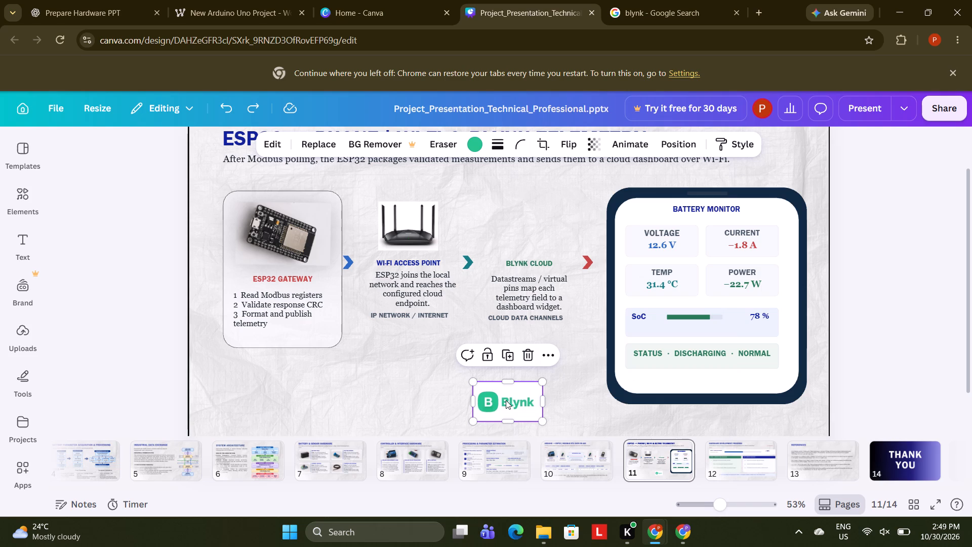
left_click(423, 404)
left_click(504, 401)
key("Up")
key("Up")
key("Up")
key("Up")
key("Up")
key("Up")
key("Up")
key("Up")
key("Up")
key("Up")
key("Up")
key("Up")
key("Up")
key("Up")
key("Up")
key("Up")
key("Up")
key("Up")
key("Up")
key("Up")
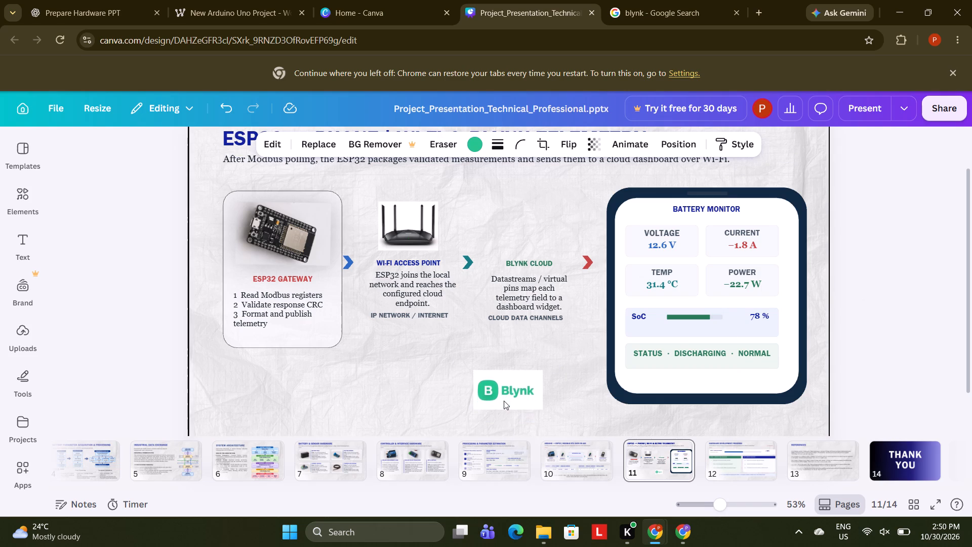
key("Up")
key("Up")
key("Up")
key("Up")
key("Up")
key("Up")
key("Up")
key("Up")
key("Up")
key("Up")
key("Up")
key("Up")
key("Up")
key("Up")
key("Up")
key("Up")
key("Up")
key("Up")
key("Up")
key("Up")
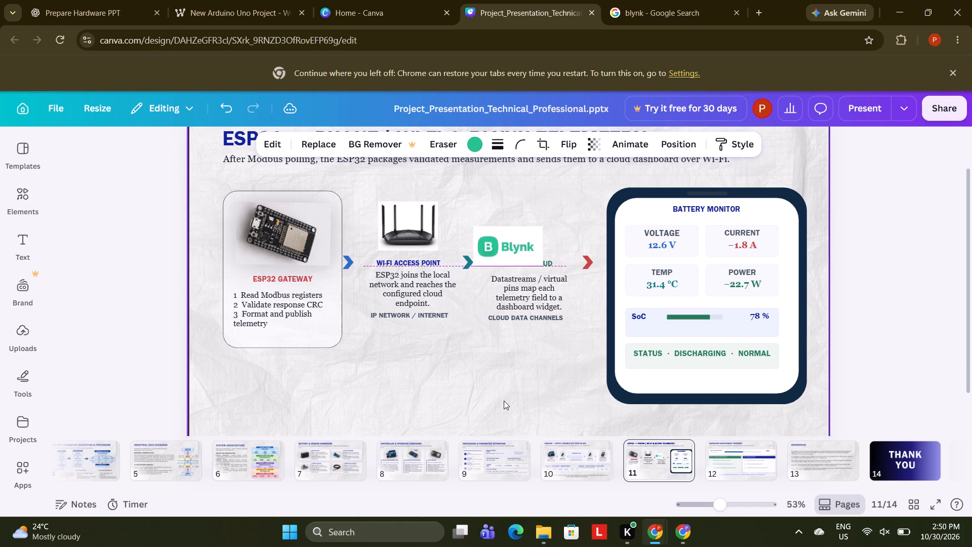
key("Up")
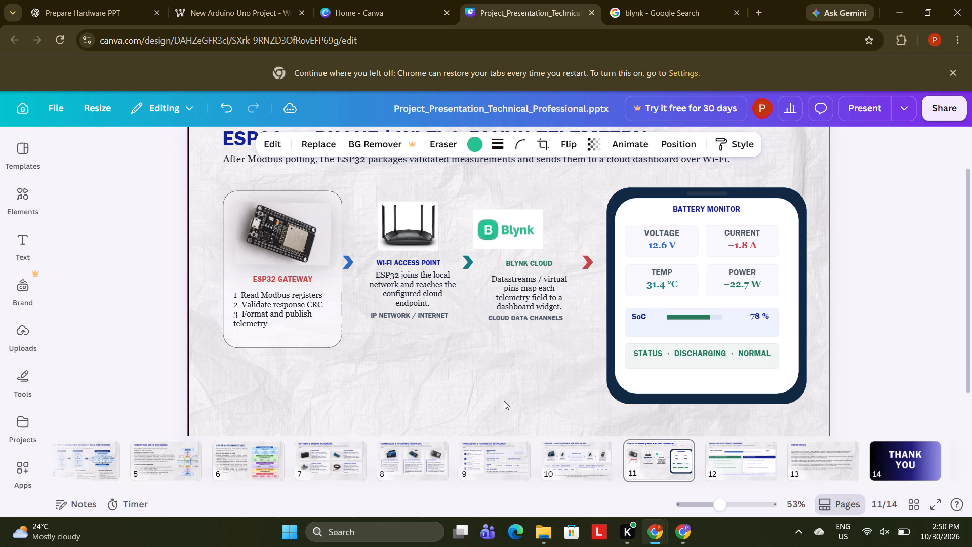
key("Right")
key("Right")
key("Right")
key("Right")
key("Right")
key("Right")
key("Right")
key("Right")
key("Right")
key("Right")
key("Right")
key("Right")
key("Right")
key("Right")
key("Right")
key("Right")
key("Right")
key("Right")
key("Right")
key("Right")
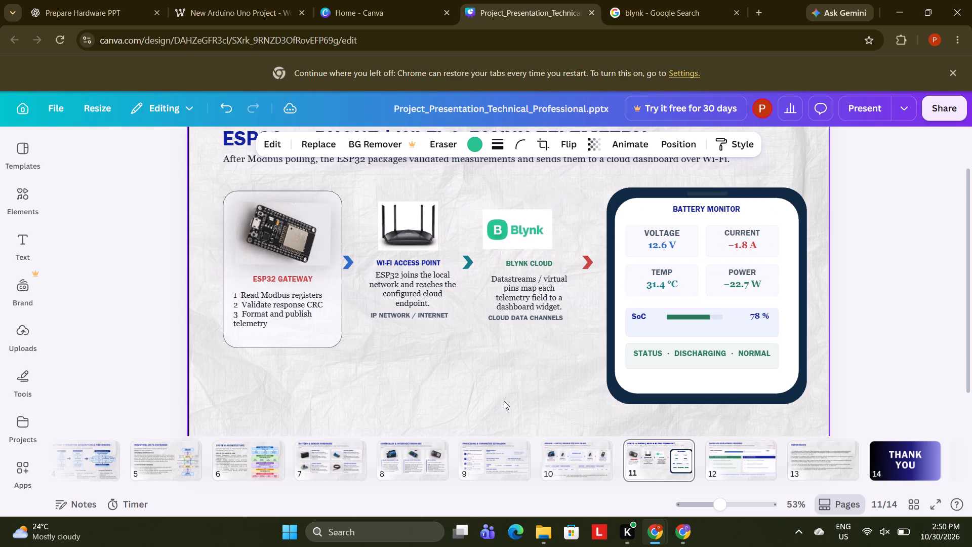
key("Right")
key("Right")
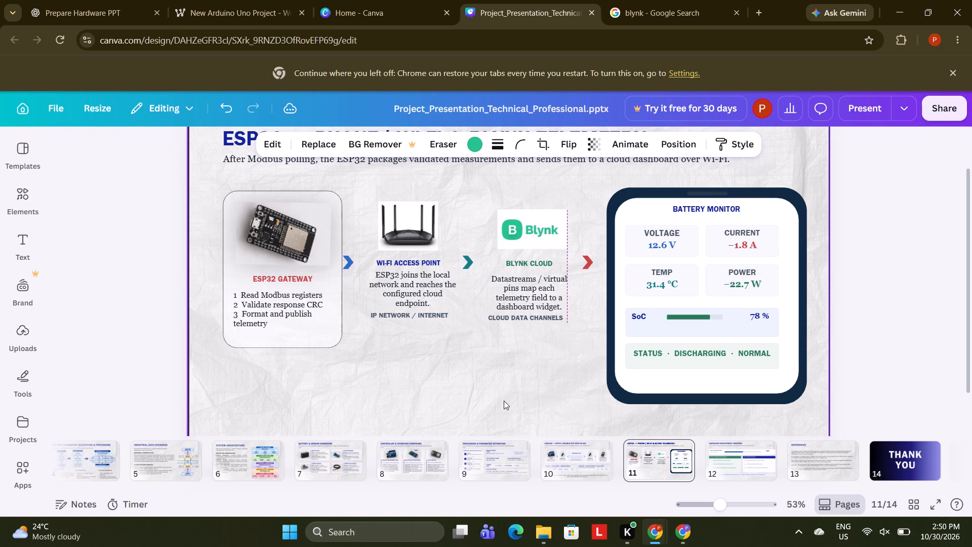
key("Left")
key("Left")
key("Left")
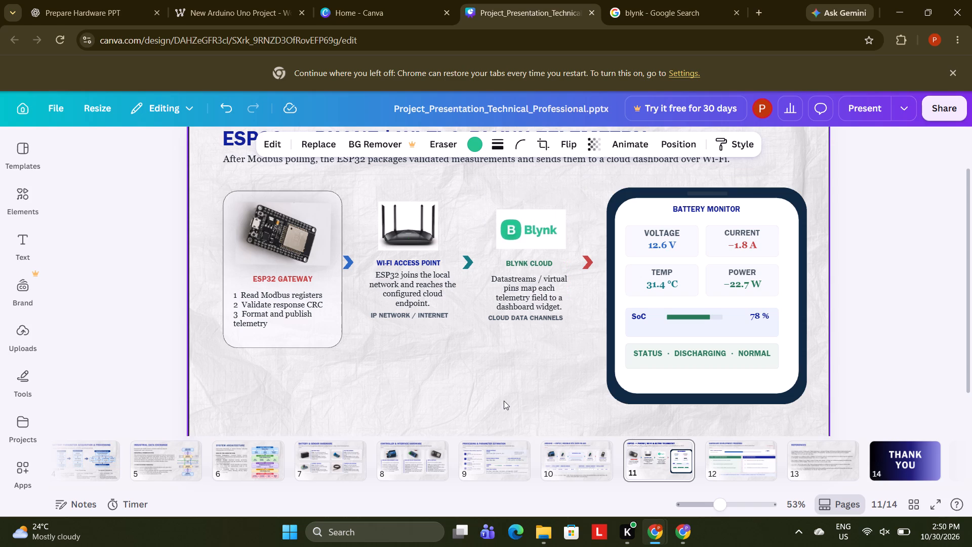
key("Left")
key("Left")
key("Up")
key("Up")
key("Up")
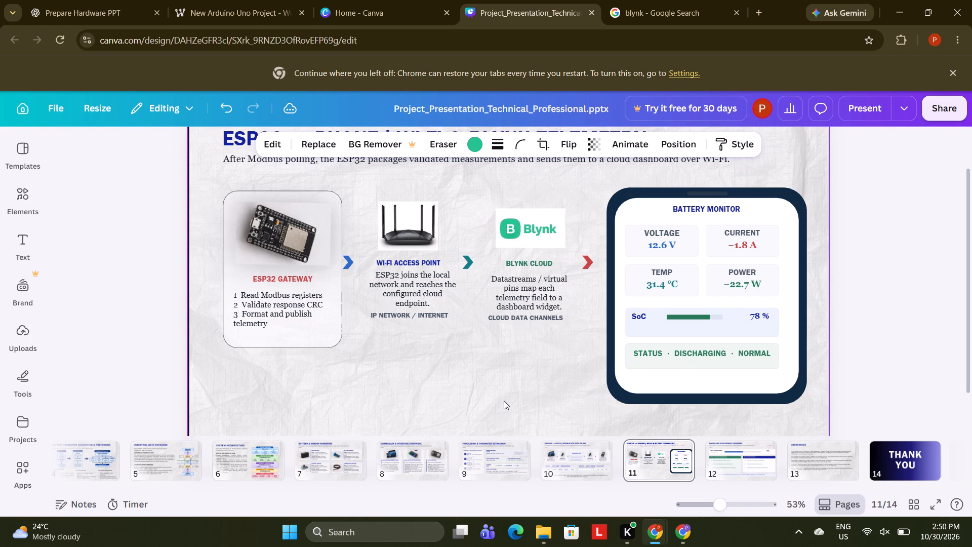
key("Up")
key("Up")
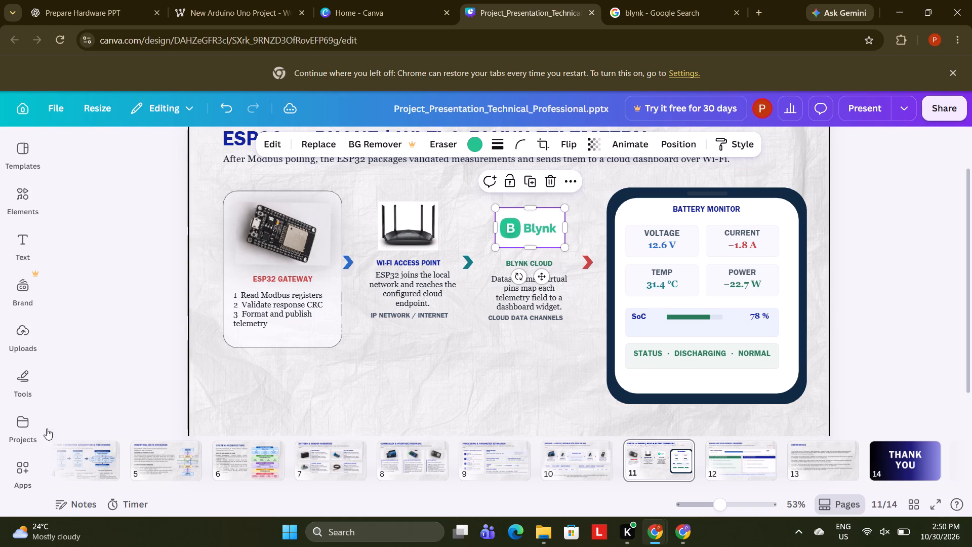
Delete the rounded, bordered card behind the ESP32 GATEWAY photo and text.
left_click(269, 340)
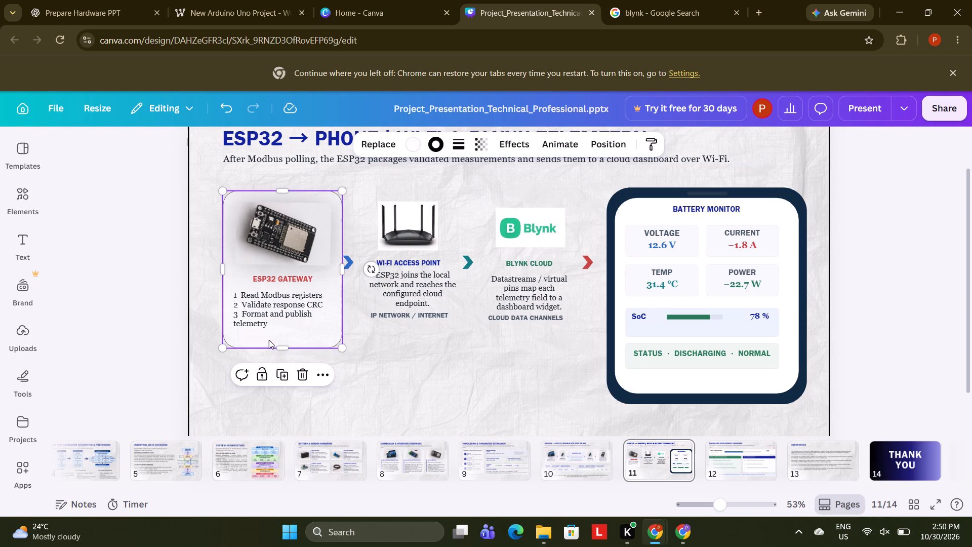
key("BackSpace")
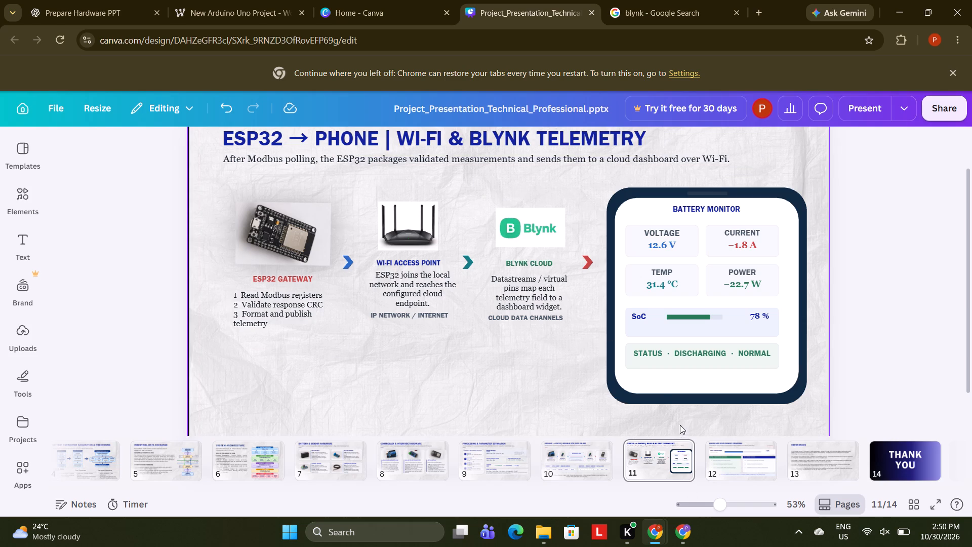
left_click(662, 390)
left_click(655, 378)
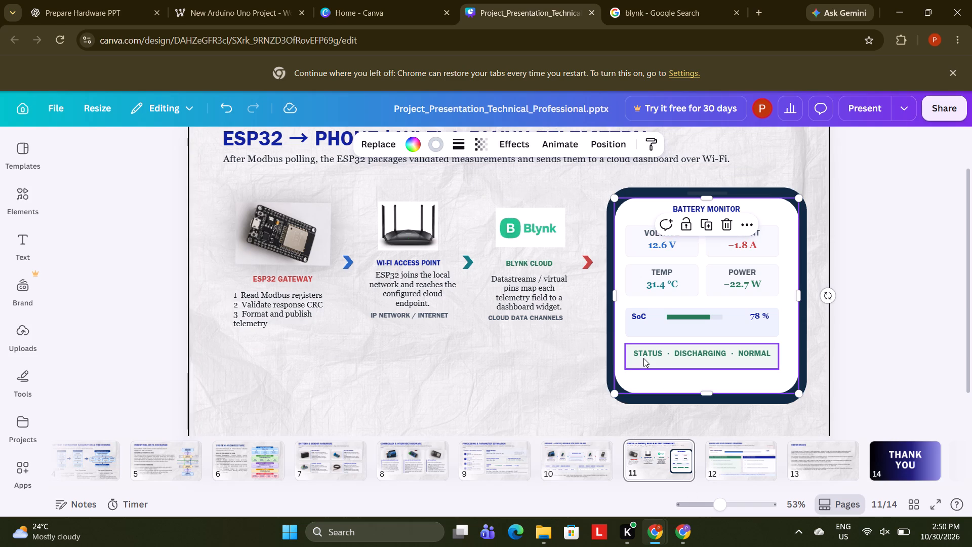
Go to slide 12 and delete the small red 06 / CURRENT STATUS label.
left_click(763, 472)
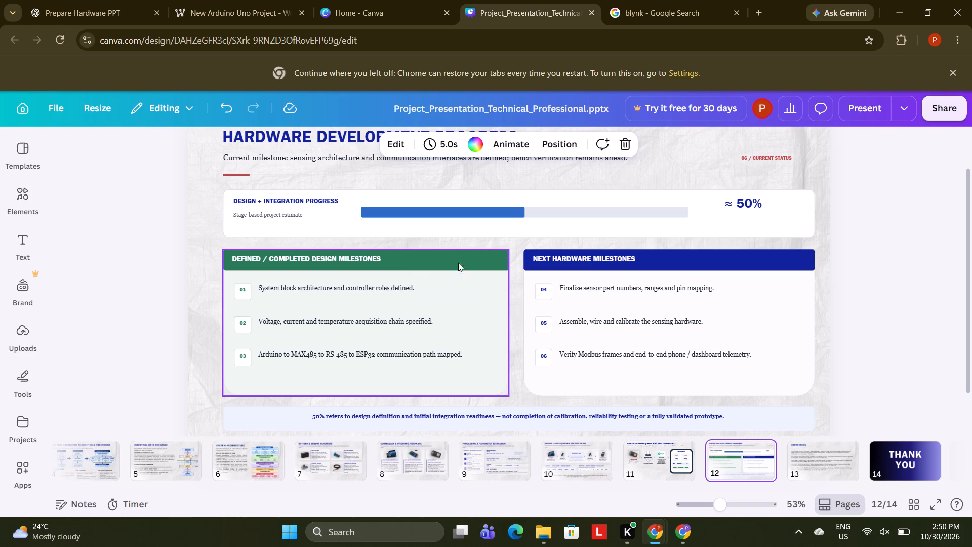
left_click(766, 159)
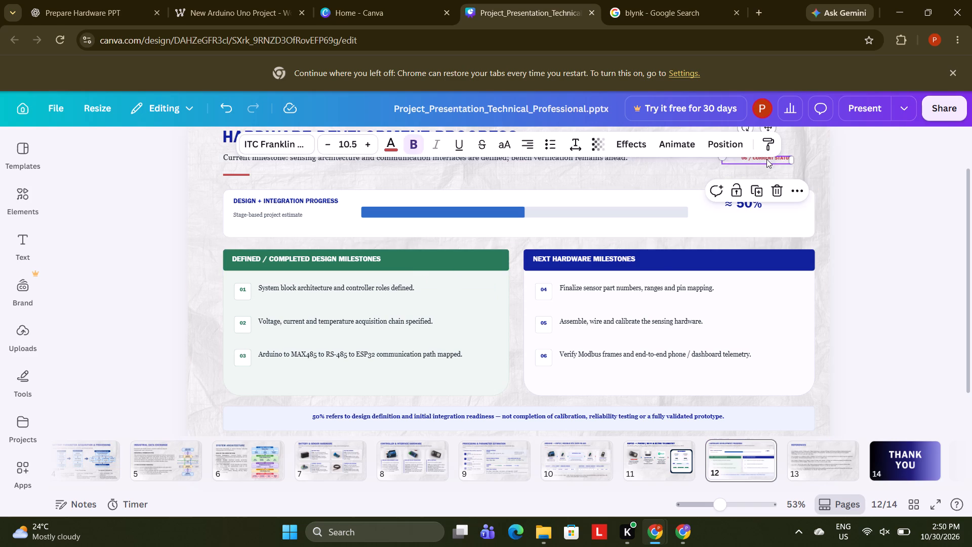
key("BackSpace")
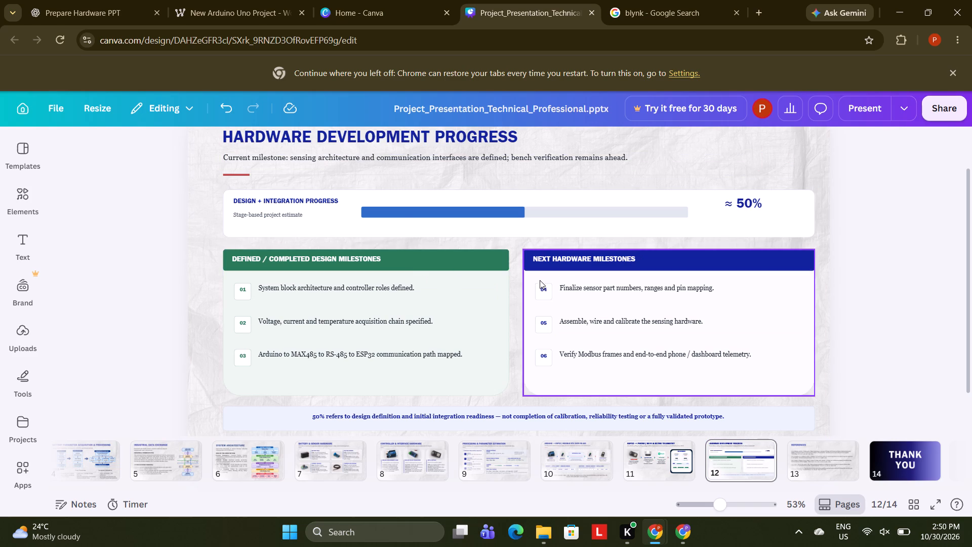
Set the text of the three milestones under DEFINED / COMPLETED DESIGN MILESTONES to size 22.
left_click(326, 290)
left_click(352, 146)
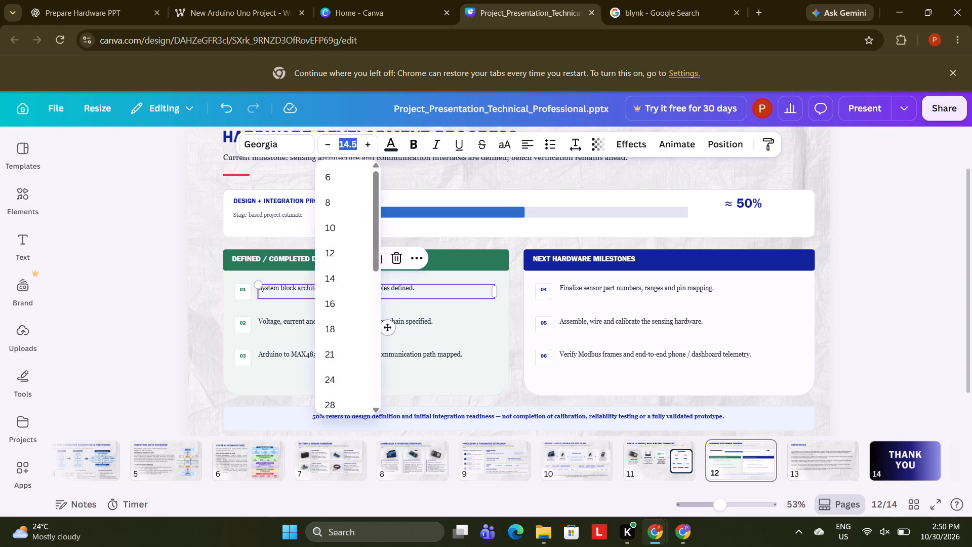
type("22")
key("Return")
left_click(301, 320)
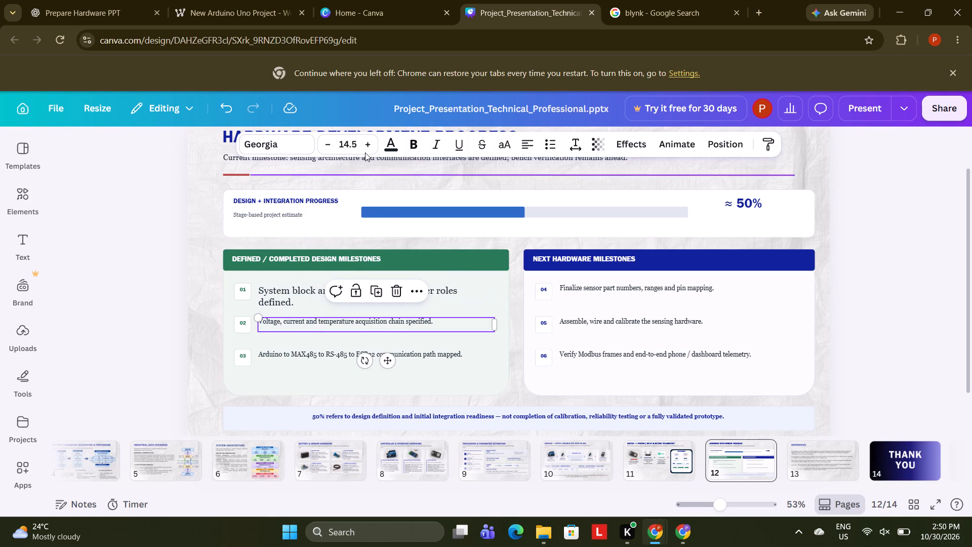
left_click(355, 149)
type("22")
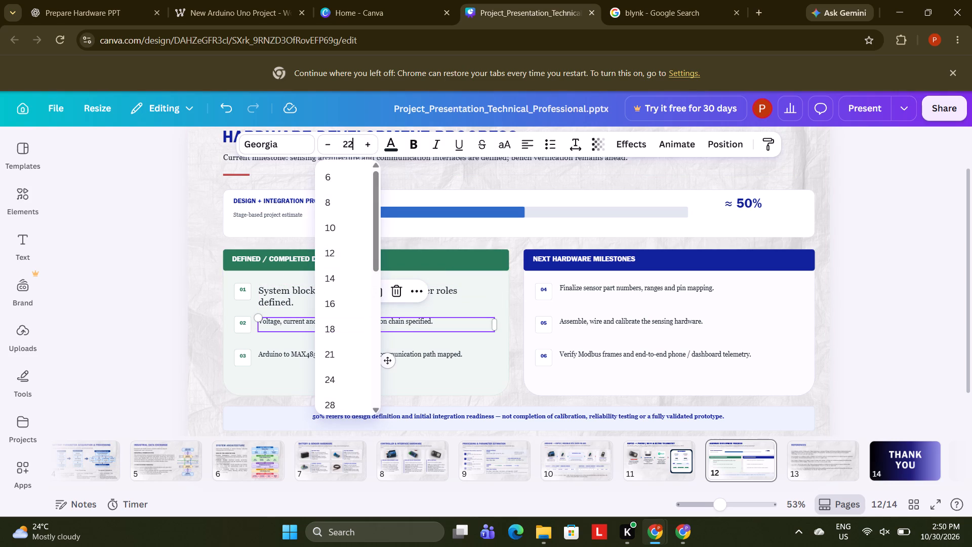
key("Return")
left_click(293, 356)
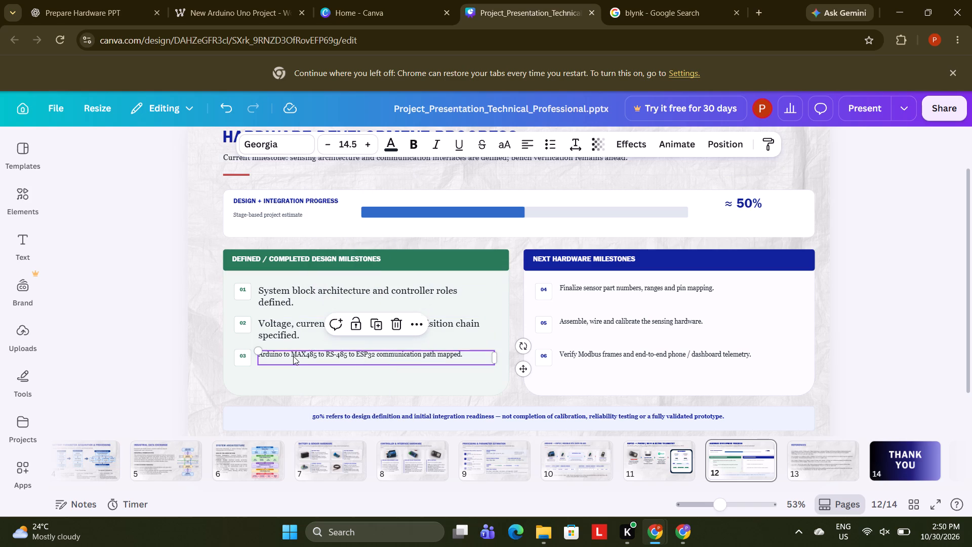
left_click(349, 146)
type("22")
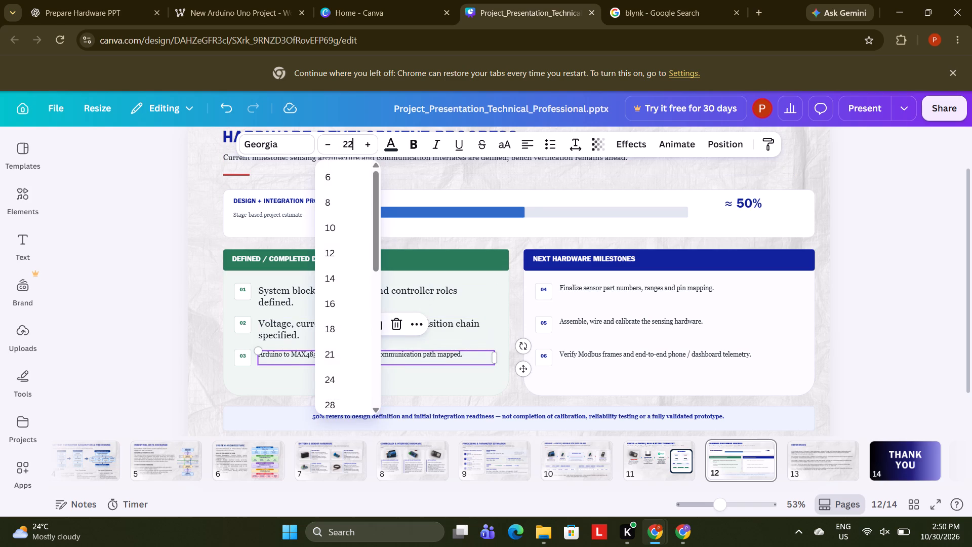
key("Return")
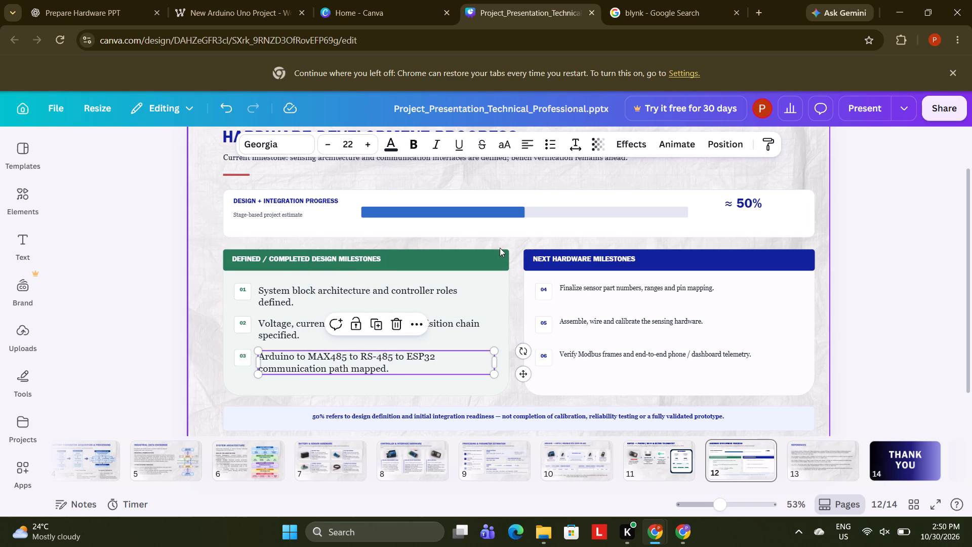
Set the text of the three milestones under NEXT HARDWARE MILESTONES to size 22.
left_click(594, 292)
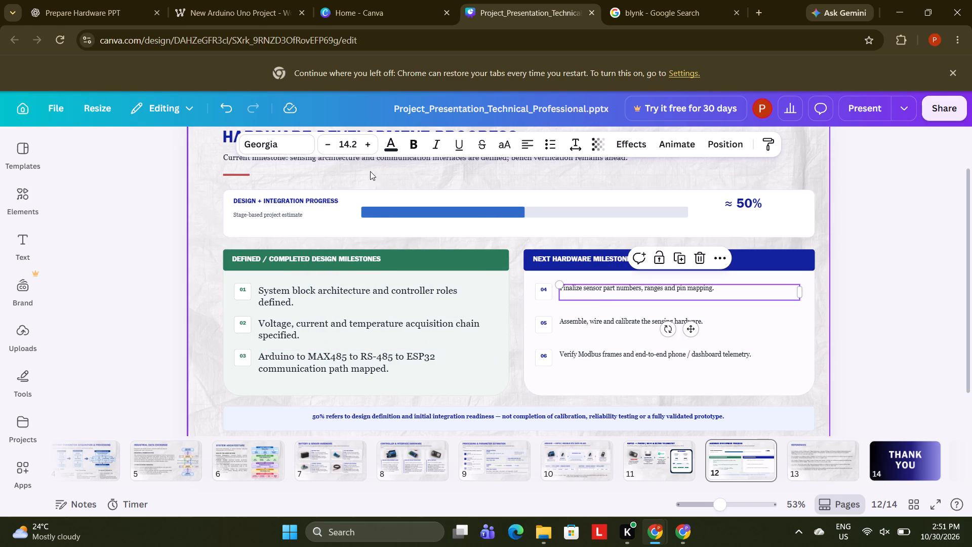
left_click(354, 146)
type("22")
key("Return")
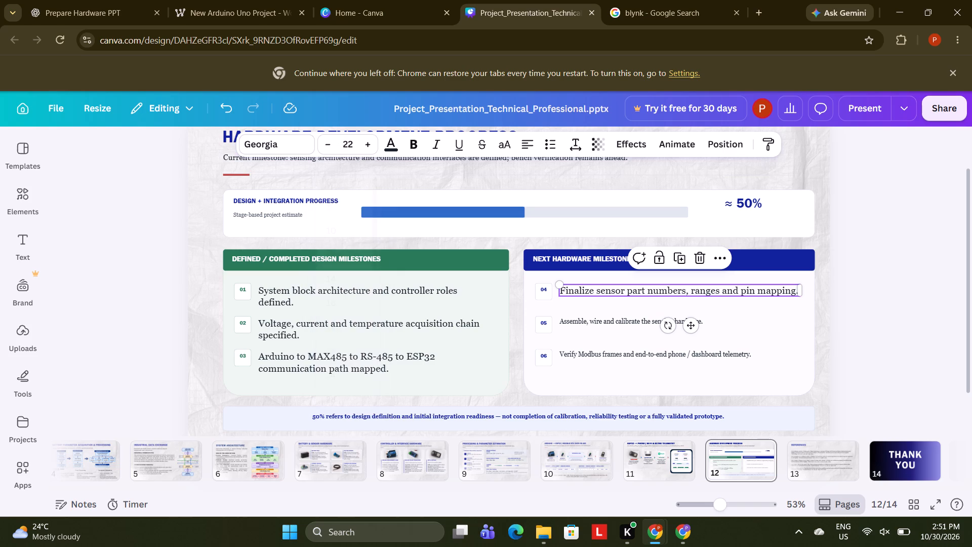
left_click(589, 330)
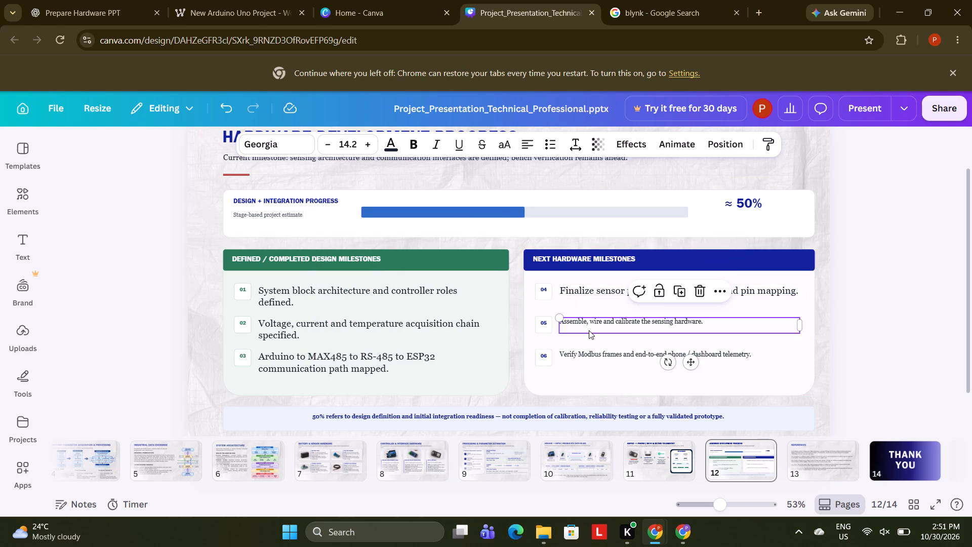
left_click(350, 142)
type("22")
key("Return")
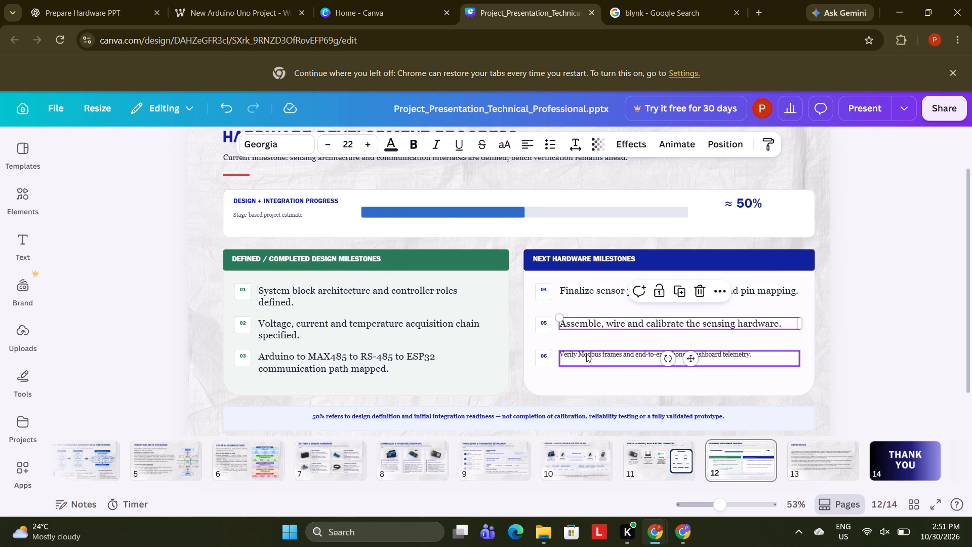
left_click(588, 355)
left_click(355, 145)
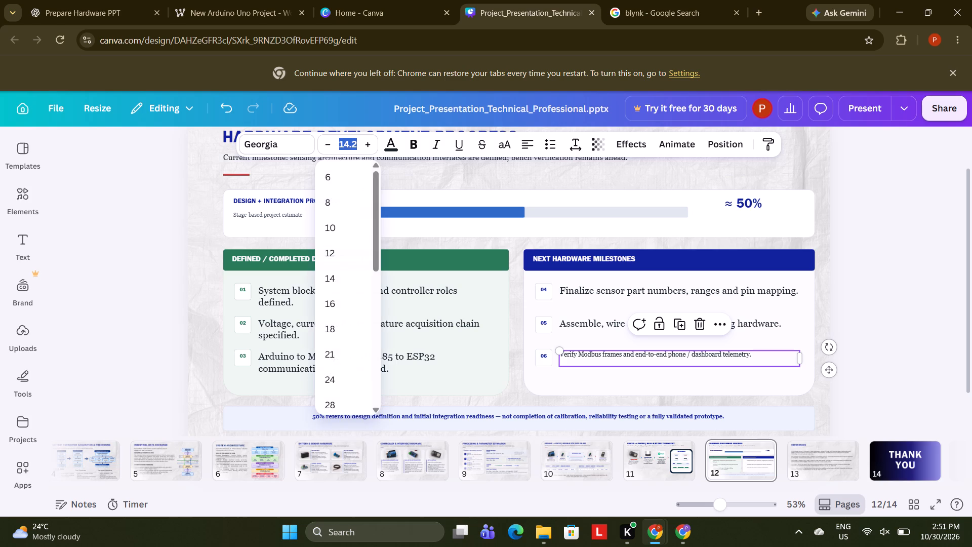
type("22")
key("Return")
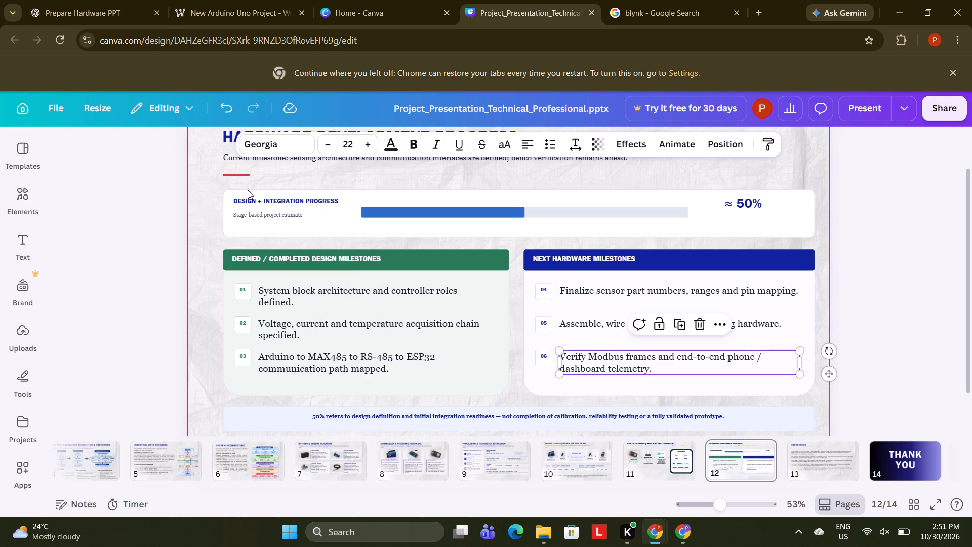
Set the DESIGN + INTEGRATION PROGRESS label in the progress card to size 20.
left_click(255, 198)
left_click(348, 139)
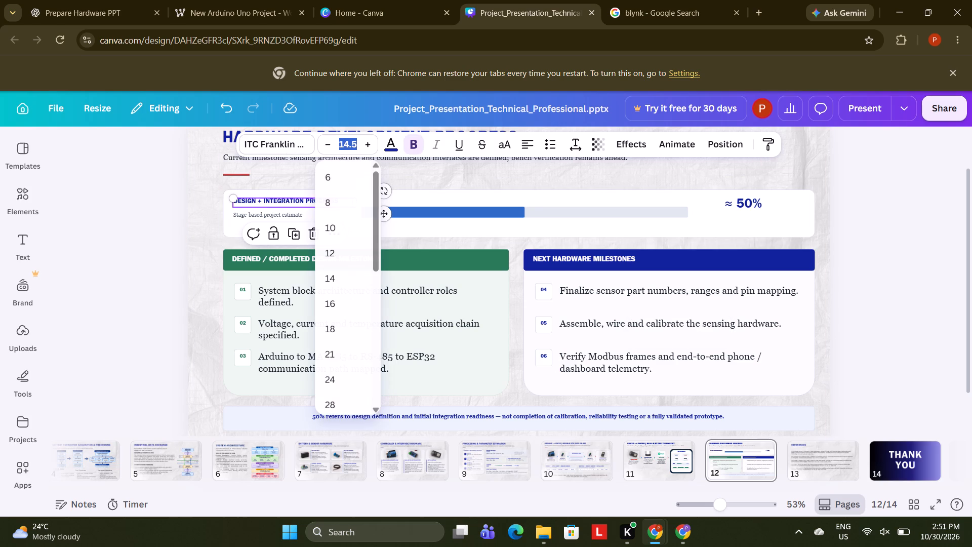
type("20")
key("Return")
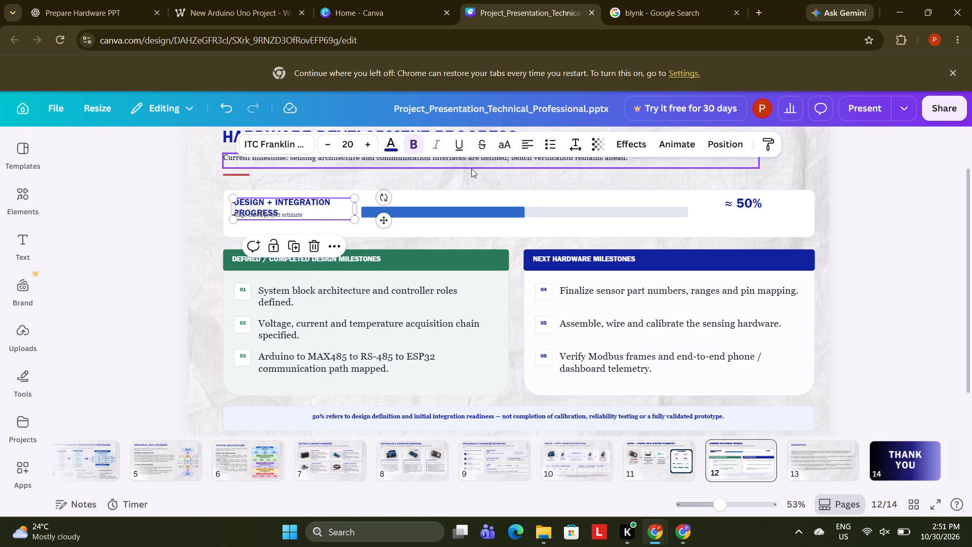
Move the Stage-based project estimate caption down clear of the two-line progress label and set it to size 18.
left_click(326, 215)
left_click_drag(326, 215, 326, 219)
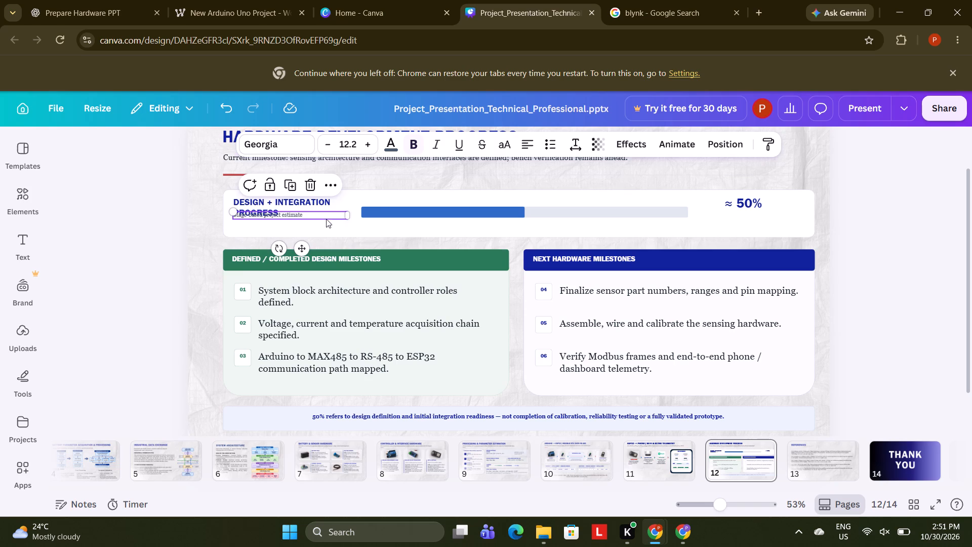
left_click_drag(326, 219, 326, 225)
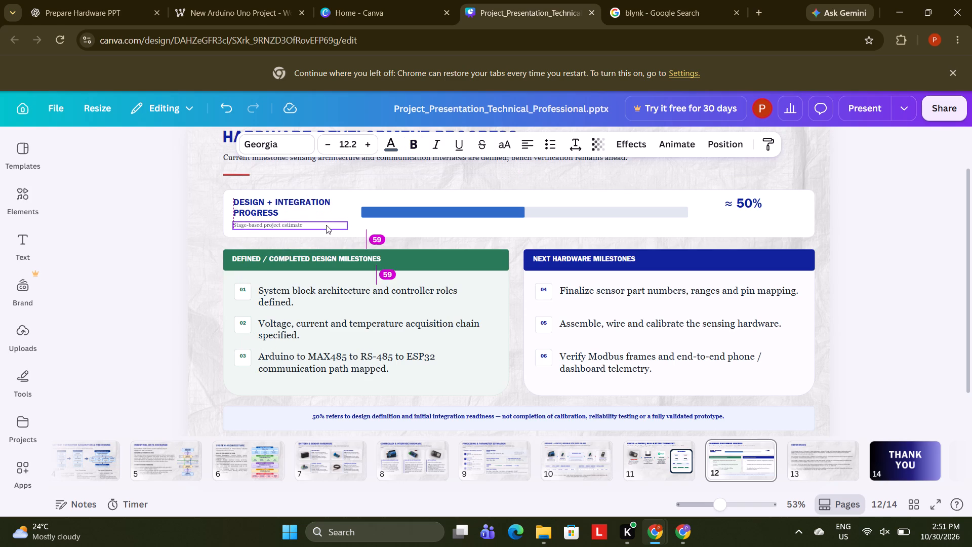
left_click(354, 140)
type("18")
key("Return")
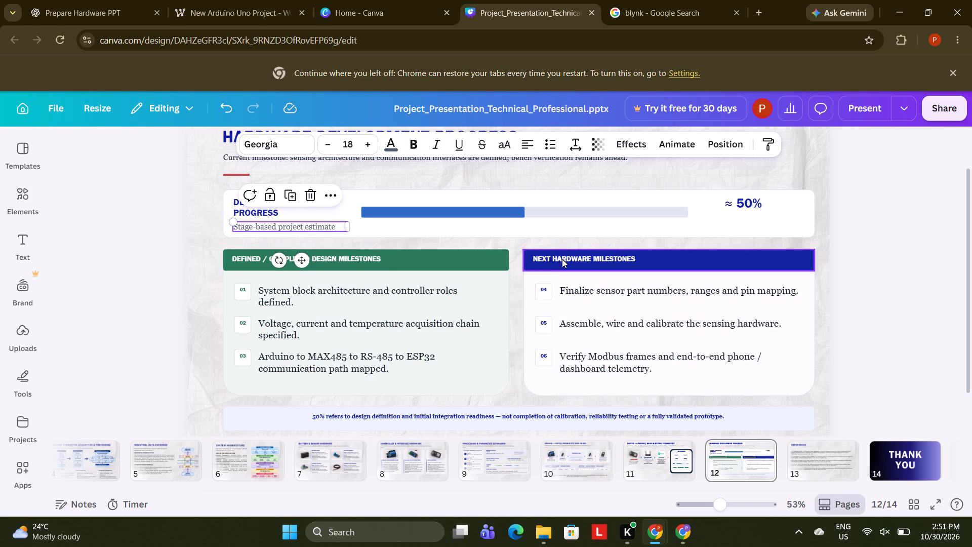
Set the NEXT HARDWARE MILESTONES and DEFINED / COMPLETED DESIGN MILESTONES headings to size 20.
left_click(562, 257)
left_click(347, 143)
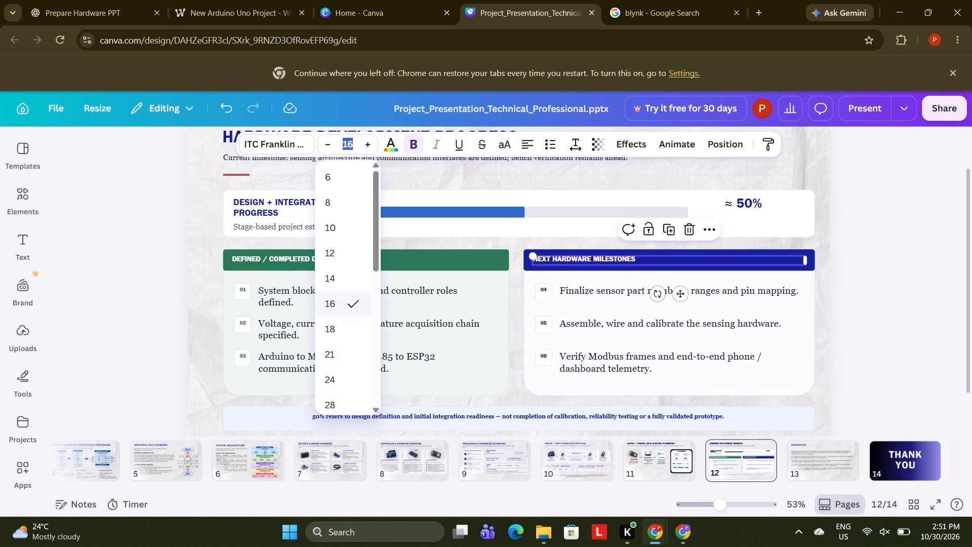
type("20")
key("Return")
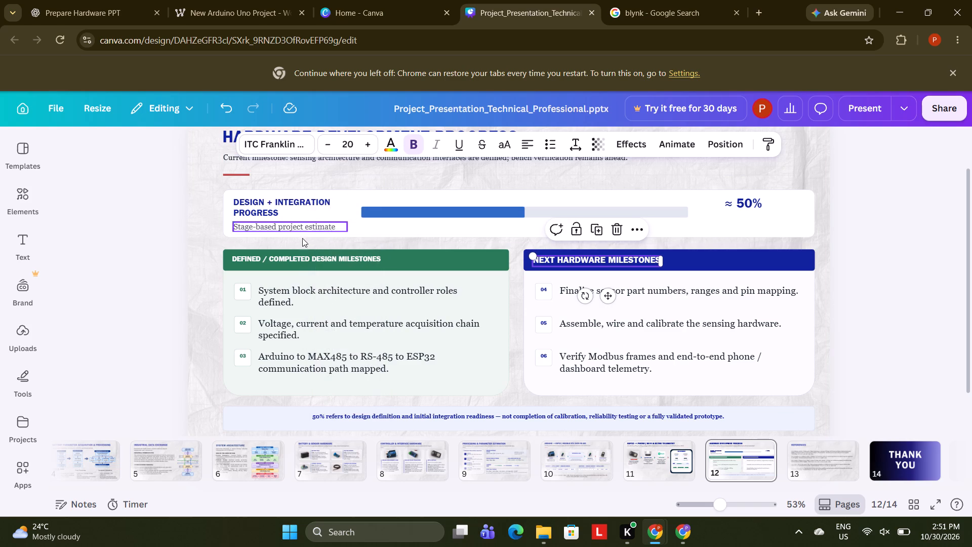
left_click(305, 260)
left_click(353, 137)
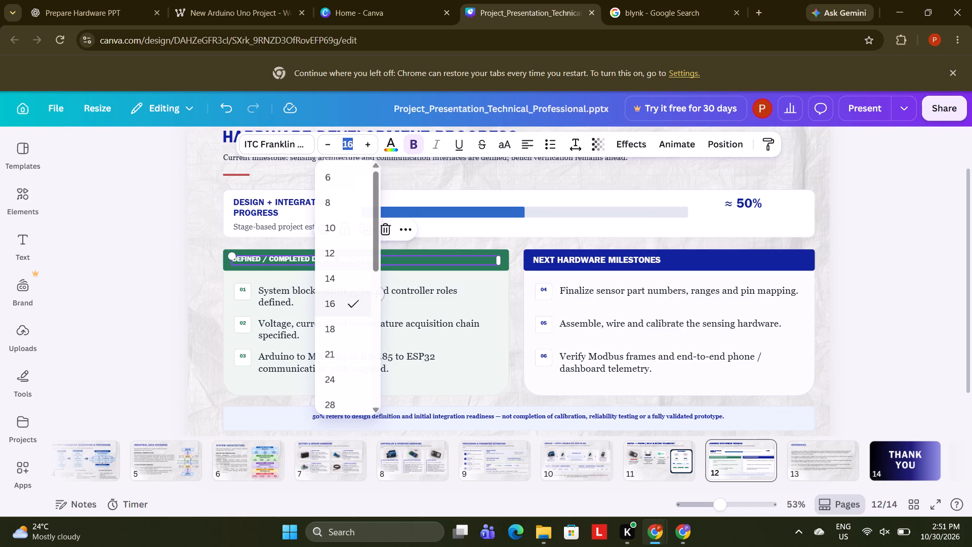
type("20")
key("Return")
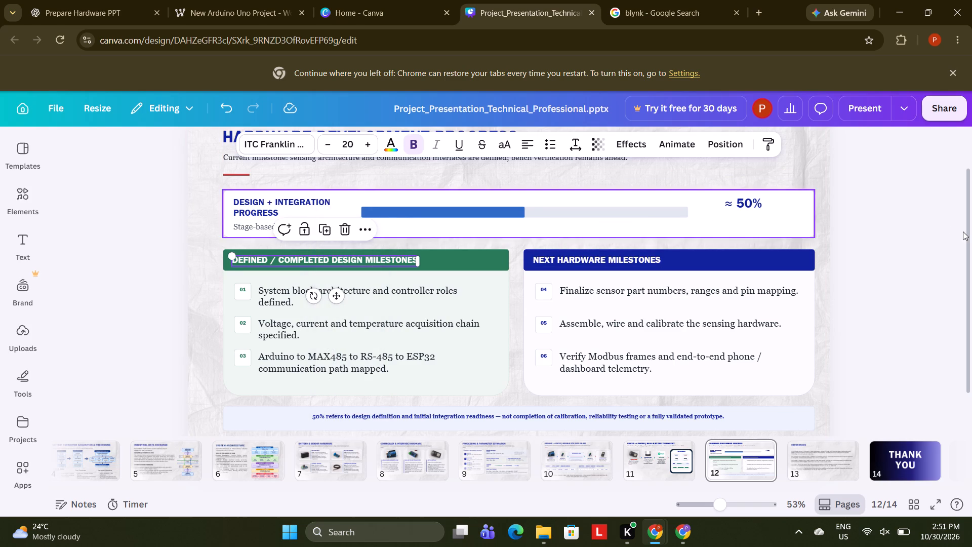
Set the HARDWARE DEVELOPMENT PROGRESS title to size 45 and the Current milestone subtitle beneath it to size 22.
left_click_drag(971, 233, 971, 166)
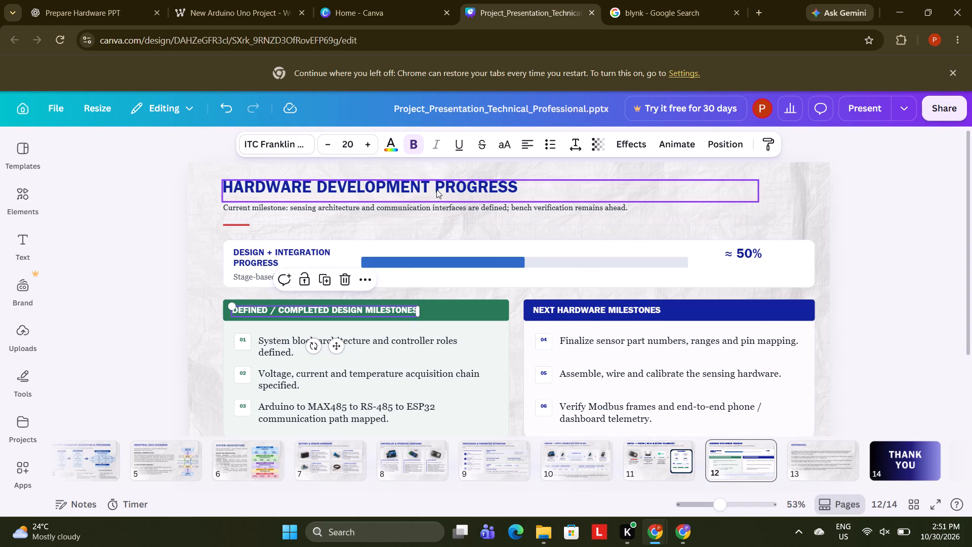
left_click(436, 188)
left_click(348, 139)
type("45")
key("Return")
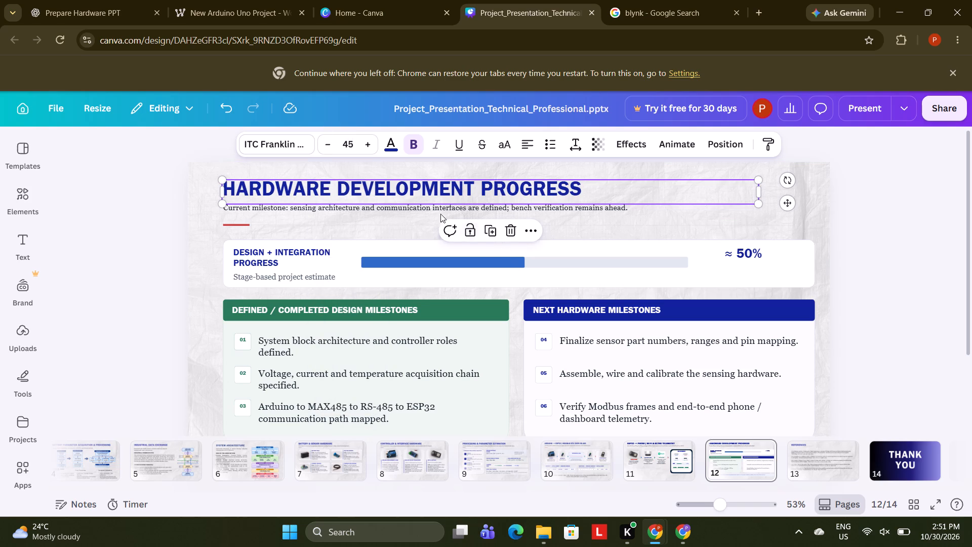
left_click(435, 212)
left_click(346, 147)
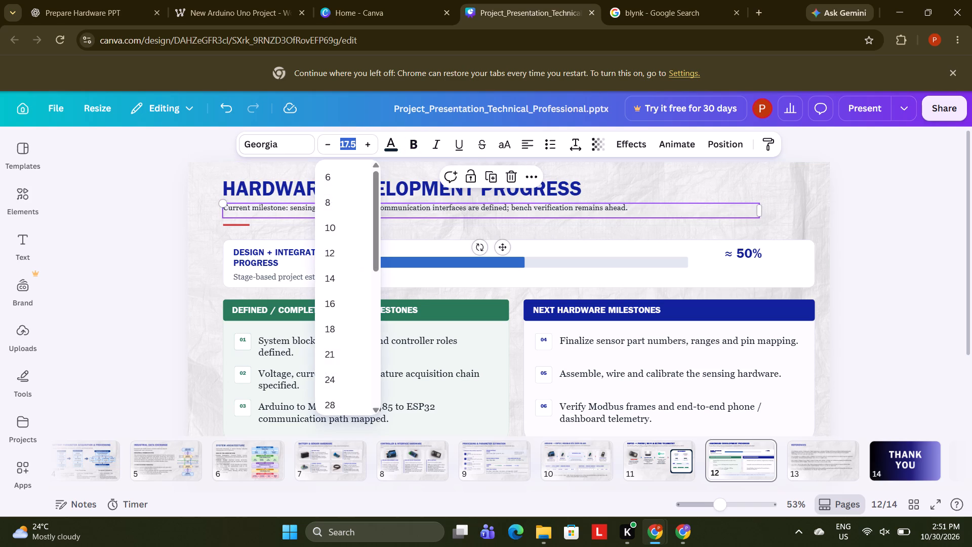
type("22")
key("Return")
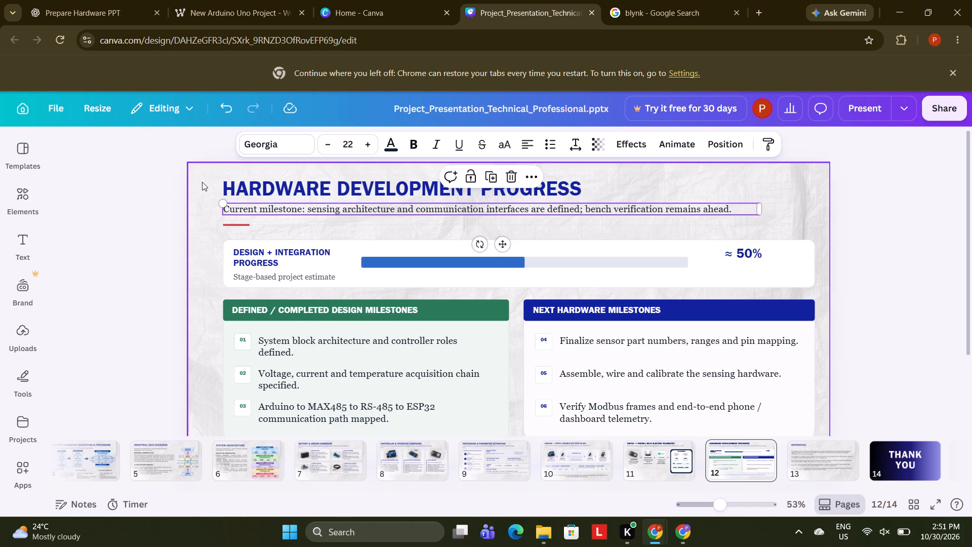
Delete the short red line below the slide's subtitle.
left_click(240, 224)
key("BackSpace")
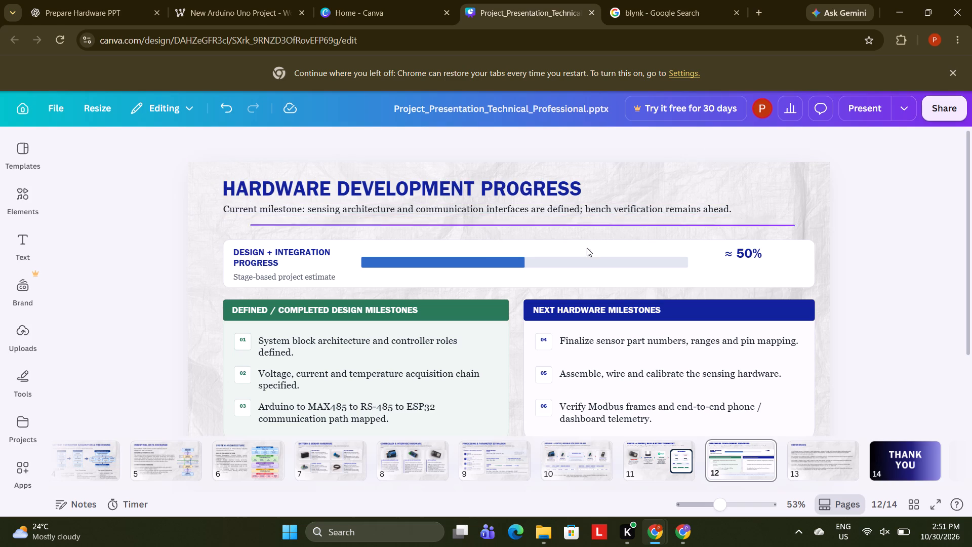
Check the rest of slide 12 and save the presentation.
left_click_drag(971, 234, 959, 333)
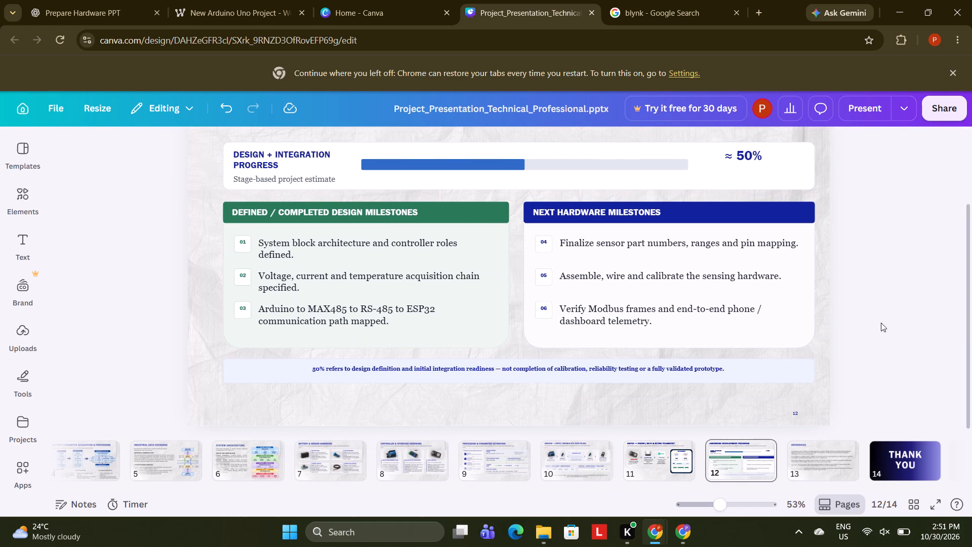
left_click_drag(971, 290, 971, 220)
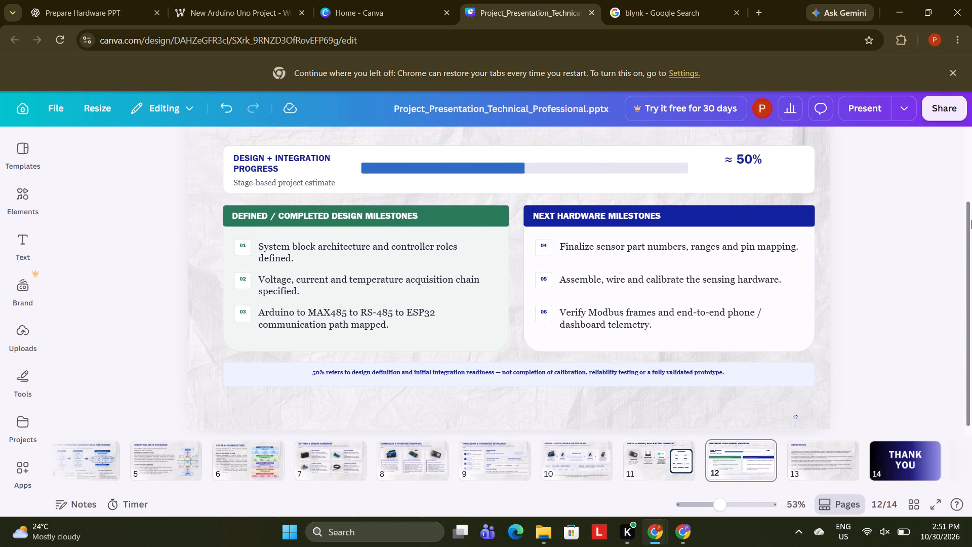
left_click_drag(971, 220, 963, 272)
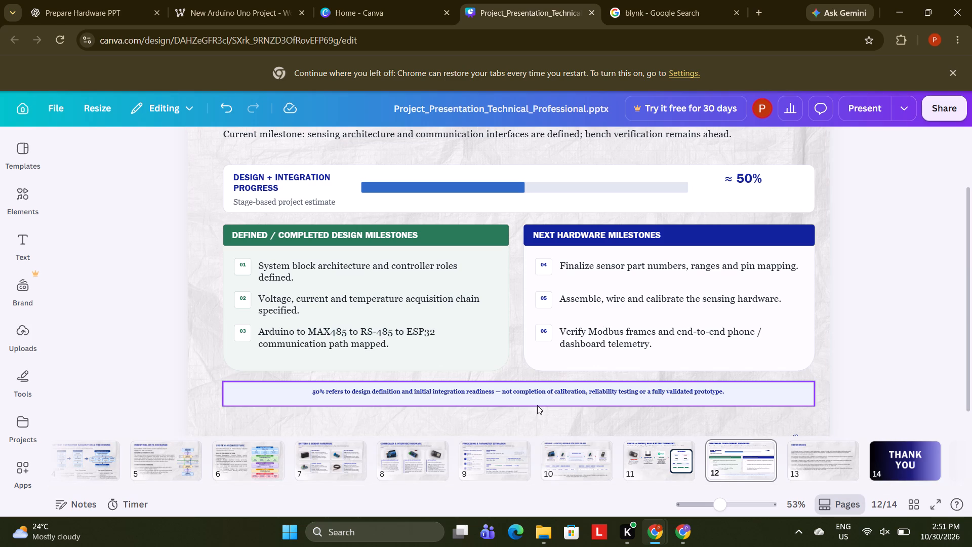
key("ctrl+s")
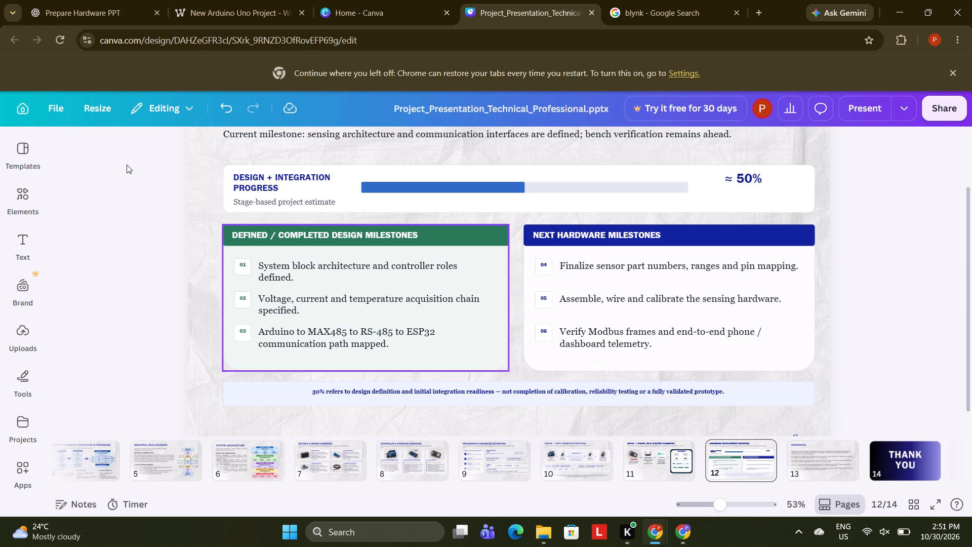
Download all pages of the presentation as a PDF with the Digital preset.
left_click(908, 114)
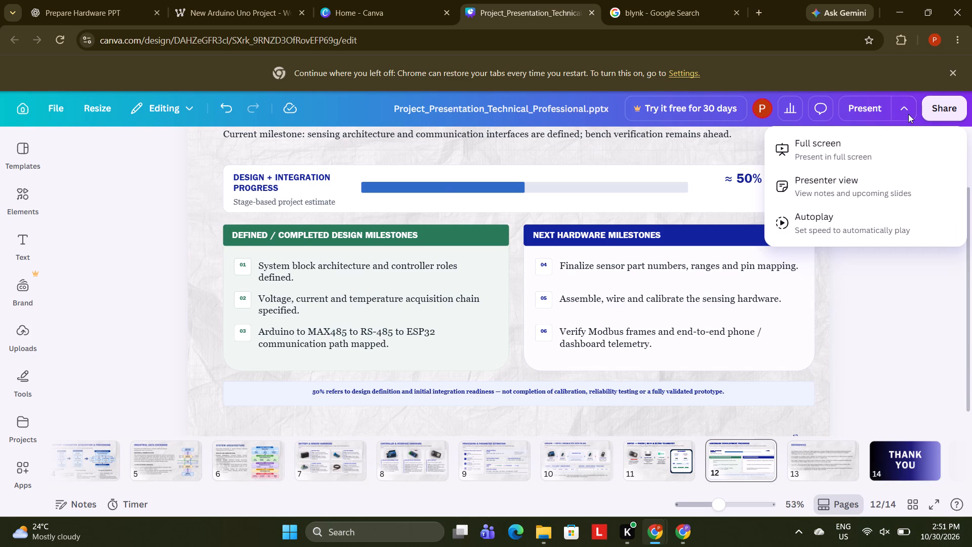
left_click(928, 109)
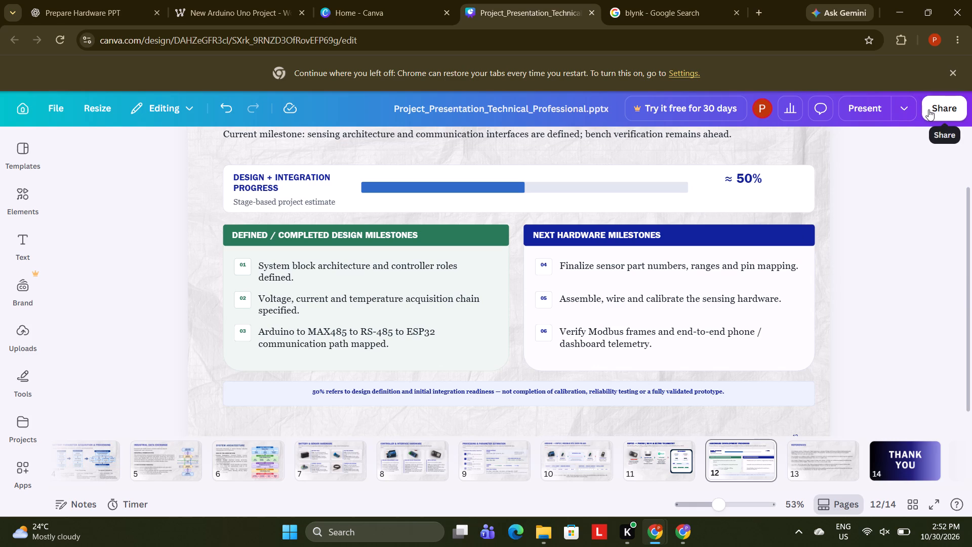
left_click(928, 109)
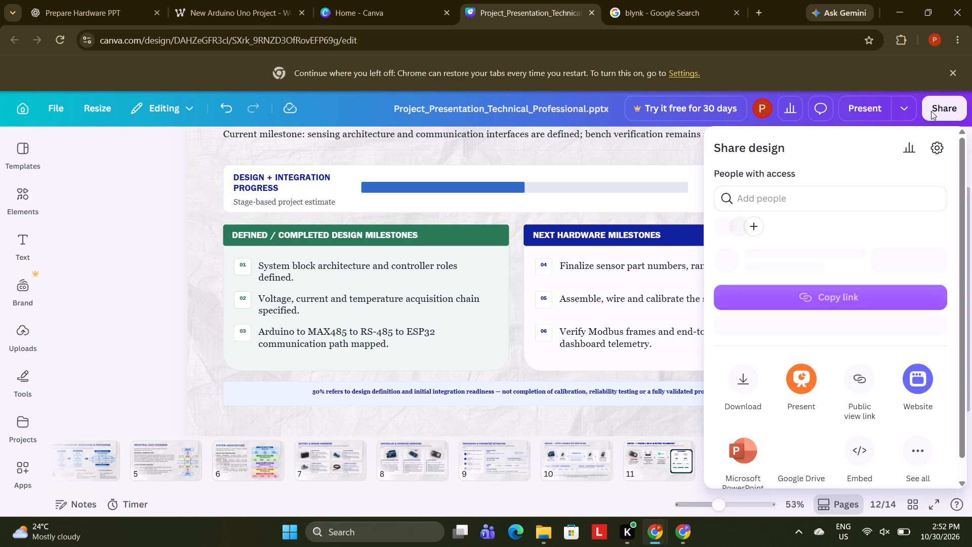
left_click(749, 393)
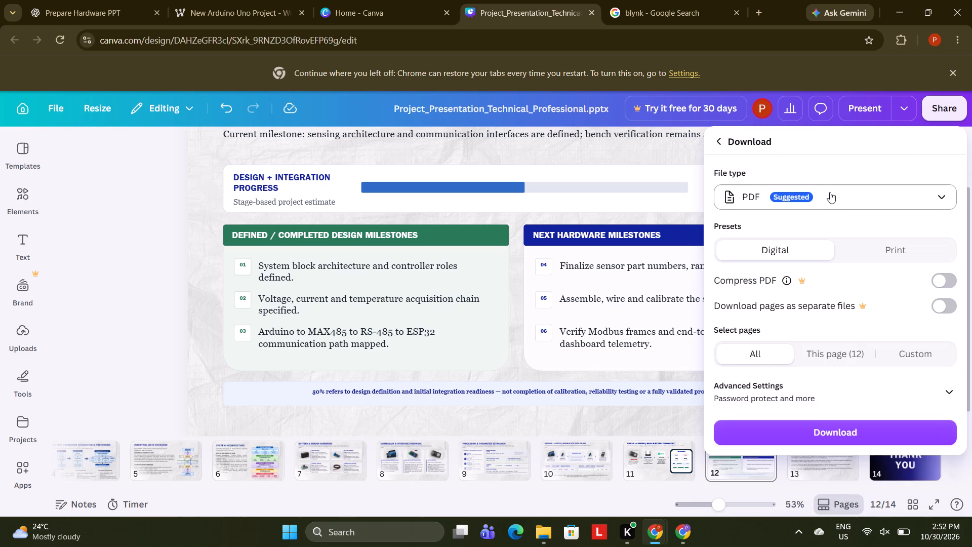
left_click(786, 437)
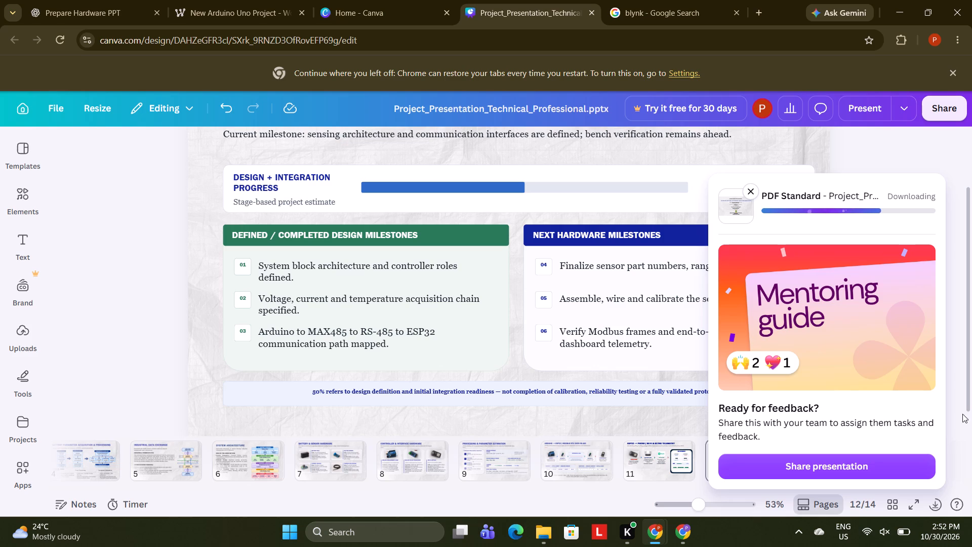
Download all pages as a Microsoft PowerPoint document, and request the finished PPTX download once more.
left_click(938, 107)
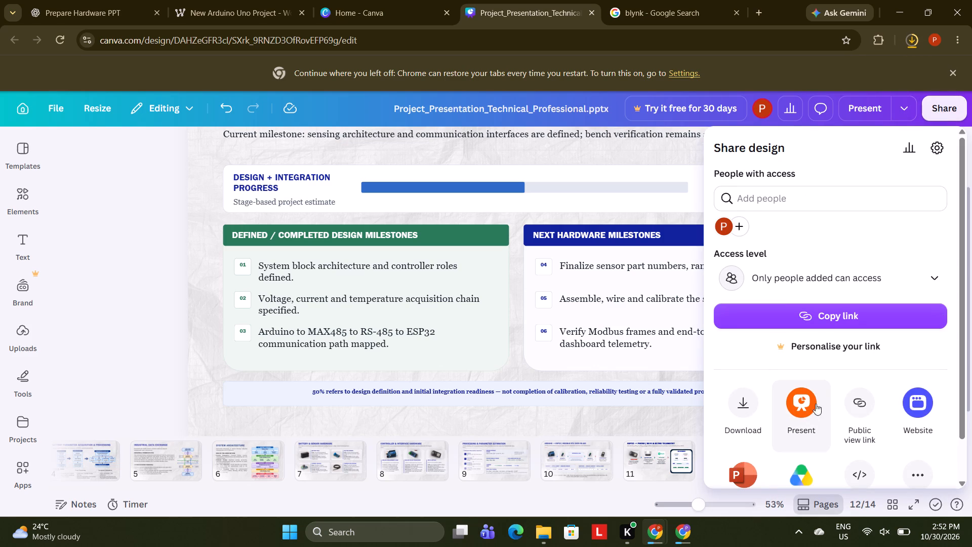
left_click(761, 474)
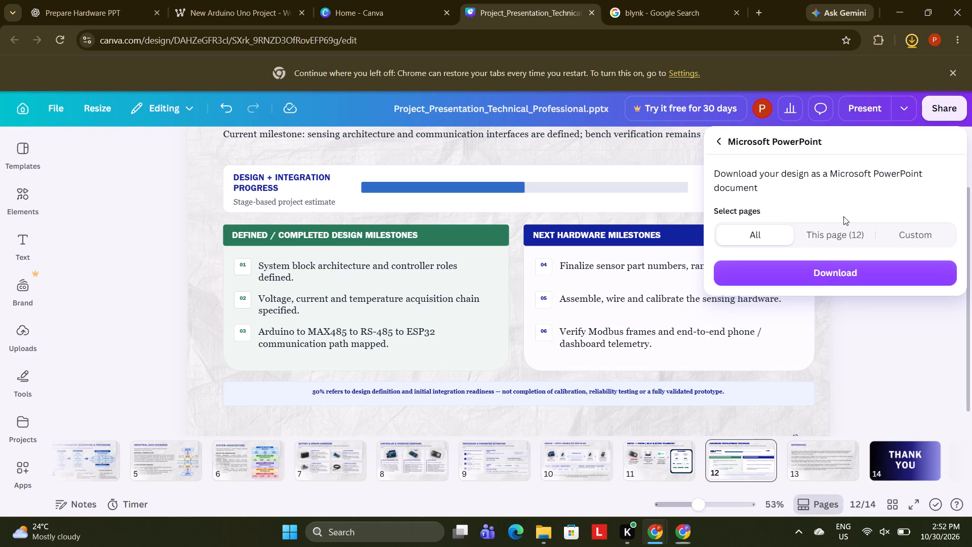
left_click(874, 265)
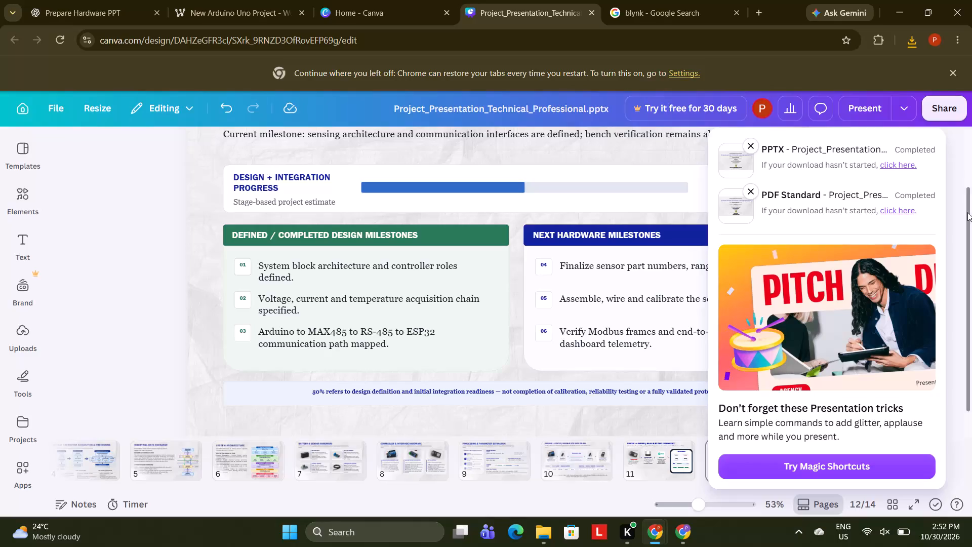
left_click(905, 167)
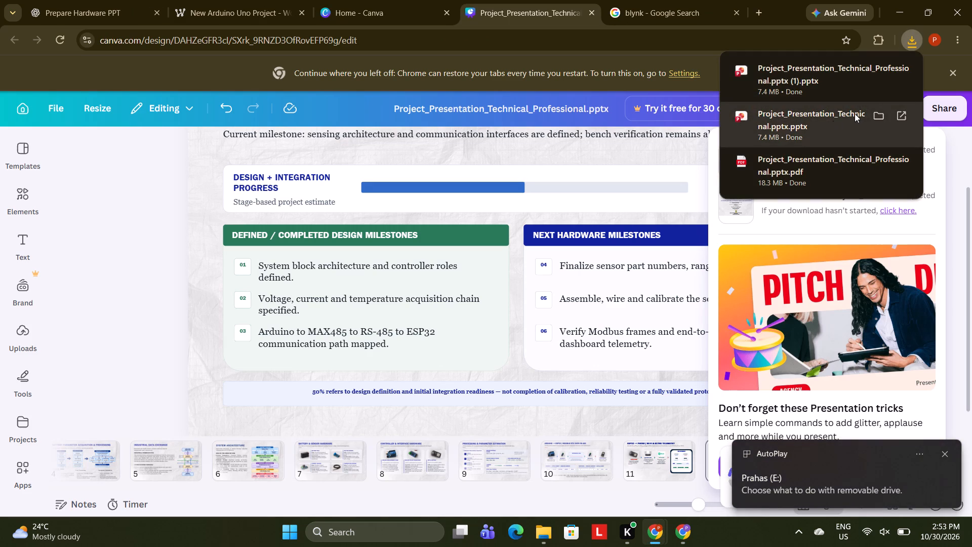
Show the downloaded Project_Presentation_Technical_Professional.pptx (1).pptx in its Downloads folder and copy the file.
left_click(877, 73)
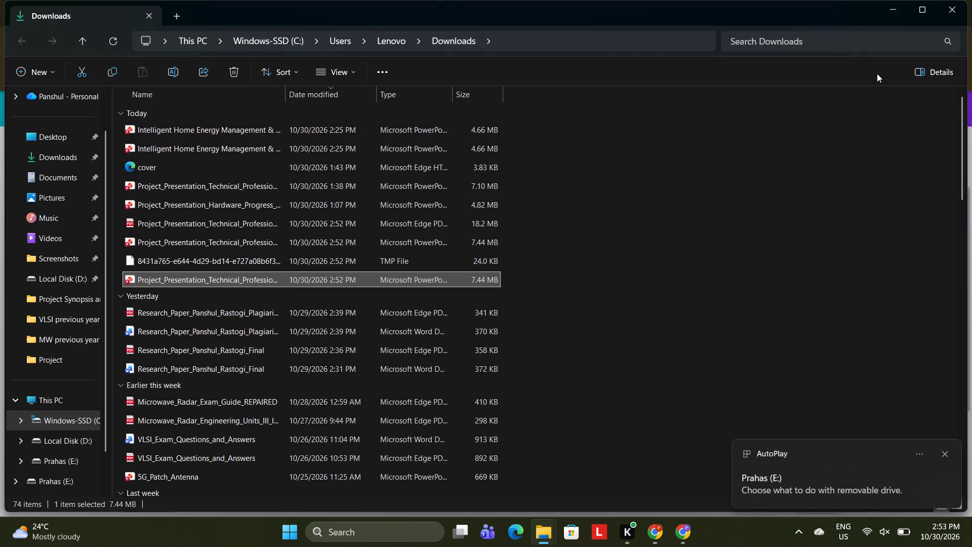
key("ctrl+c")
key("ctrl+c")
key("ctrl+c")
key("ctrl+c")
Copy the selected 7.44 MB Project_Presentation_Technical_Professional PPTX from Downloads into the root of the removable drive E:.
key("ctrl+c")
key("ctrl+c")
key("ctrl+c")
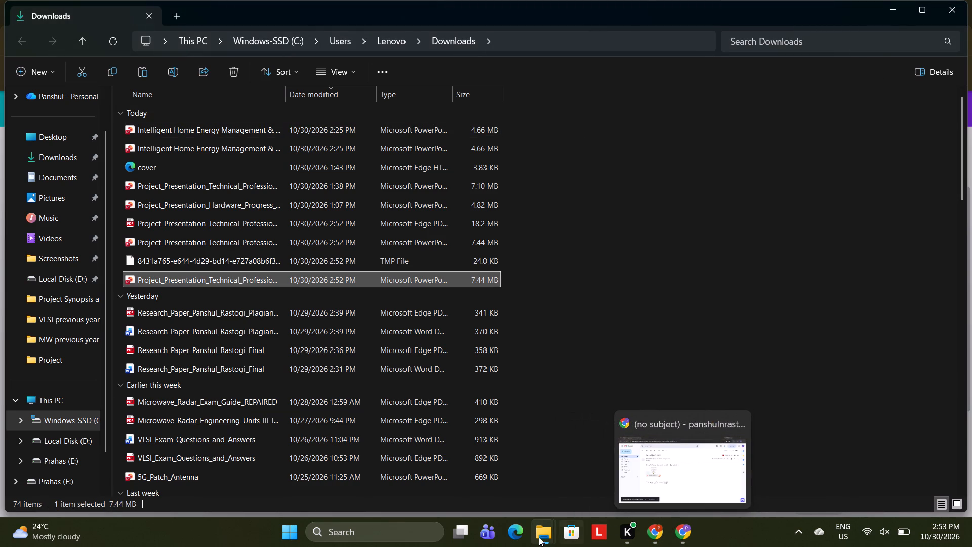
left_click(502, 462)
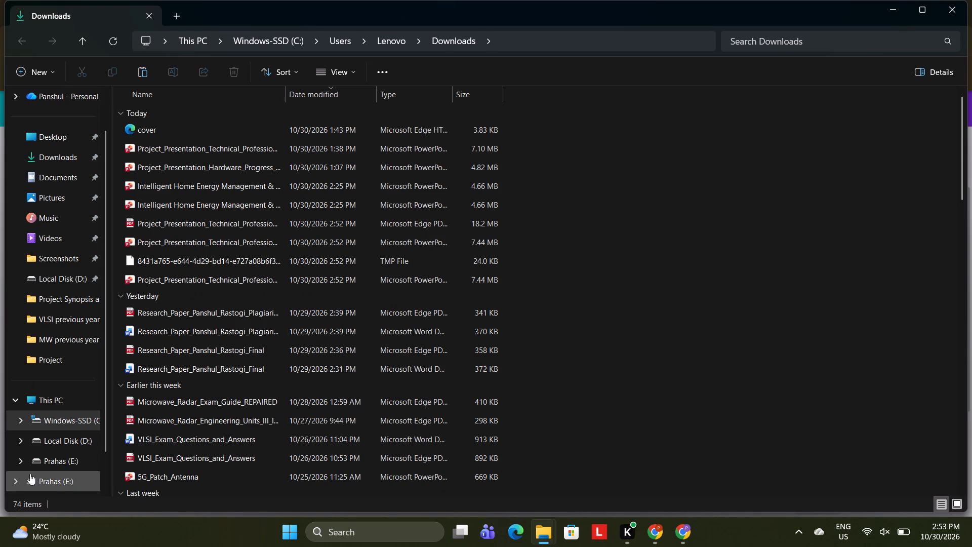
left_click(53, 461)
left_click(183, 235)
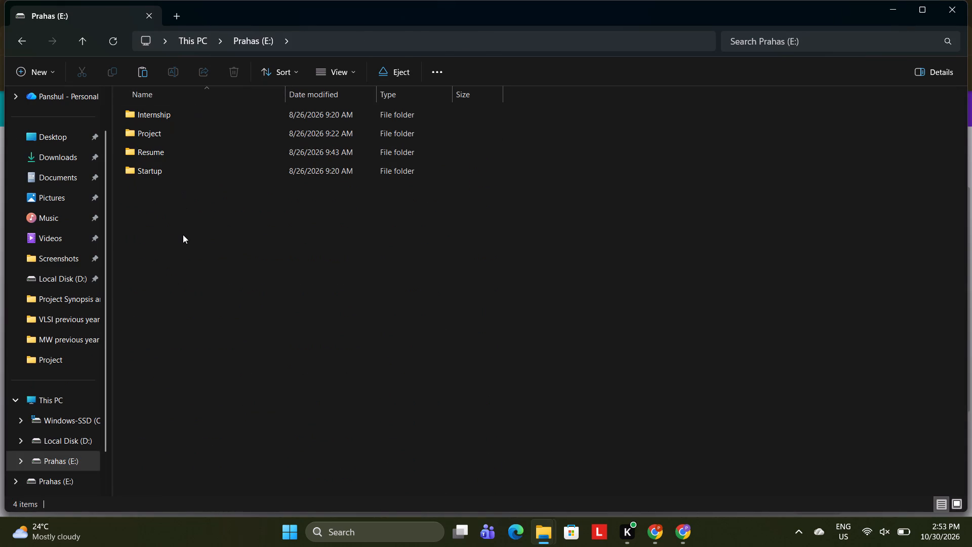
key("ctrl+v")
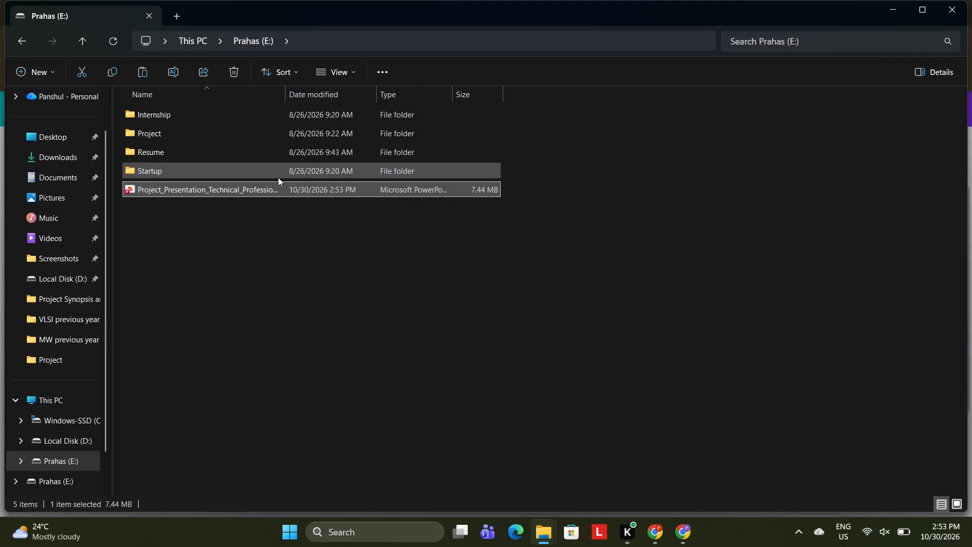
Open the copied Project_Presentation_Technical_Professional PPTX from drive E: in PowerPoint and review its slides from the title through slide 11.
double_click(242, 190)
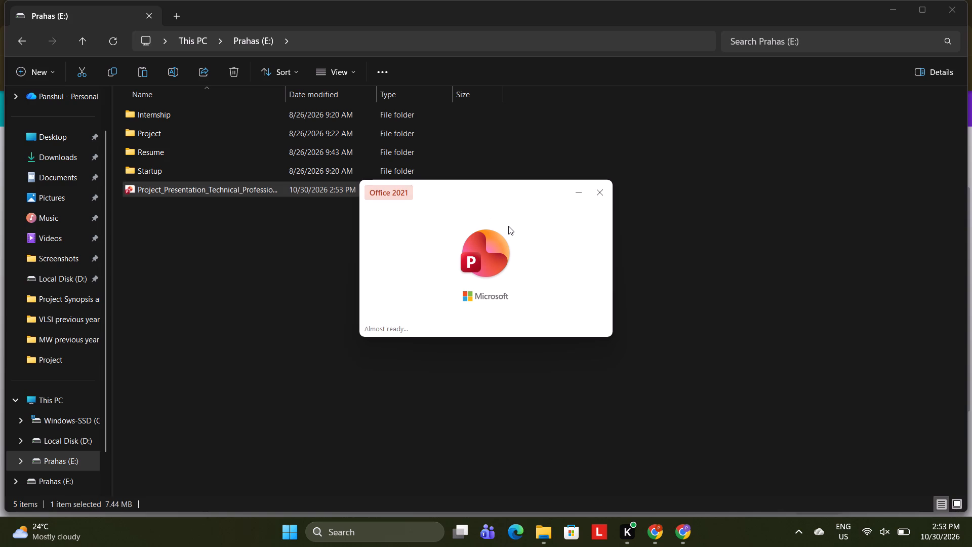
key("Right")
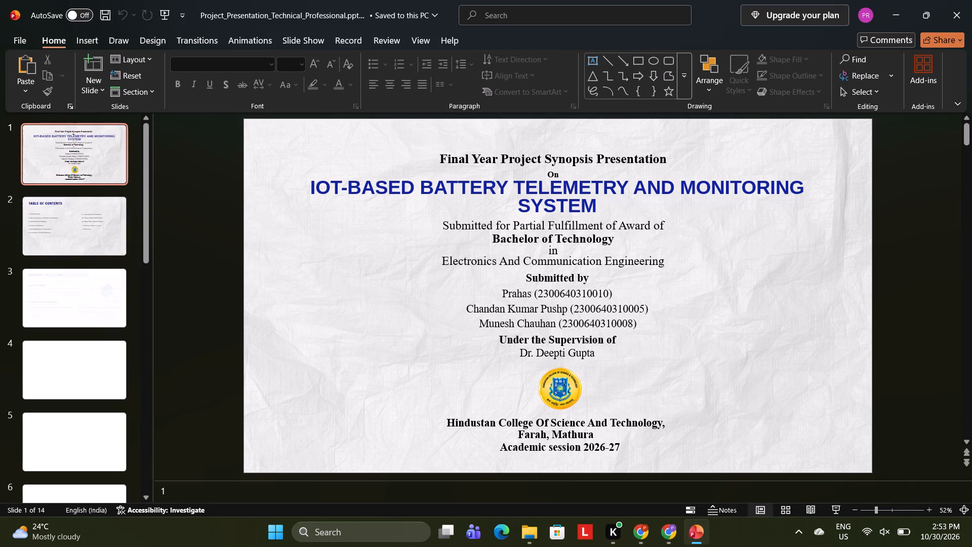
key("Right")
key("Right")
key("Right")
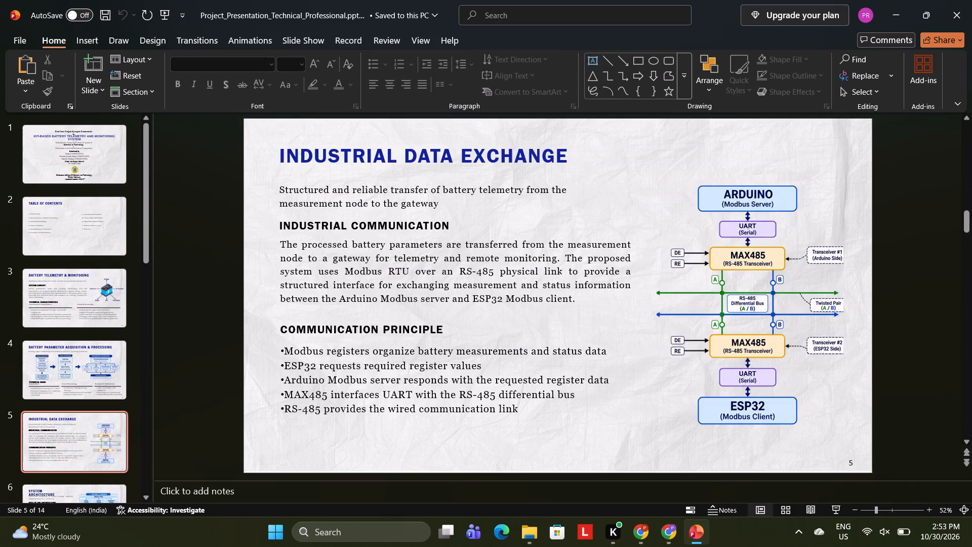
key("Right")
key("Right")
key("Right")
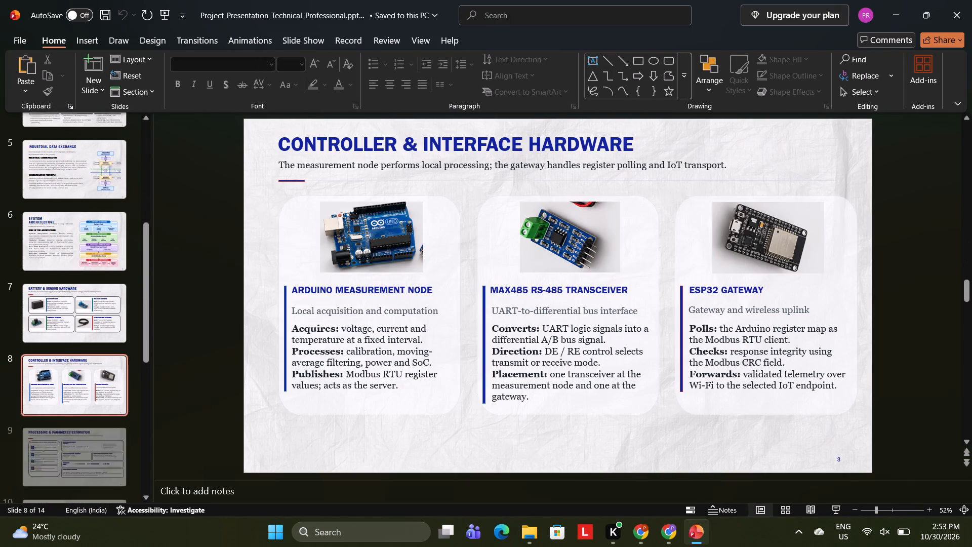
key("Right")
key("Right")
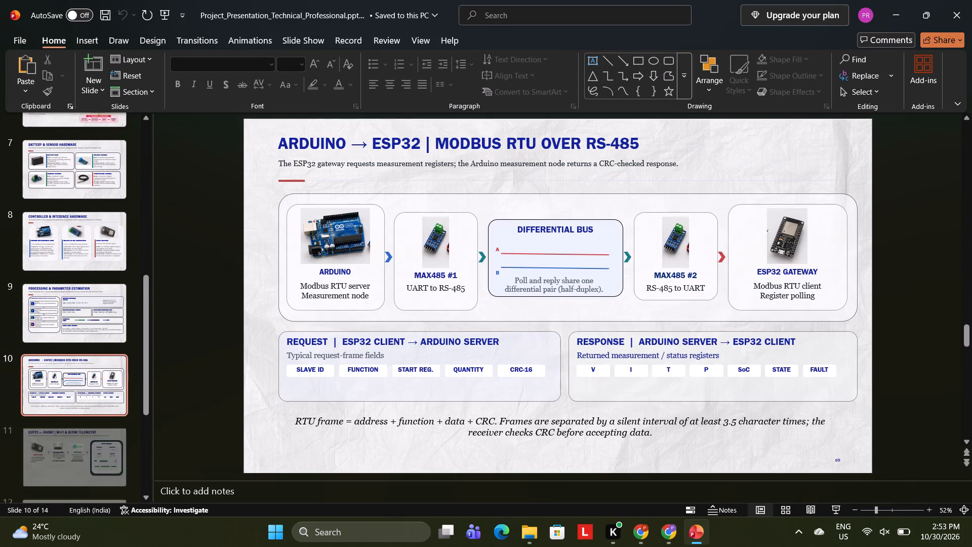
key("Right")
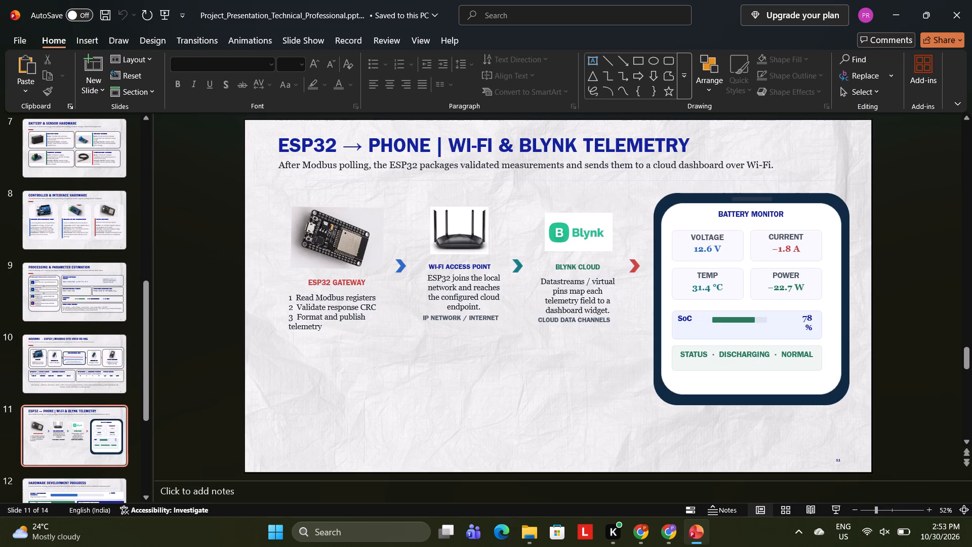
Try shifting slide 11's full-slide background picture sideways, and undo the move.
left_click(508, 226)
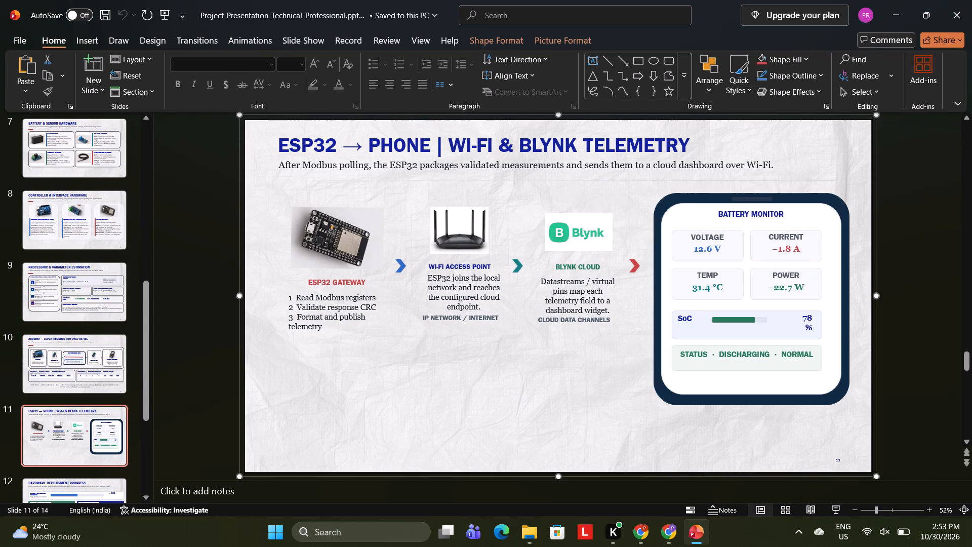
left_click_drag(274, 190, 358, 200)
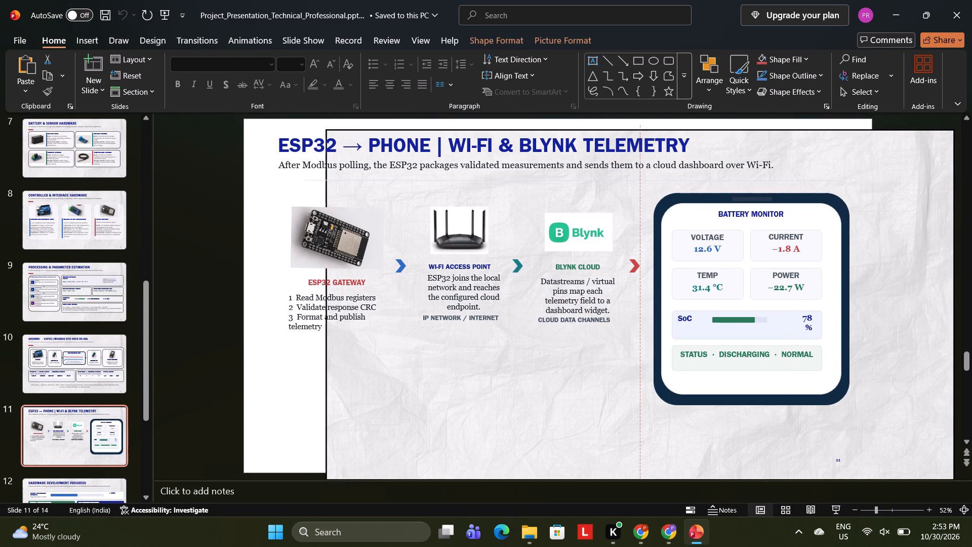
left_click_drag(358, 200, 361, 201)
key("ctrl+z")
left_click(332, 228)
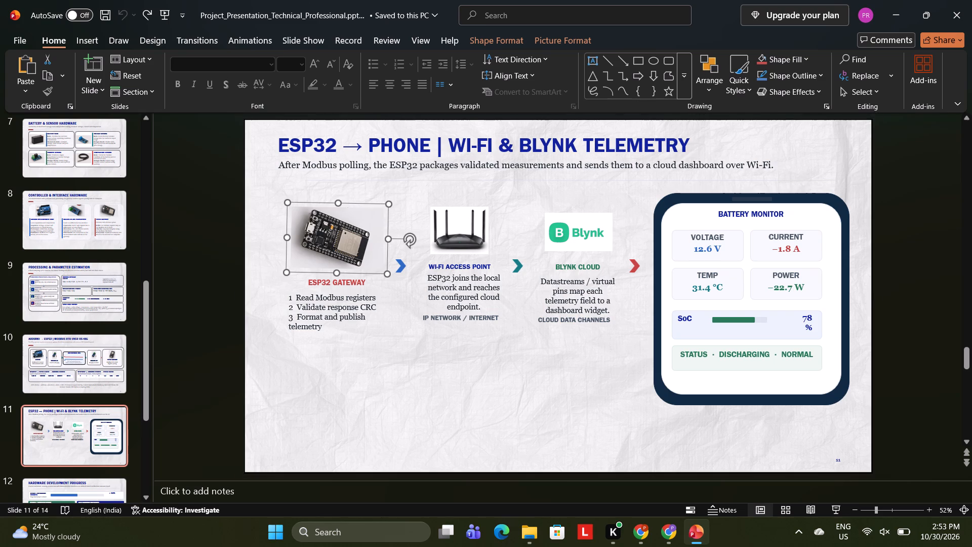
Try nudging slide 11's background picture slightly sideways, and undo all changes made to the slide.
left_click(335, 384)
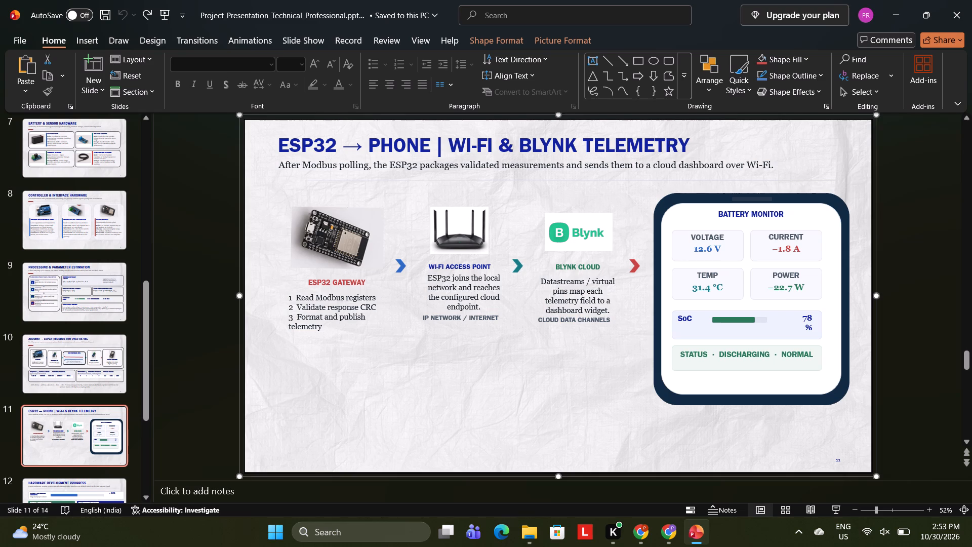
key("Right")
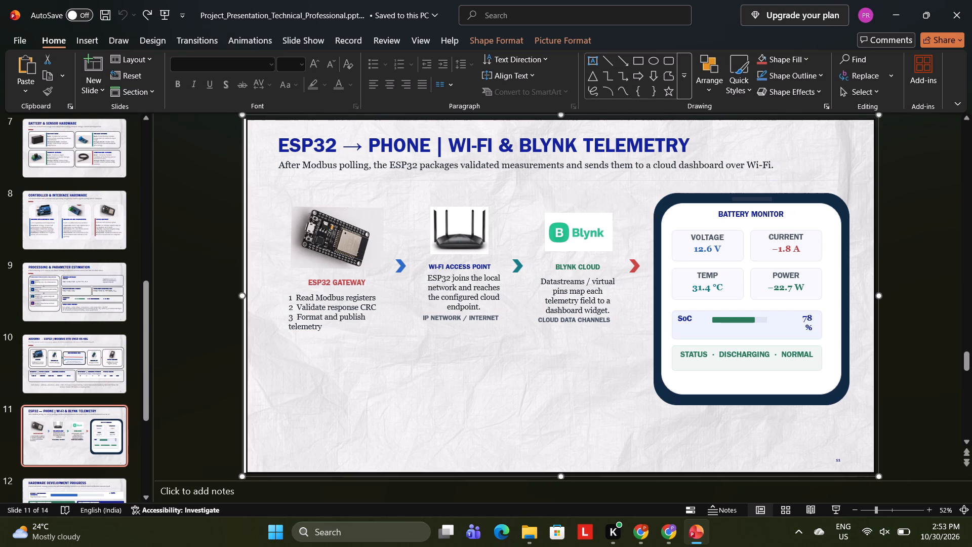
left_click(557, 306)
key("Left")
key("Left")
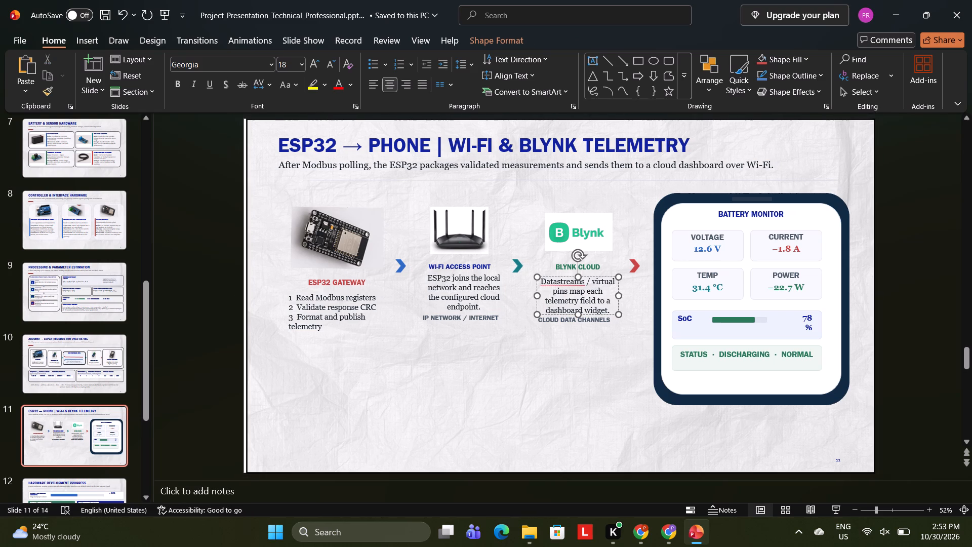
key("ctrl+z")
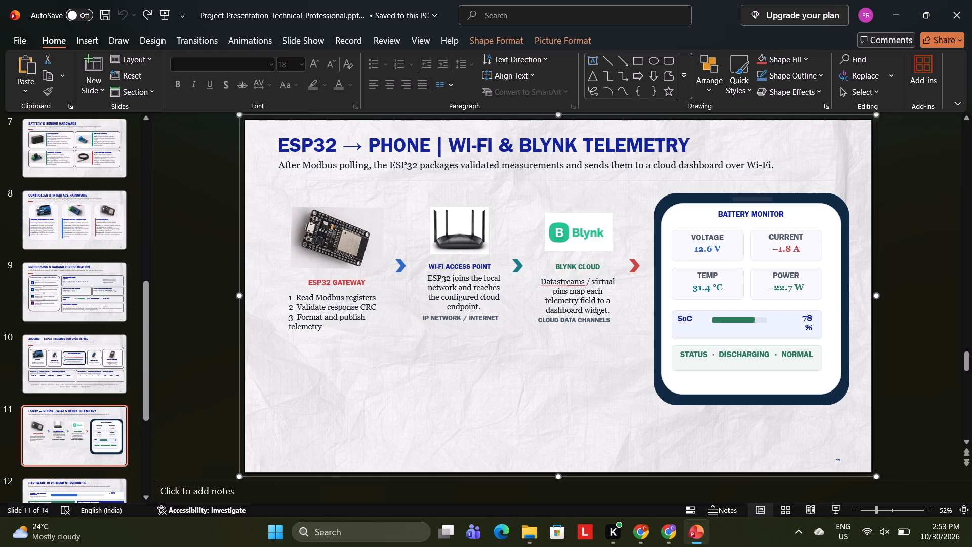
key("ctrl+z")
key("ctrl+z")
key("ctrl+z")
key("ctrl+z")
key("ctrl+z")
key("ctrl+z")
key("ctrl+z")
Save the presentation on drive E: and close it.
key("ctrl+s")
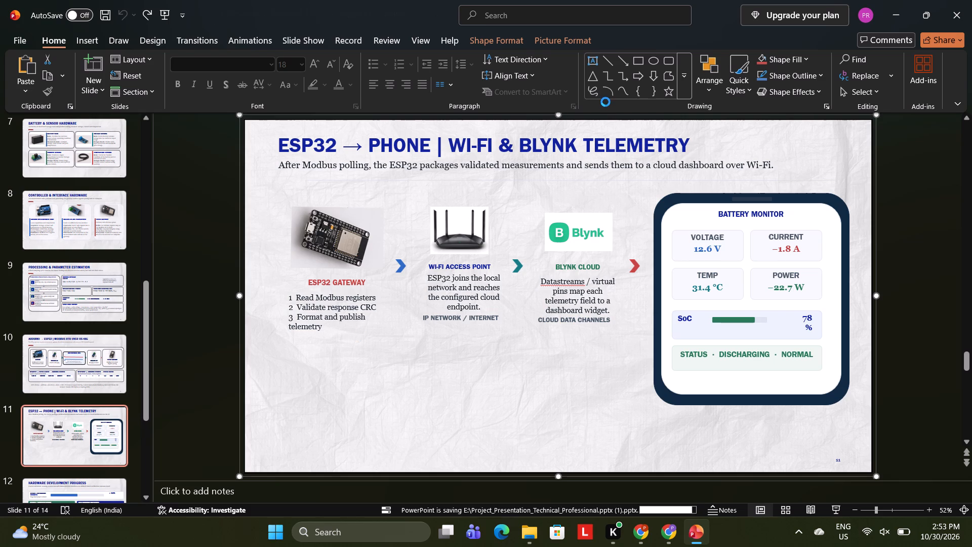
left_click(970, 2)
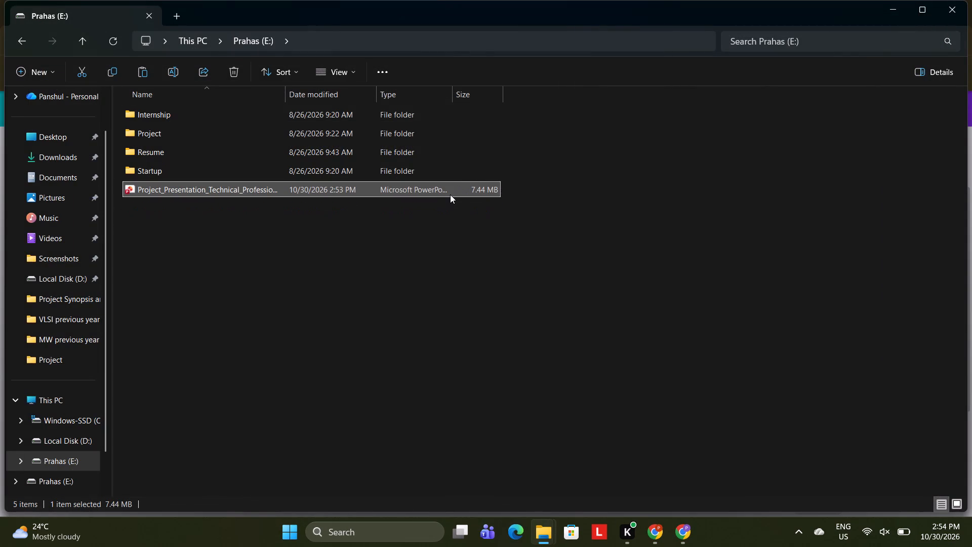
Reopen the PPTX from drive E:, review all its slides in order through the last one, and close the presentation.
double_click(450, 194)
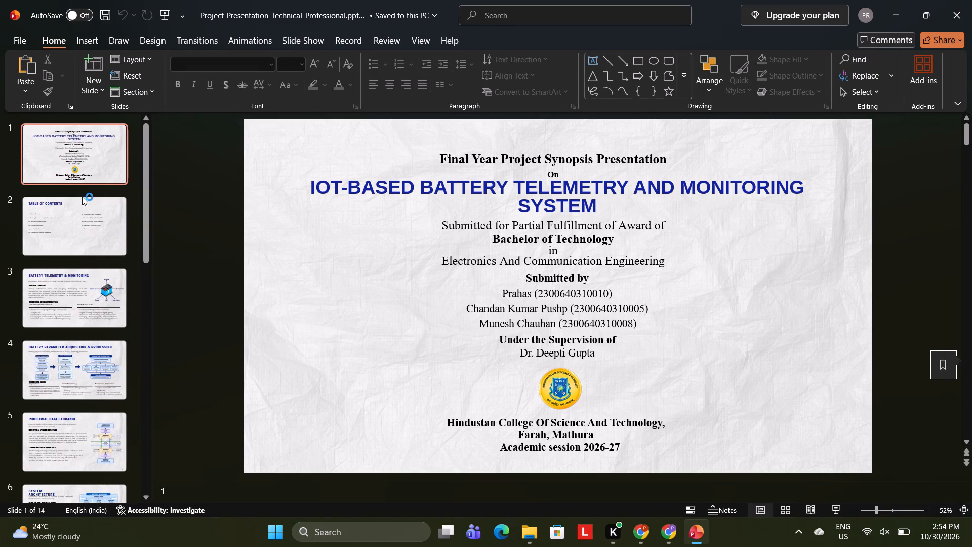
key("Right")
key("Right")
key("Right")
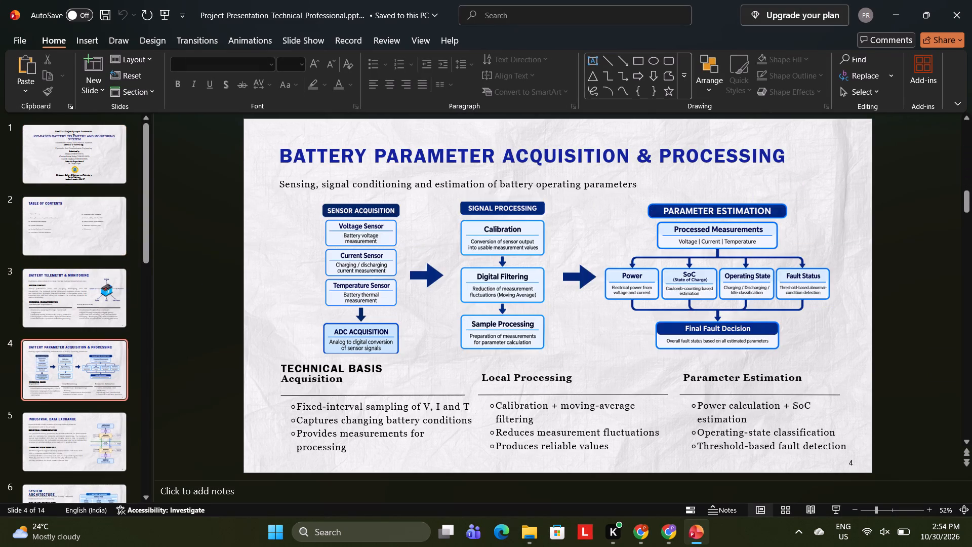
key("Right")
key("Right")
key("Right")
key("Right")
key("Right")
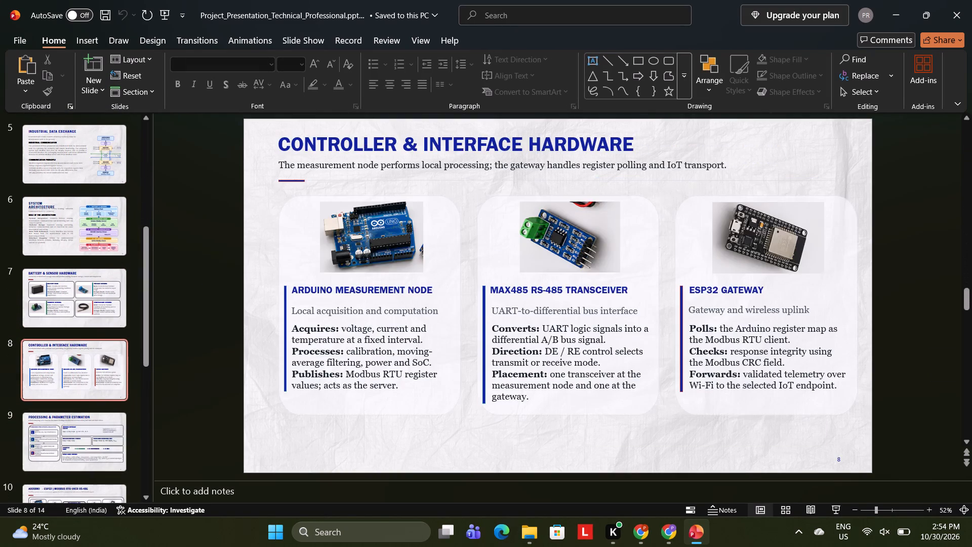
key("Right")
key("Right")
key("Right")
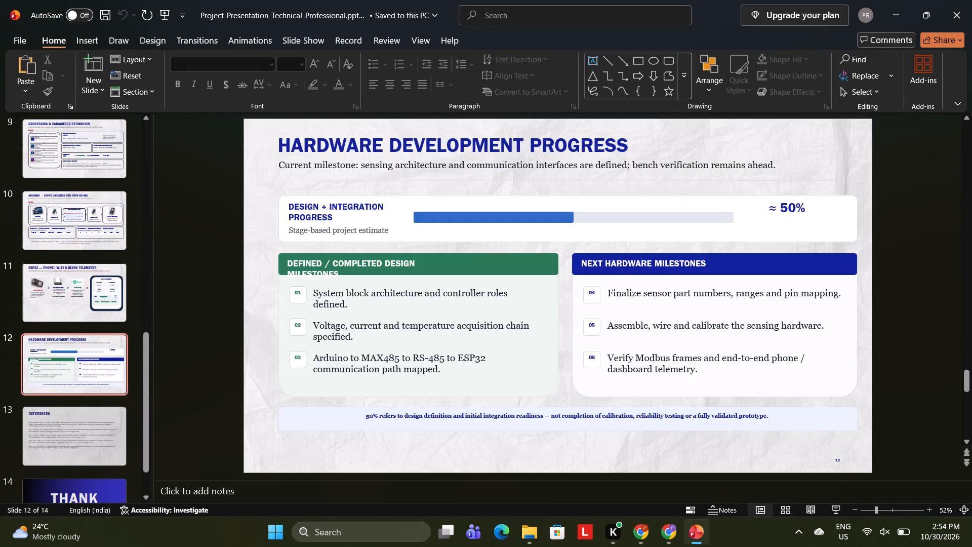
key("Right")
key("Right")
left_click(971, 0)
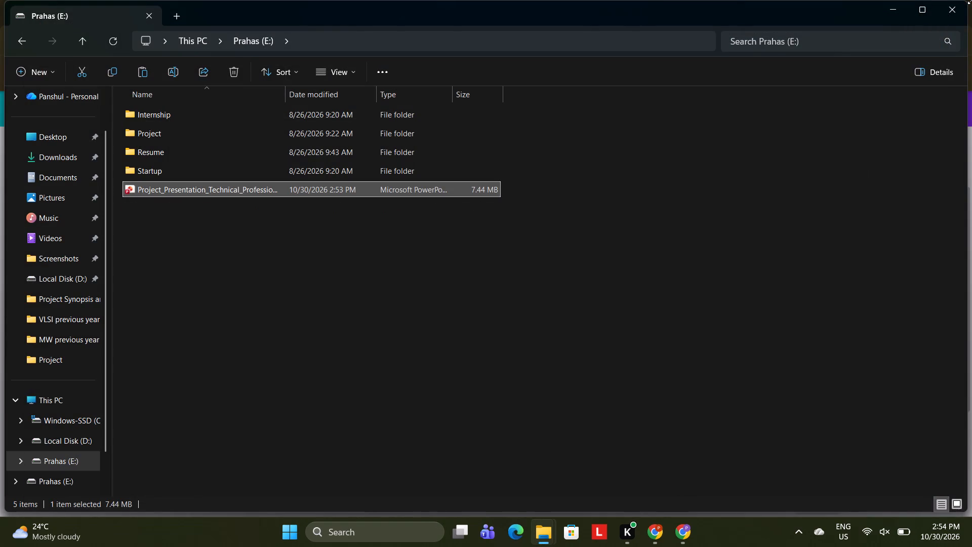
Close the drive E: folder window and the finished Chrome tabs, including the blynk image search and Canva home.
key("ctrl+w")
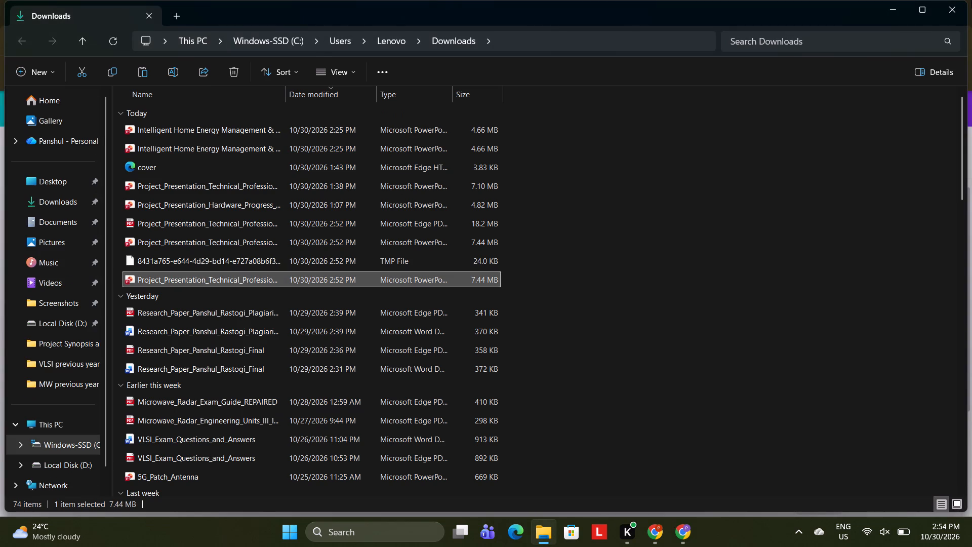
key("ctrl+w")
key("ctrl+w")
key("ctrl+w")
key("ctrl+w")
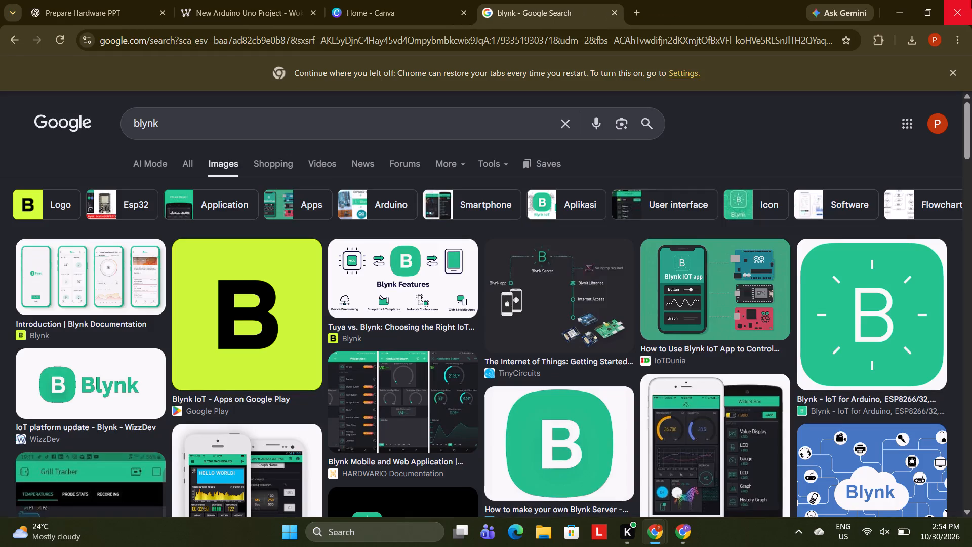
key("ctrl+w")
key("ctrl+w")
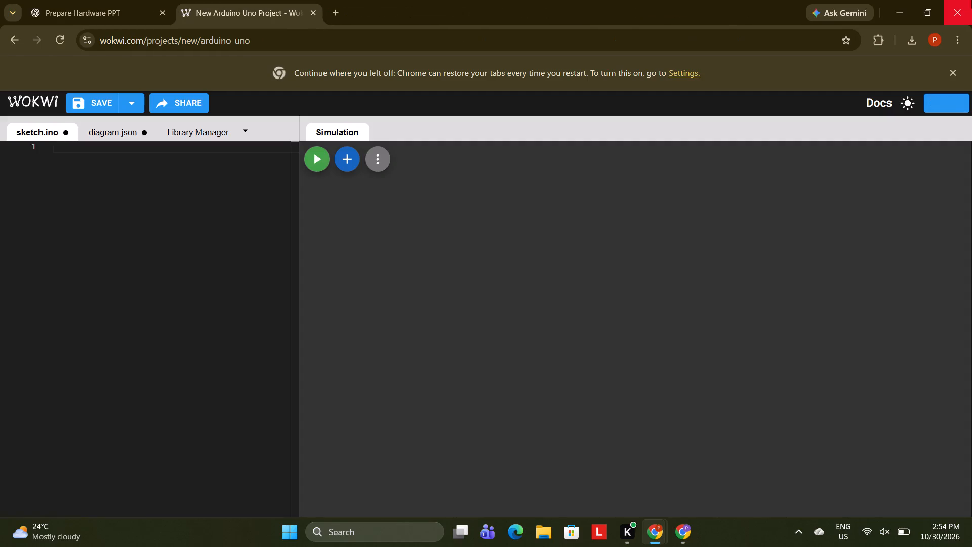